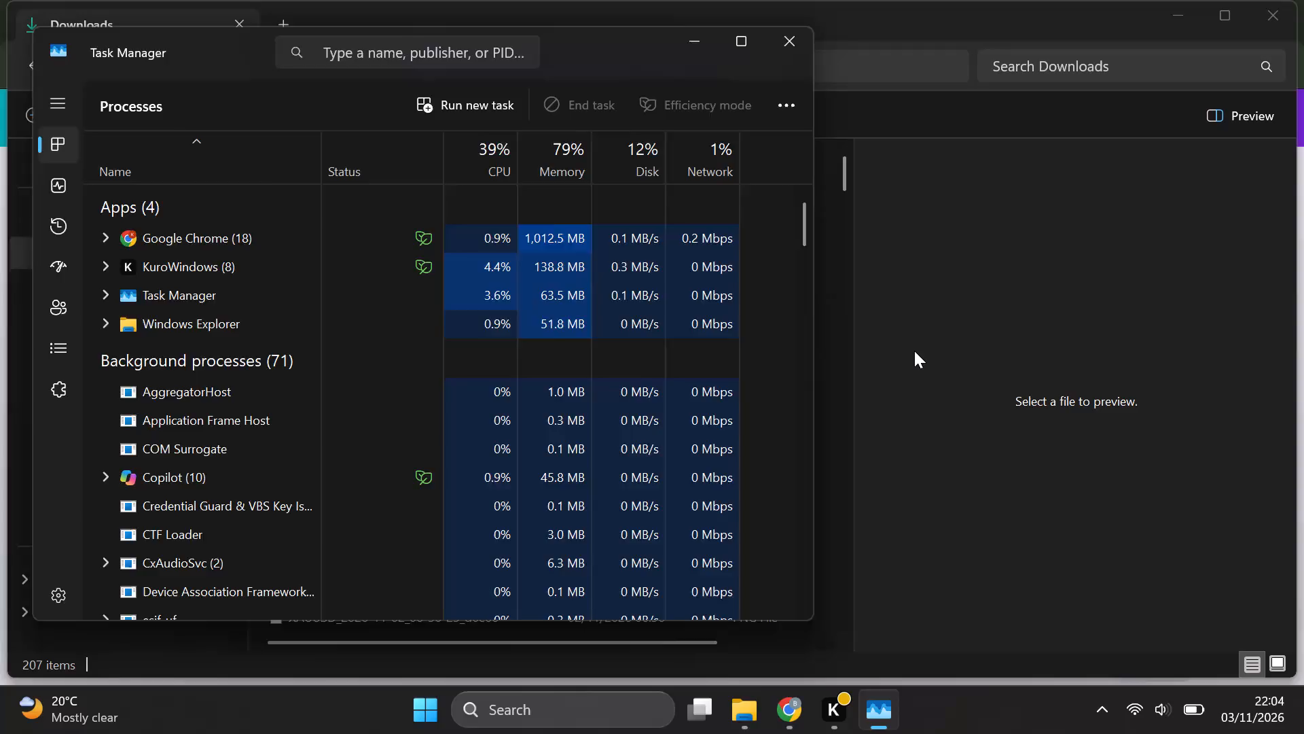
Switch to the Dark Blue Modern Data Analyst Presentation open in Google Chrome.
left_click(914, 351)
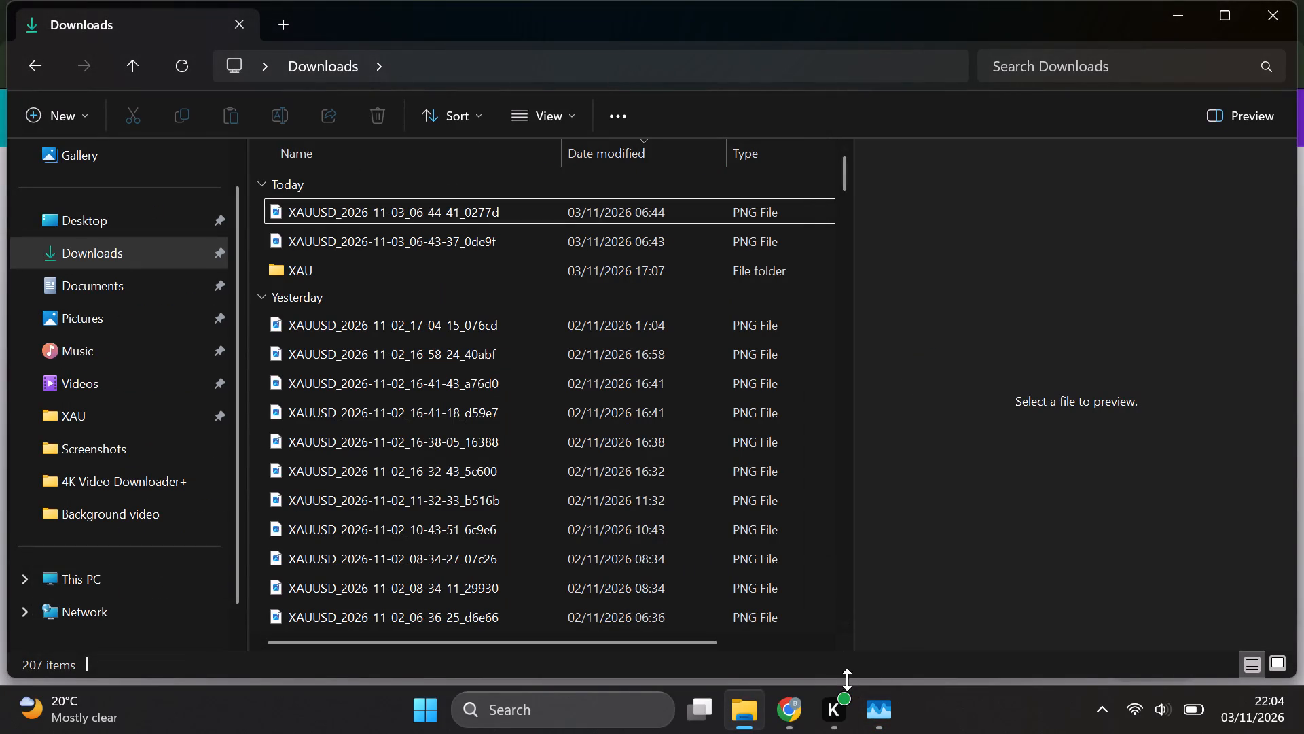
left_click(799, 710)
left_click(744, 399)
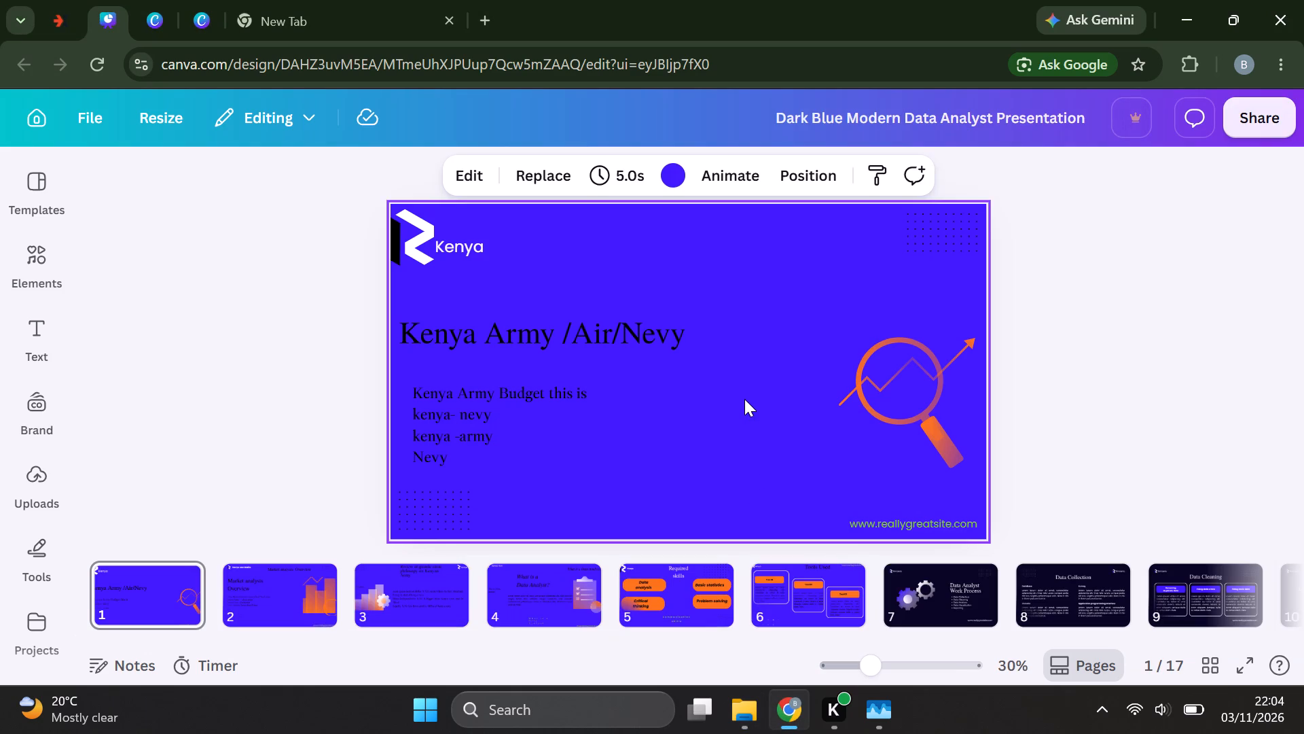
left_click(1075, 370)
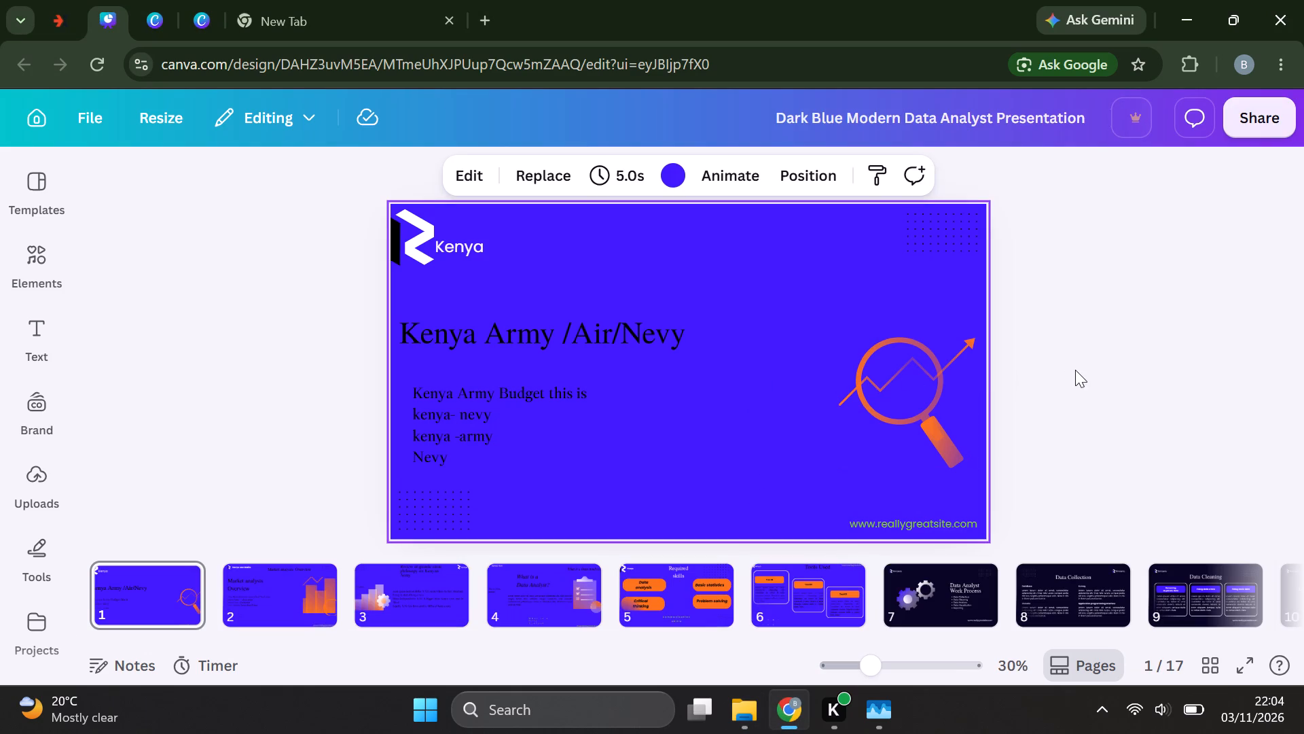
Open page 7, Data Analyst Work Process, and set its display zoom to 50%.
left_click(954, 593)
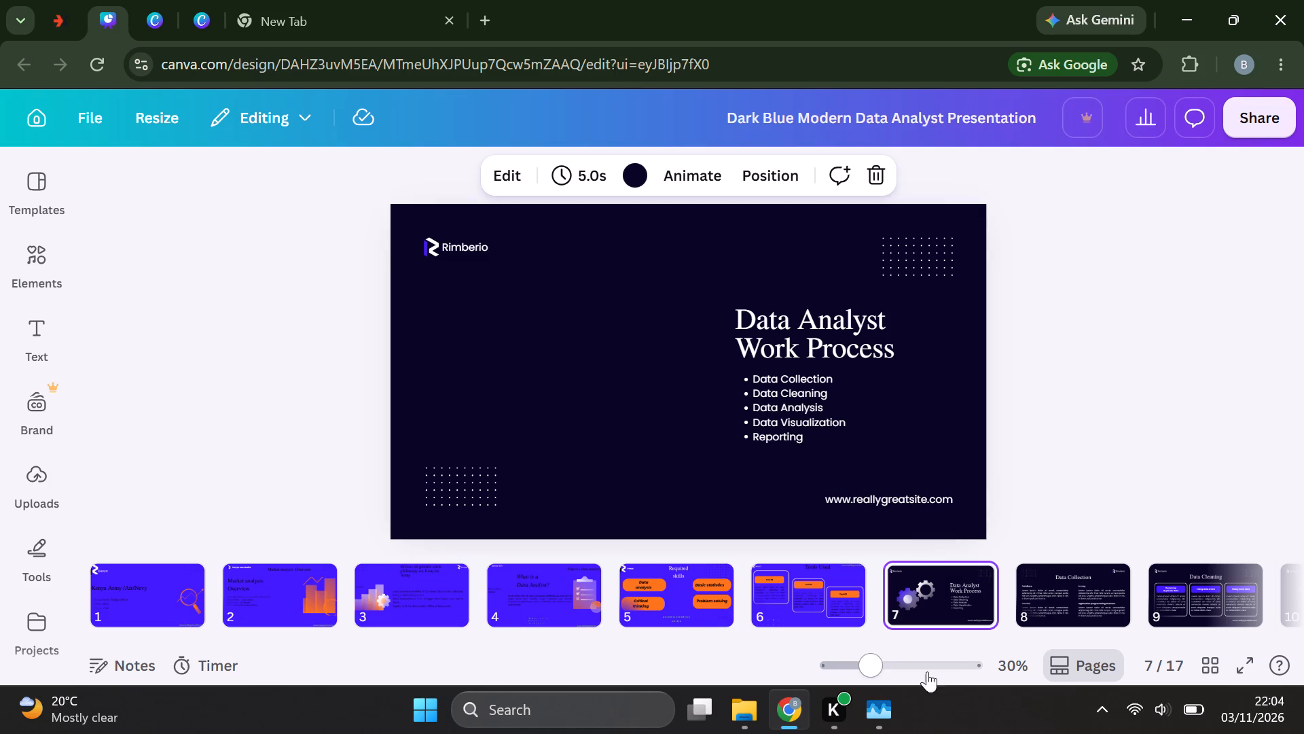
left_click(1005, 665)
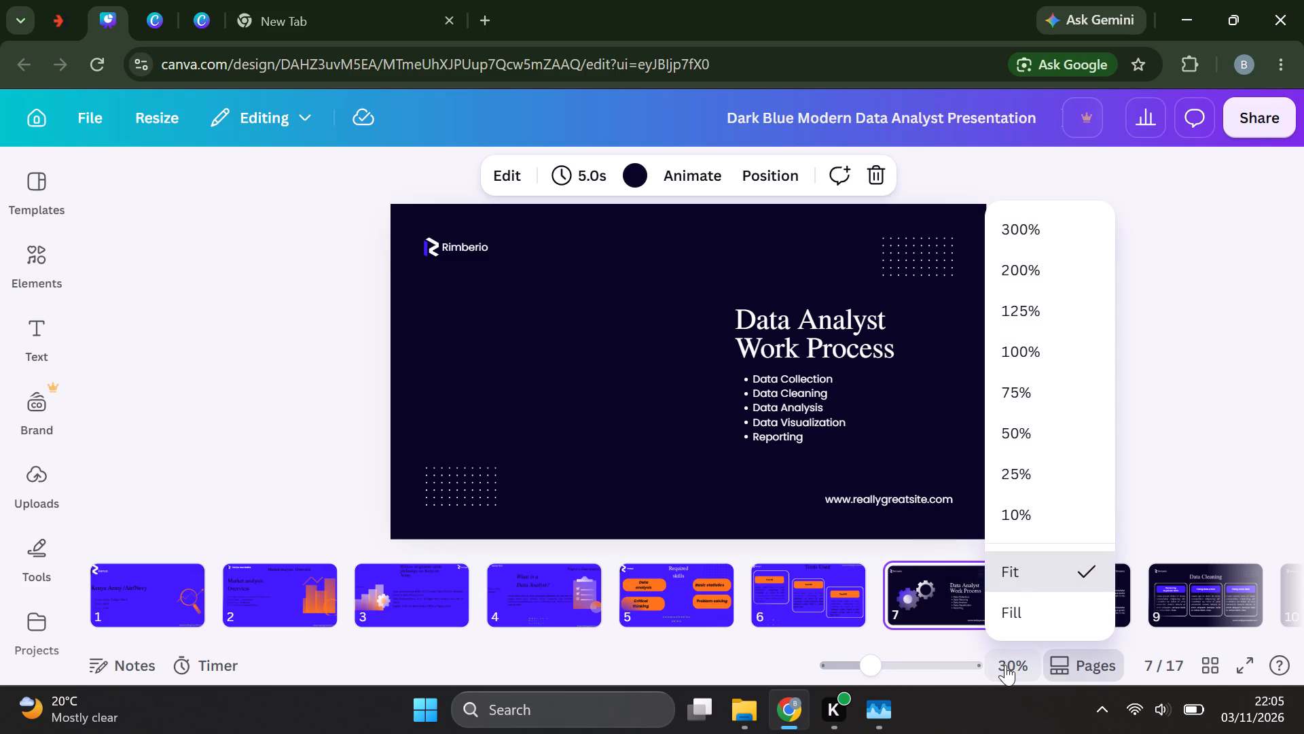
left_click(1023, 425)
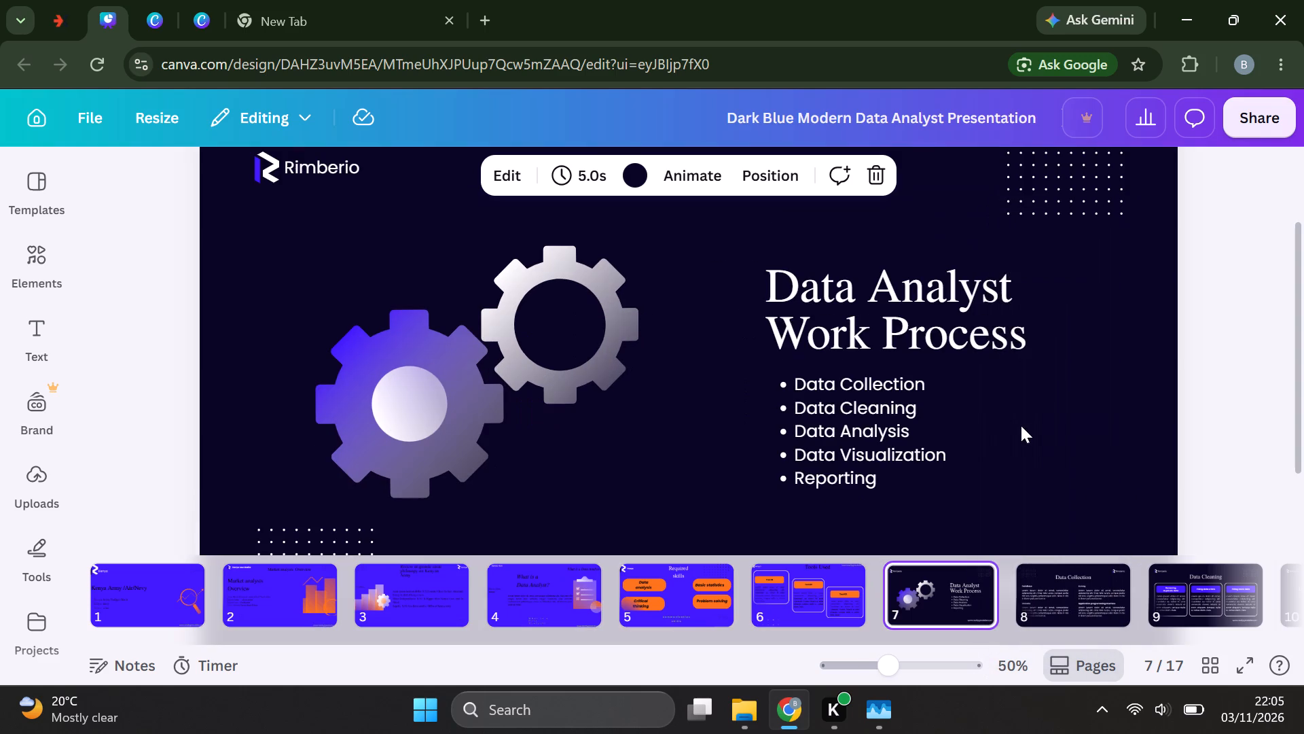
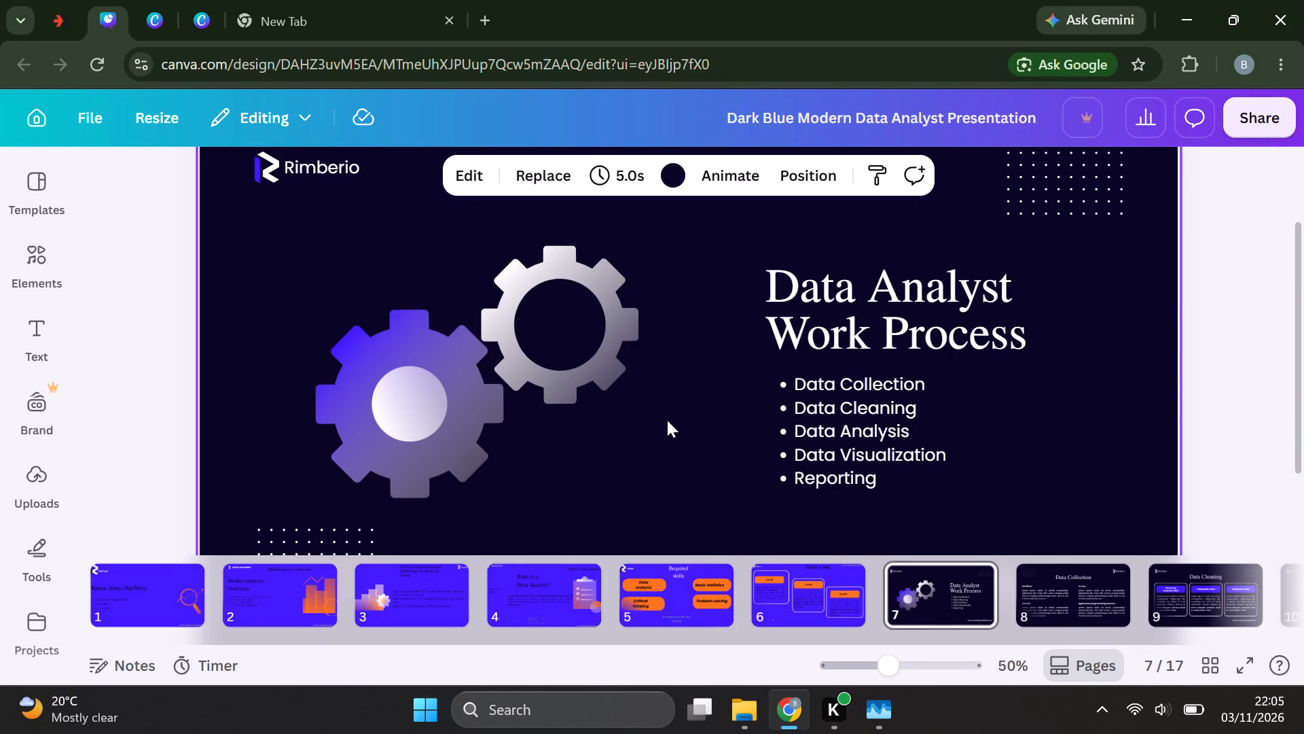
Move the gears graphic on page 7 up and to the left, aligning its left edge with the logo.
left_click(662, 415)
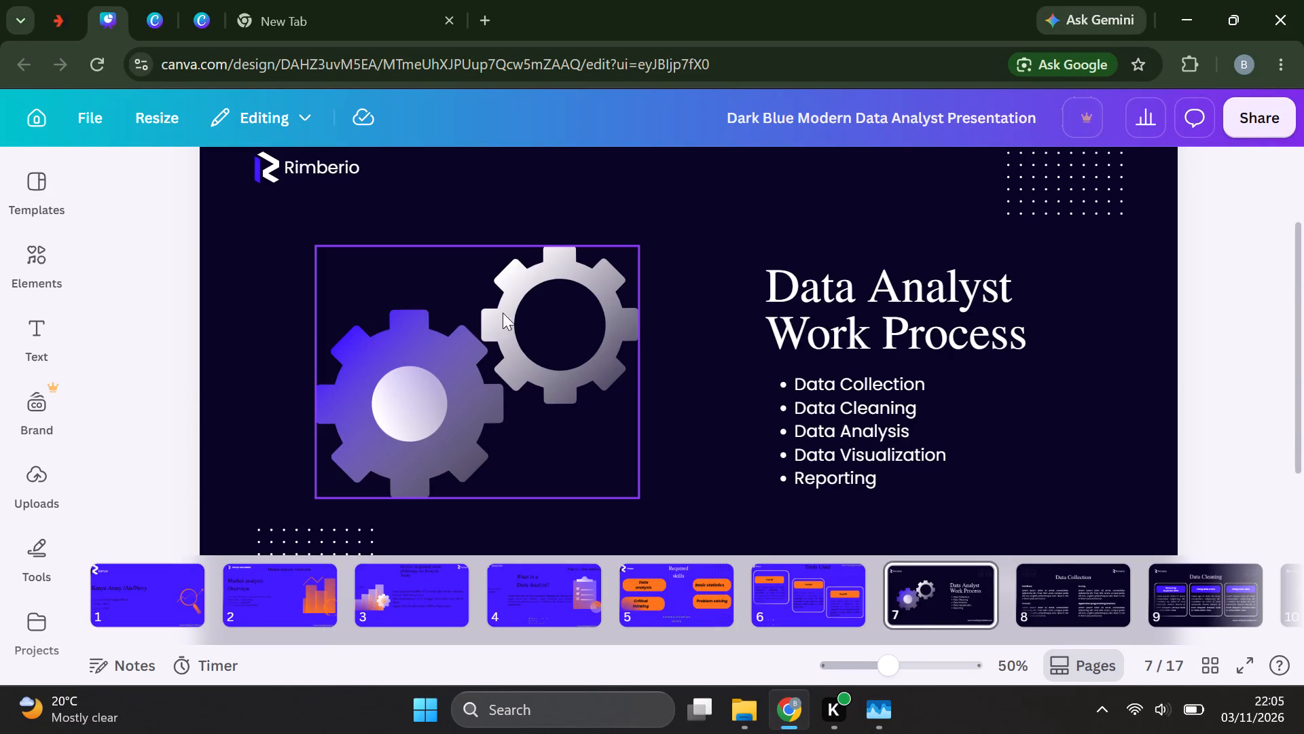
left_click_drag(486, 311, 445, 300)
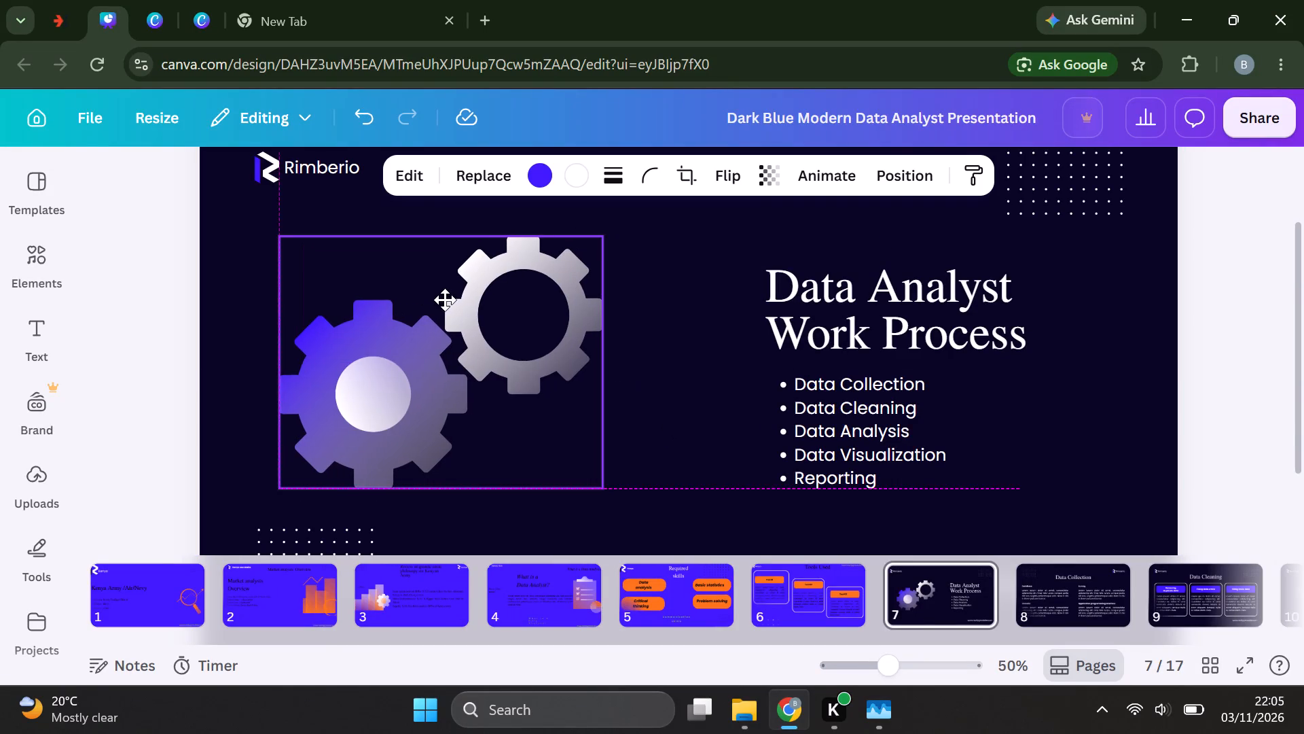
left_click_drag(445, 300, 425, 288)
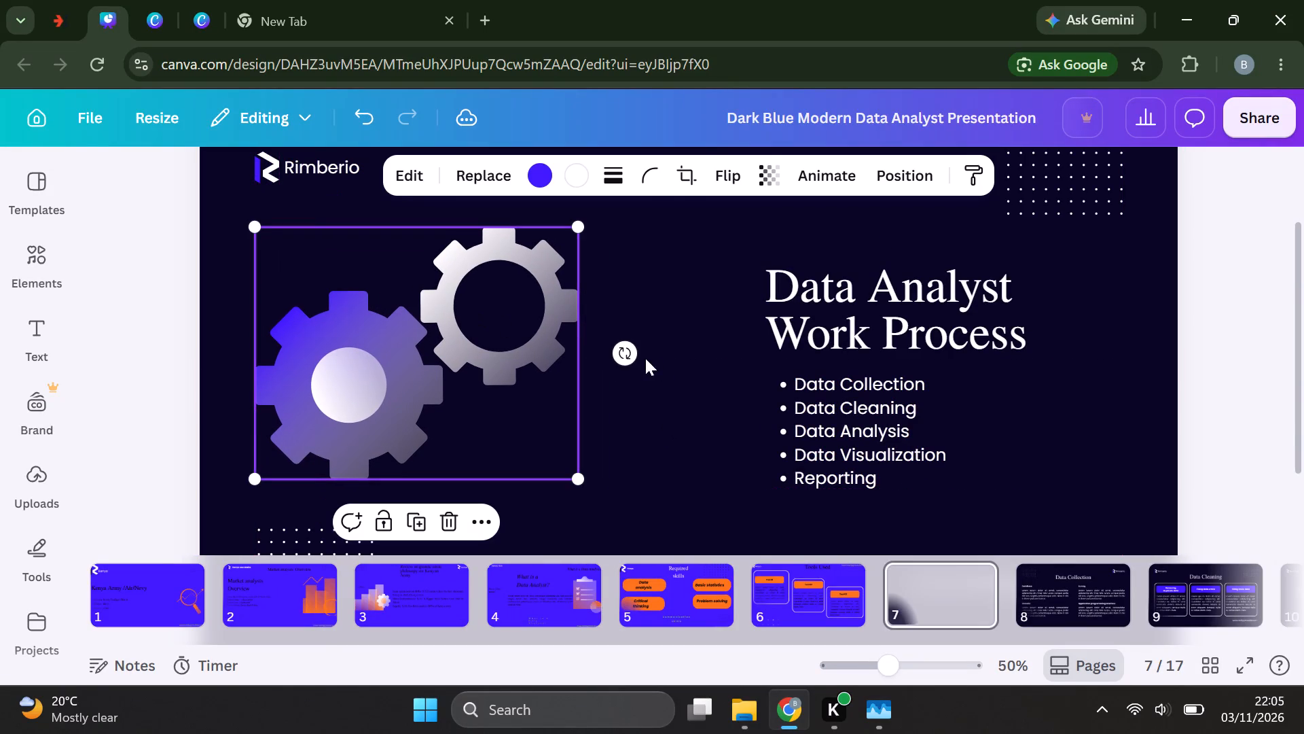
left_click(694, 387)
Recolor the vivid indigo part of the Rimberio logo mark on page 7 to the design's dark navy.
scroll(691, 387, "up", 1)
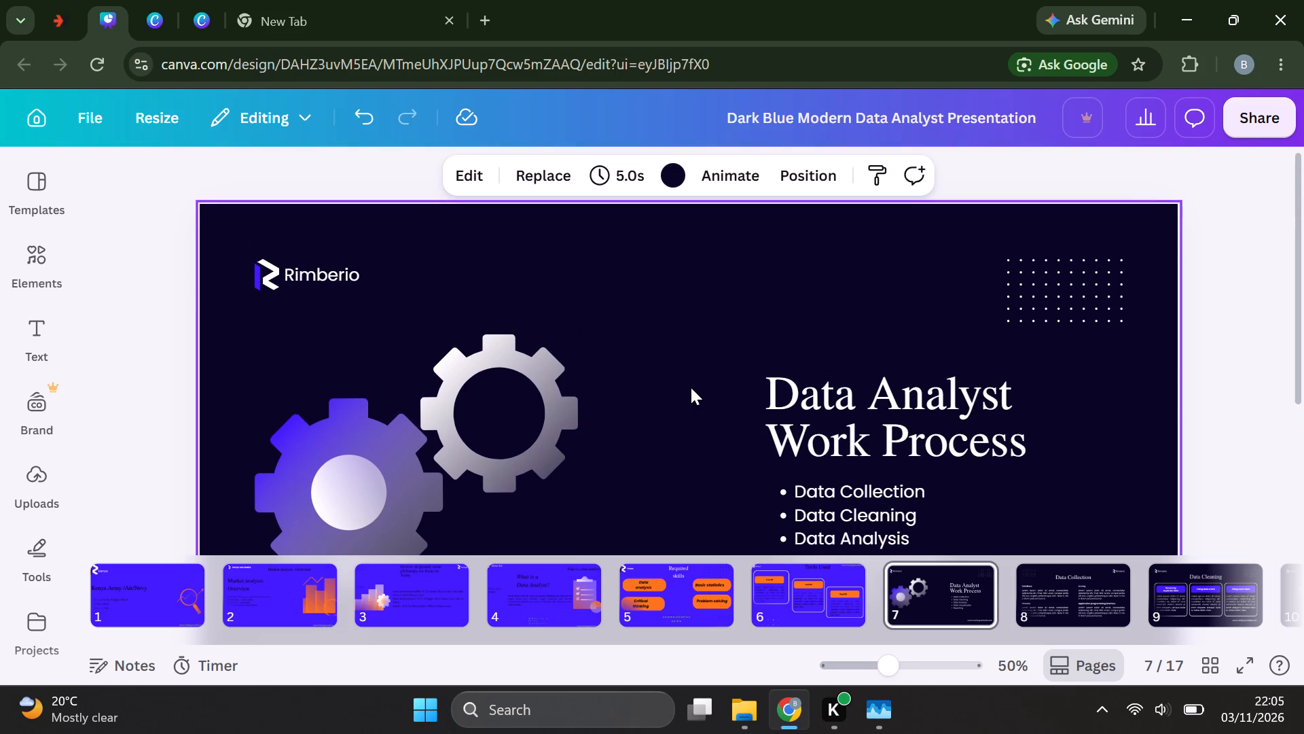
scroll(691, 387, "up", 1)
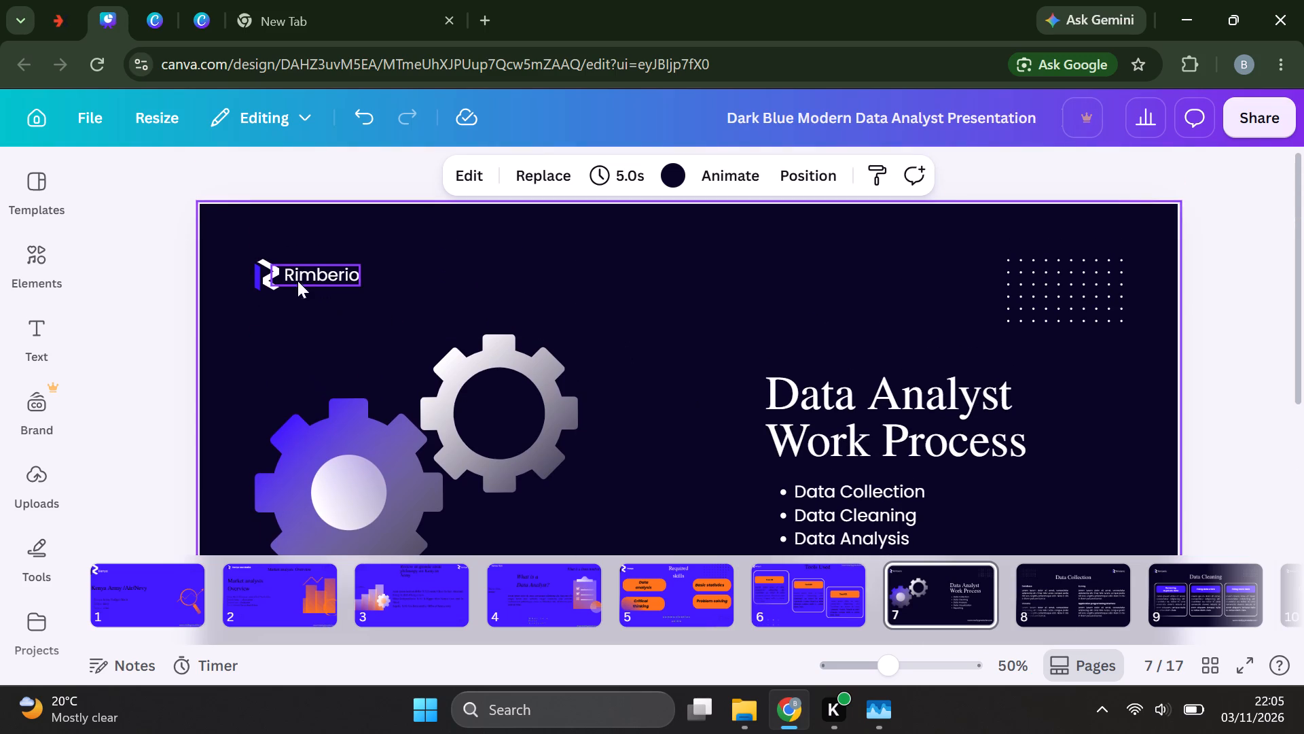
left_click(256, 283)
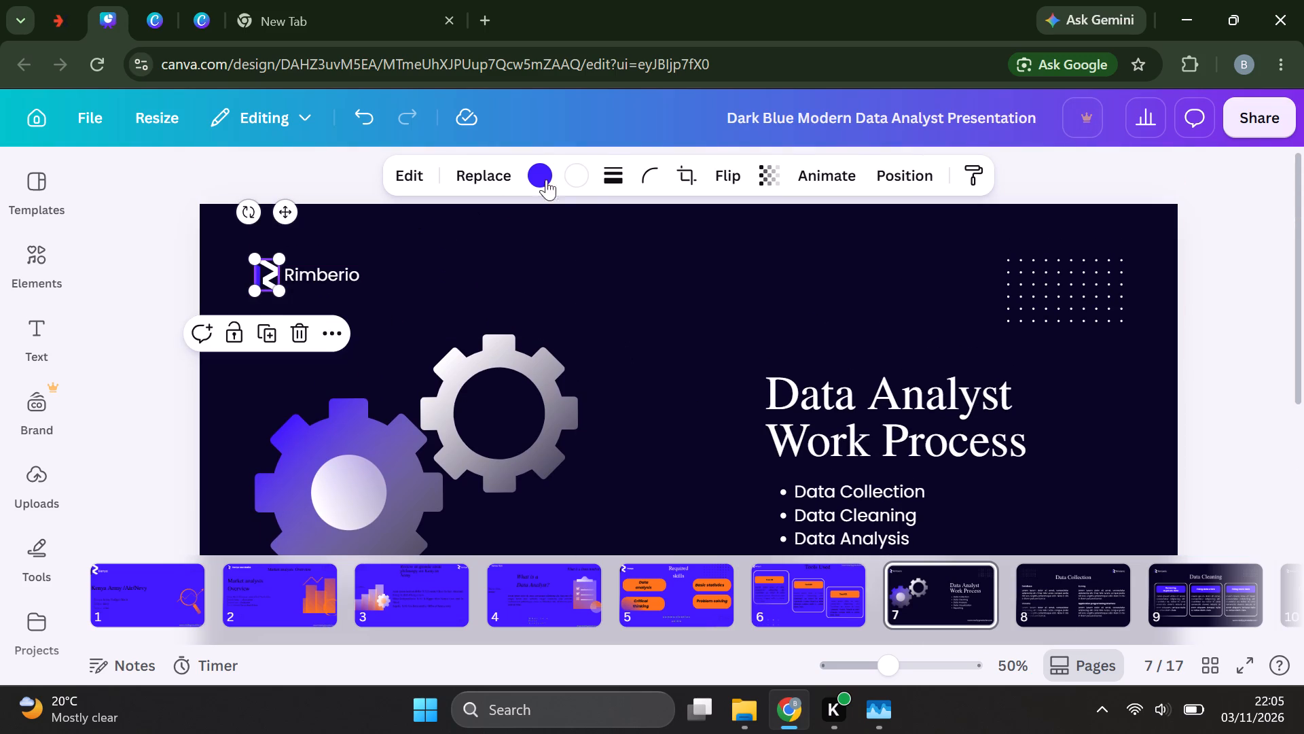
left_click(545, 171)
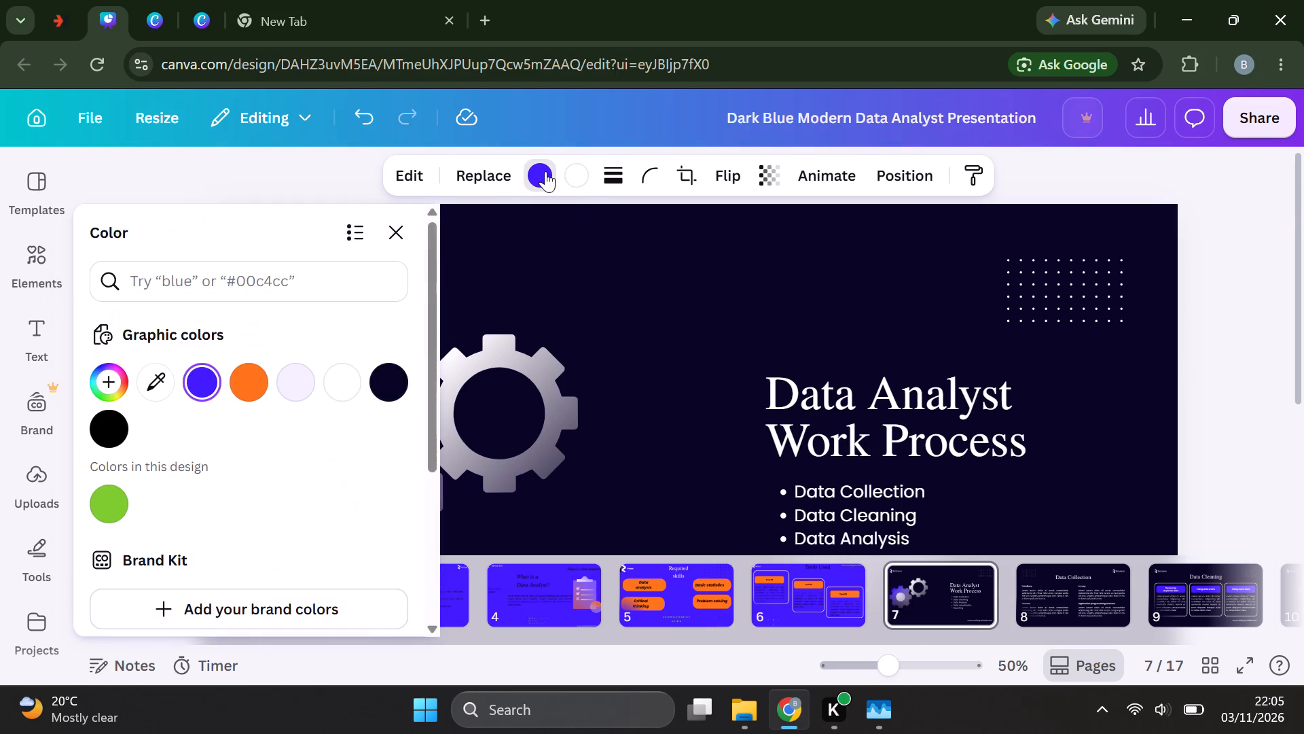
left_click(393, 381)
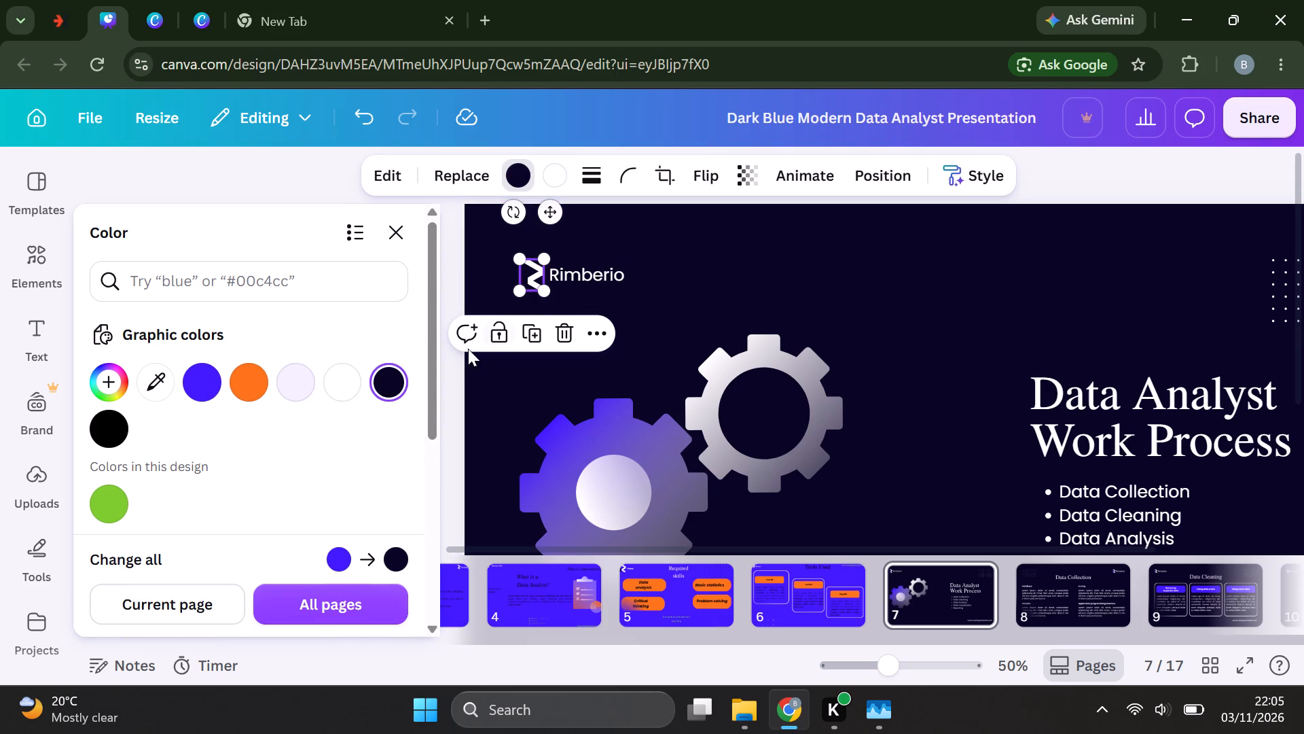
left_click(695, 266)
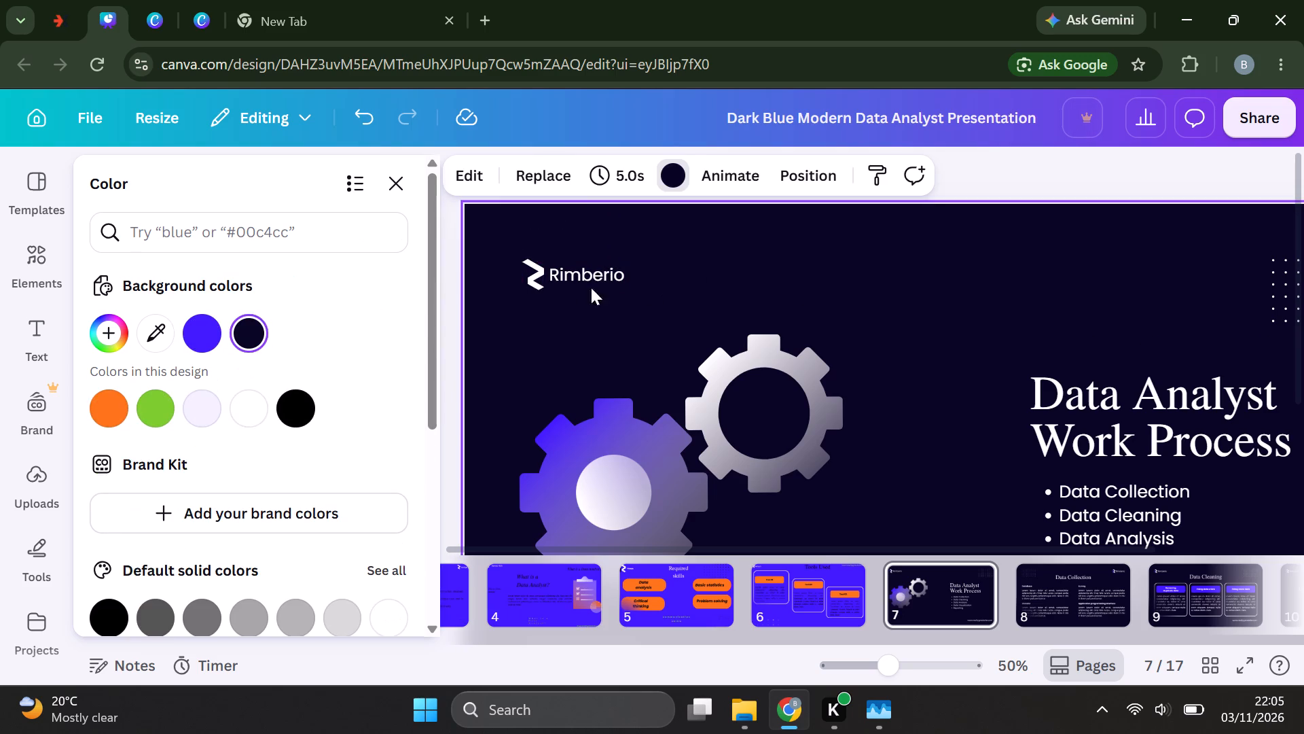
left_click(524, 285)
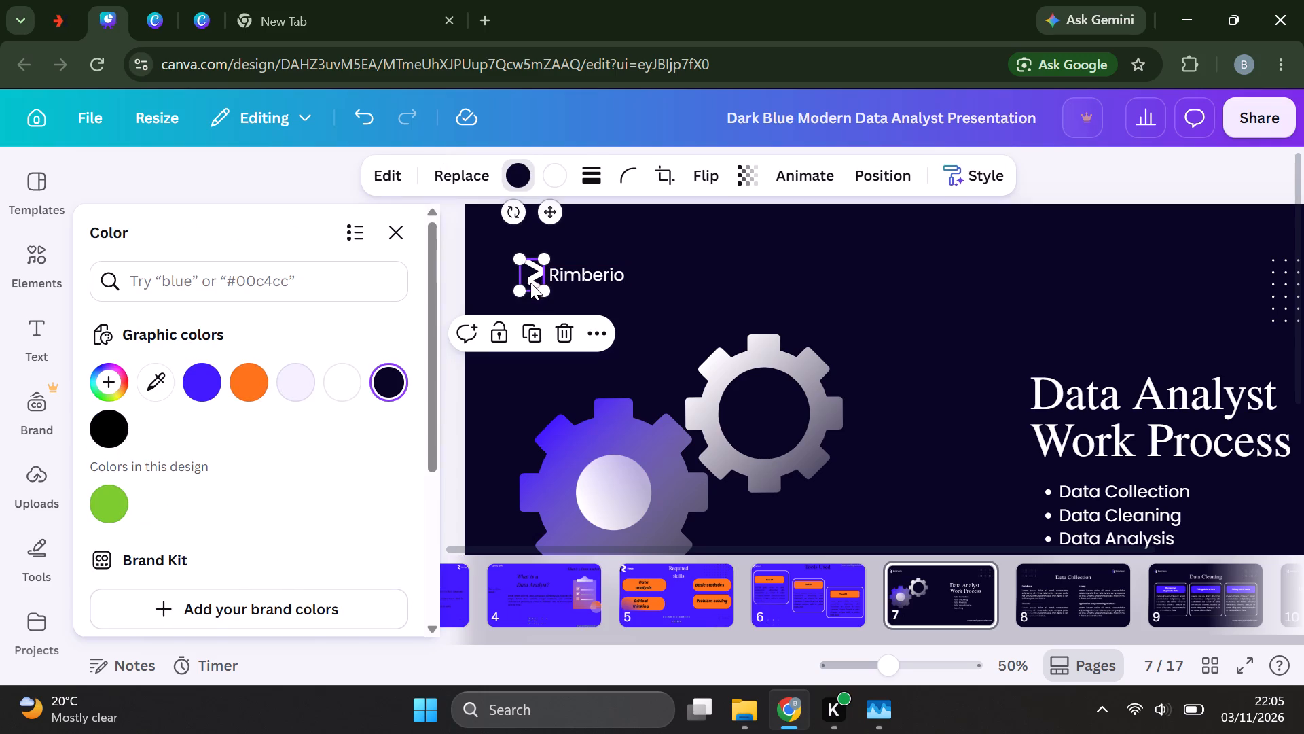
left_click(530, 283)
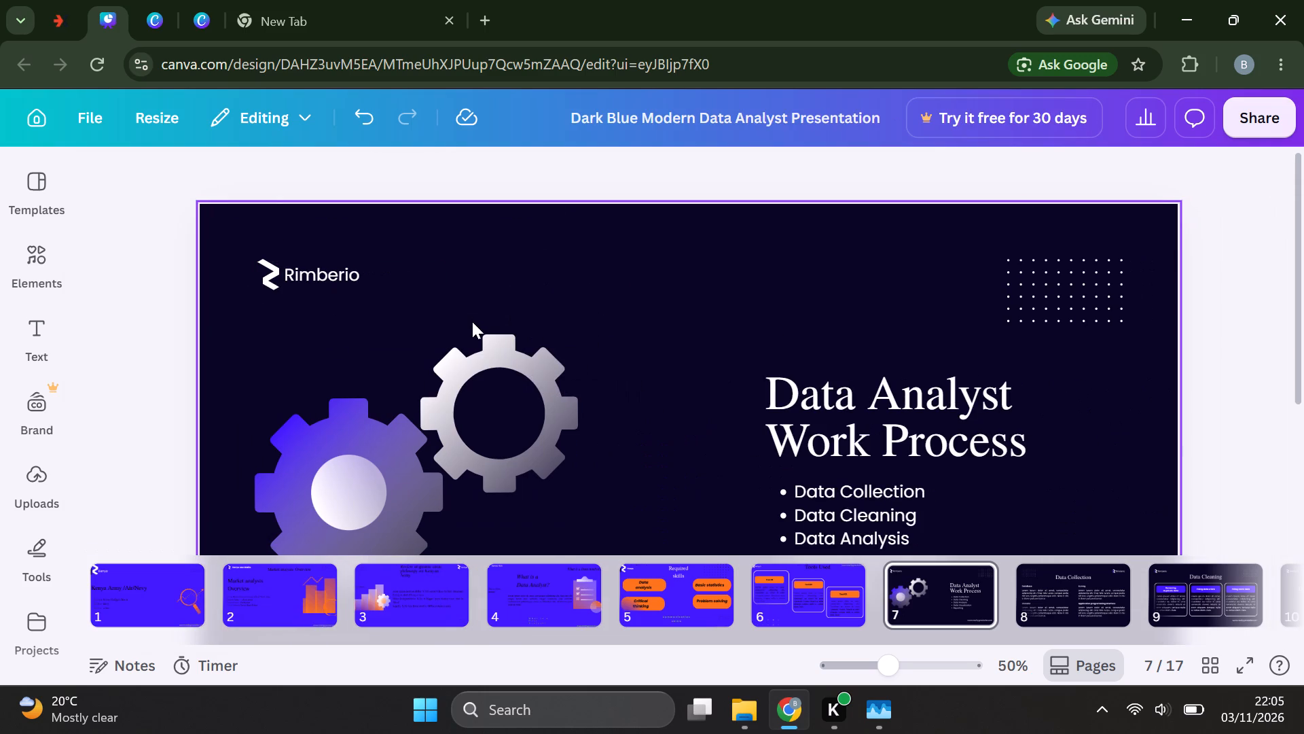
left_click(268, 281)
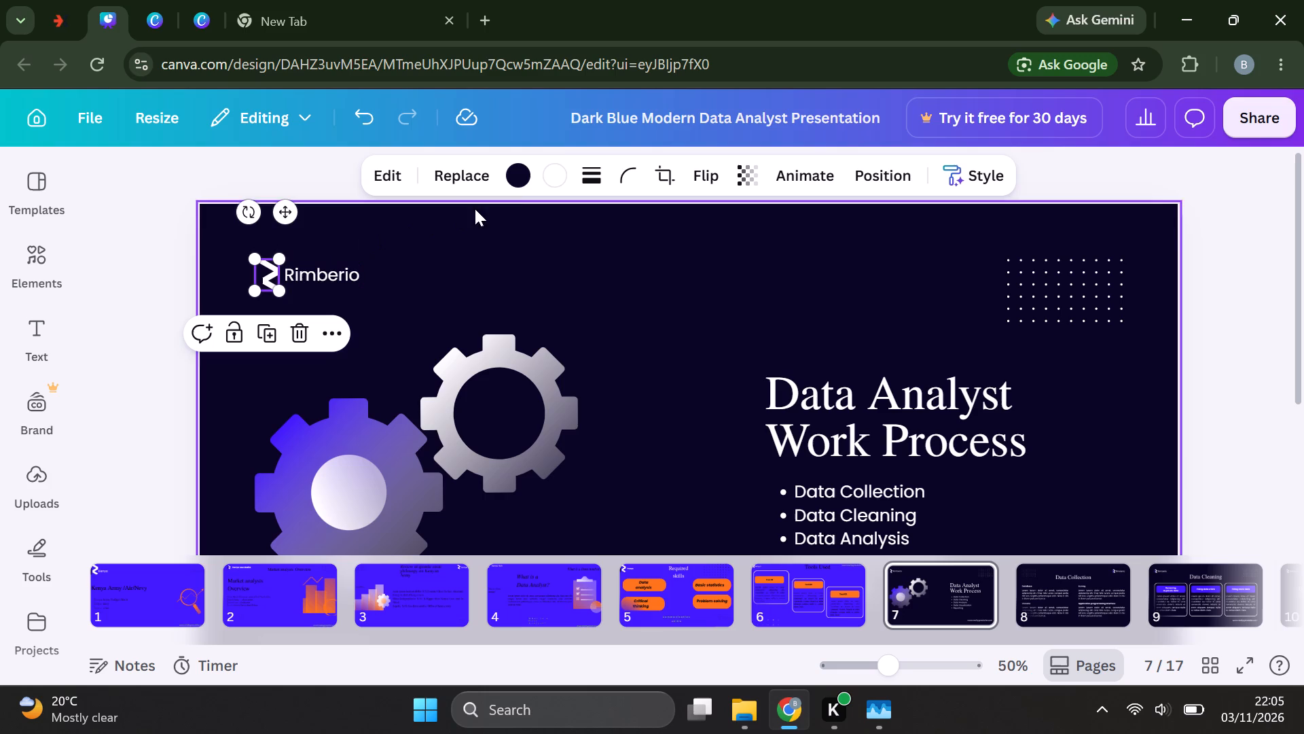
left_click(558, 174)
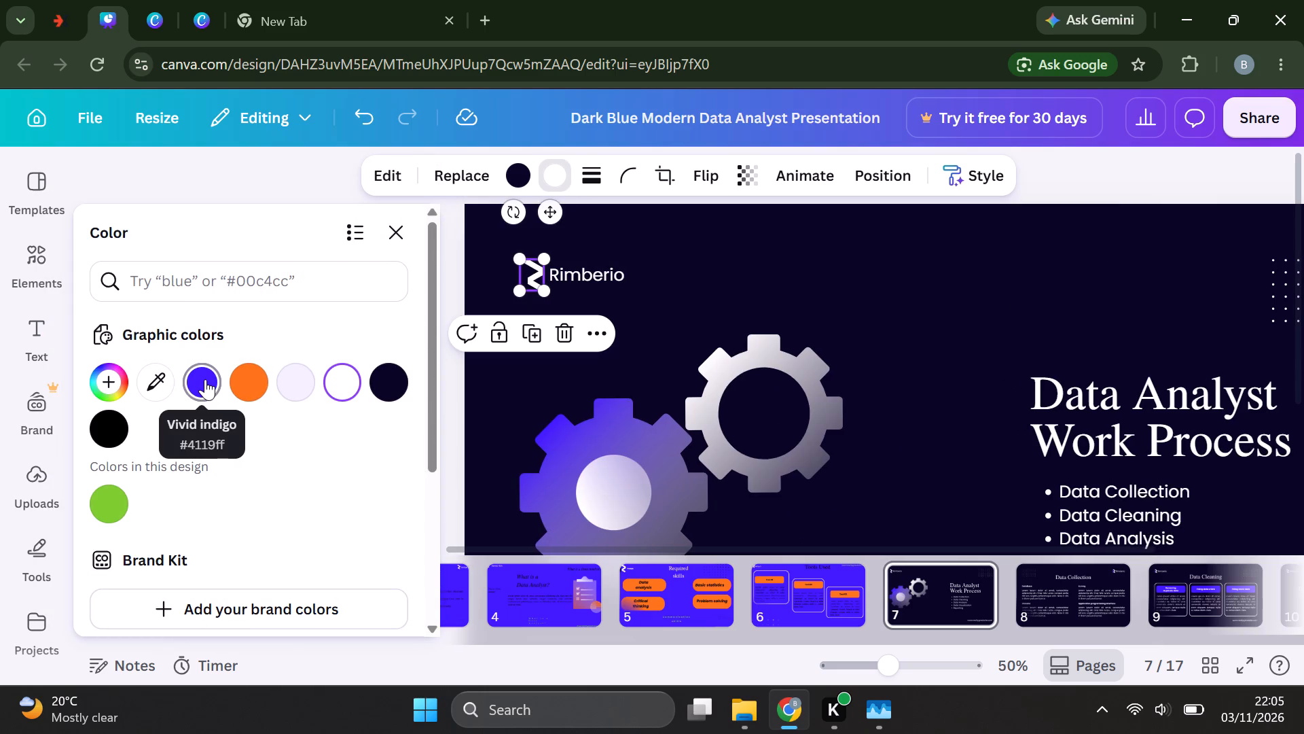
Replace the logo text "Rimberio" on page 7 with "Kenya".
left_click(613, 273)
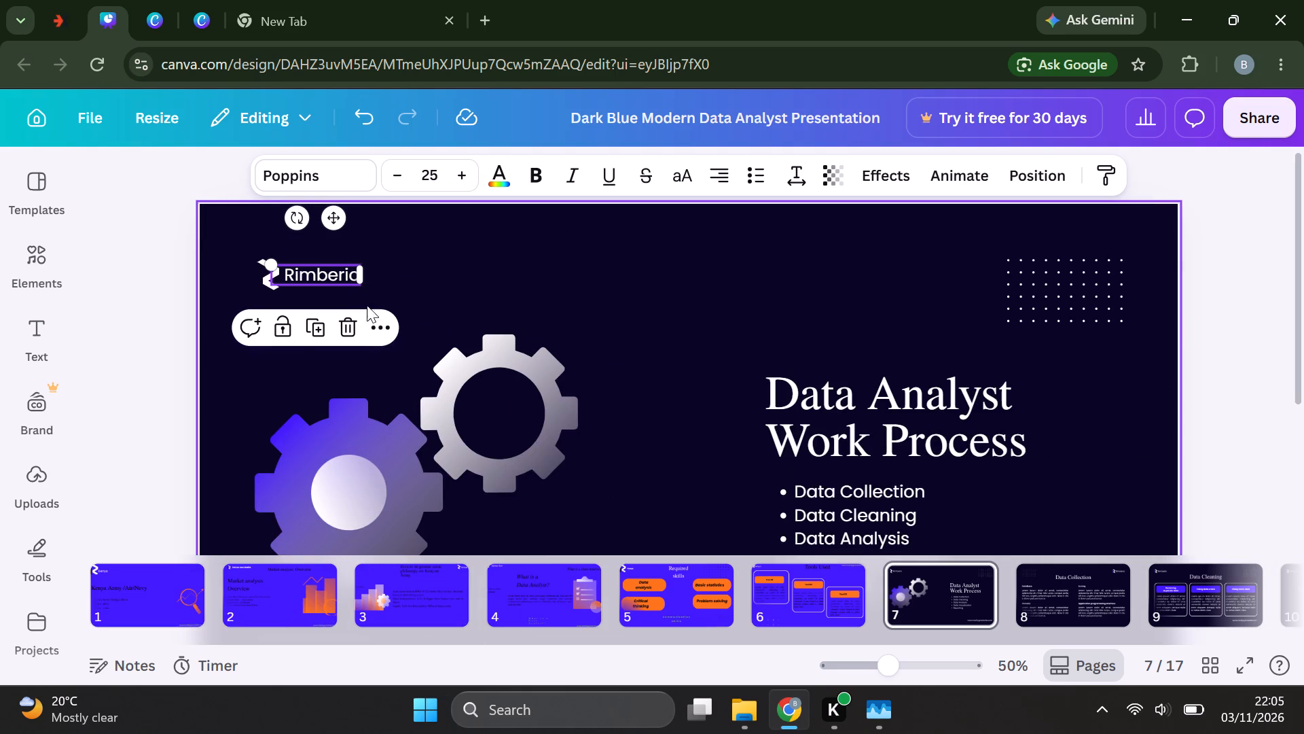
double_click(342, 275)
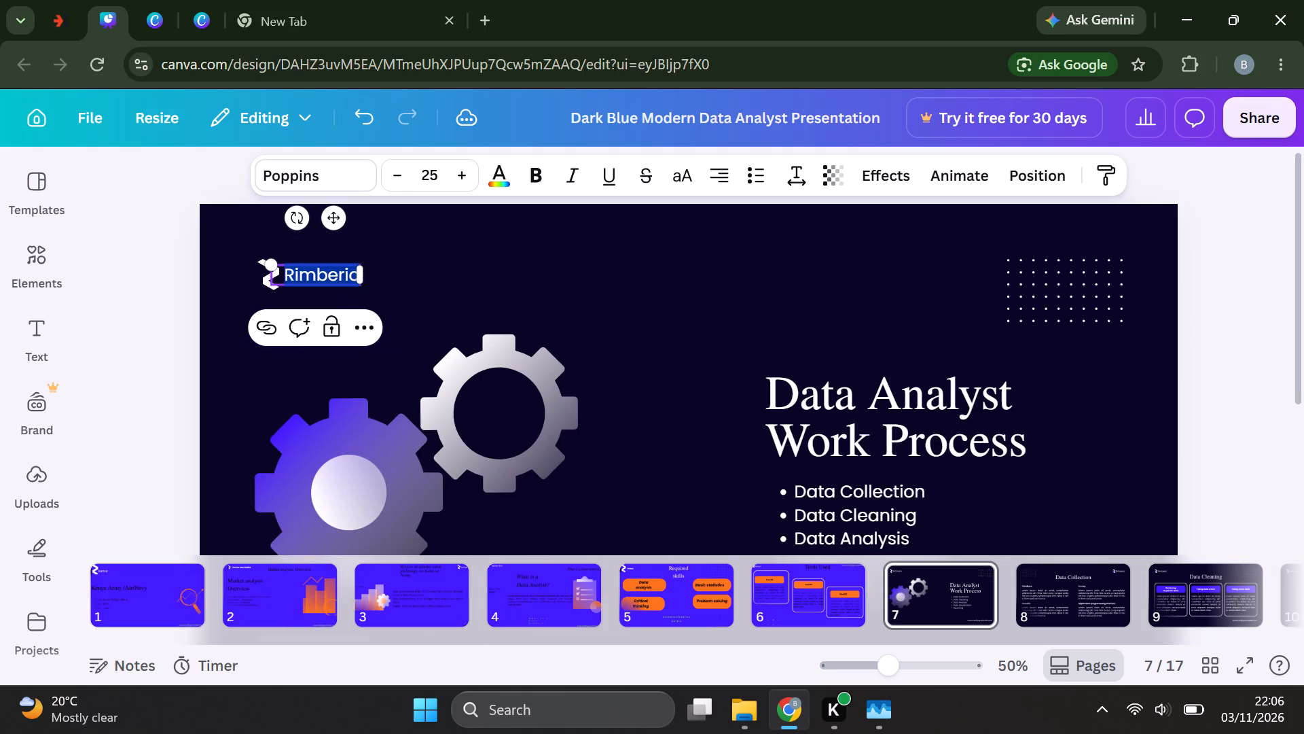
type("Kenya")
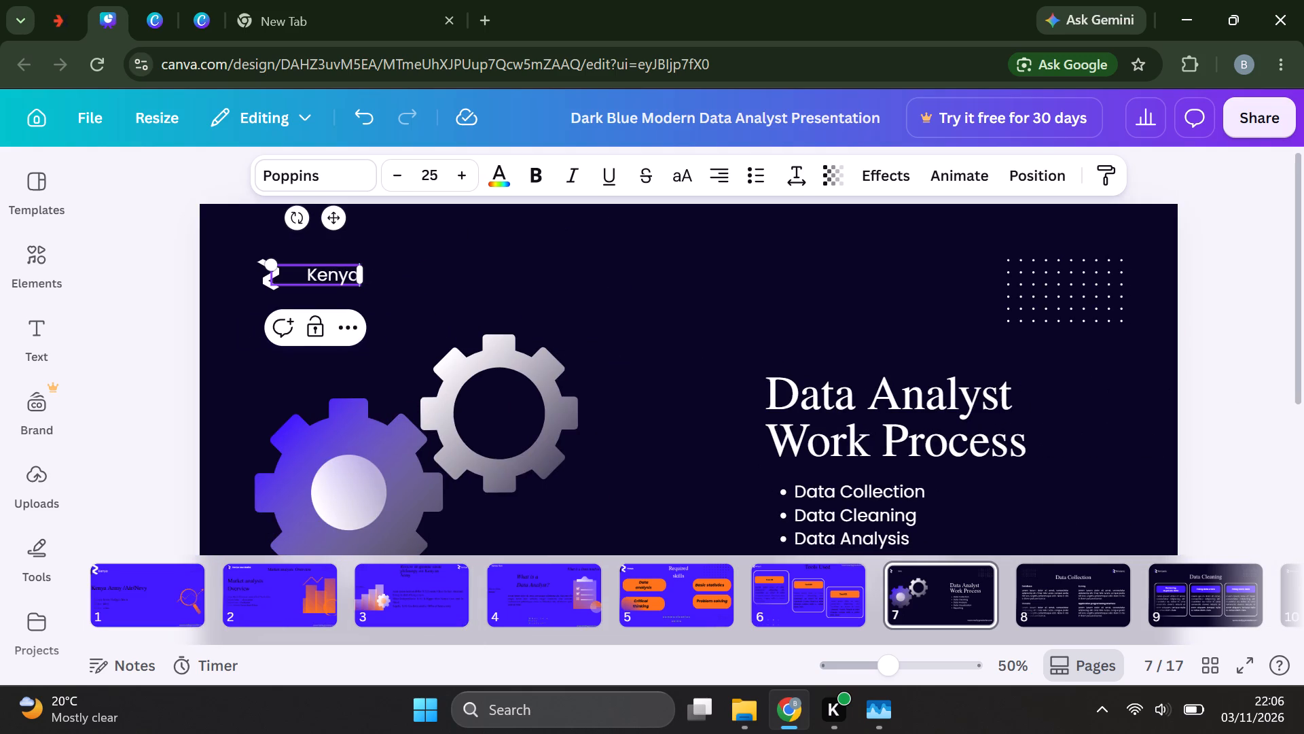
left_click(440, 284)
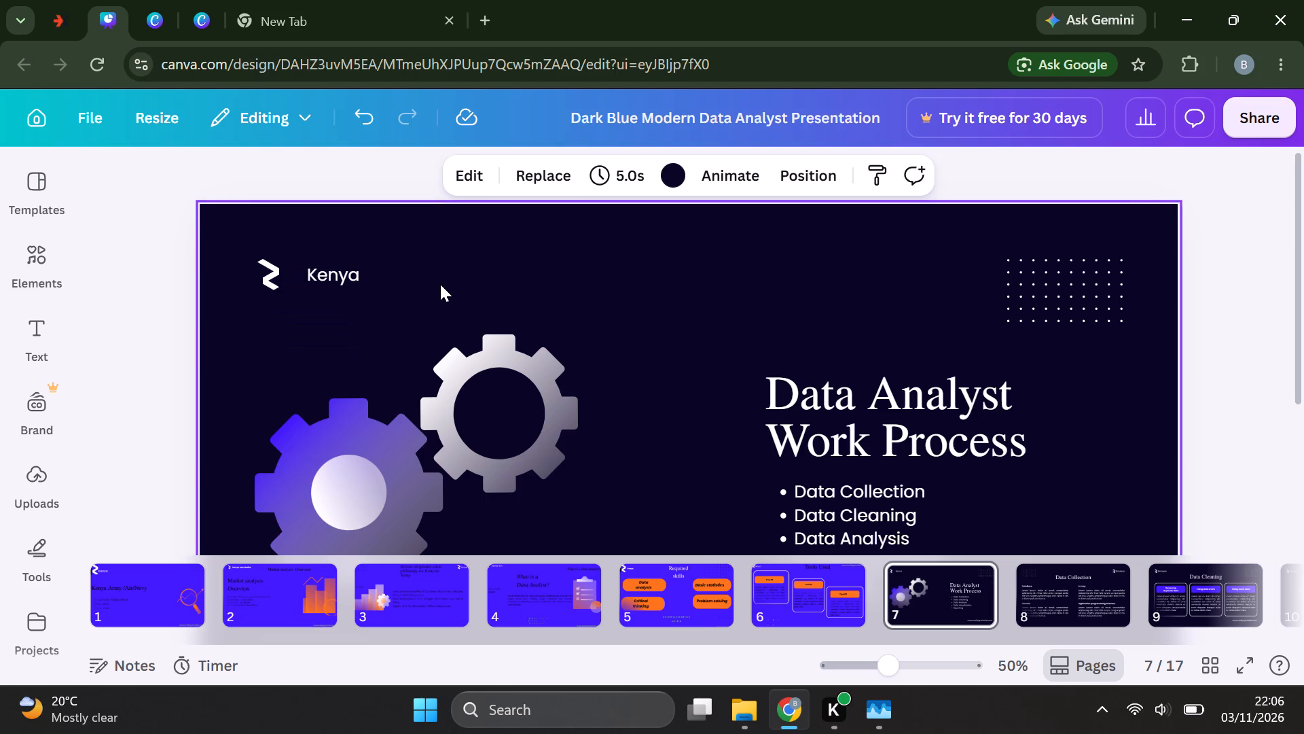
Change the page 7 background color to Vivid indigo (#4119ff).
left_click(266, 276)
left_click(477, 250)
left_click(675, 176)
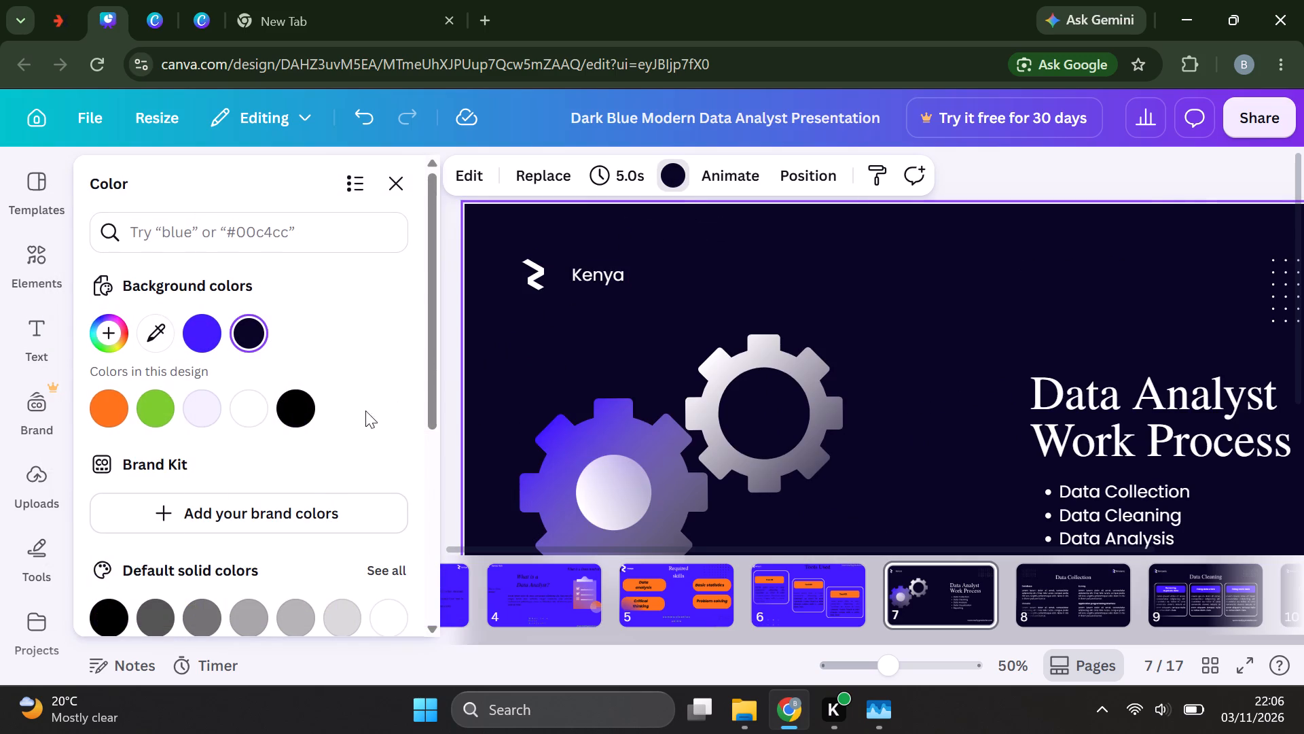
left_click(219, 326)
left_click(774, 286)
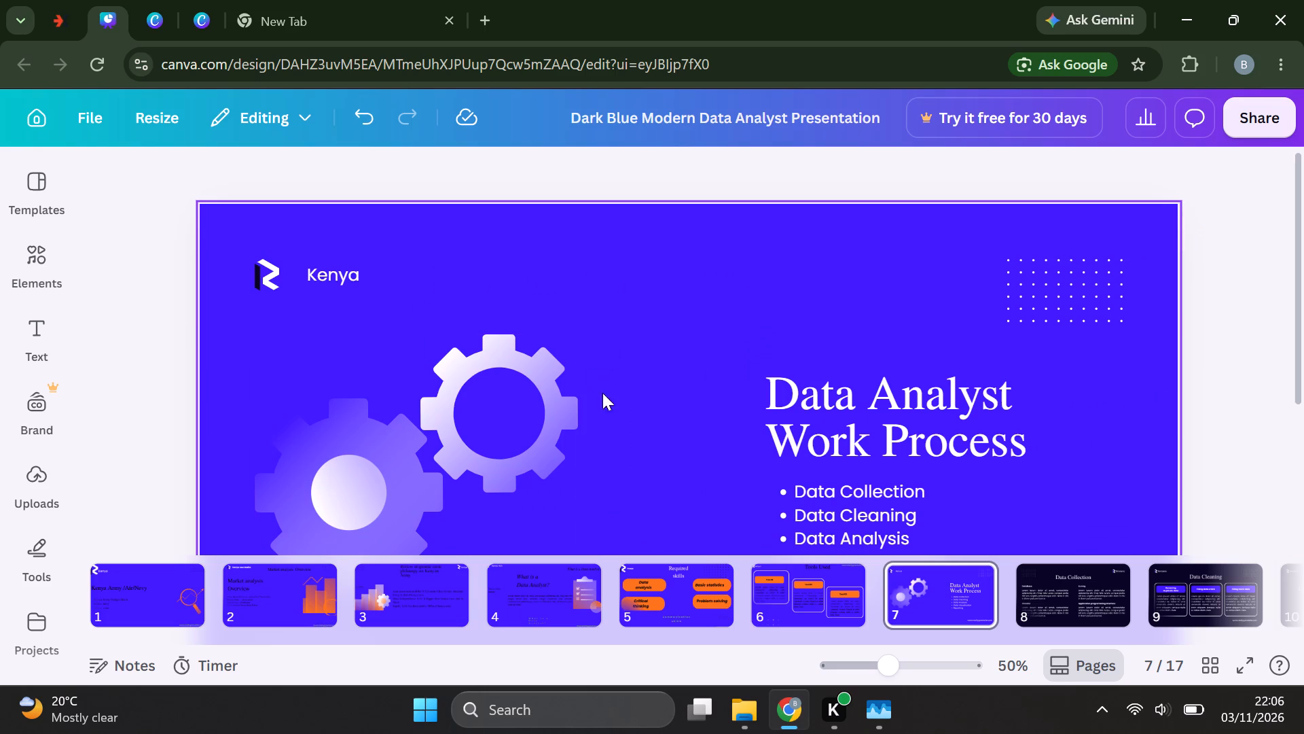
Shift the gears graphic slightly further left on page 7.
scroll(651, 388, "down", 2)
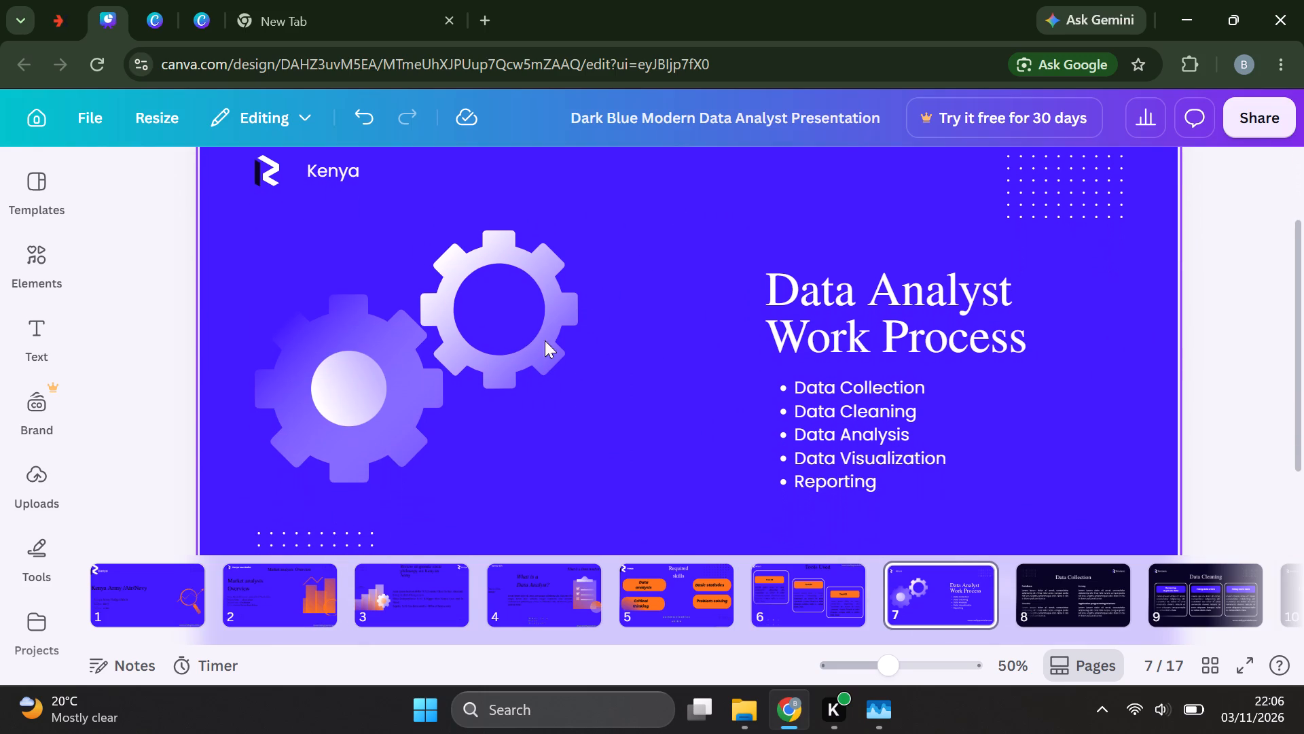
left_click_drag(514, 325, 498, 325)
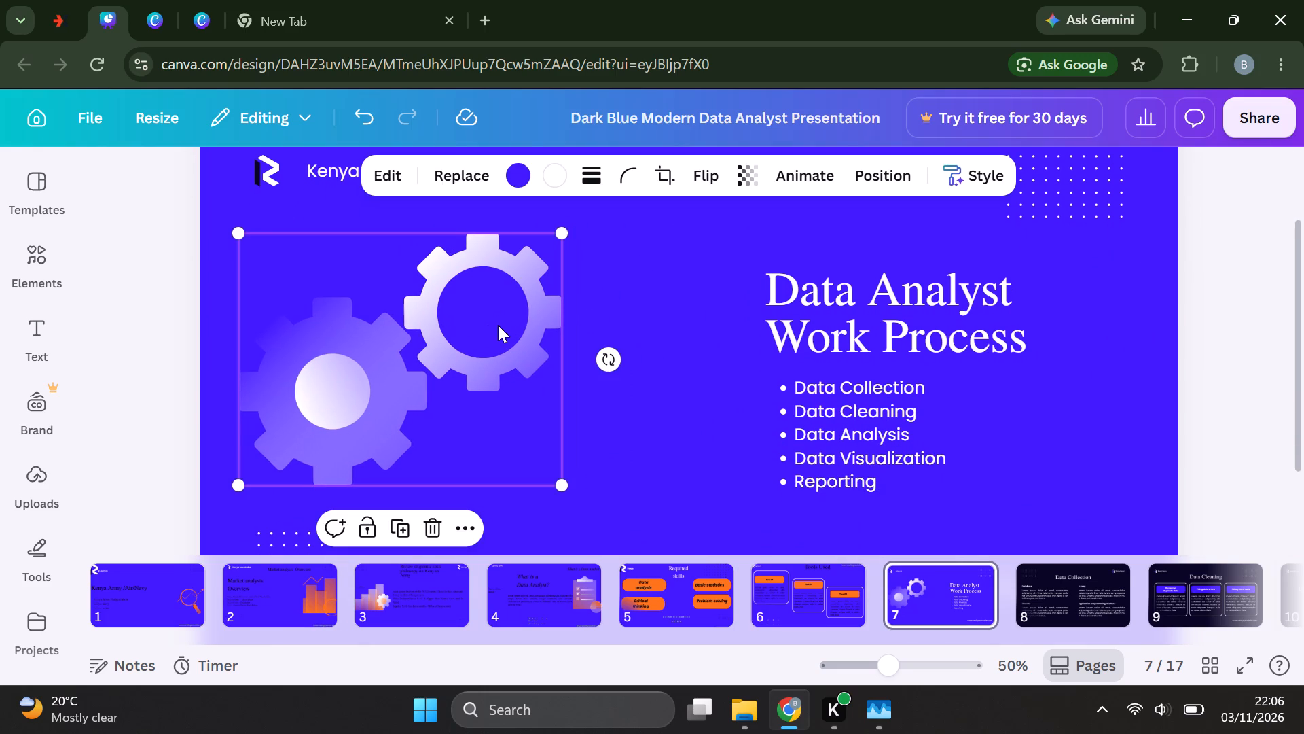
left_click(498, 324)
left_click(729, 347)
Move the upper dotted grid closer to the top-right corner of page 7.
scroll(729, 347, "up", 3)
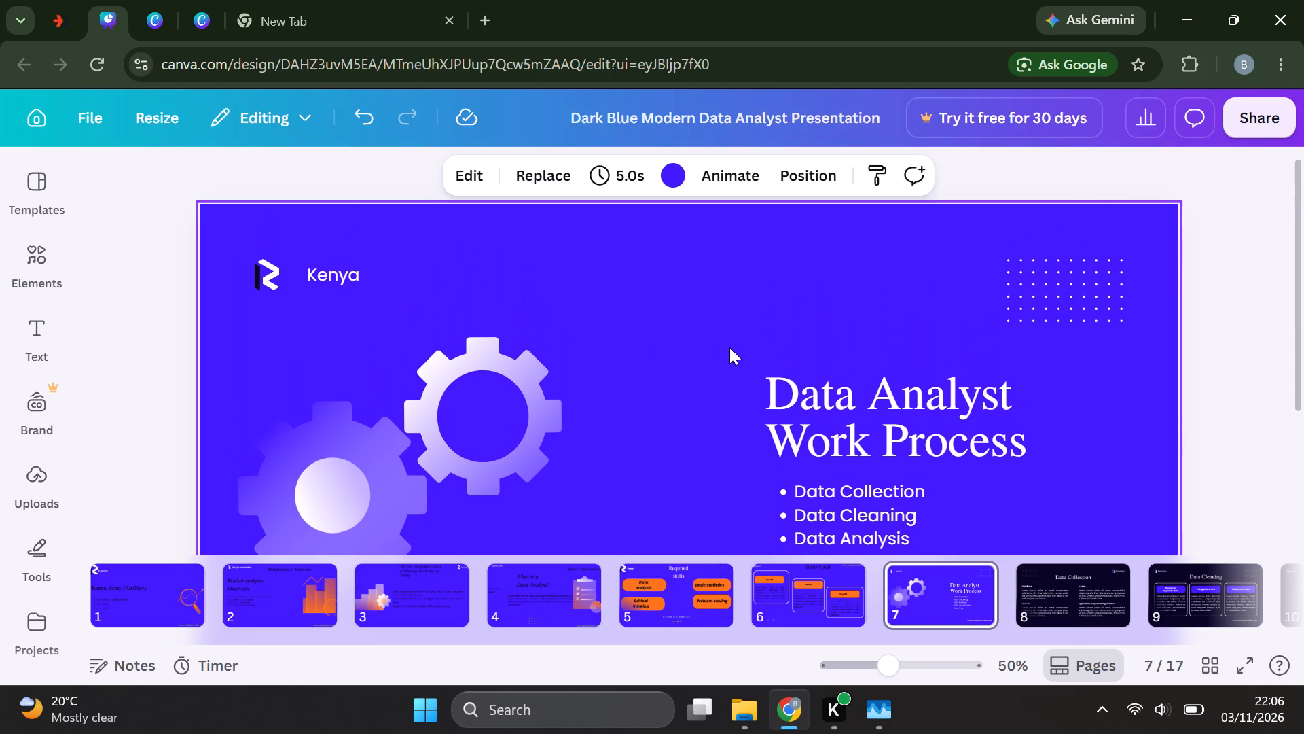
left_click_drag(1036, 291, 1075, 264)
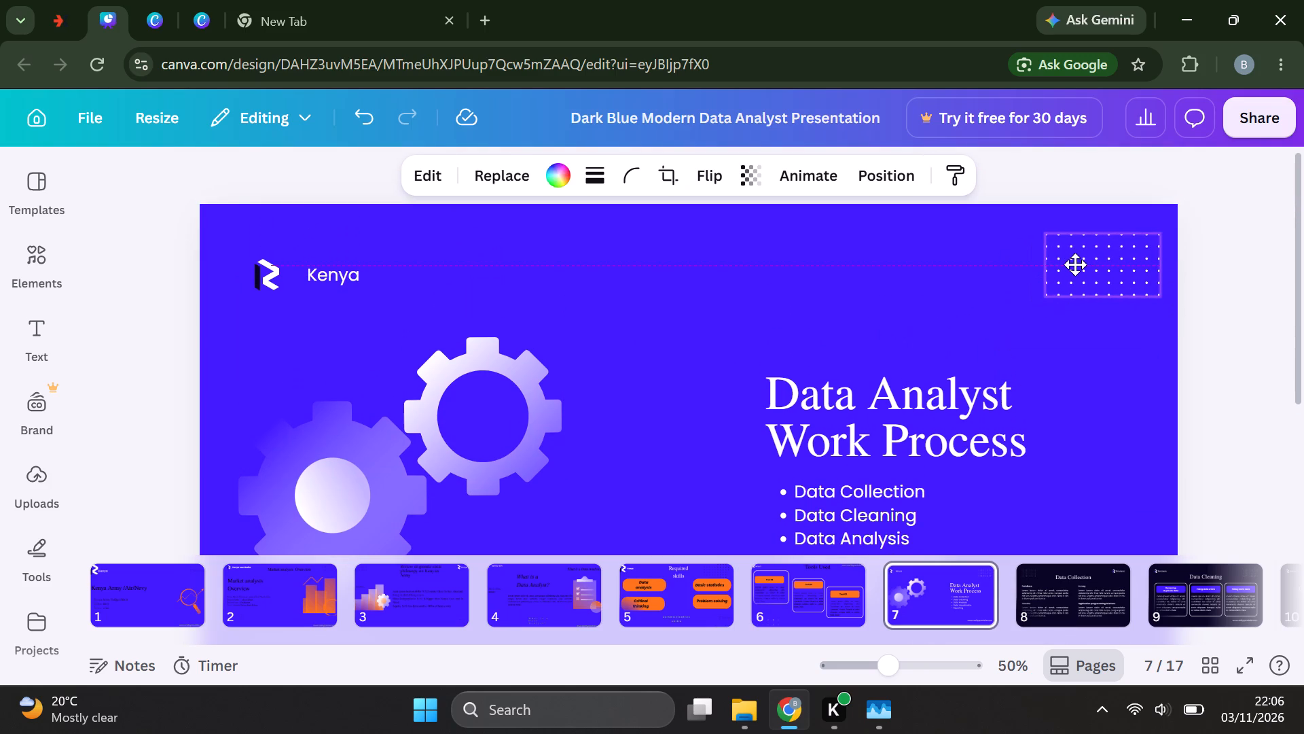
left_click_drag(1075, 264, 1076, 256)
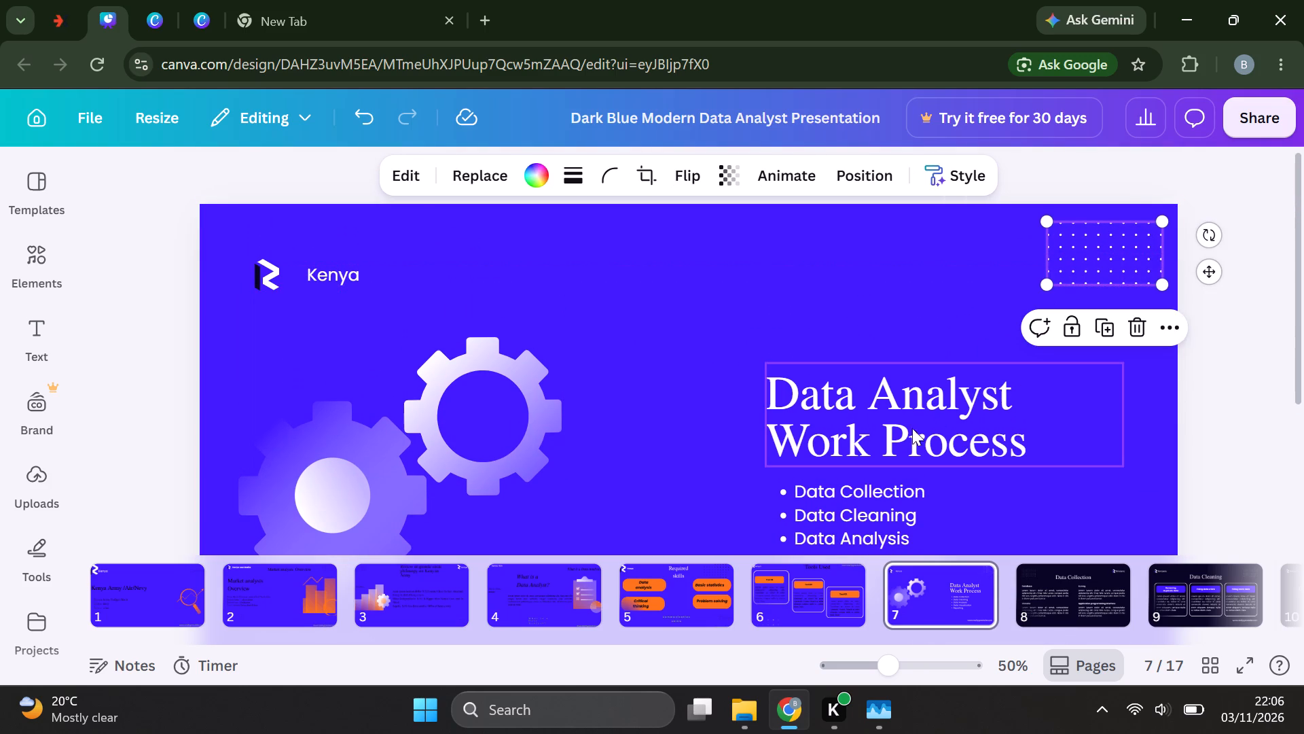
Move the "Data Analyst Work Process" title up and to the left, leaving space above the bullet list.
left_click(907, 428)
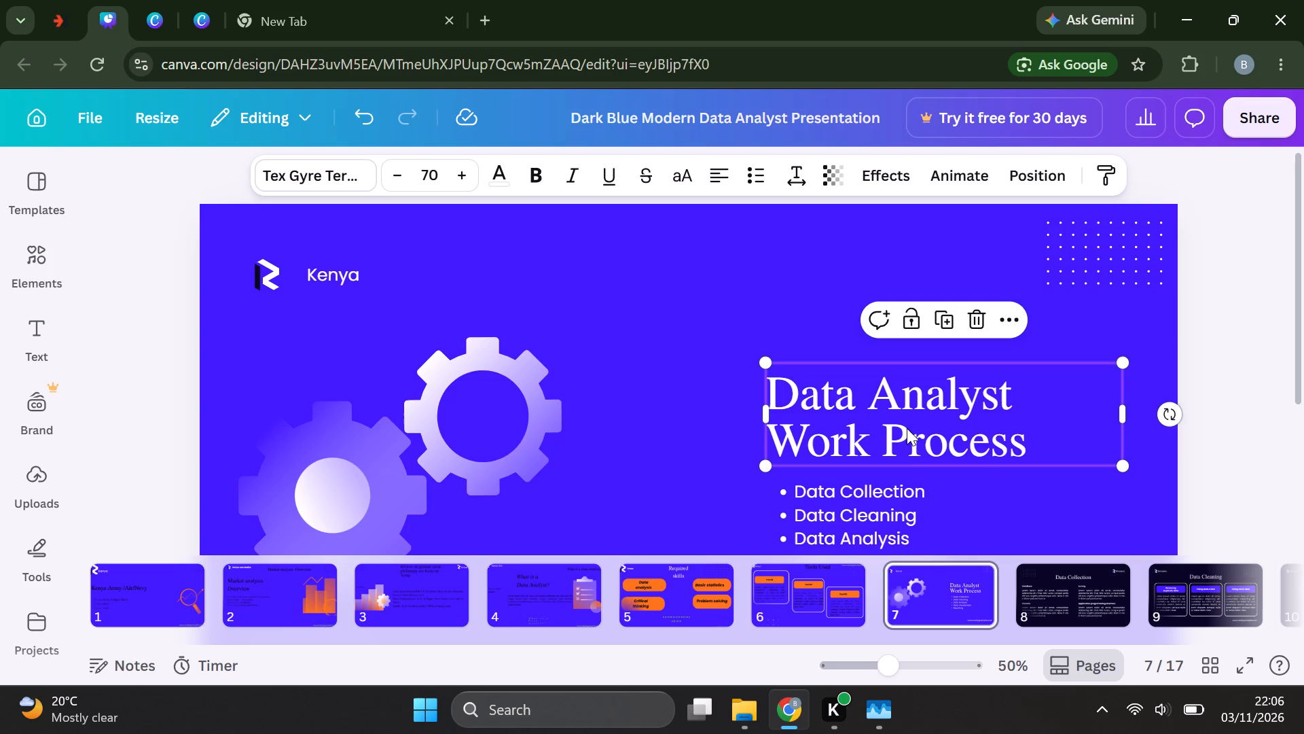
left_click_drag(907, 428, 864, 387)
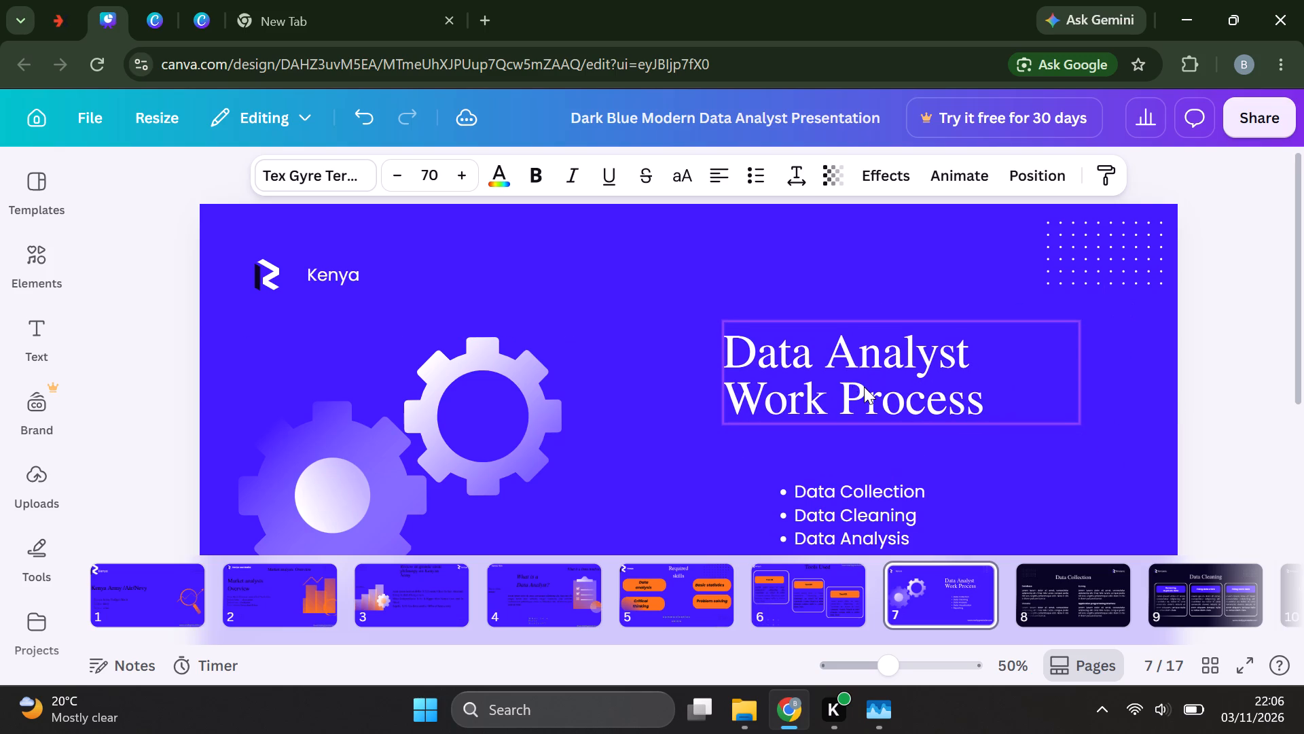
left_click_drag(864, 387, 864, 363)
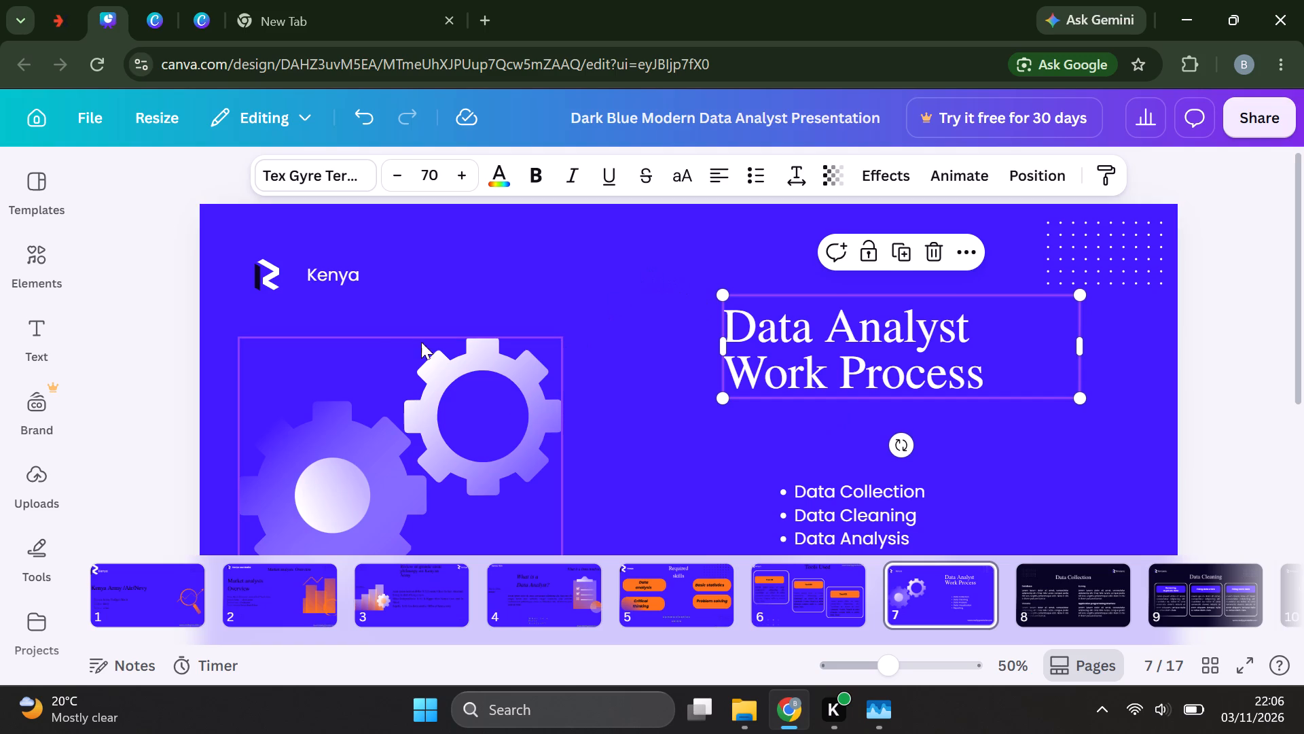
Move the logo mark into the top-left corner of page 7 and place the "Kenya" text beside it.
left_click_drag(255, 273, 224, 247)
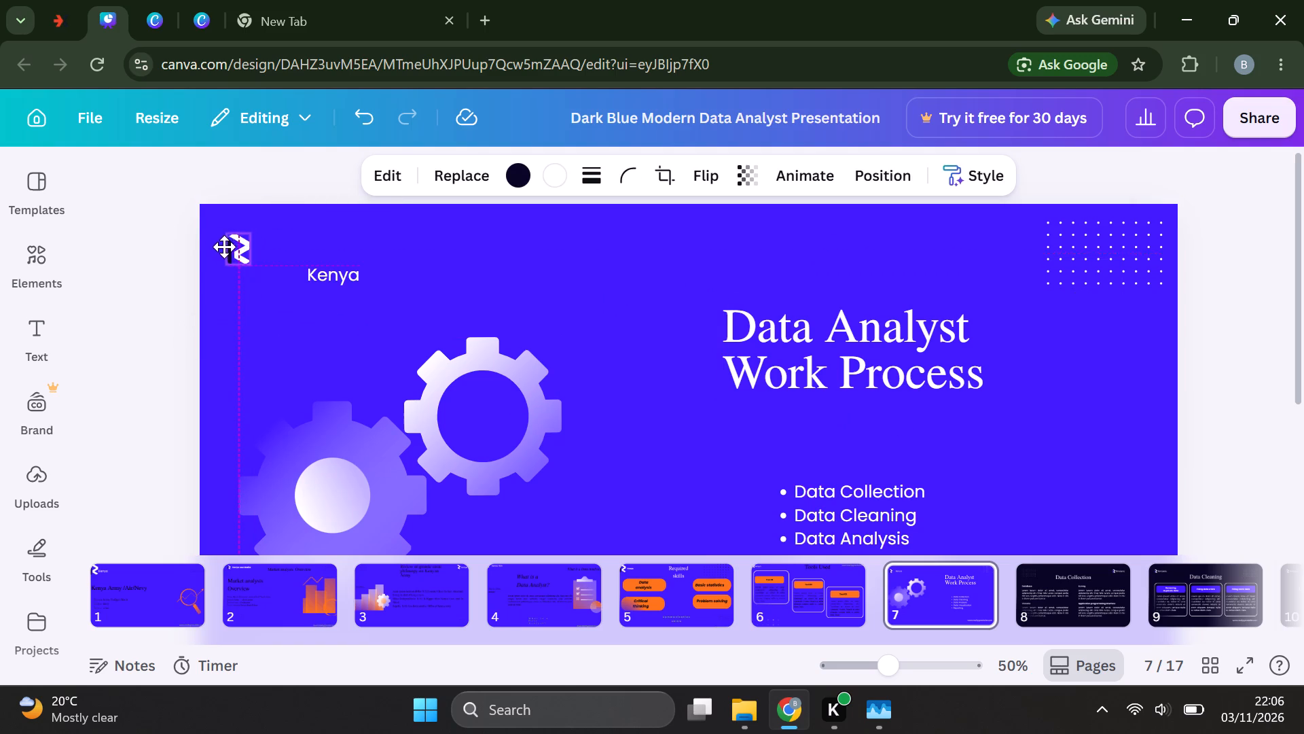
left_click_drag(224, 247, 214, 235)
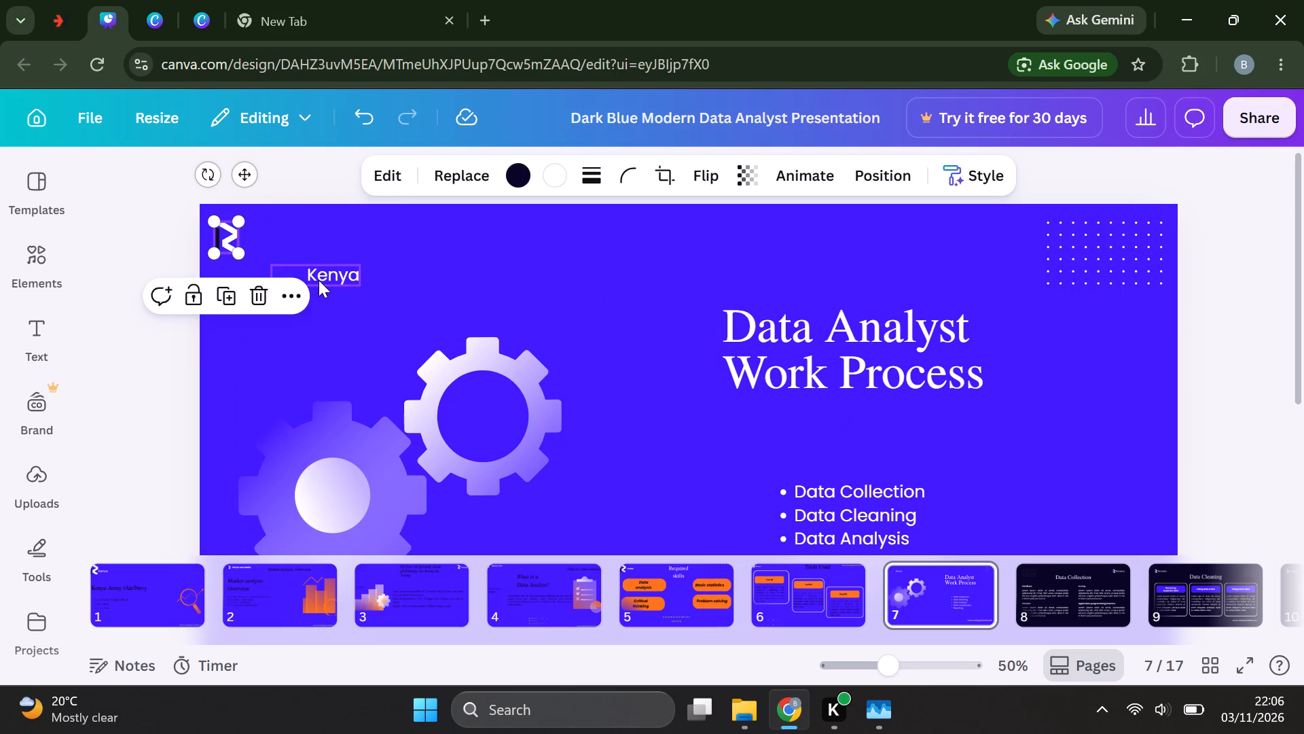
left_click_drag(336, 281, 333, 278)
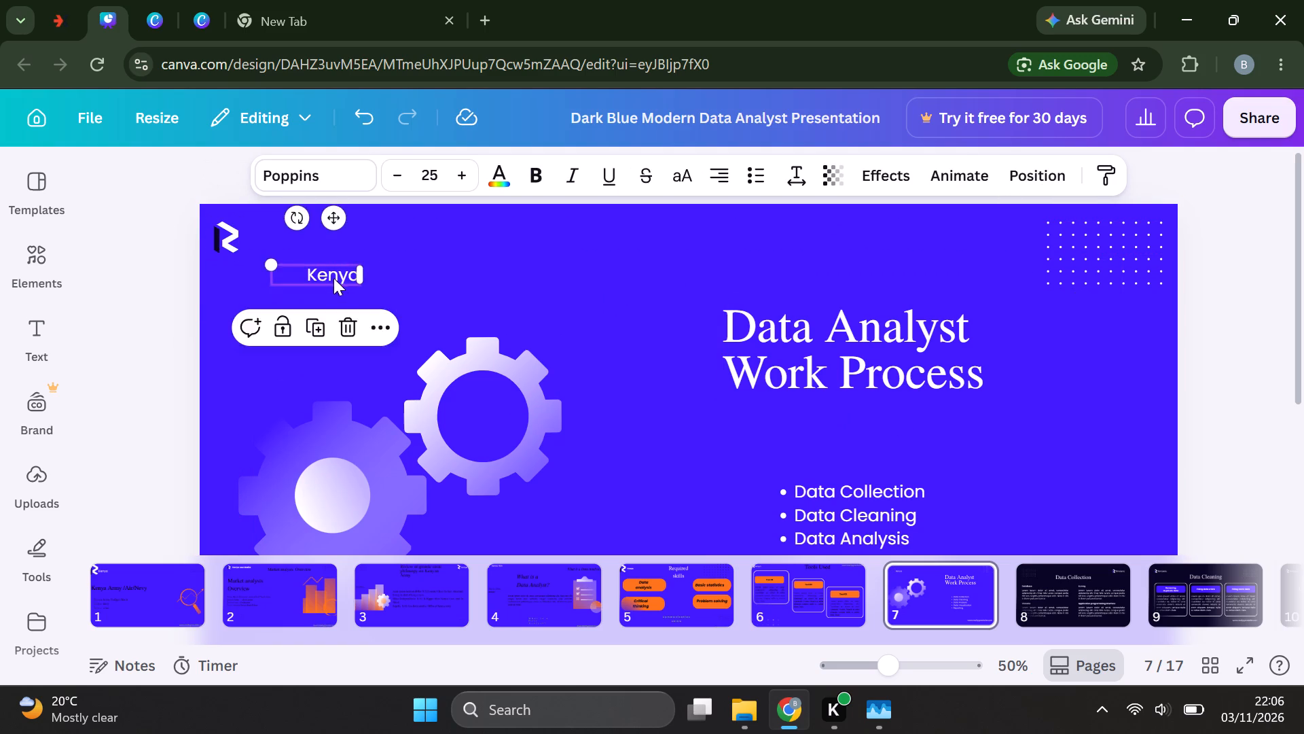
left_click_drag(333, 278, 322, 247)
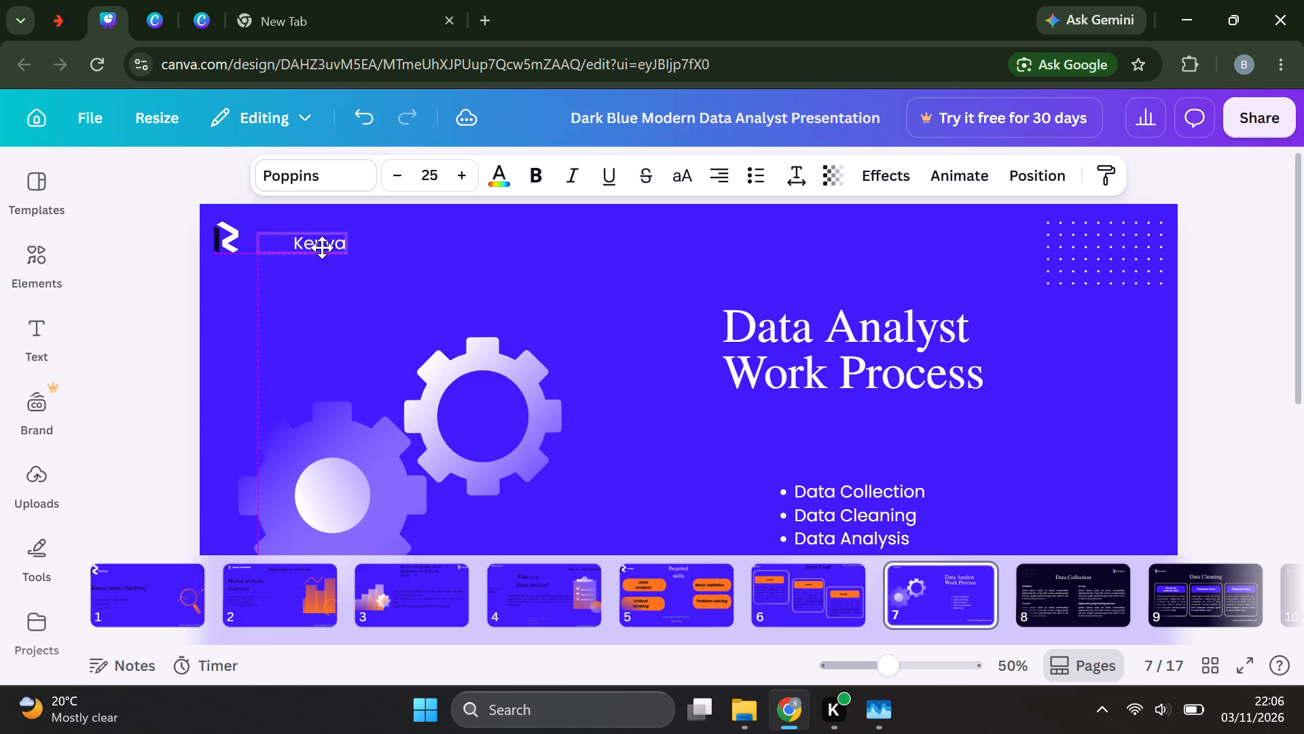
left_click_drag(322, 247, 310, 247)
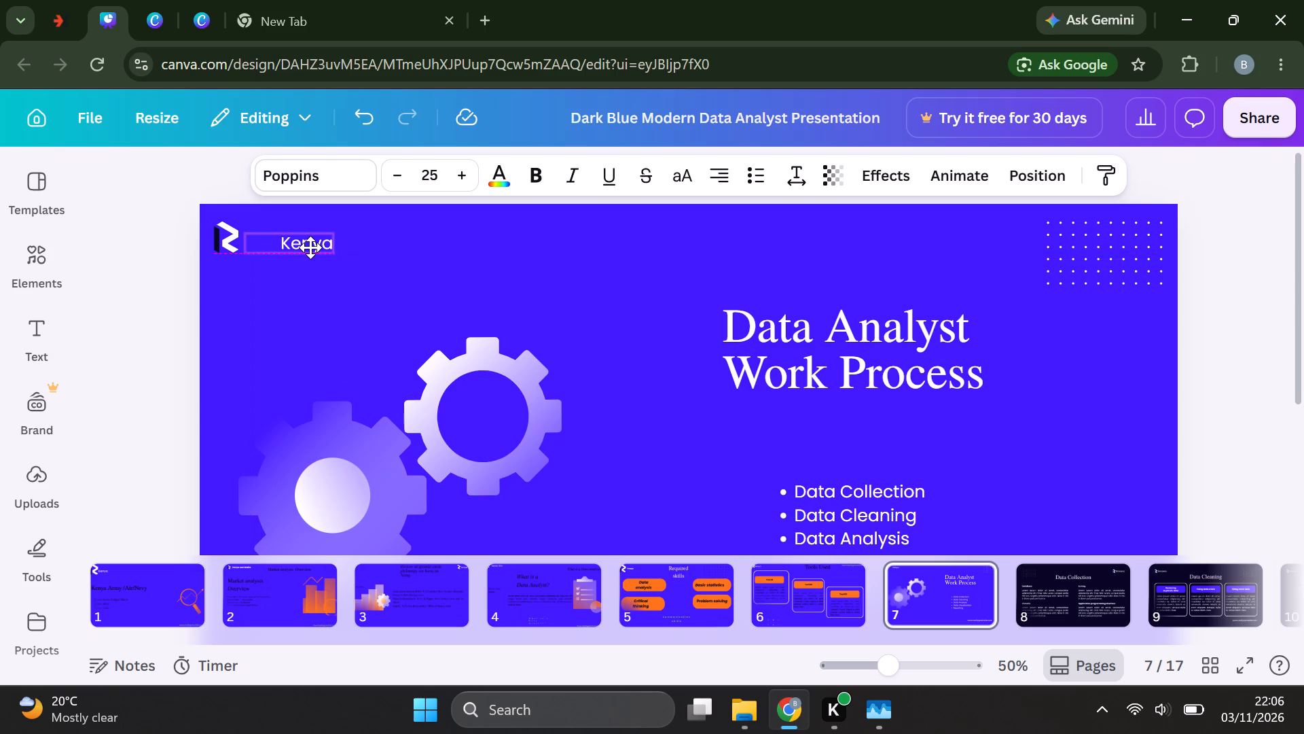
left_click_drag(310, 247, 309, 248)
left_click(483, 299)
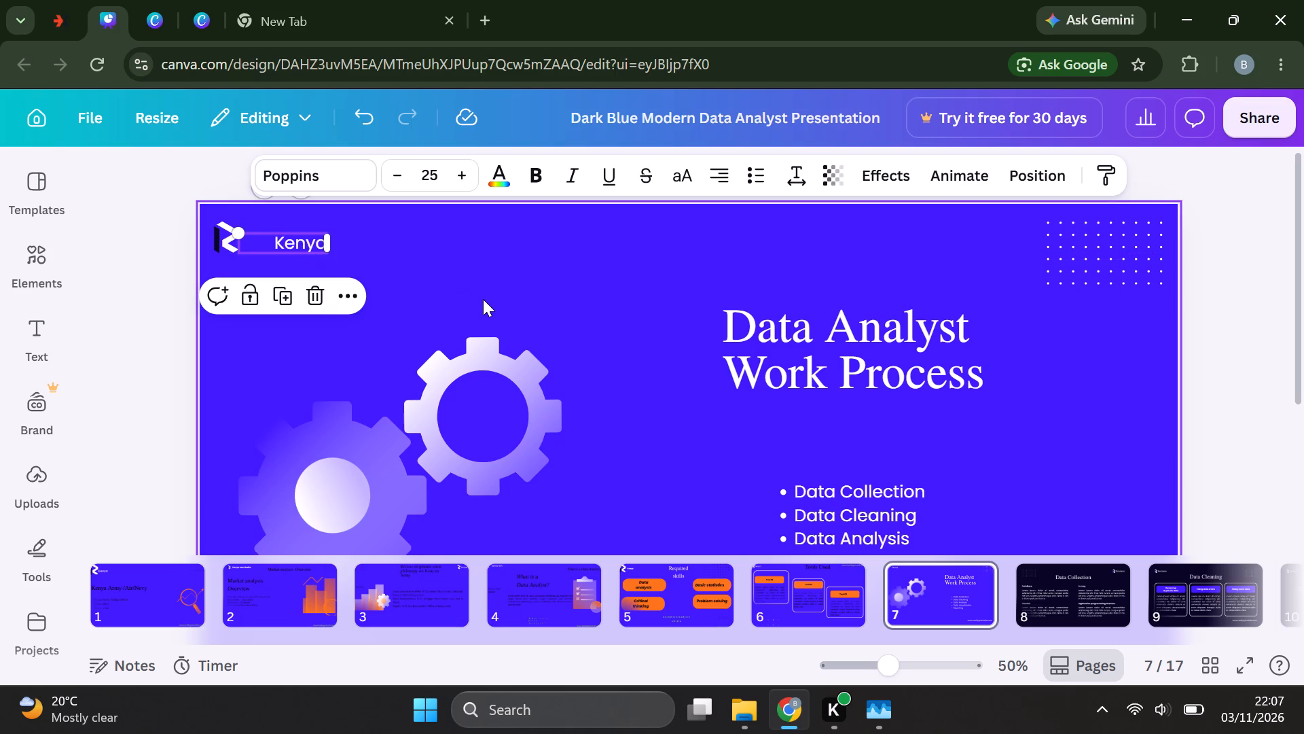
Move the gears graphic on page 7 up and slightly left, beneath the Kenya branding.
left_click_drag(506, 387, 491, 338)
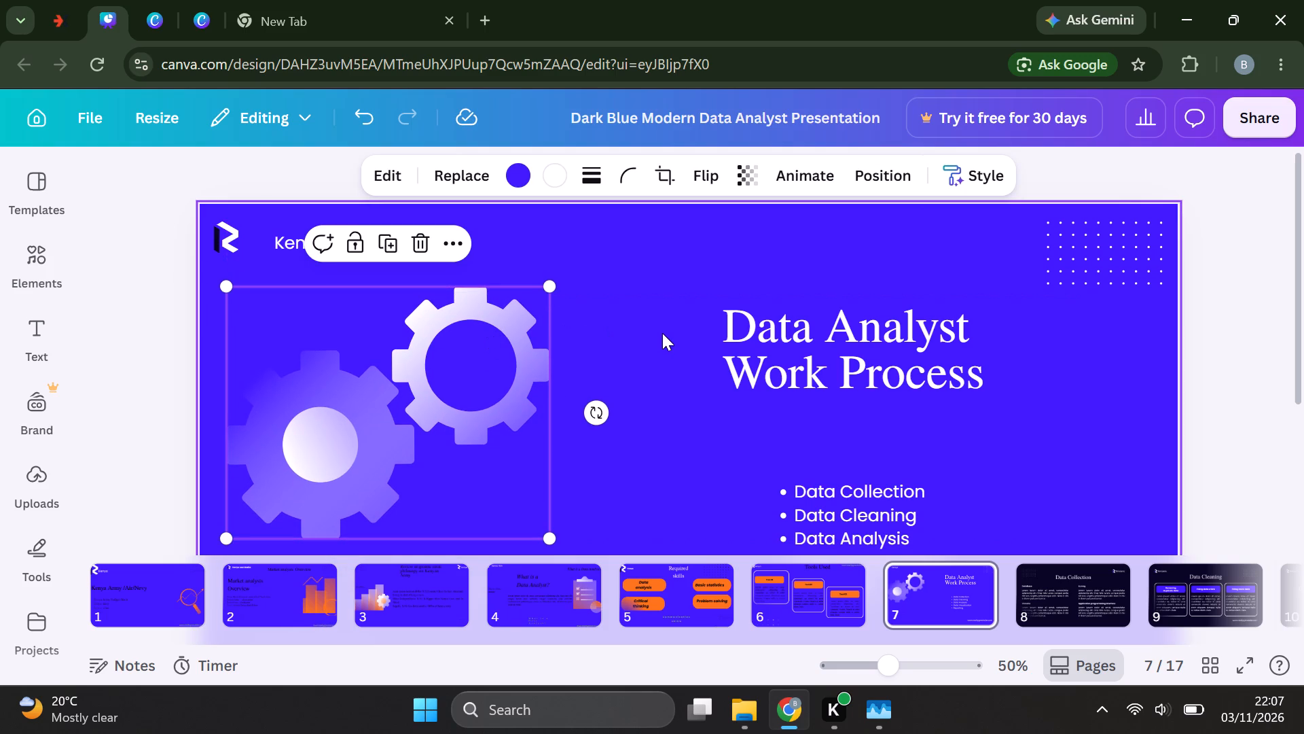
left_click(662, 333)
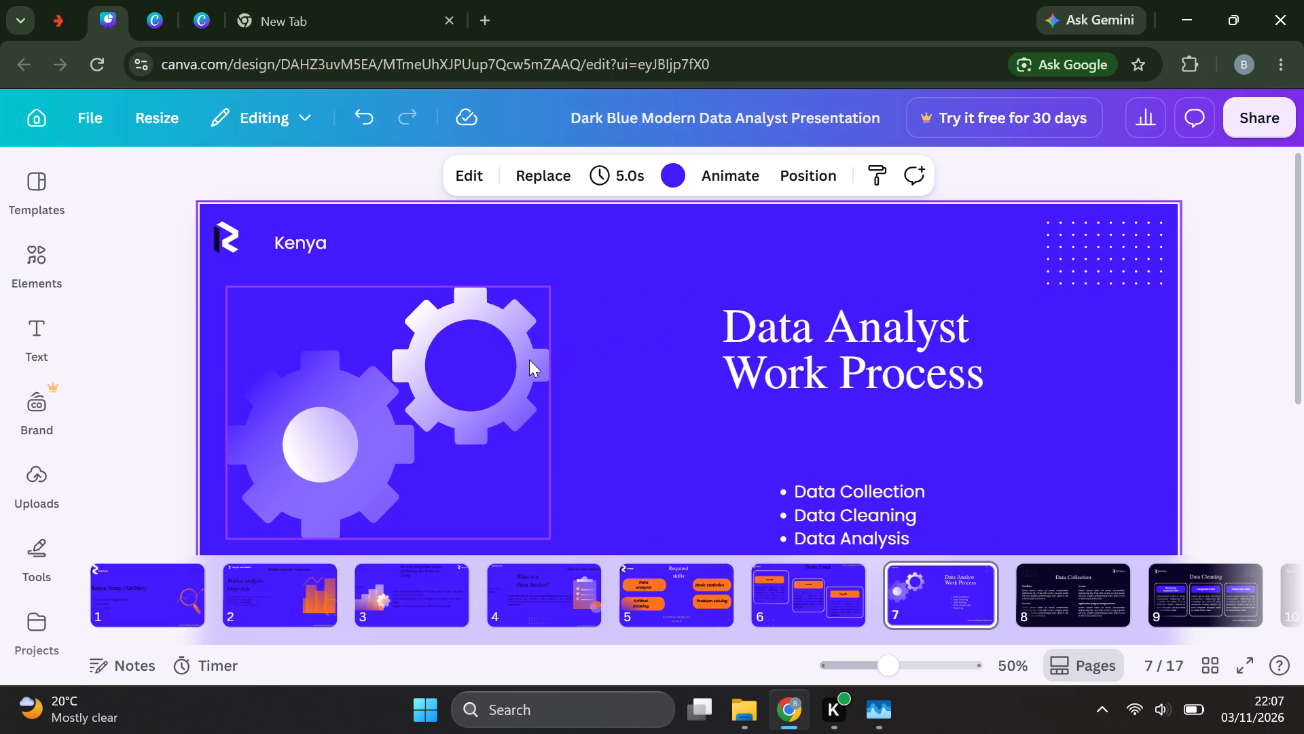
left_click(529, 360)
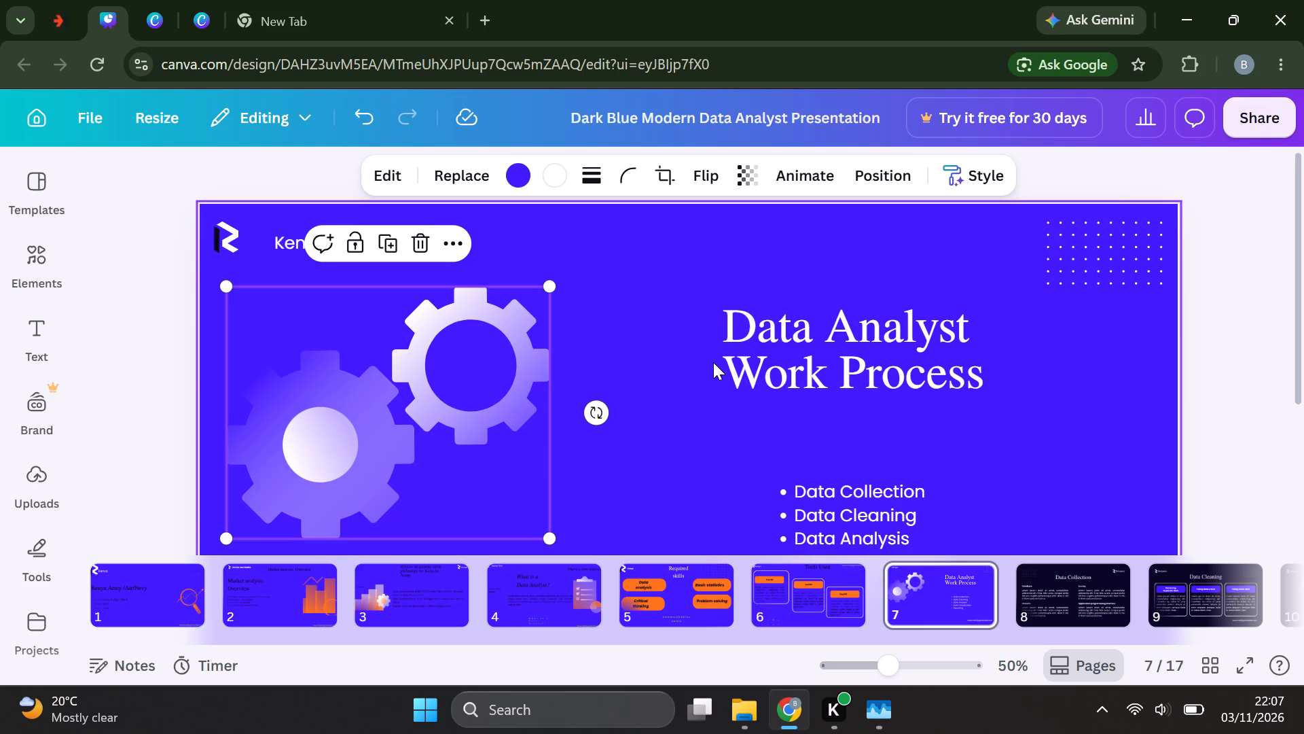
Move the bullet list from "Data Collection" to "Reporting" toward the right edge of page 7, above the website address.
scroll(710, 365, "down", 3)
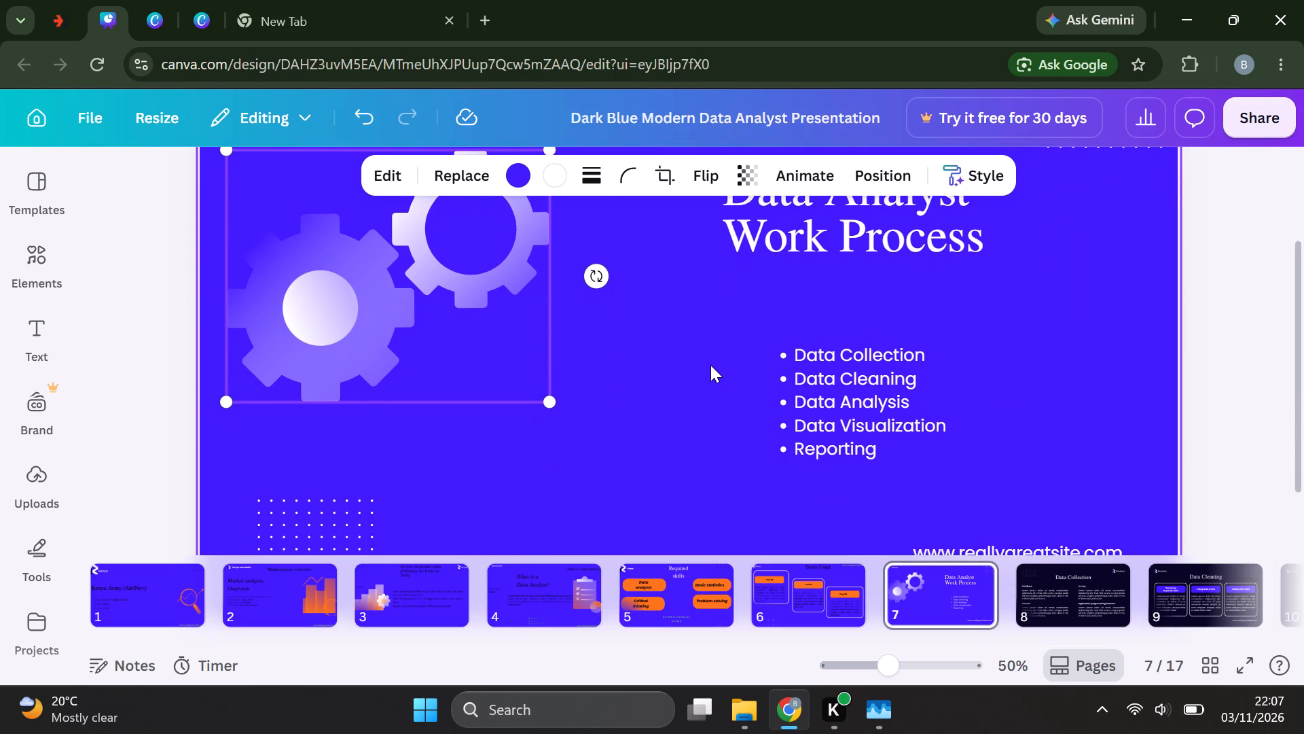
scroll(710, 365, "down", 1)
left_click_drag(814, 327, 944, 311)
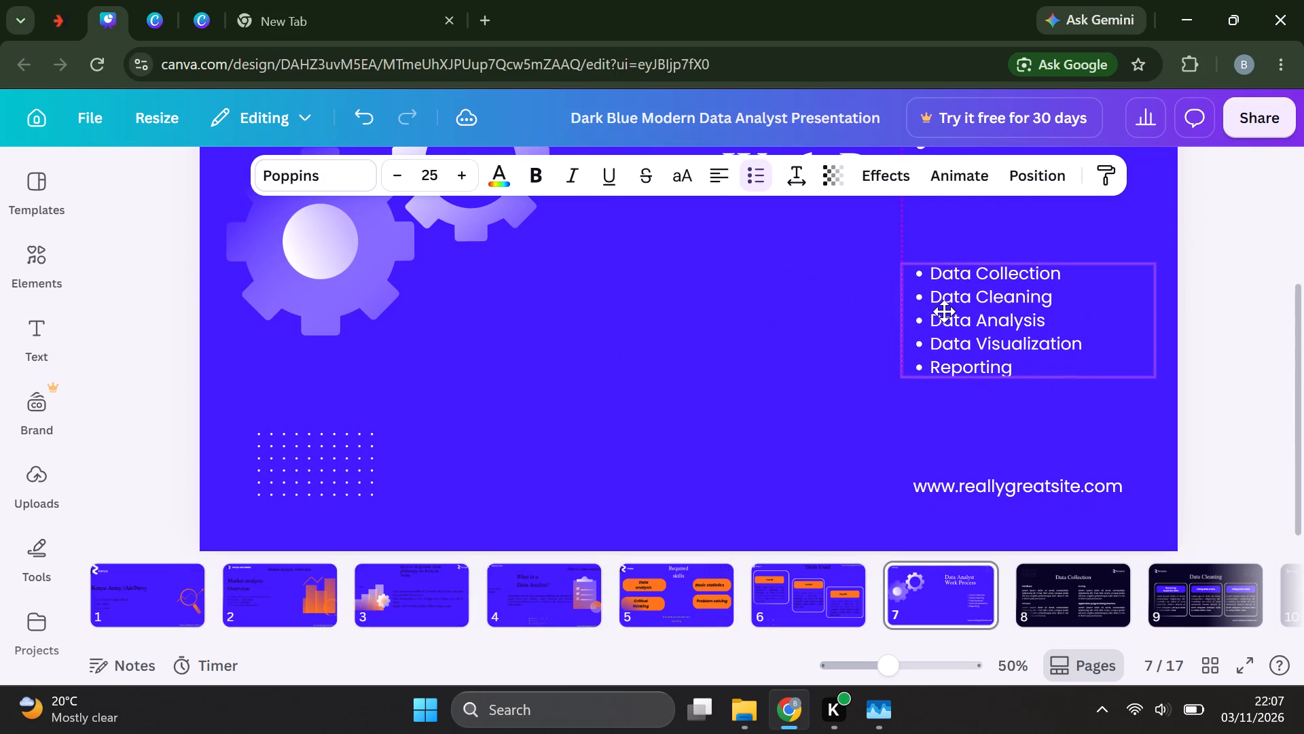
left_click_drag(944, 311, 944, 330)
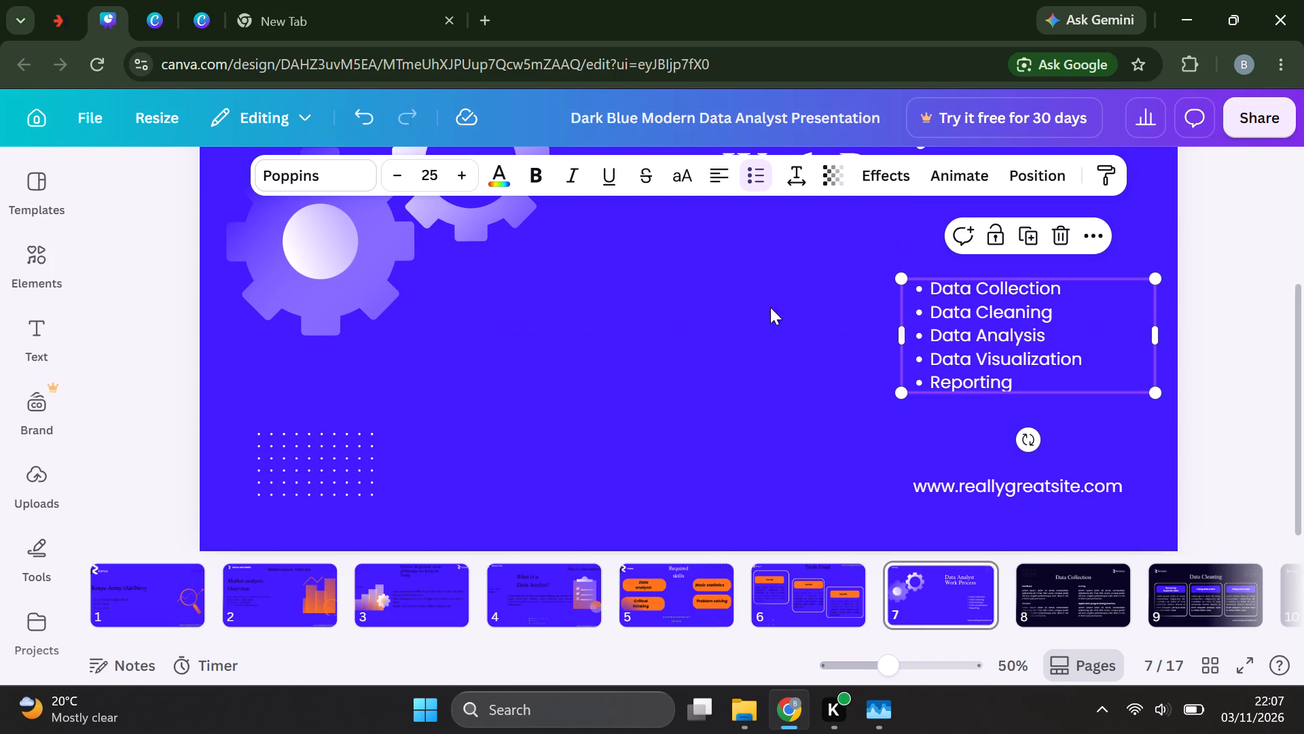
Move the lower dotted grid closer to the bottom-left corner of page 7.
scroll(637, 351, "down", 1)
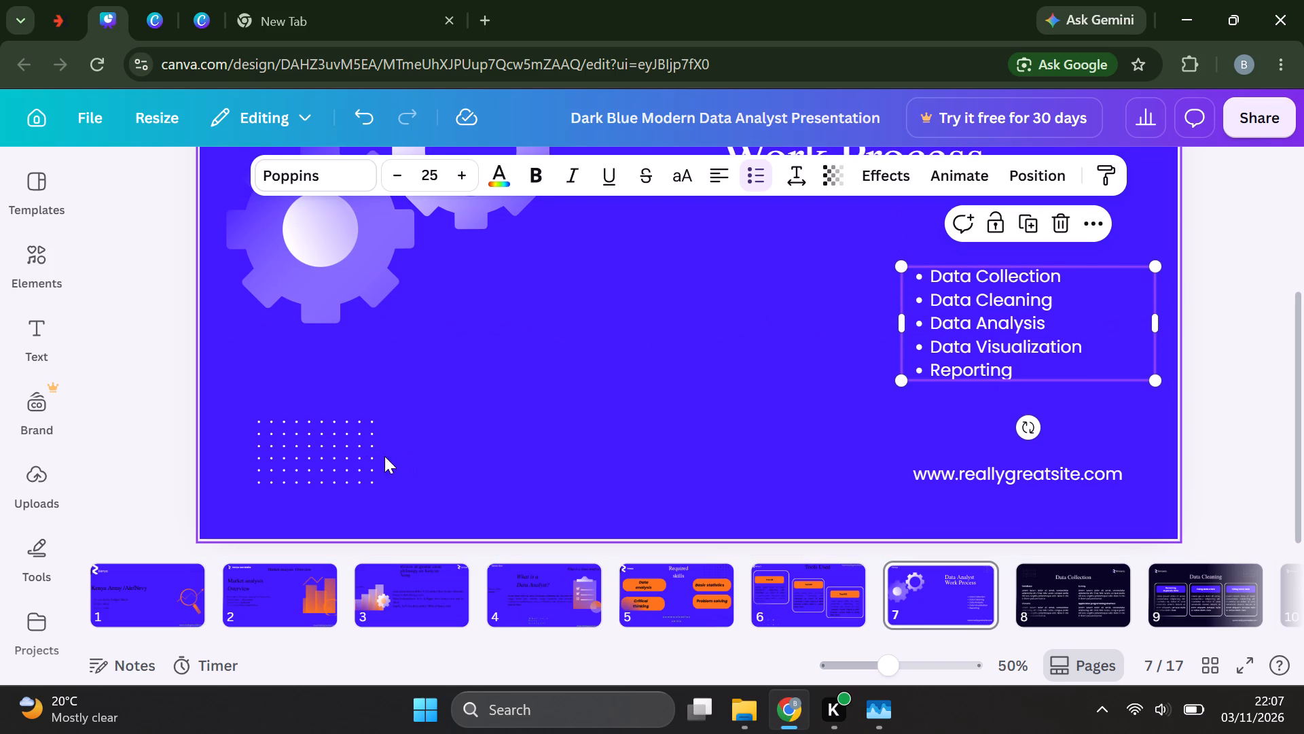
left_click(346, 451)
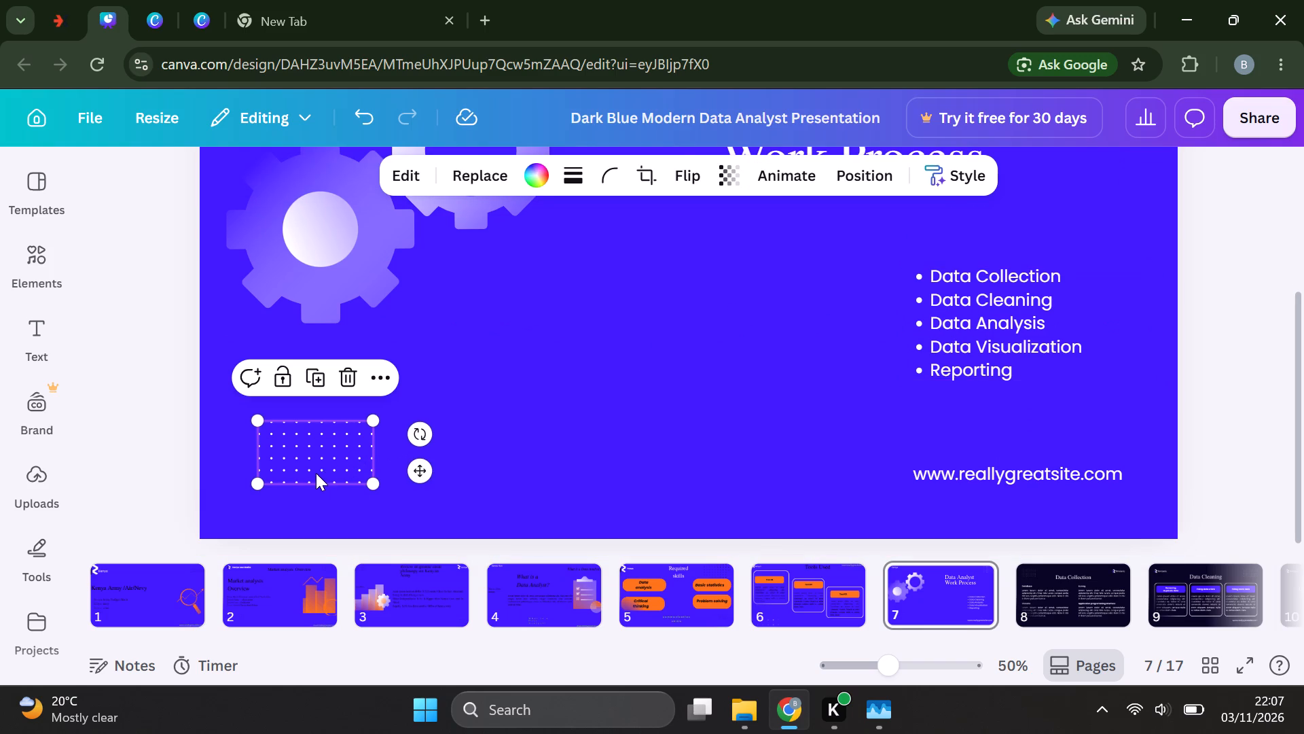
left_click_drag(323, 453, 289, 482)
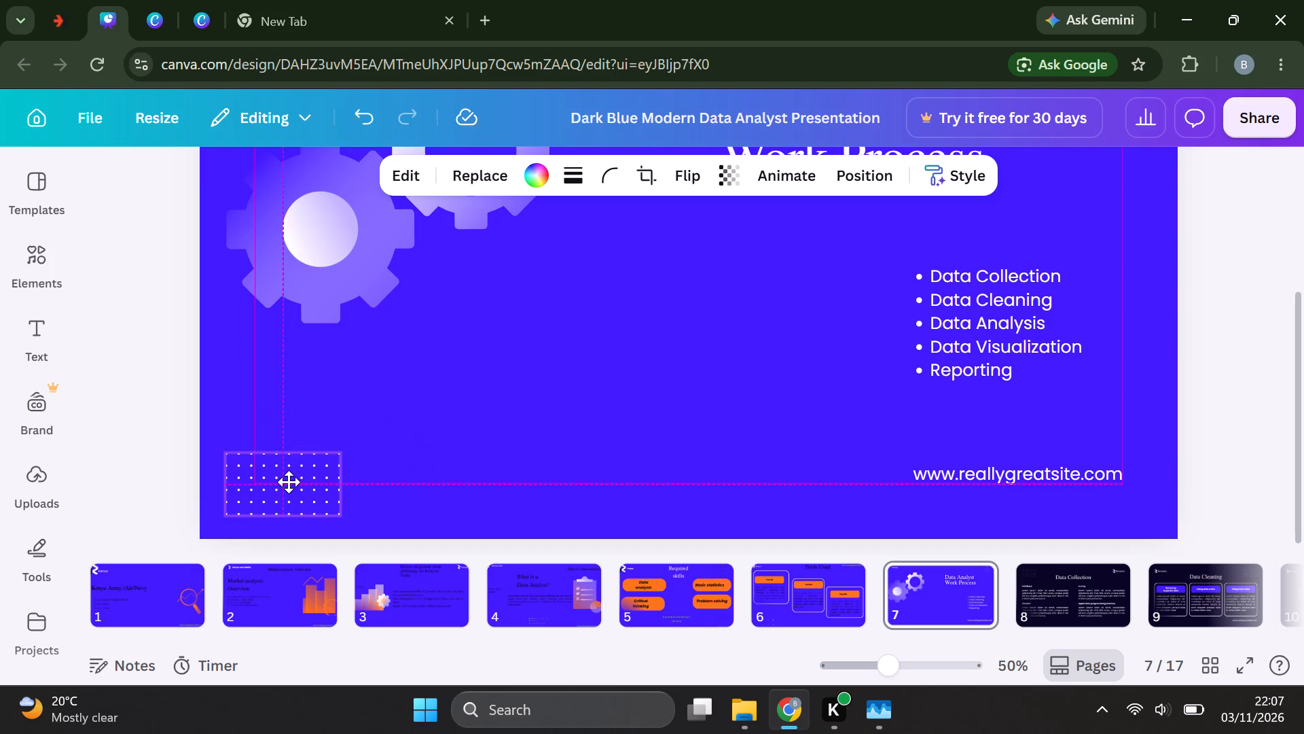
left_click_drag(289, 482, 280, 488)
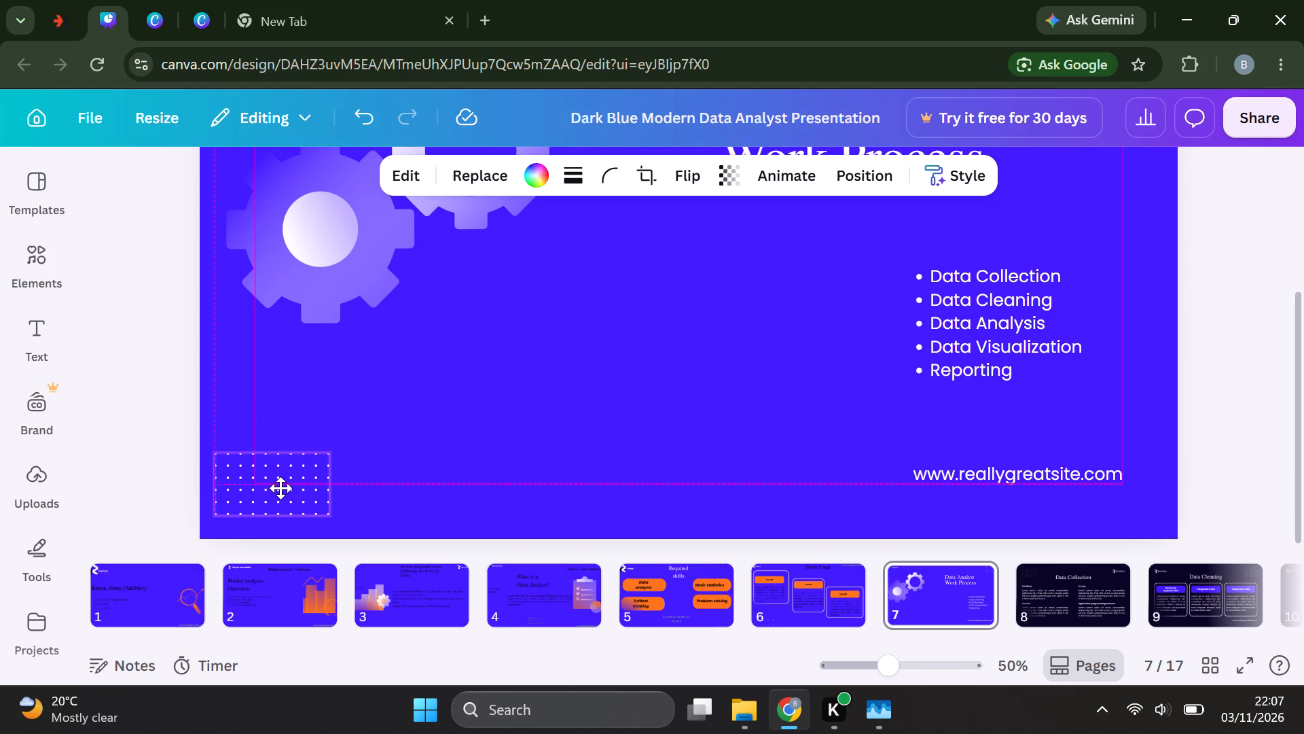
left_click_drag(280, 488, 278, 489)
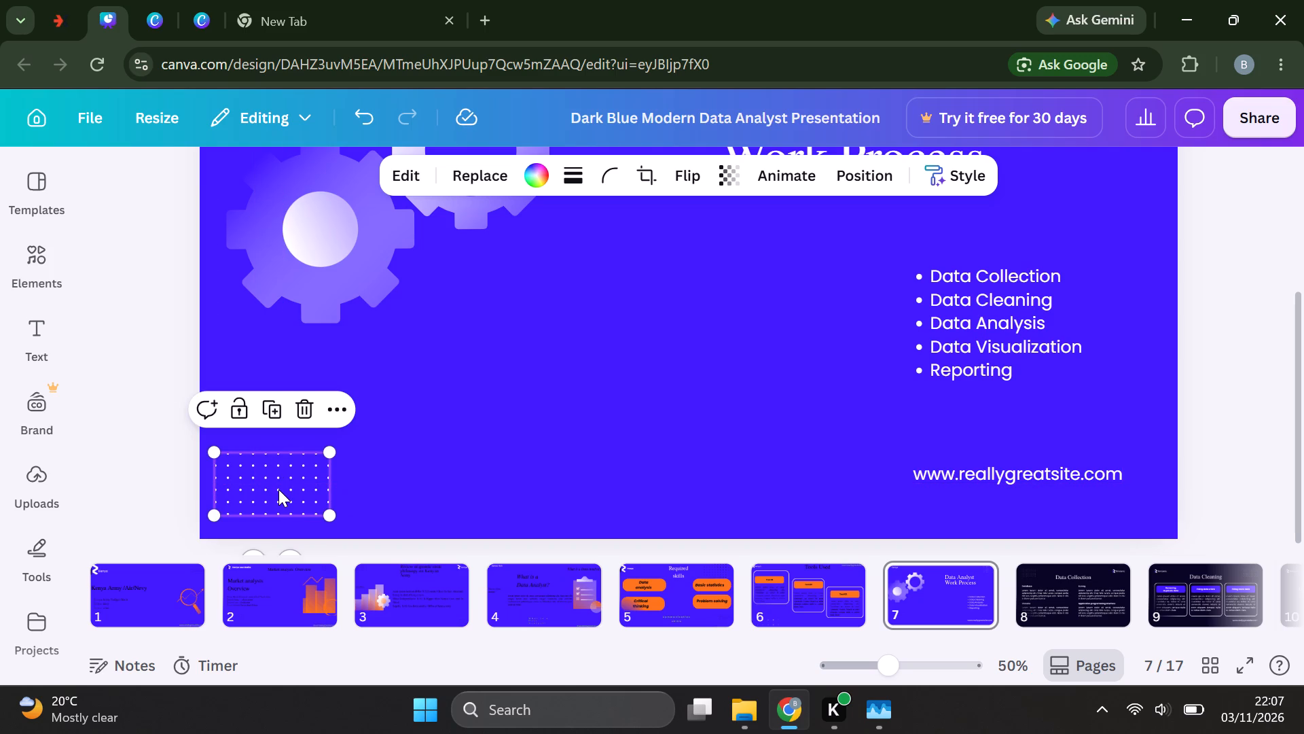
left_click(433, 421)
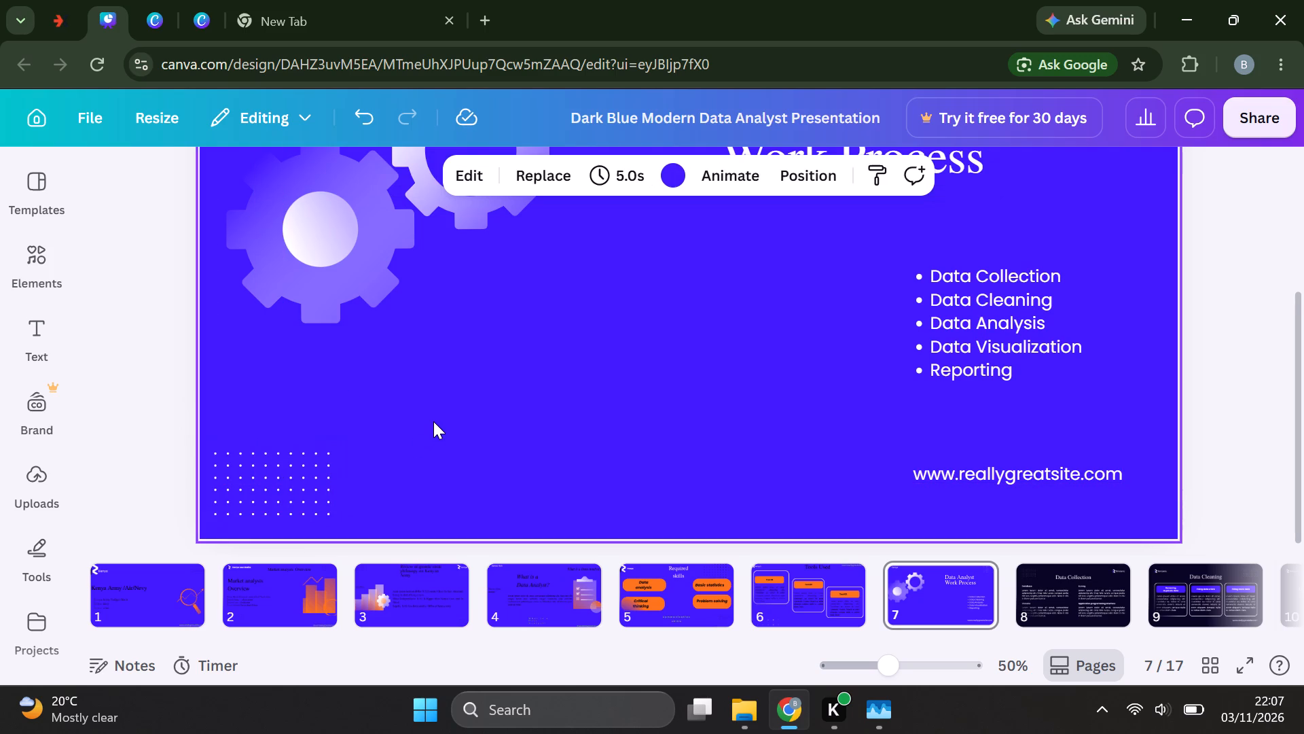
Move the gears graphic straight down, closer to the dotted grid in the bottom-left corner of page 7.
left_click_drag(359, 290, 359, 304)
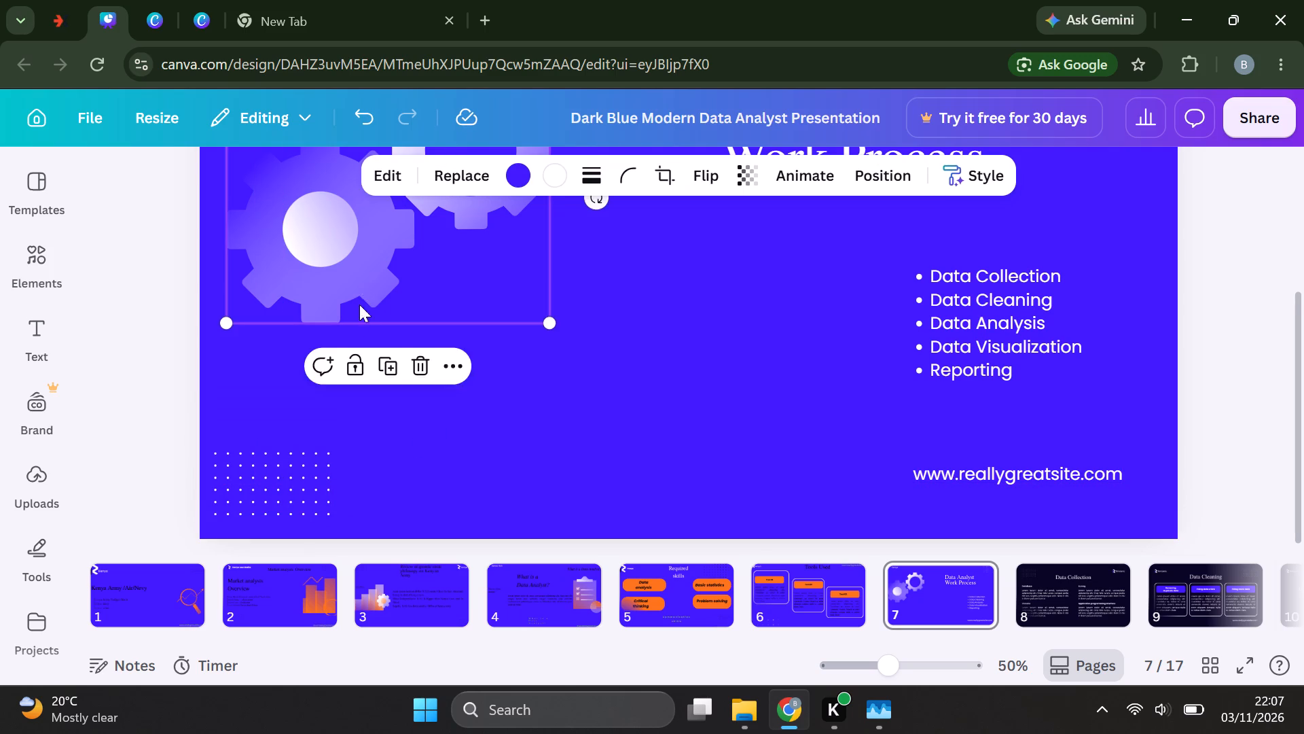
left_click_drag(359, 304, 355, 347)
left_click(642, 400)
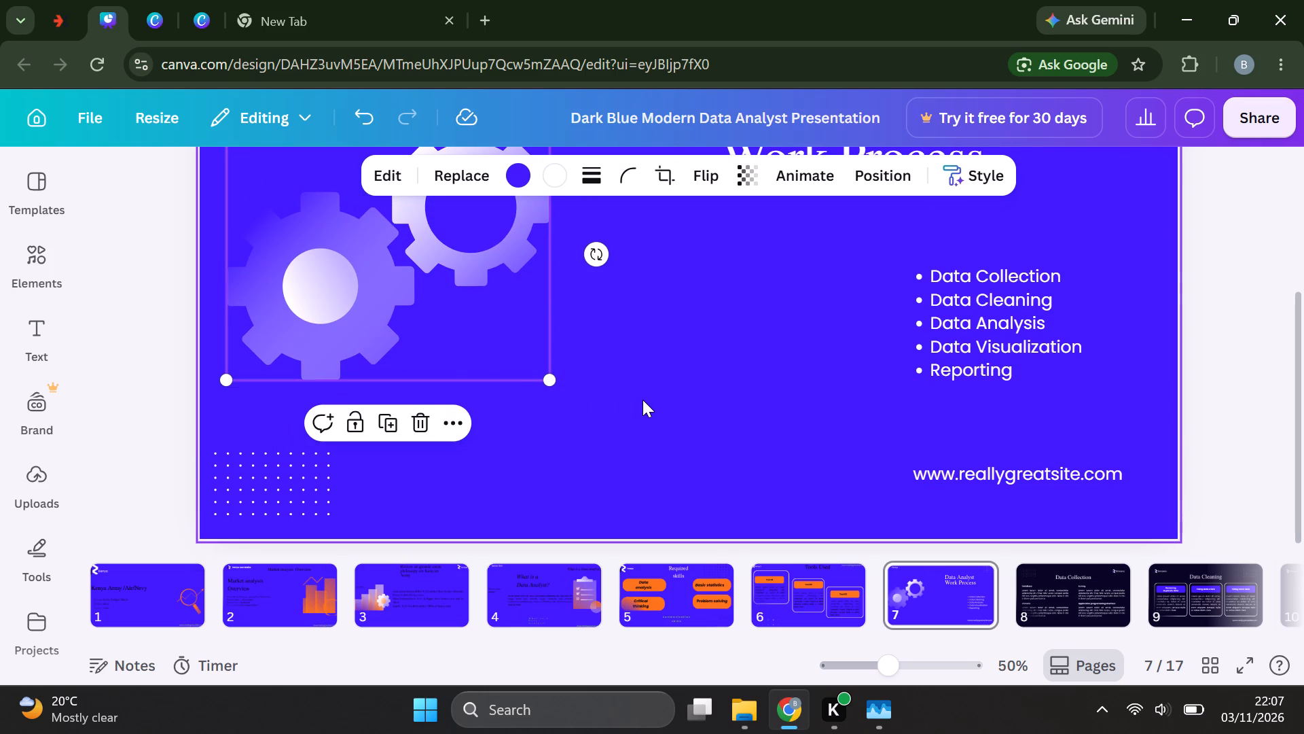
Move the bullet list up and slightly right, so it sits just below the "Data Analyst Work Process" title.
scroll(642, 400, "up", 3)
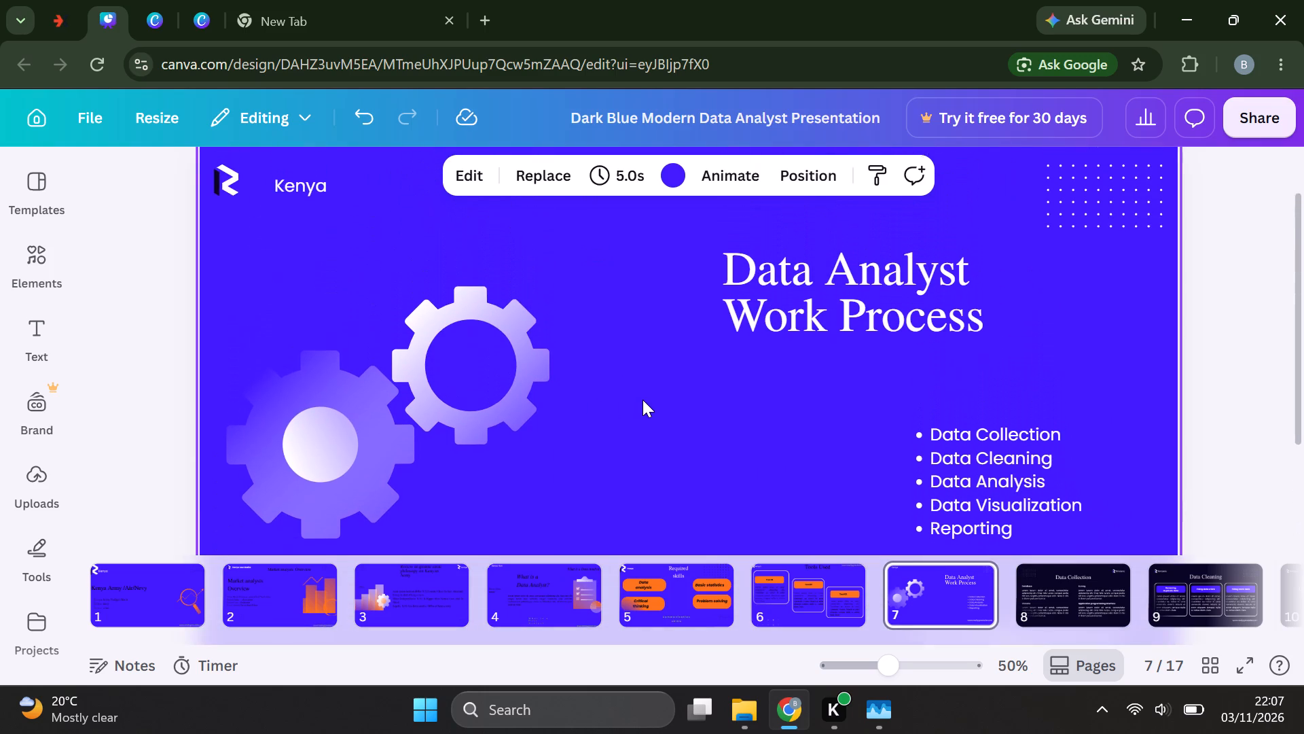
scroll(642, 400, "up", 2)
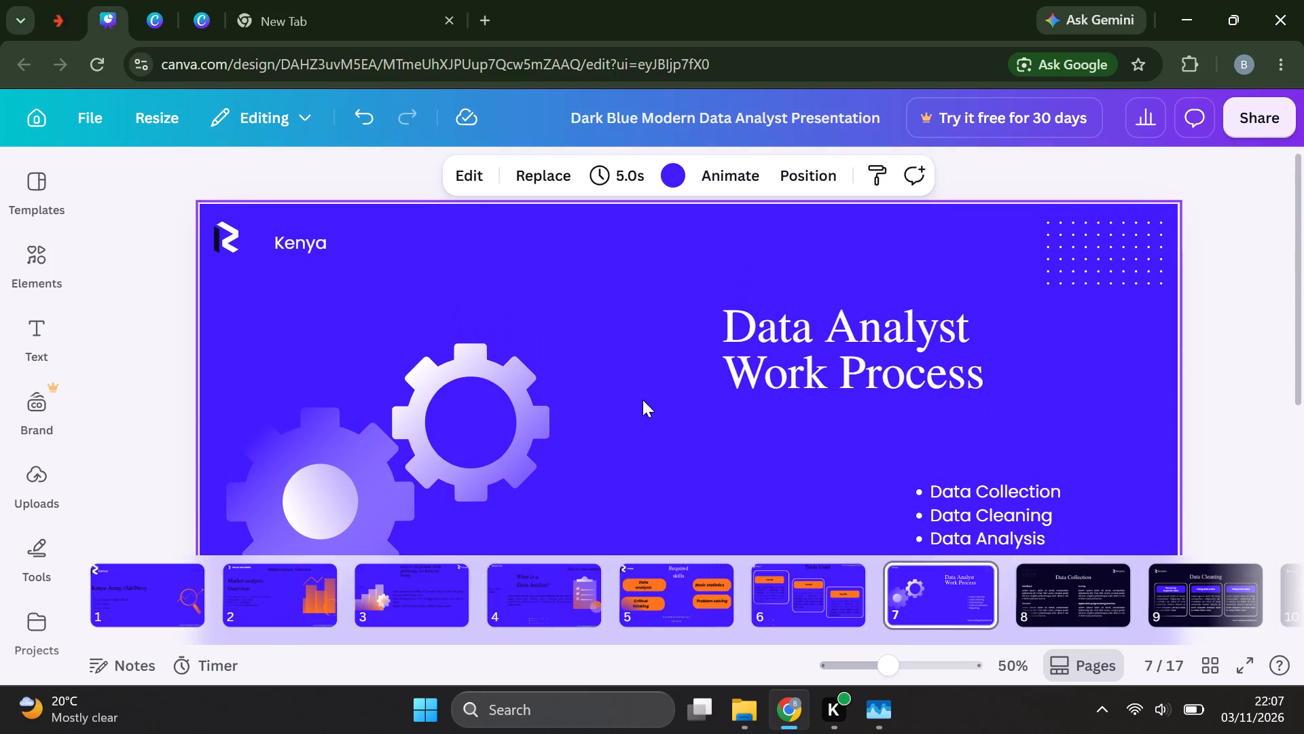
scroll(642, 400, "down", 1)
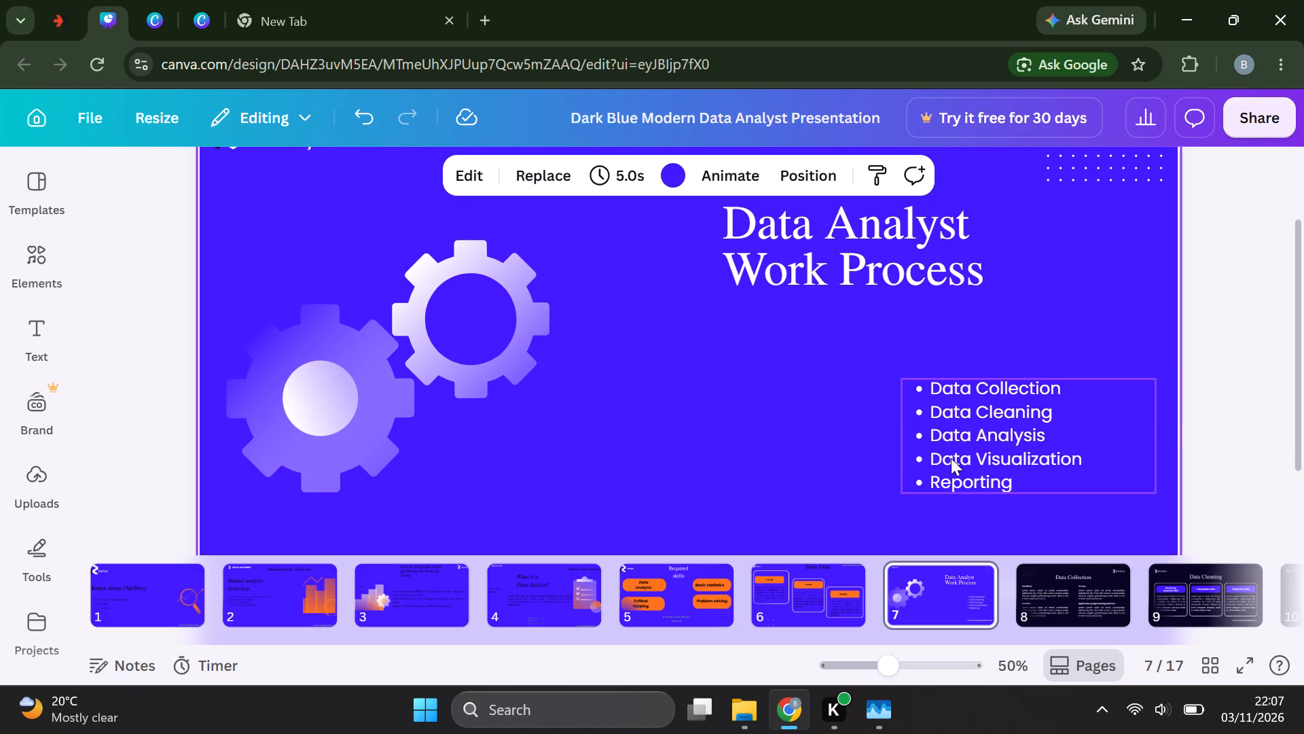
left_click(990, 440)
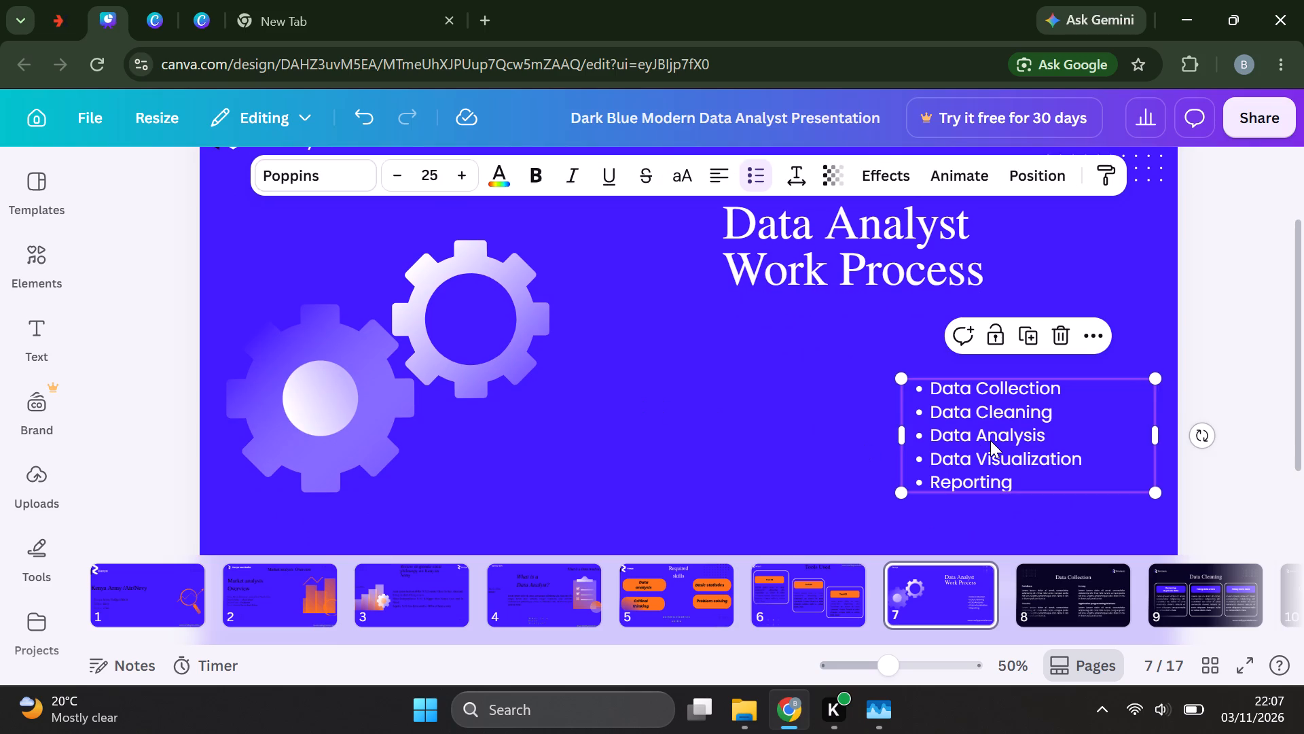
left_click_drag(990, 440, 1007, 399)
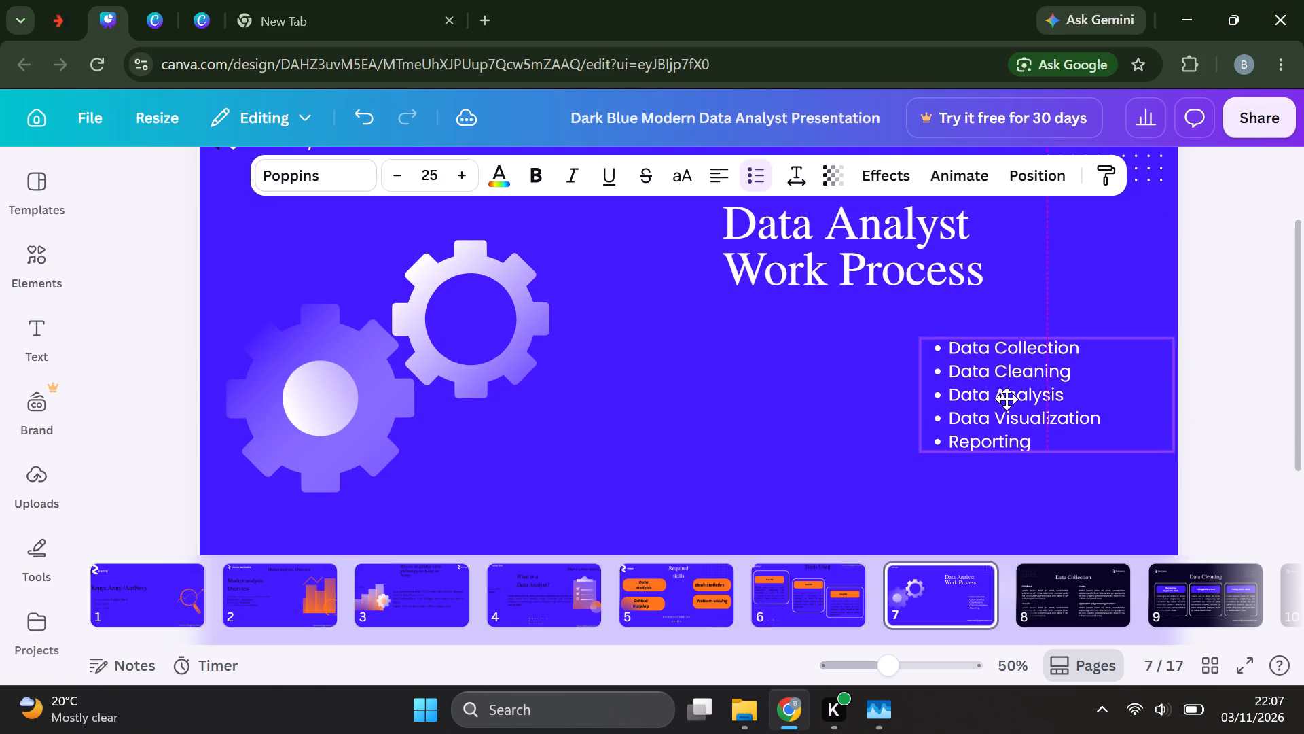
left_click_drag(1007, 399, 1007, 387)
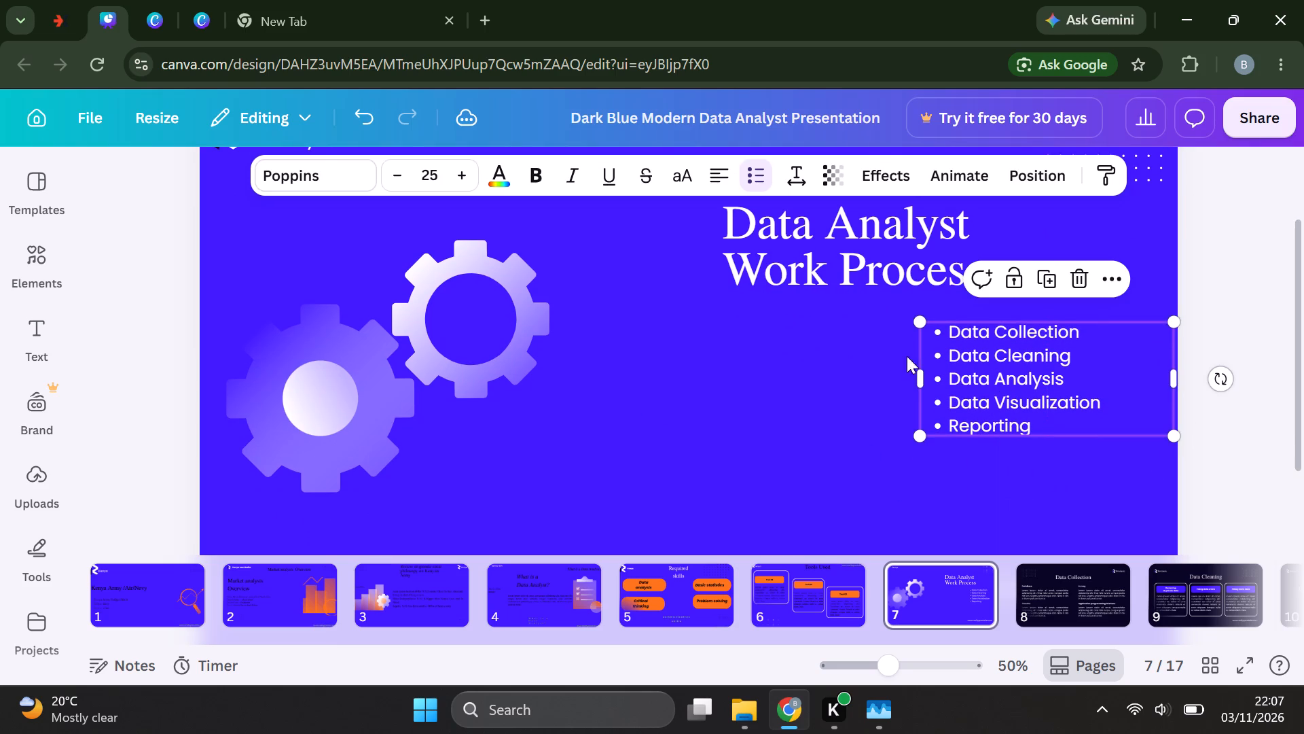
Move the "Data Analyst Work Process" title left and slightly up, offset from the bullet list on page 7.
scroll(822, 371, "up", 1)
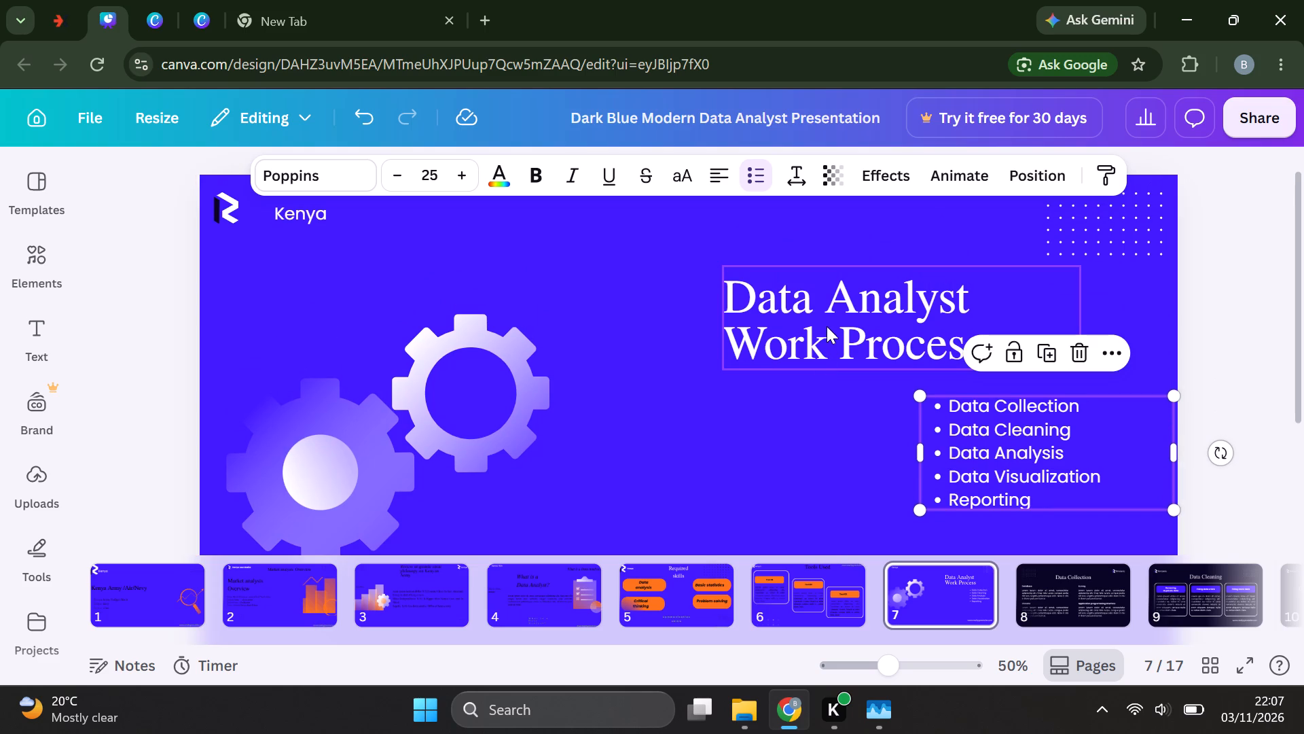
left_click(827, 326)
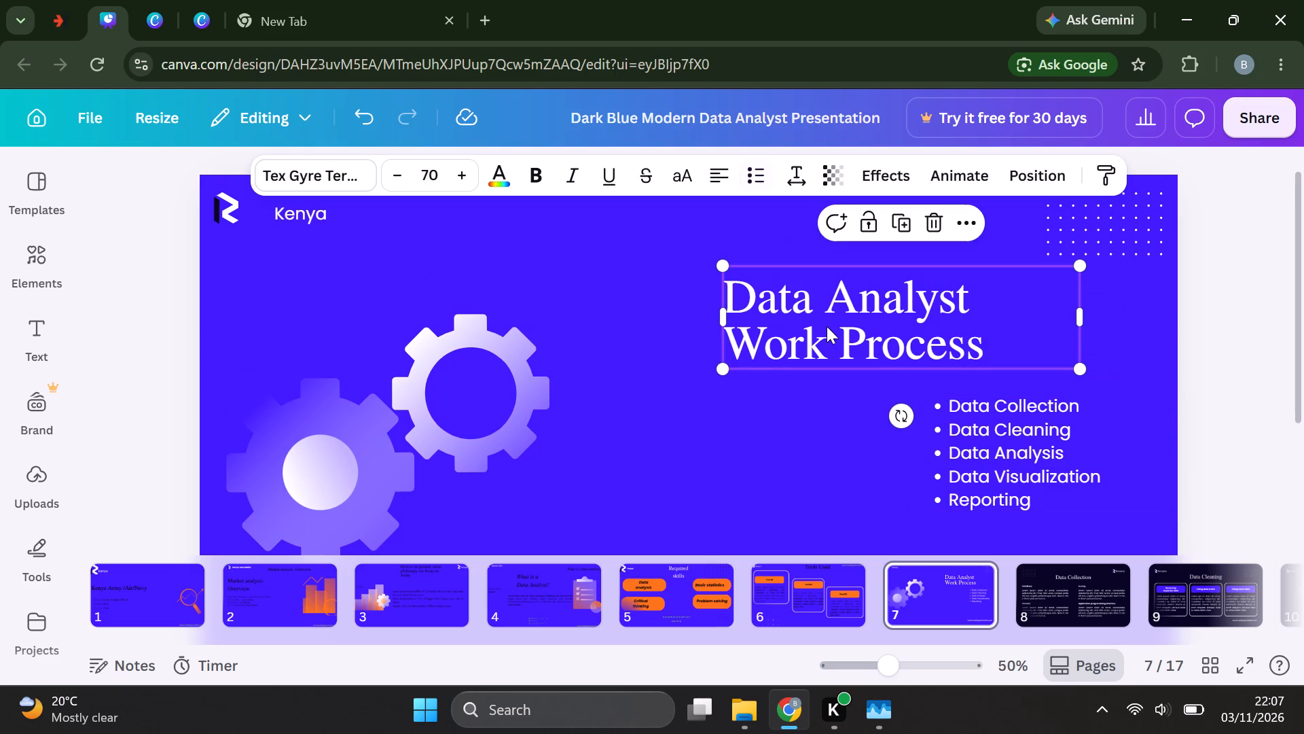
left_click_drag(827, 326, 767, 314)
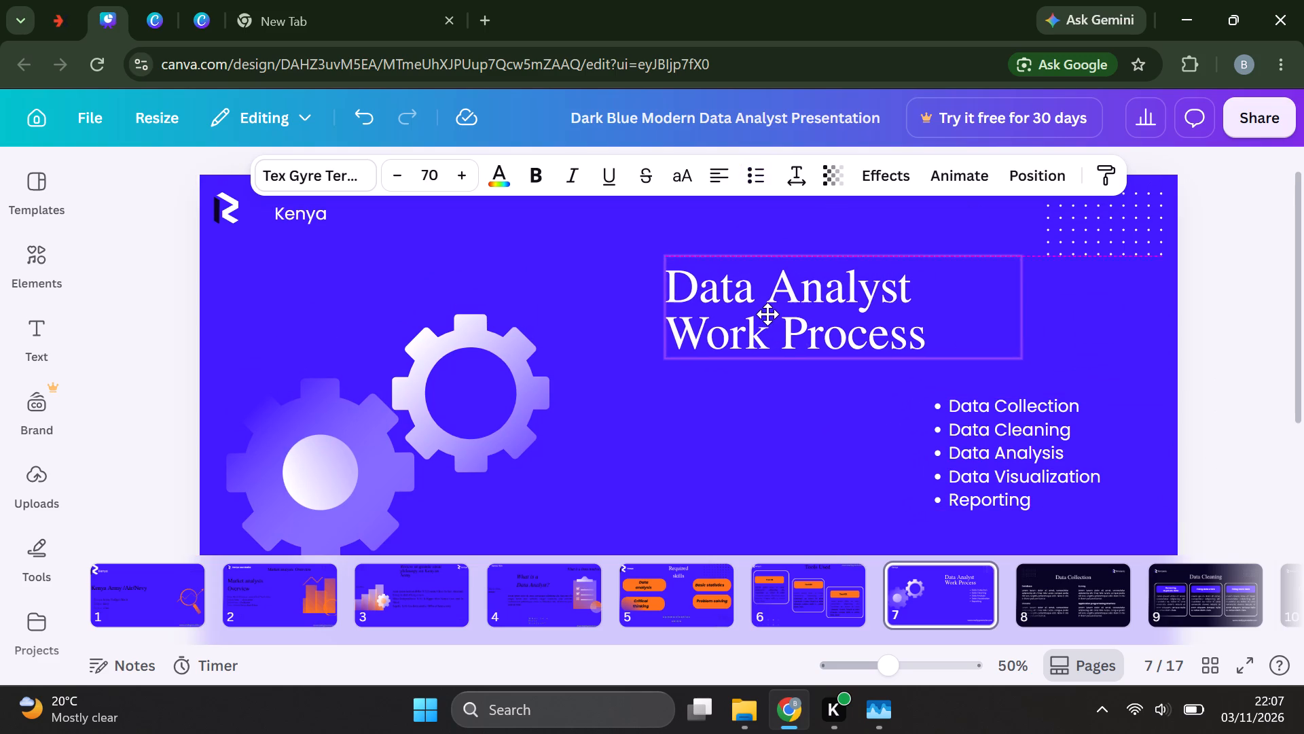
left_click_drag(767, 314, 761, 314)
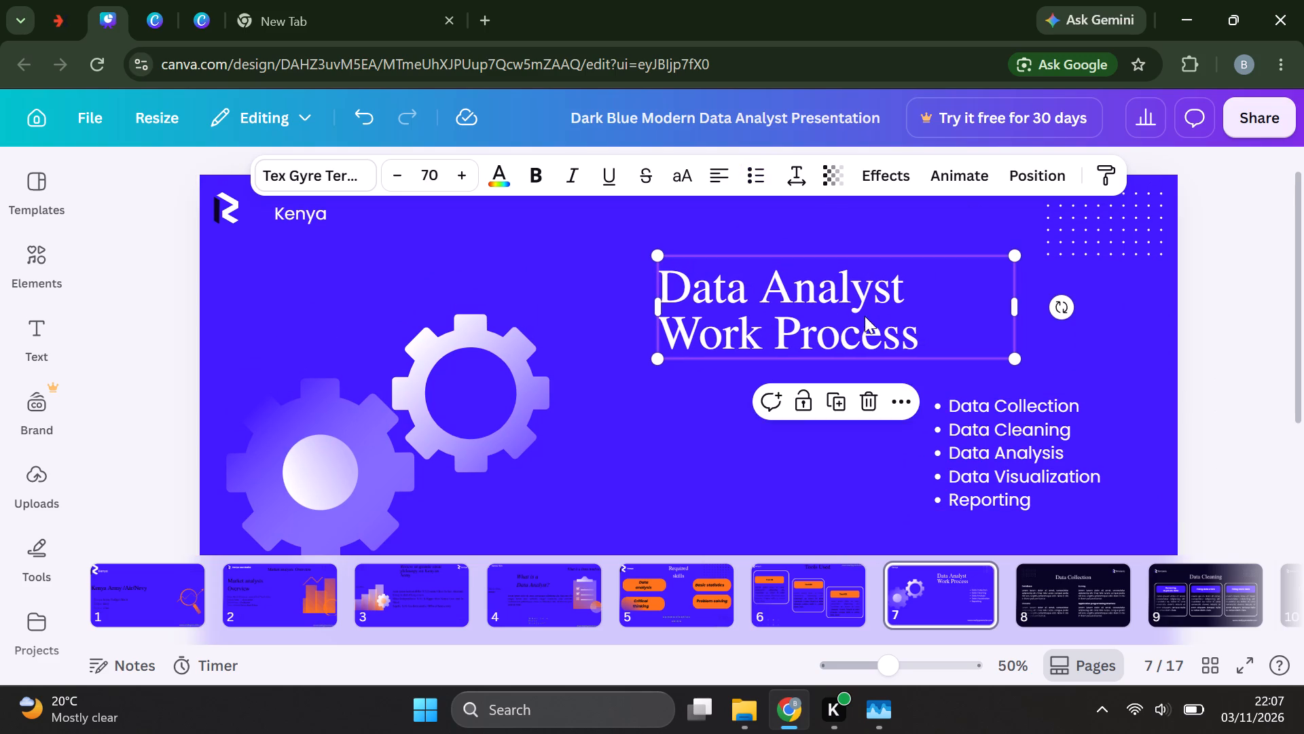
left_click(698, 437)
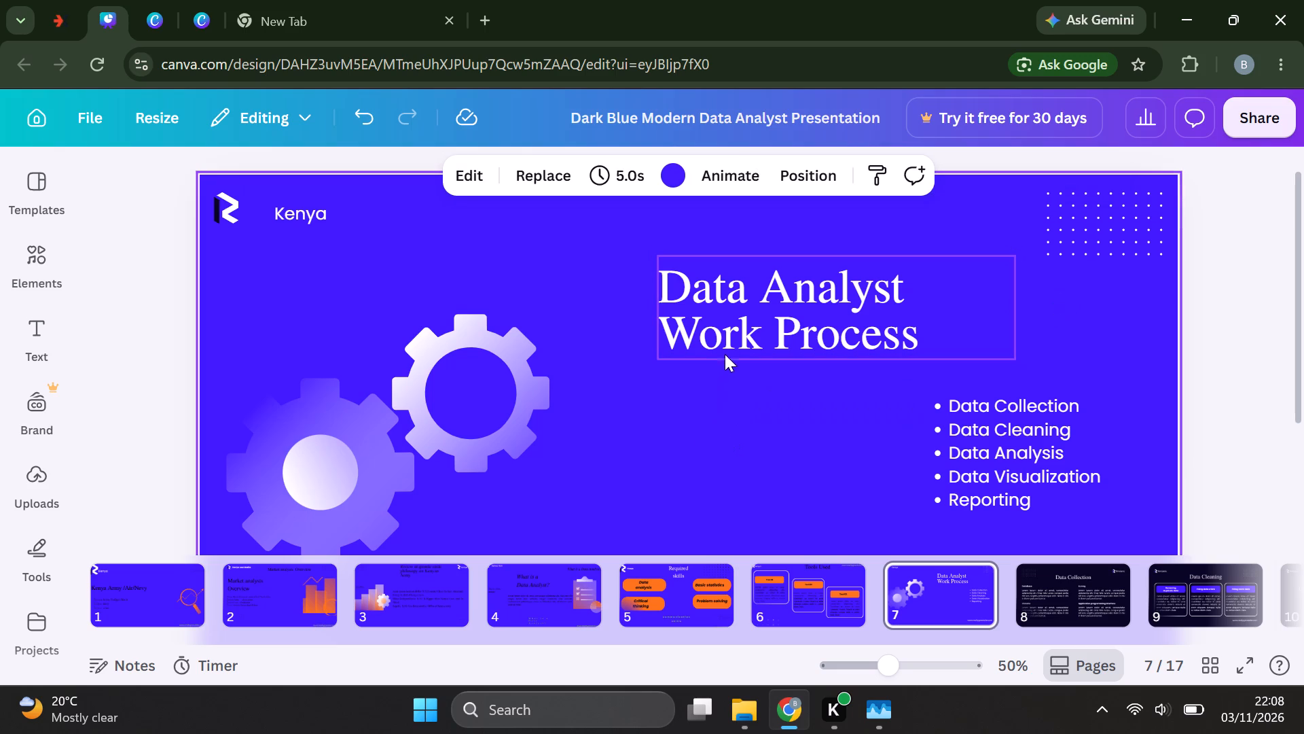
double_click(725, 345)
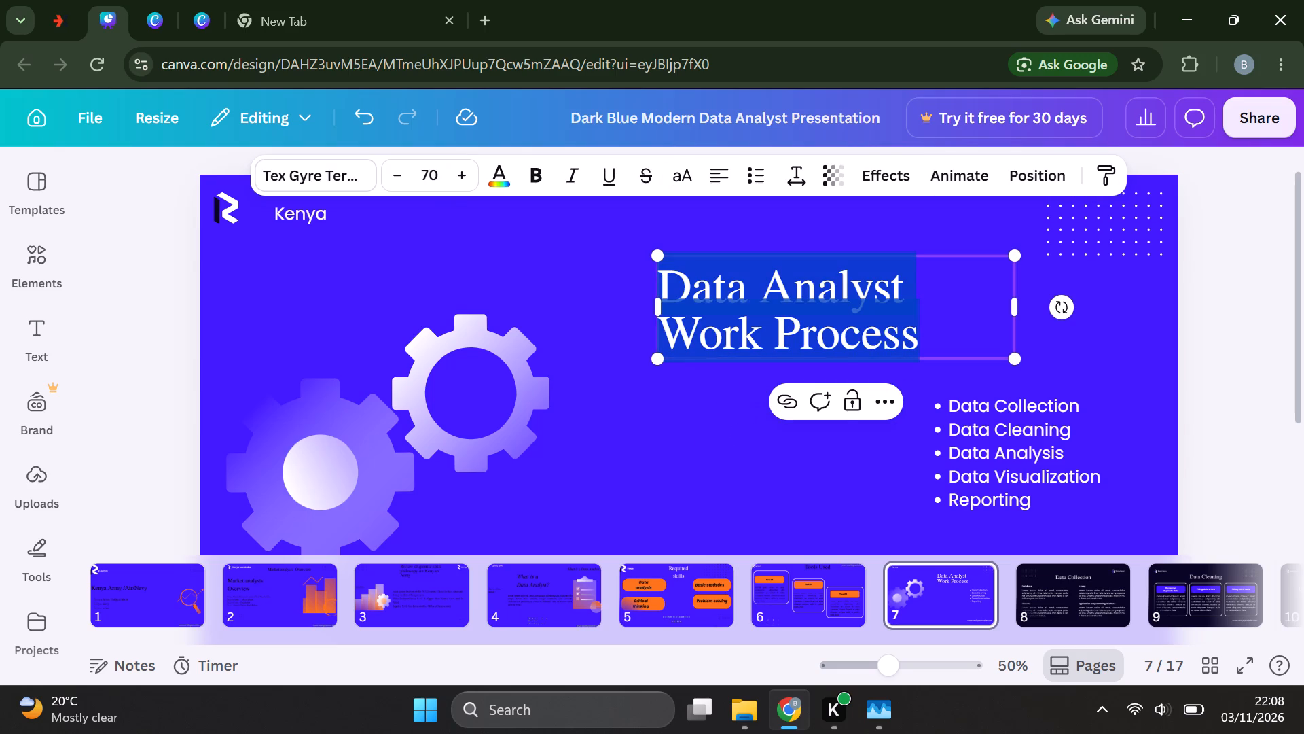
Change both editable colours of the gears graphic on page 7 to the design's orange.
left_click(523, 395)
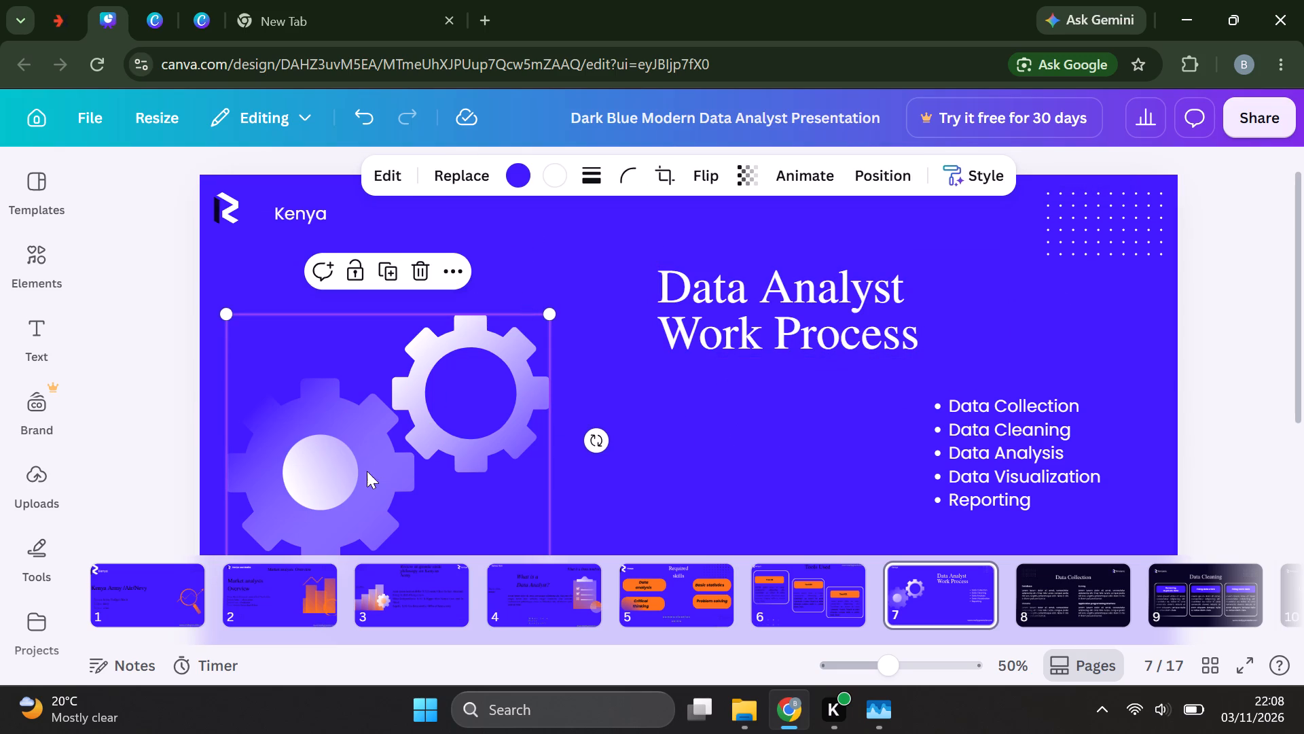
left_click(519, 174)
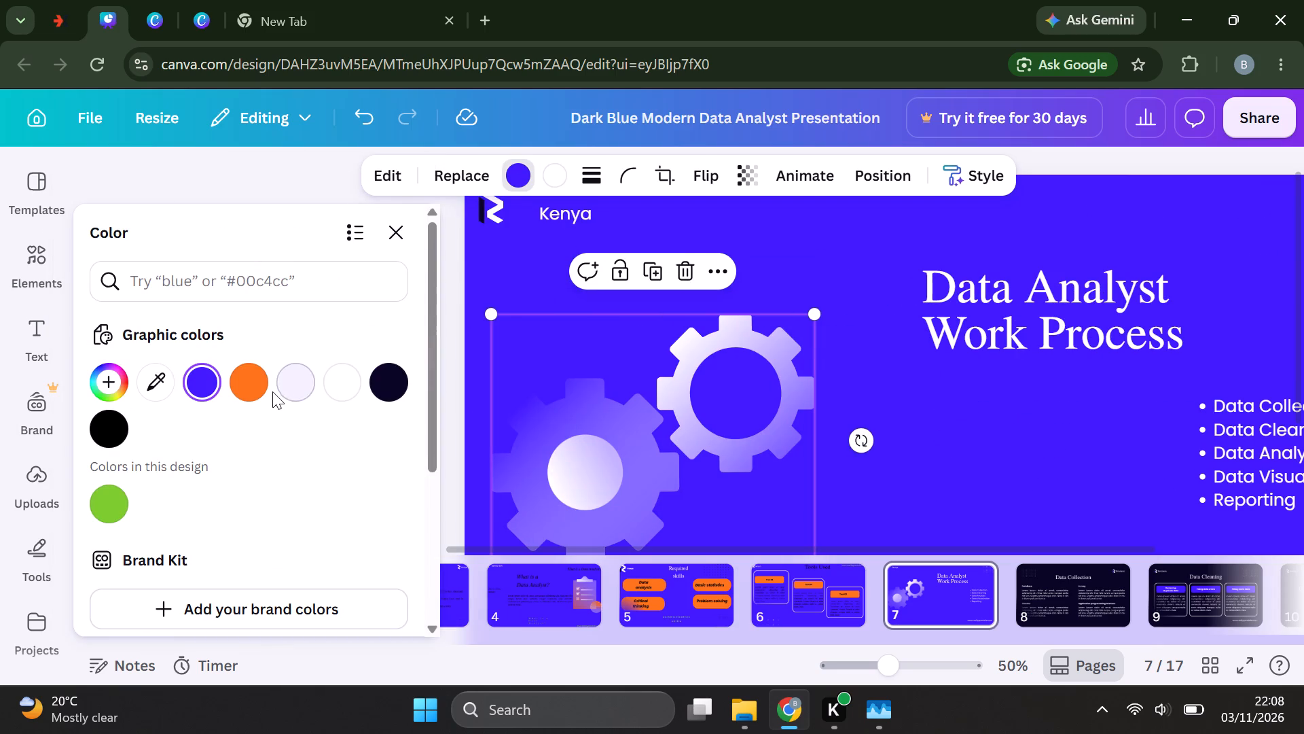
left_click(247, 384)
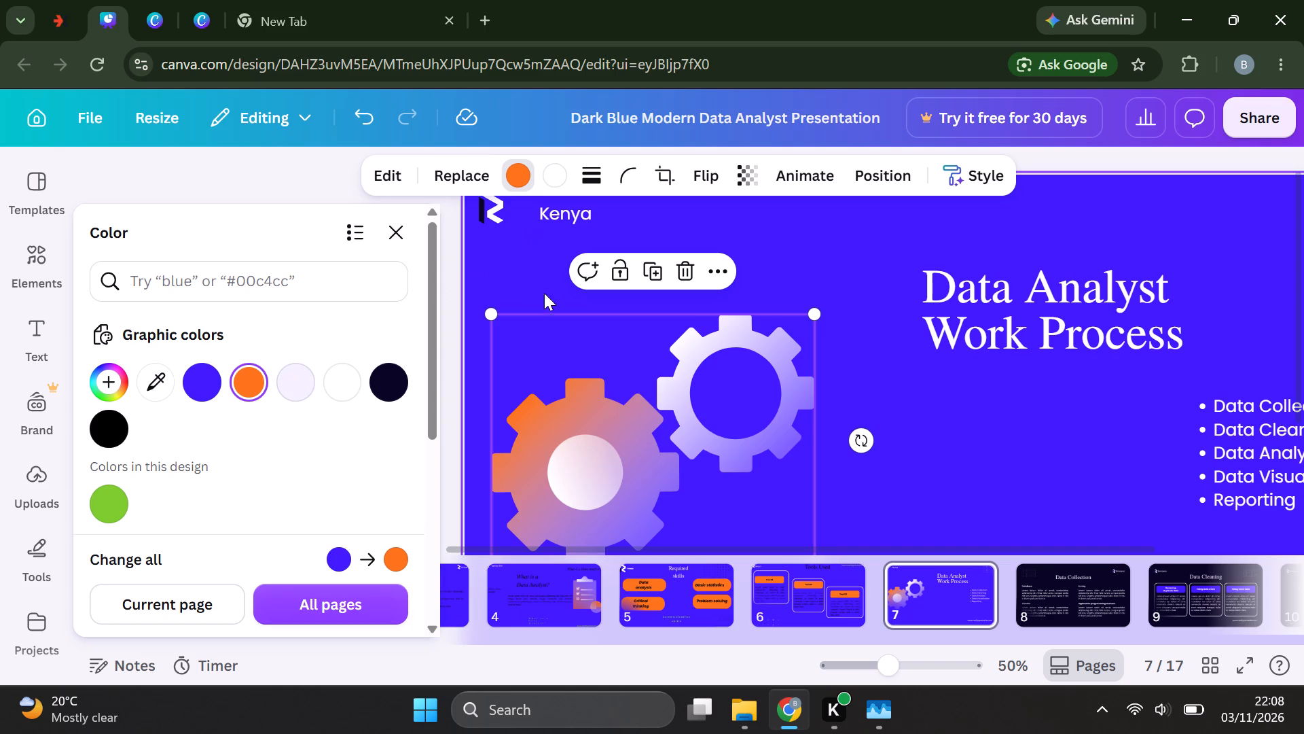
left_click(599, 449)
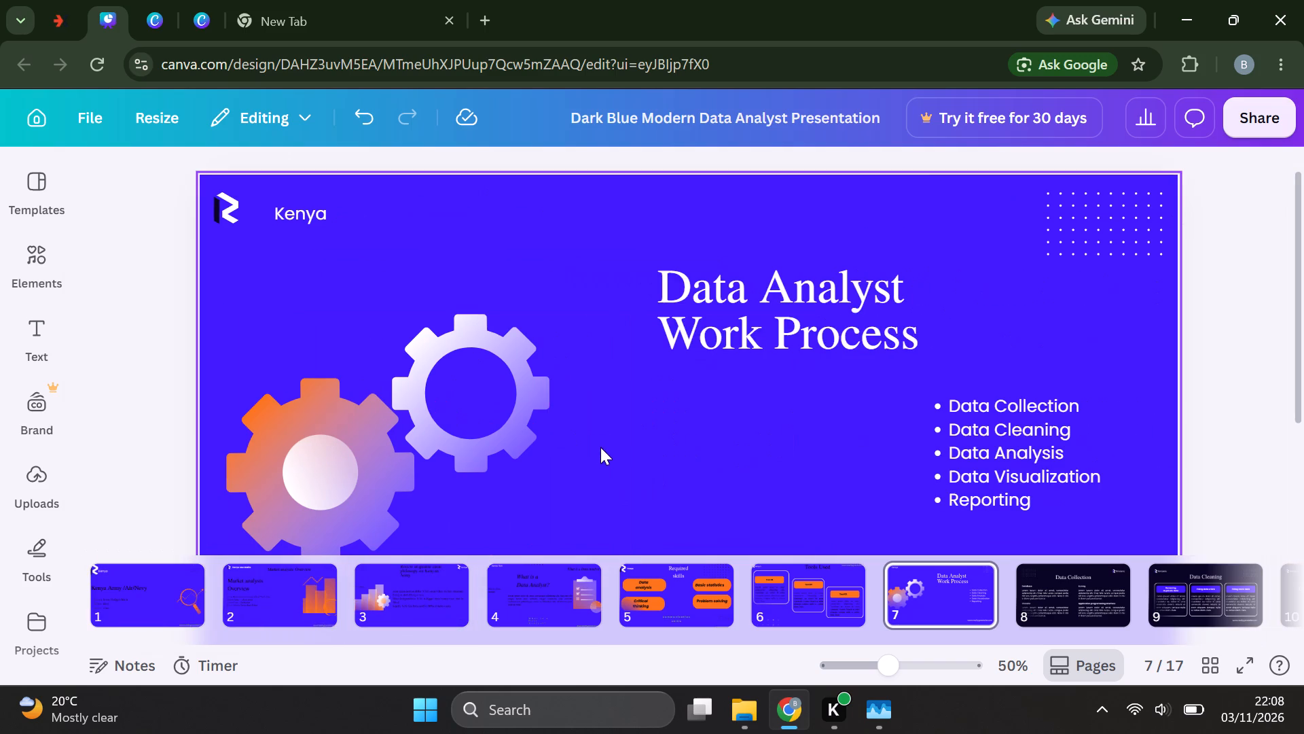
left_click(494, 409)
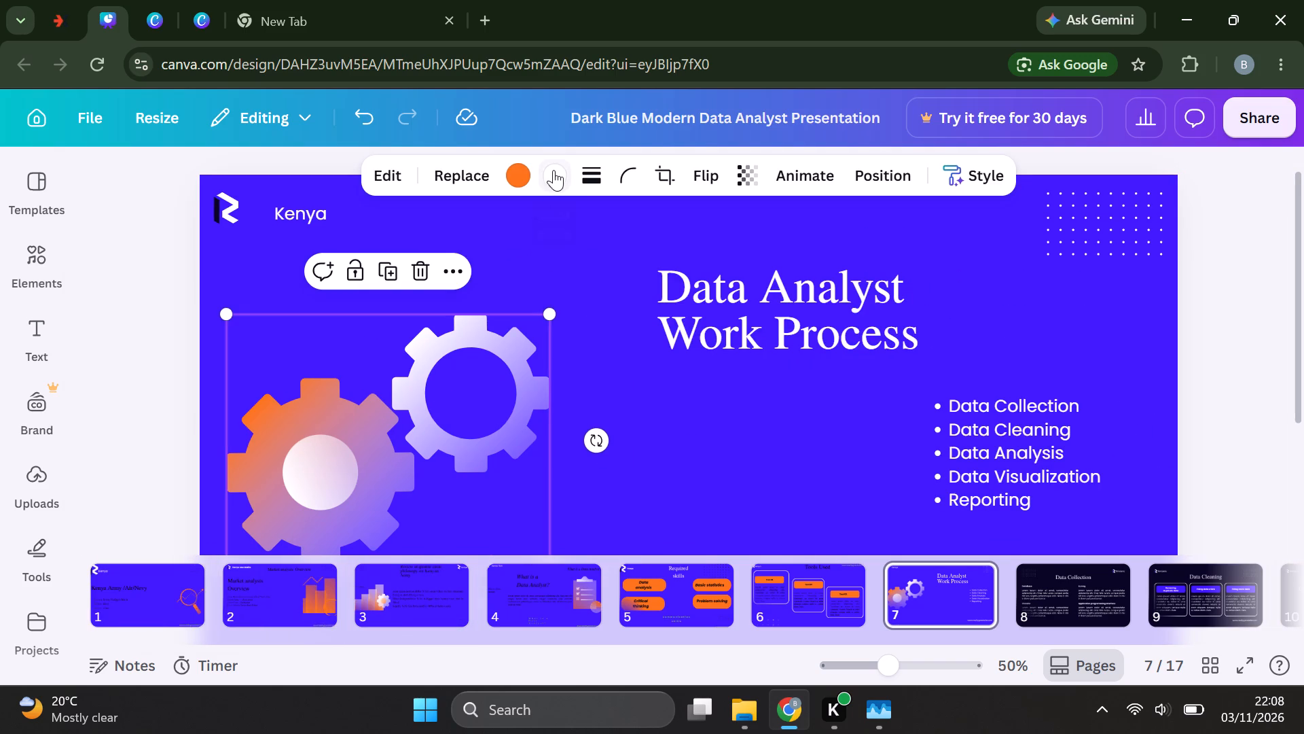
left_click(554, 169)
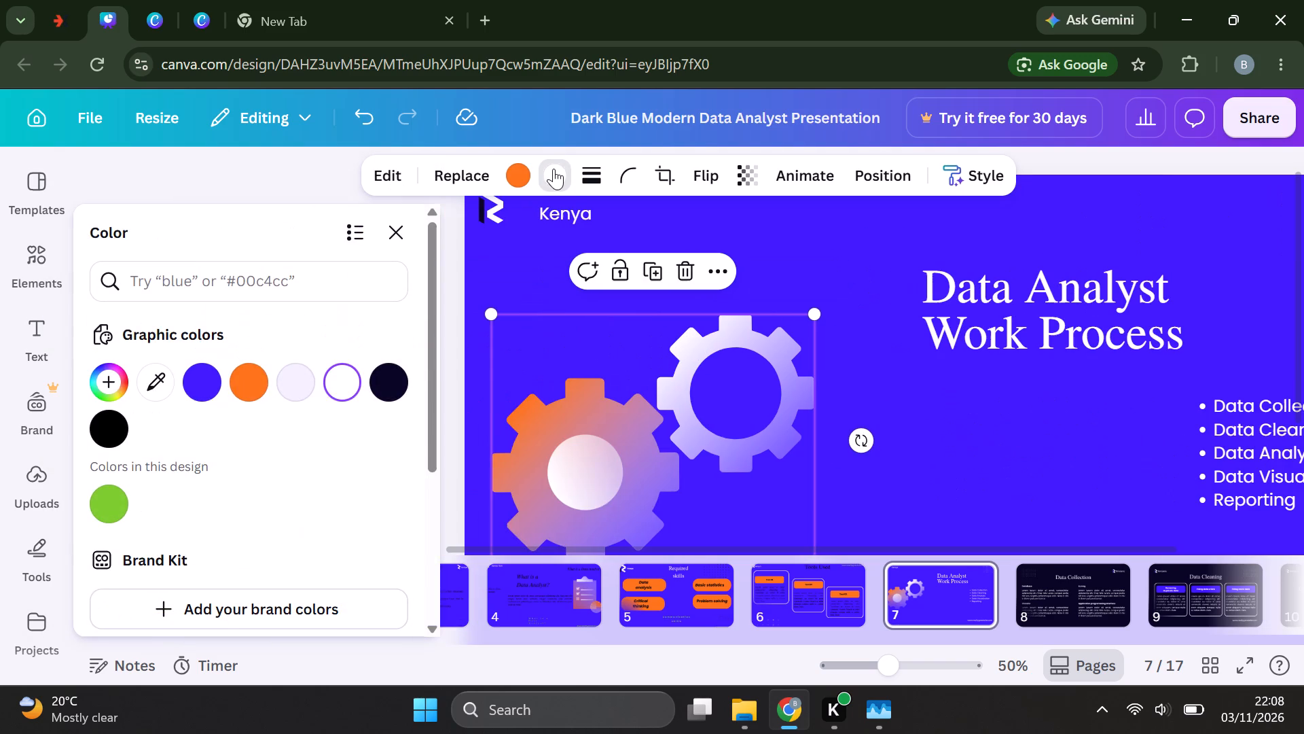
left_click(259, 390)
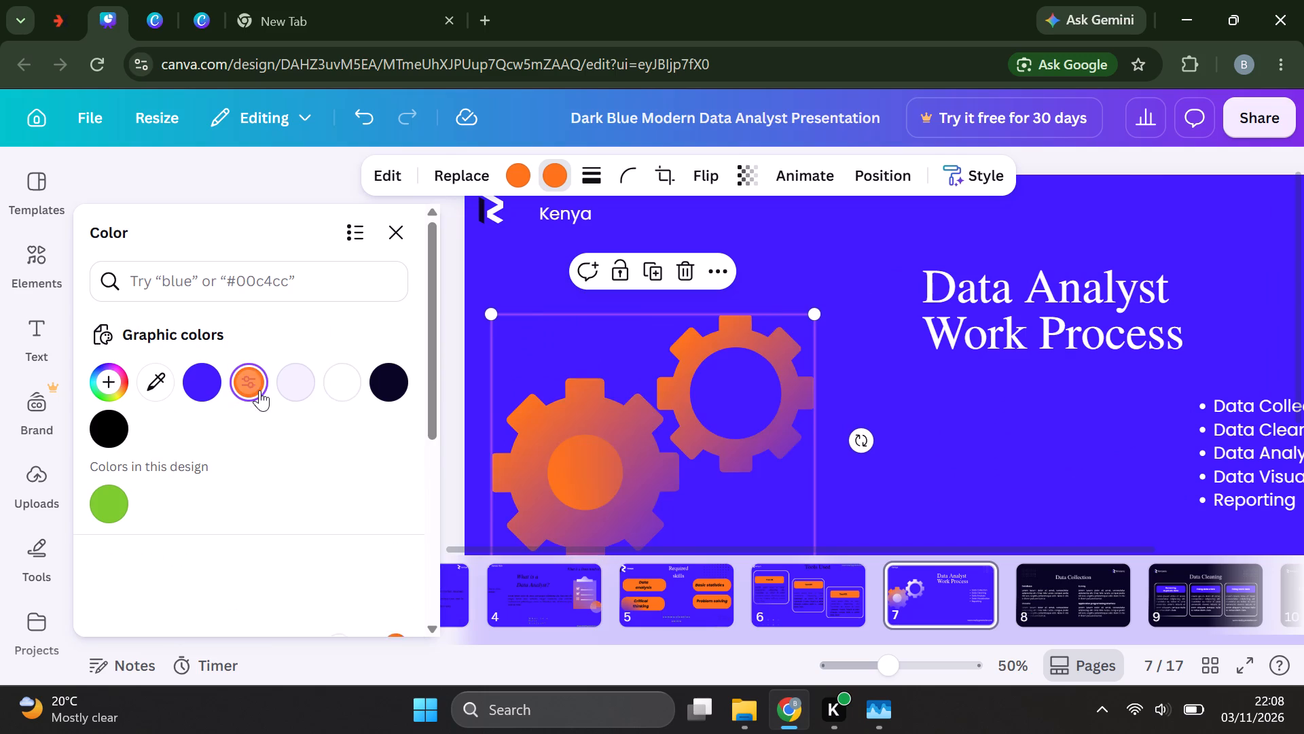
left_click(925, 373)
scroll(925, 373, "left", 1)
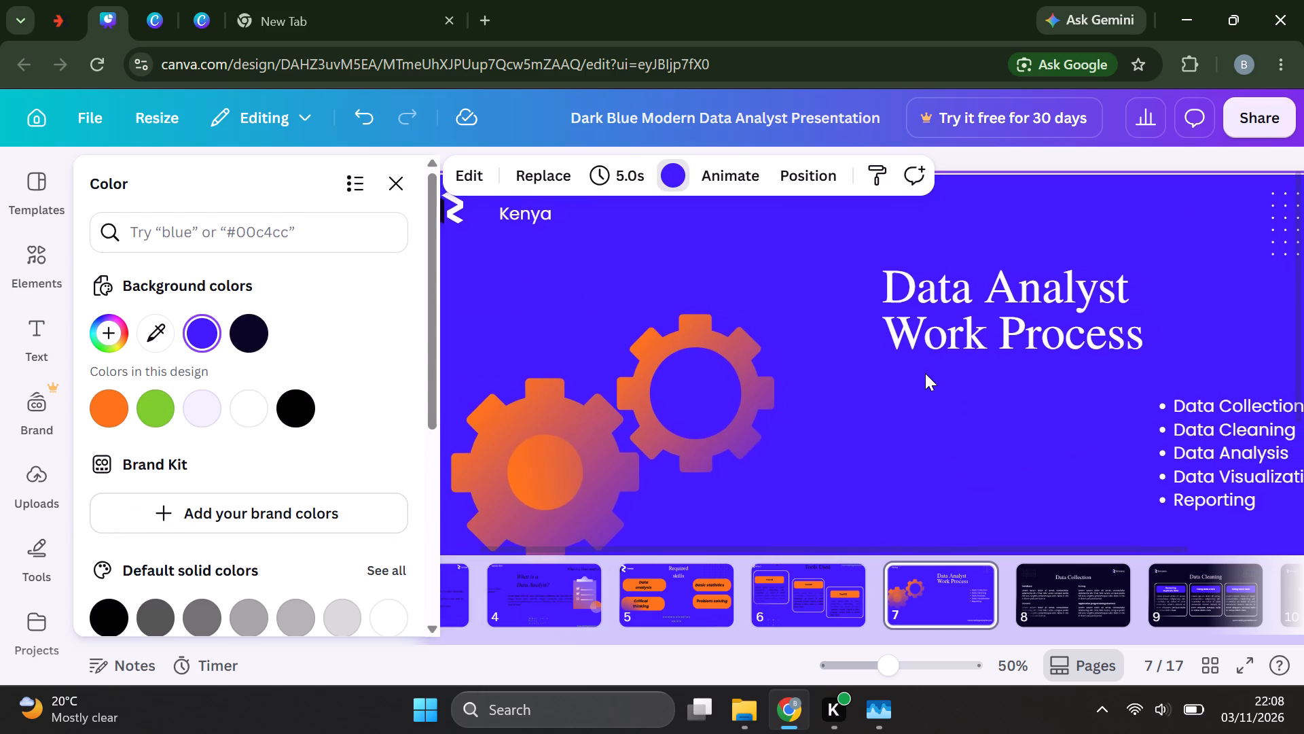
scroll(925, 373, "left", 2)
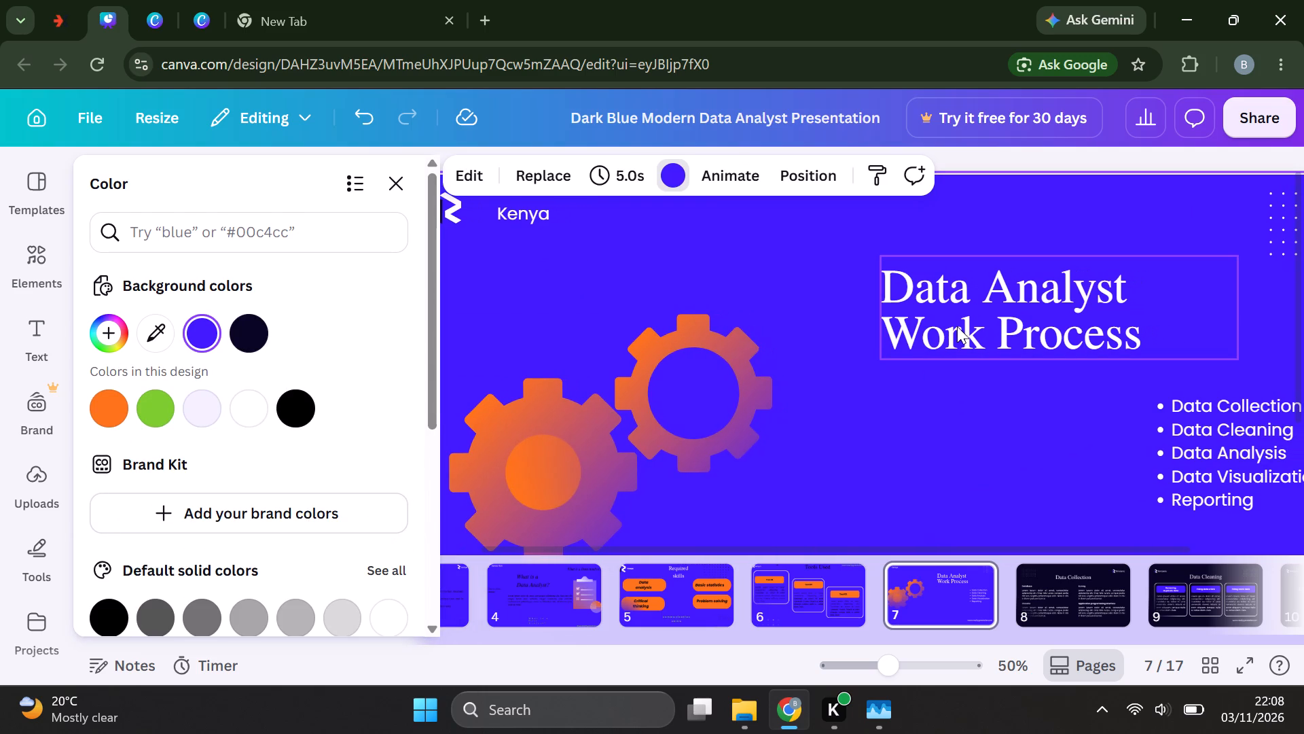
Move the "Data Analyst Work Process" title on page 7 further left and slightly up, nearer the middle of the page.
left_click(958, 326)
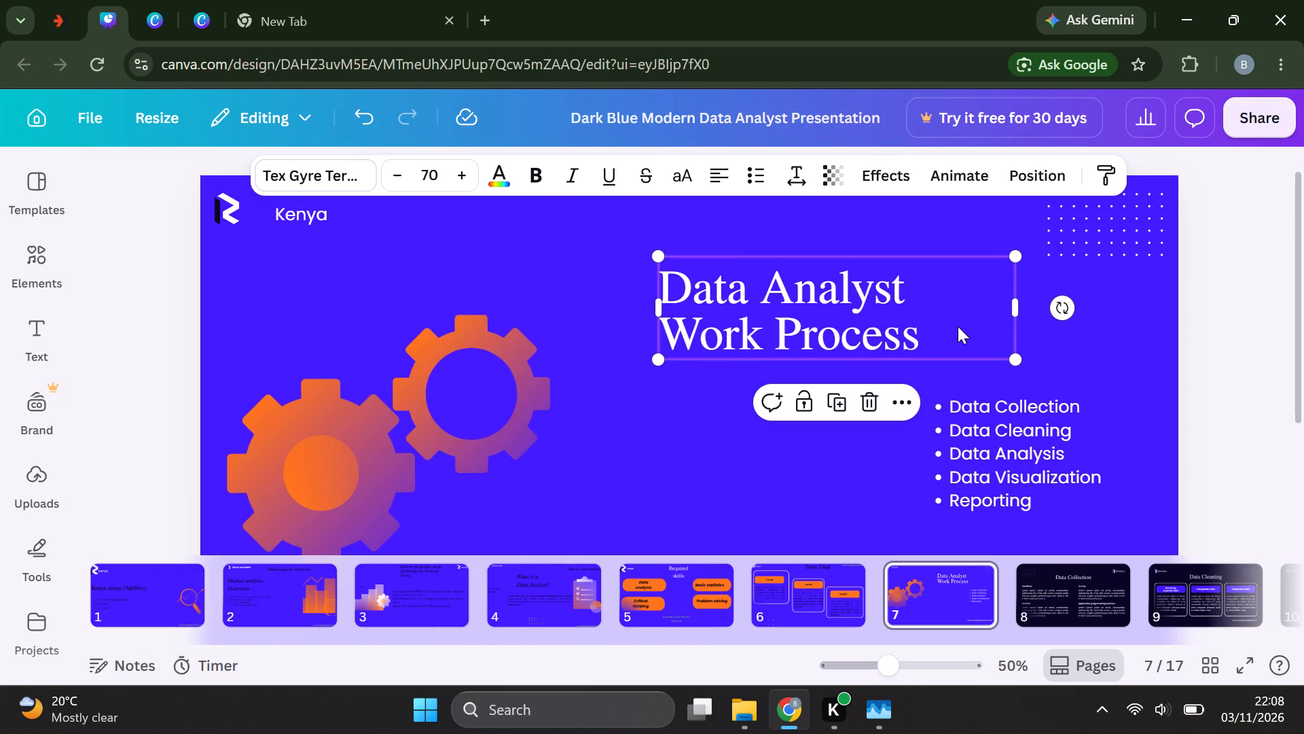
left_click_drag(958, 326, 899, 302)
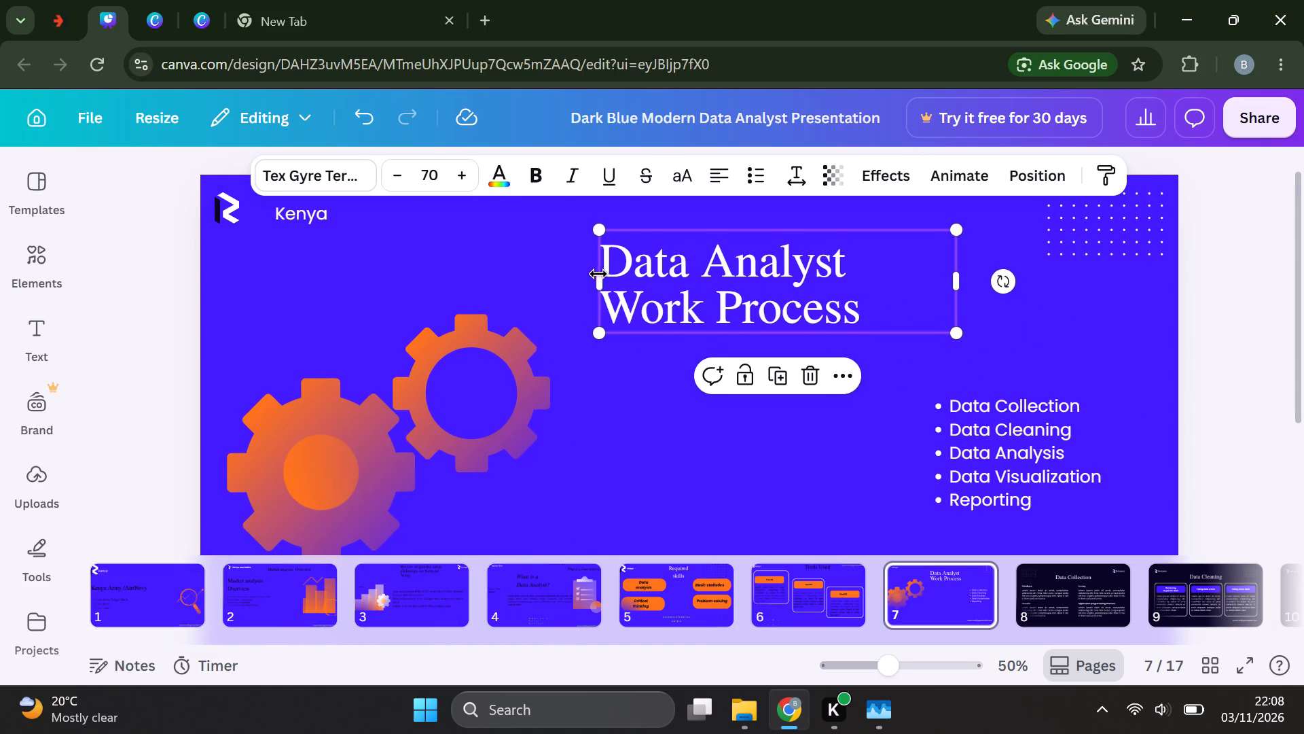
Browse the document, recommended and popular fonts for the "Data Analyst Work Process" title without applying one.
left_click(361, 177)
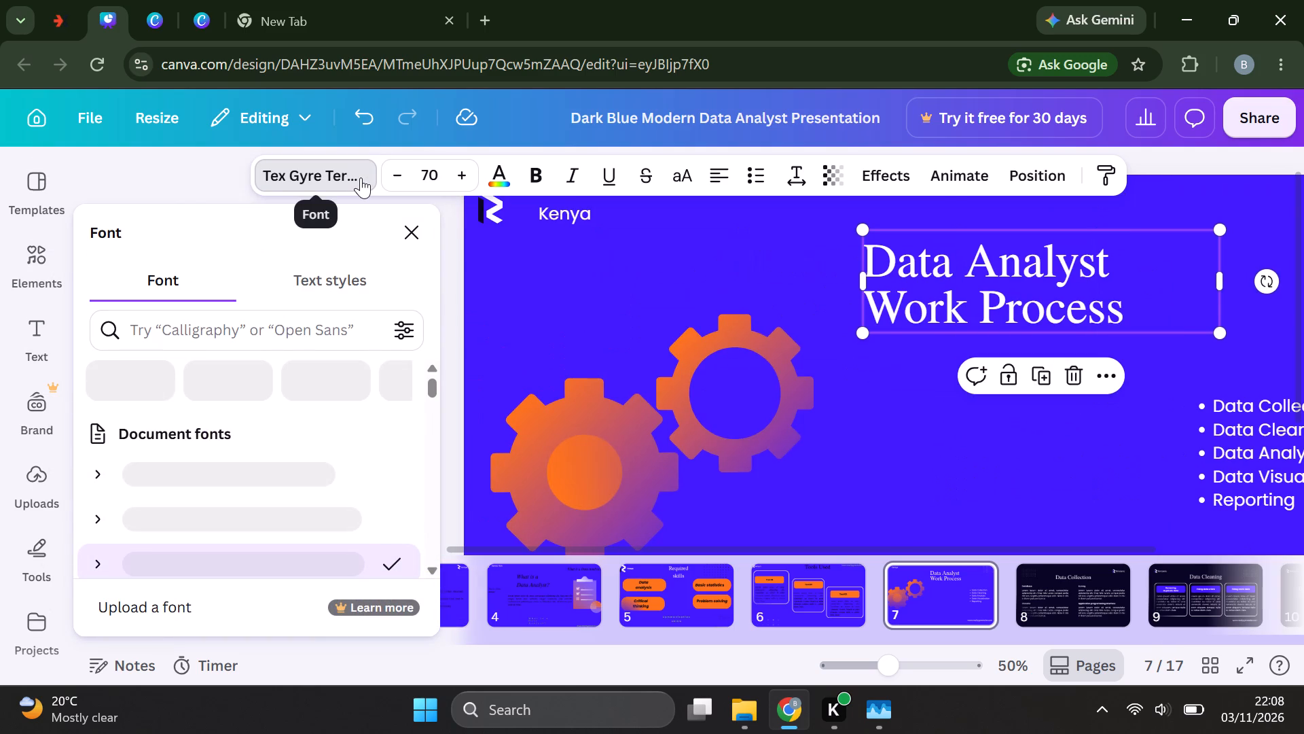
scroll(312, 465, "down", 2)
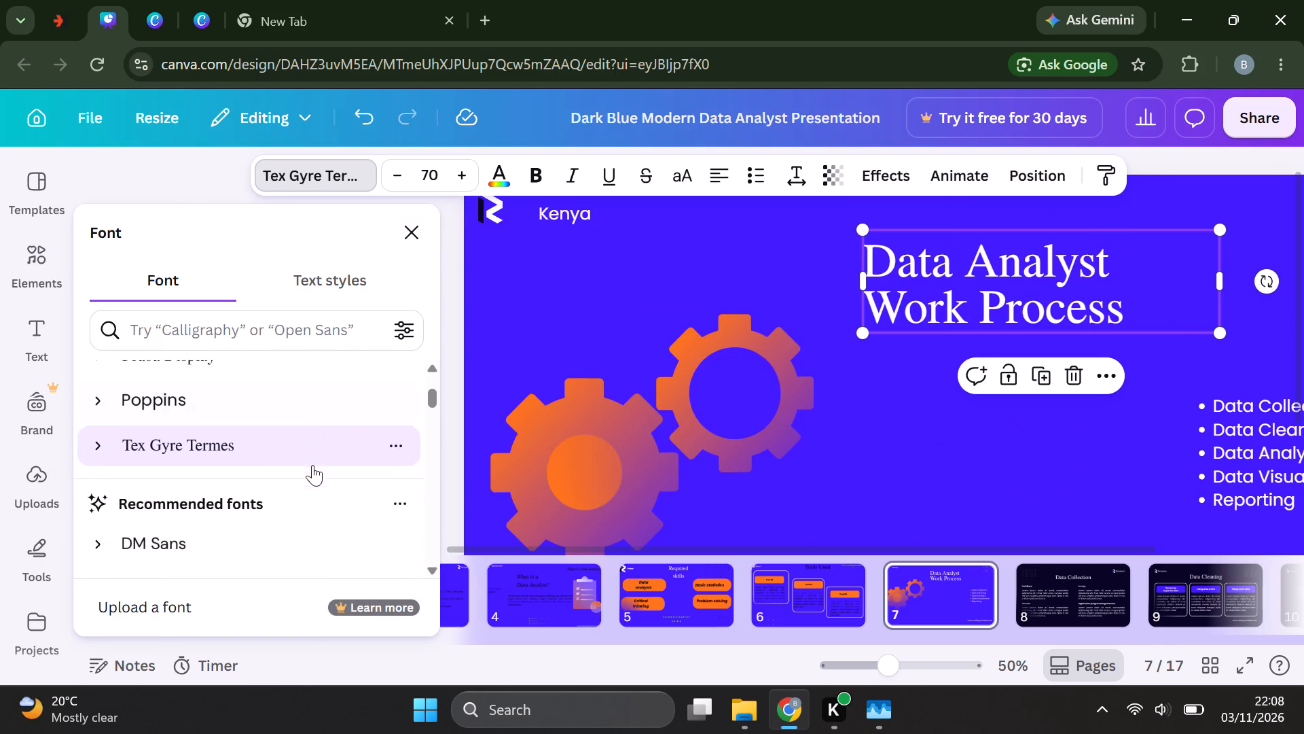
scroll(312, 465, "down", 2)
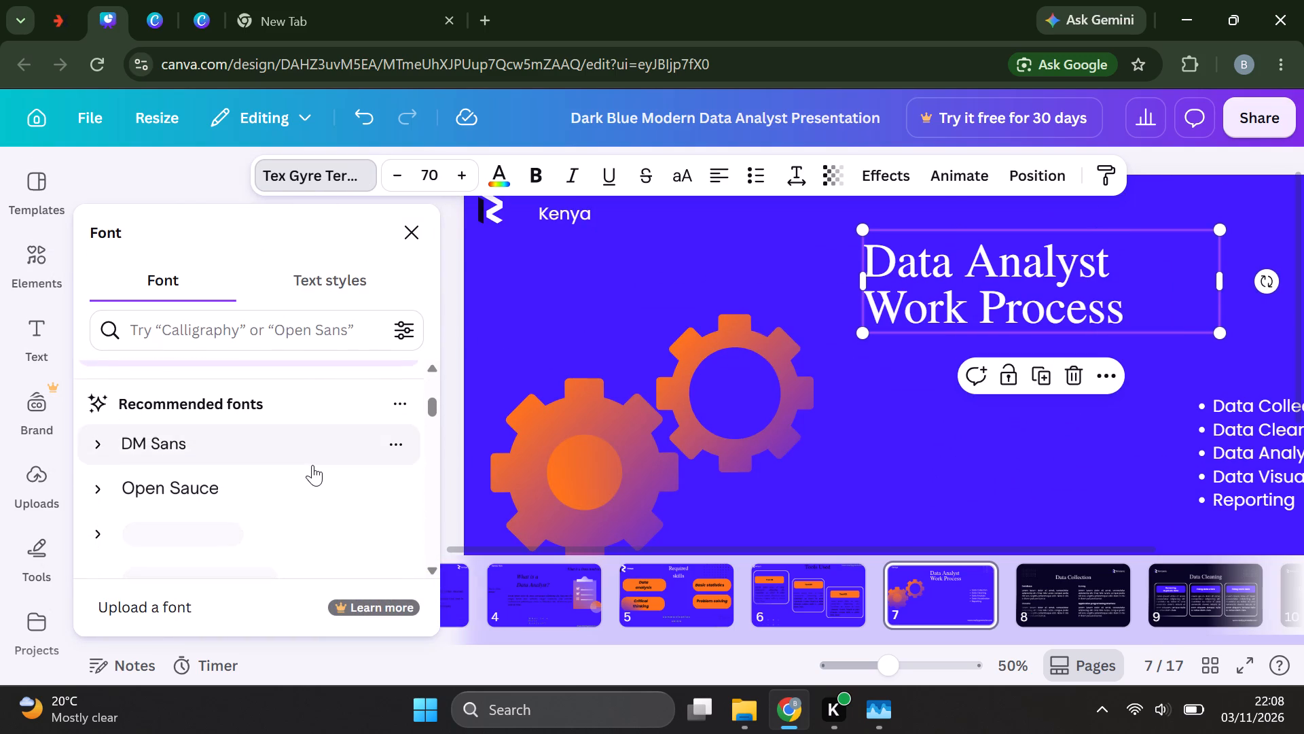
scroll(312, 465, "down", 3)
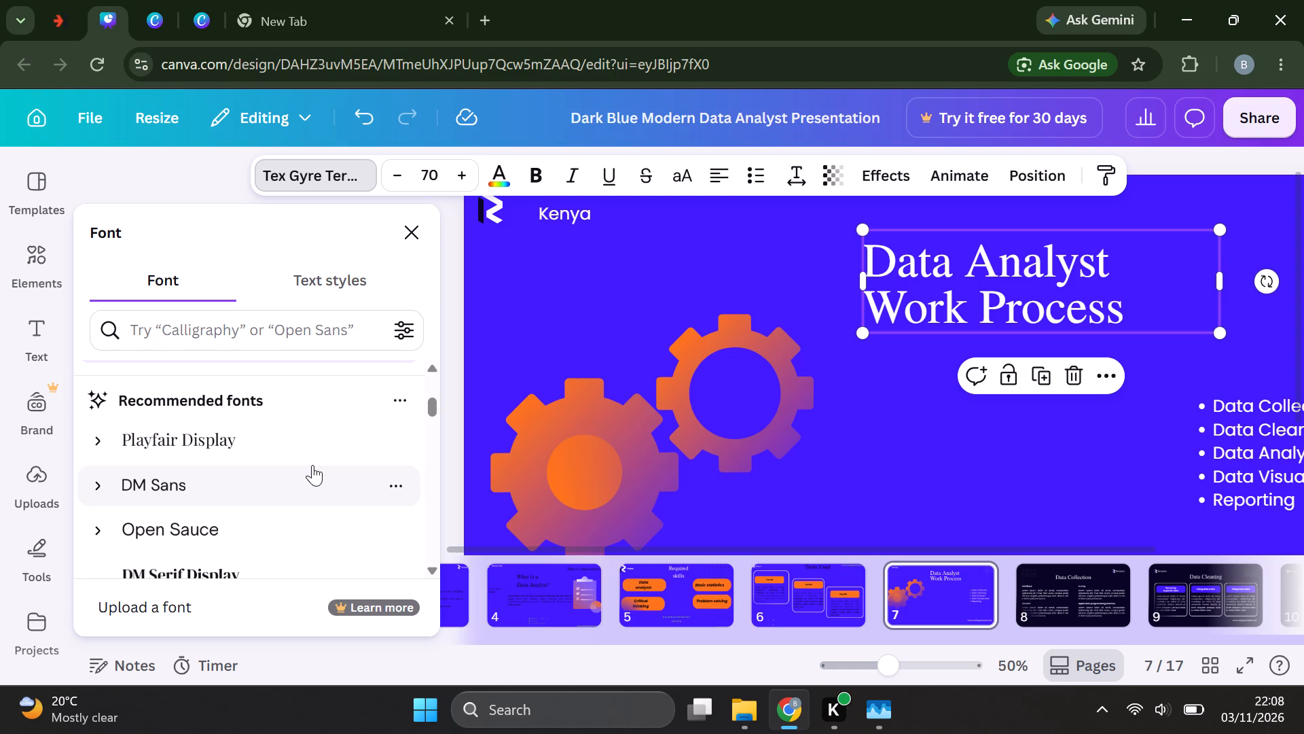
scroll(312, 465, "down", 1)
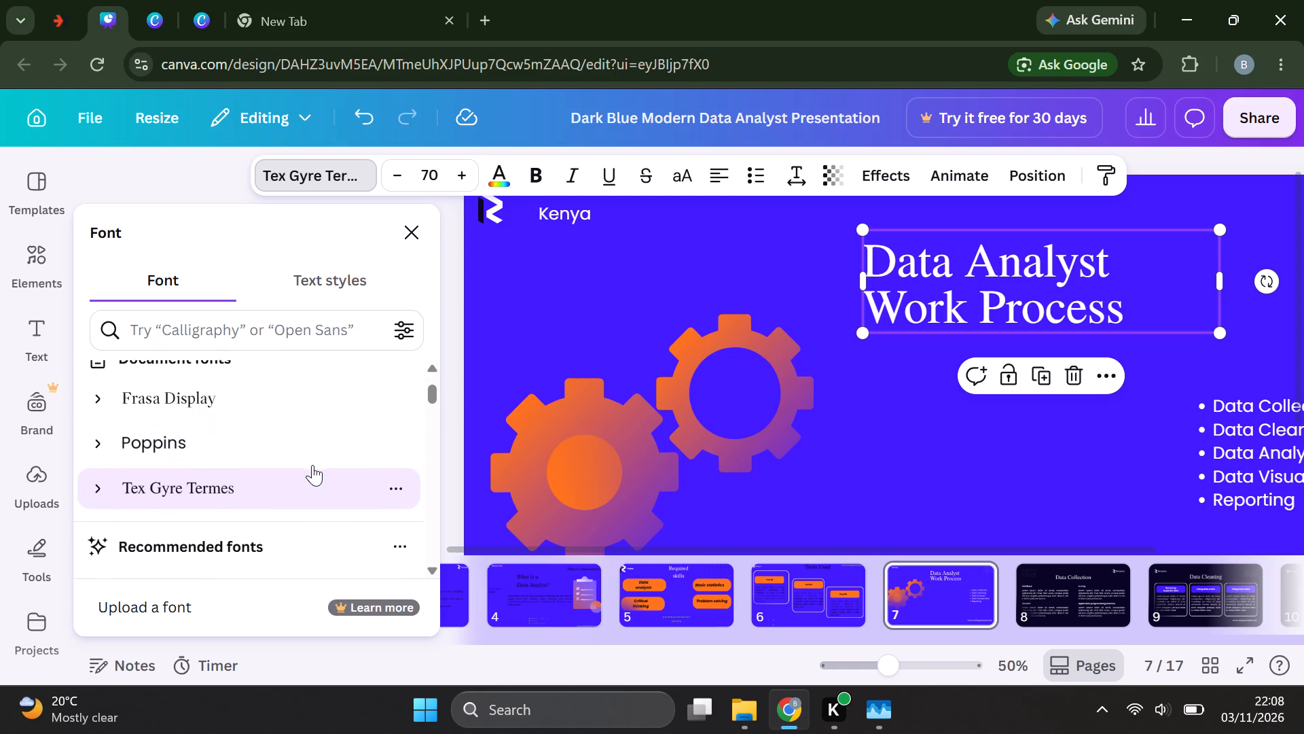
scroll(312, 465, "down", 3)
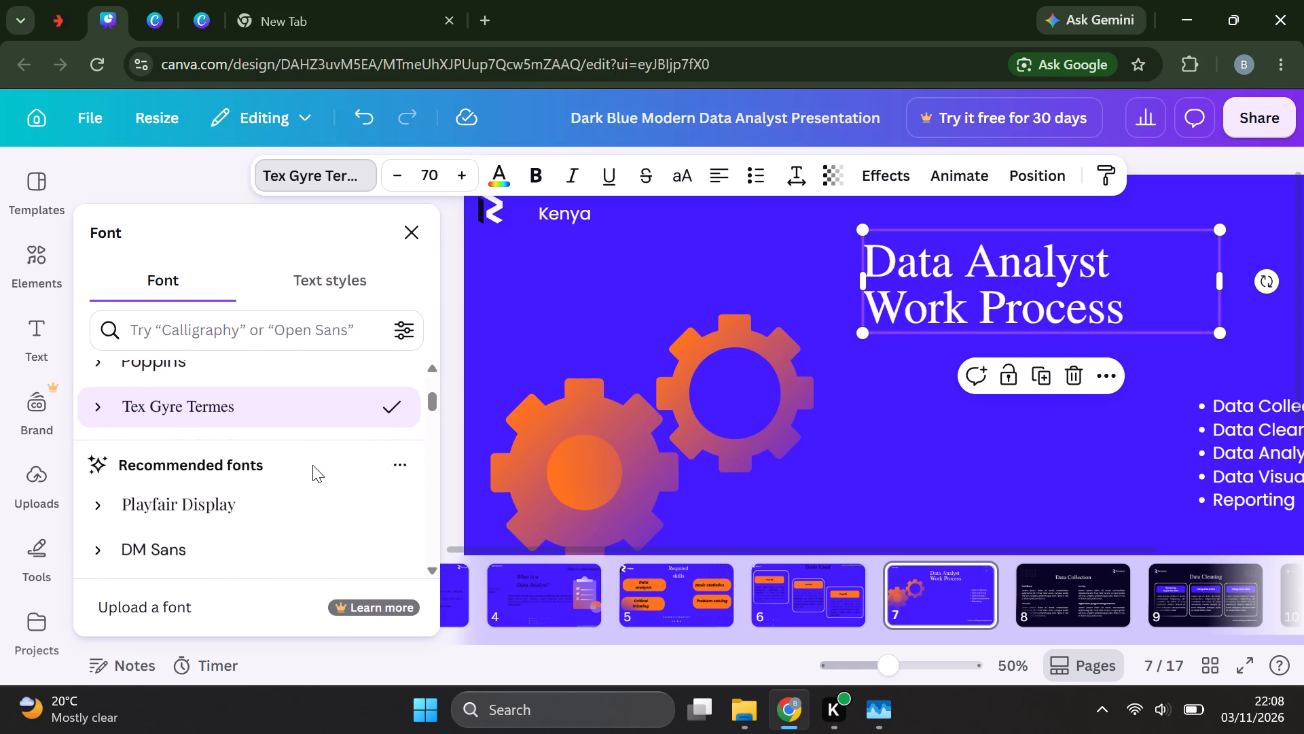
scroll(312, 465, "down", 3)
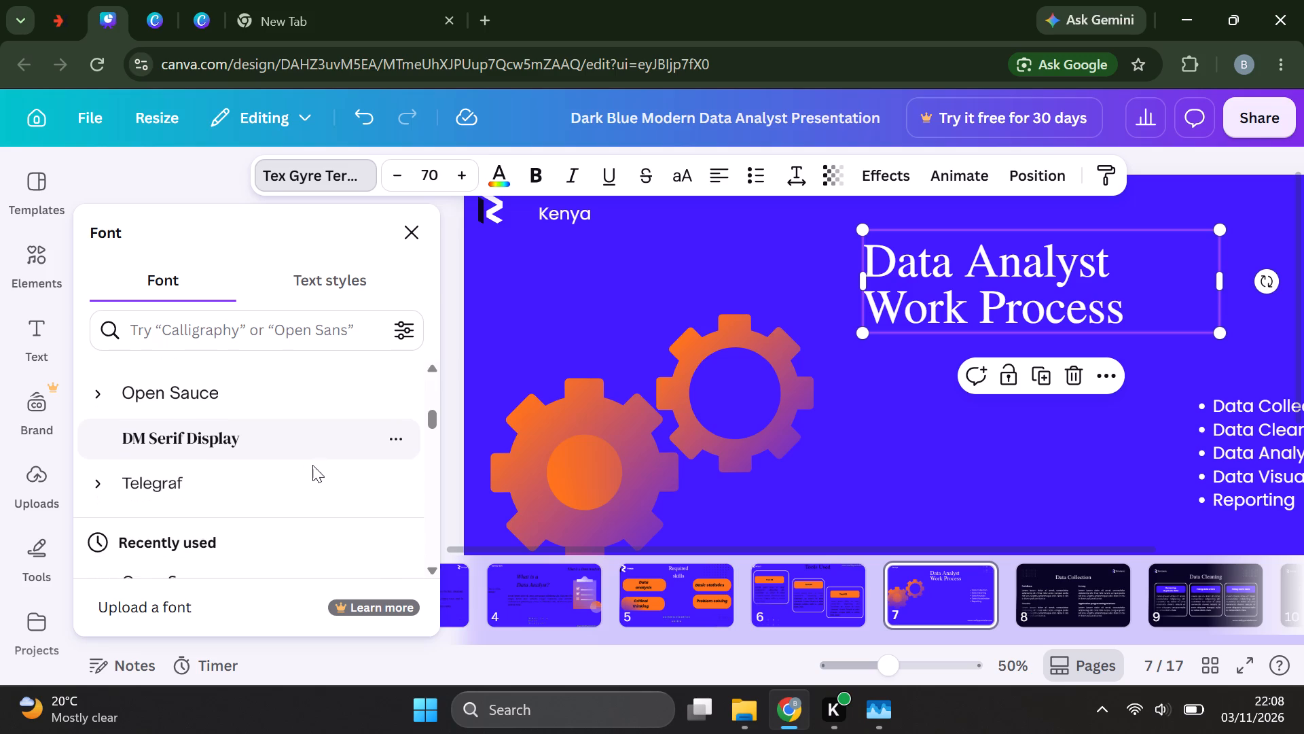
scroll(312, 465, "down", 1)
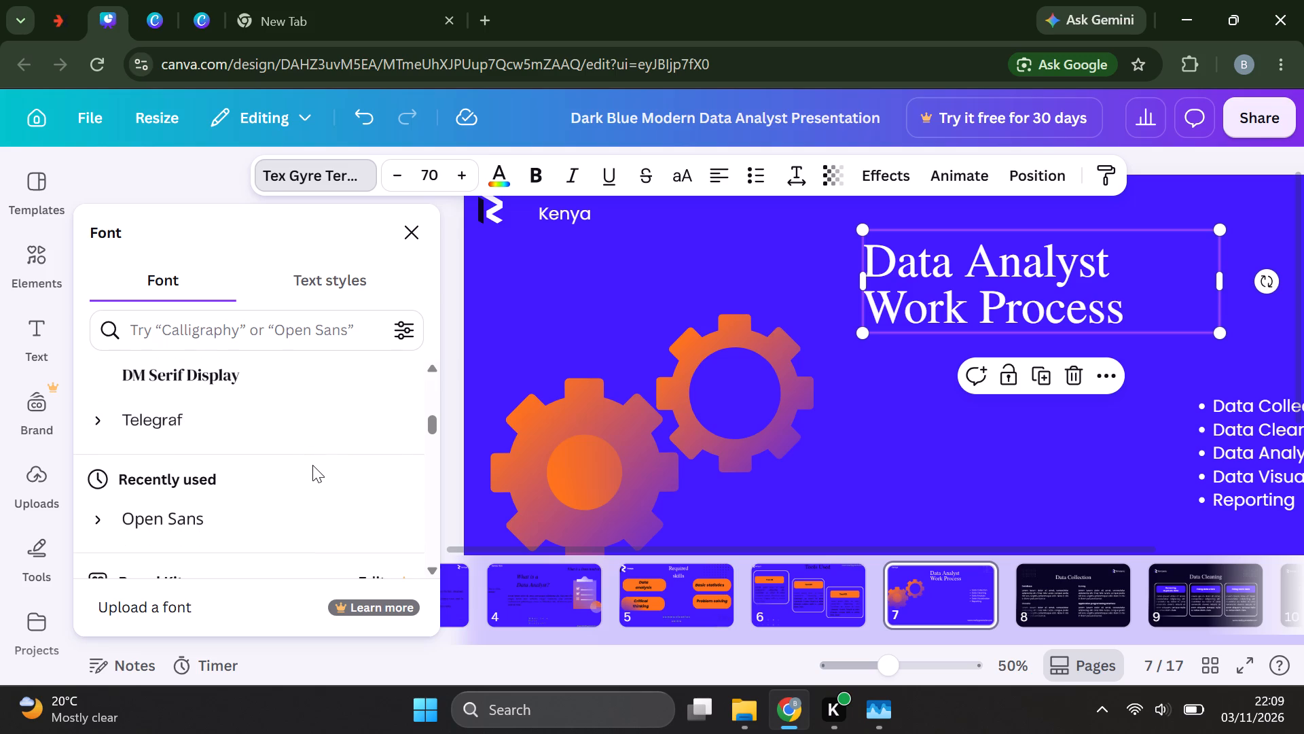
scroll(312, 465, "down", 2)
scroll(312, 465, "up", 1)
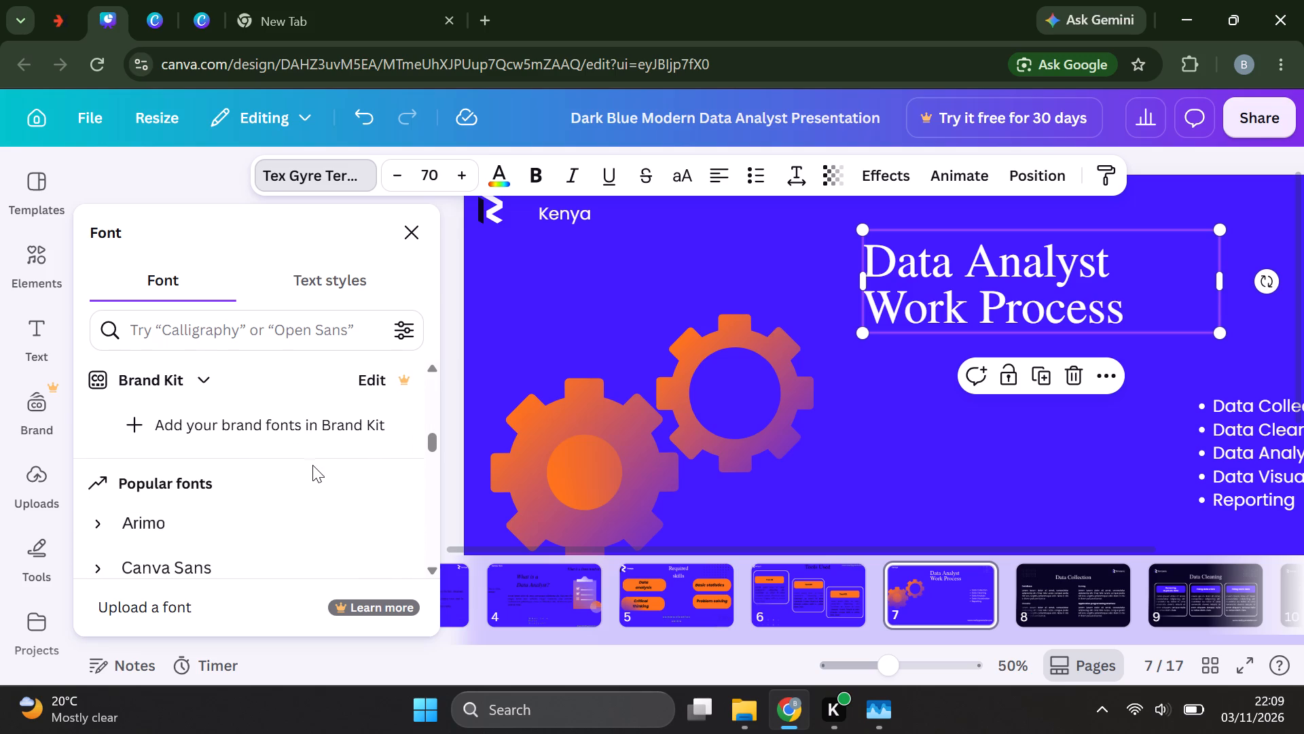
scroll(312, 465, "up", 2)
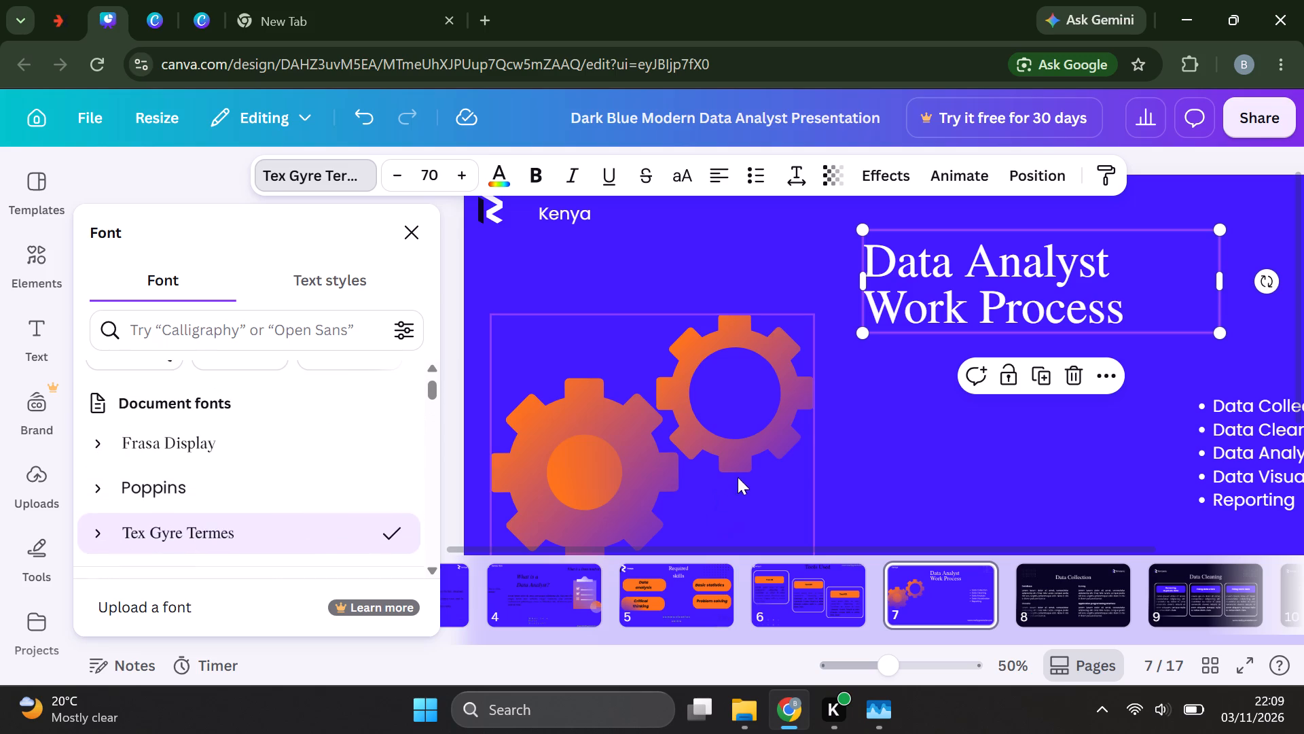
left_click(614, 232)
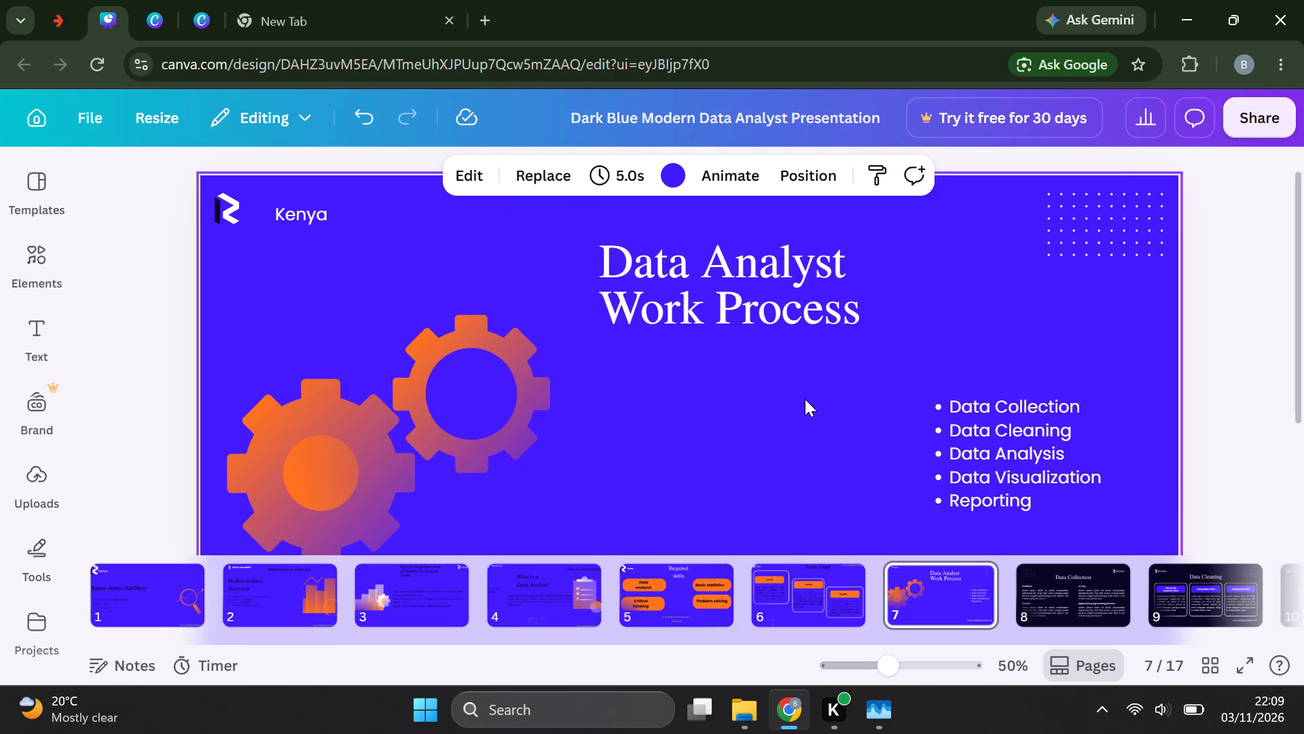
Change the font of the bullet list on page 7 to Frasa Display.
left_click(990, 436)
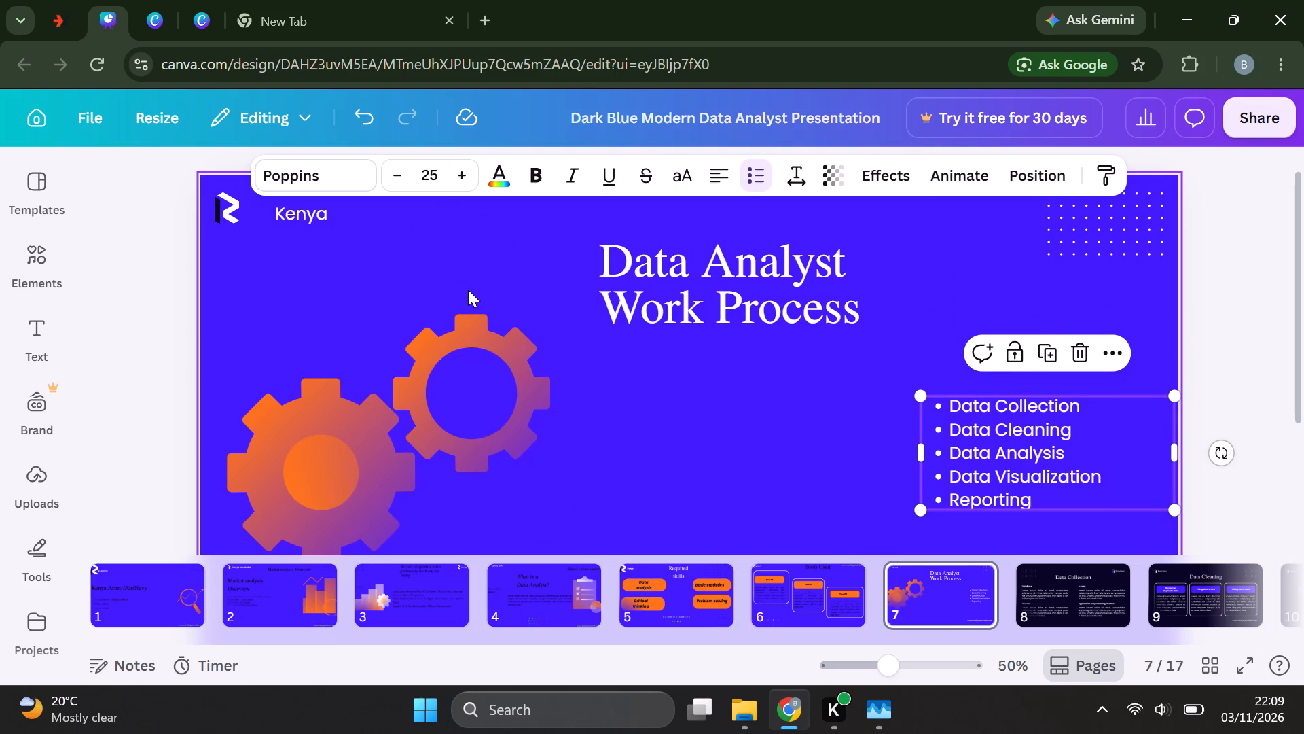
left_click(349, 173)
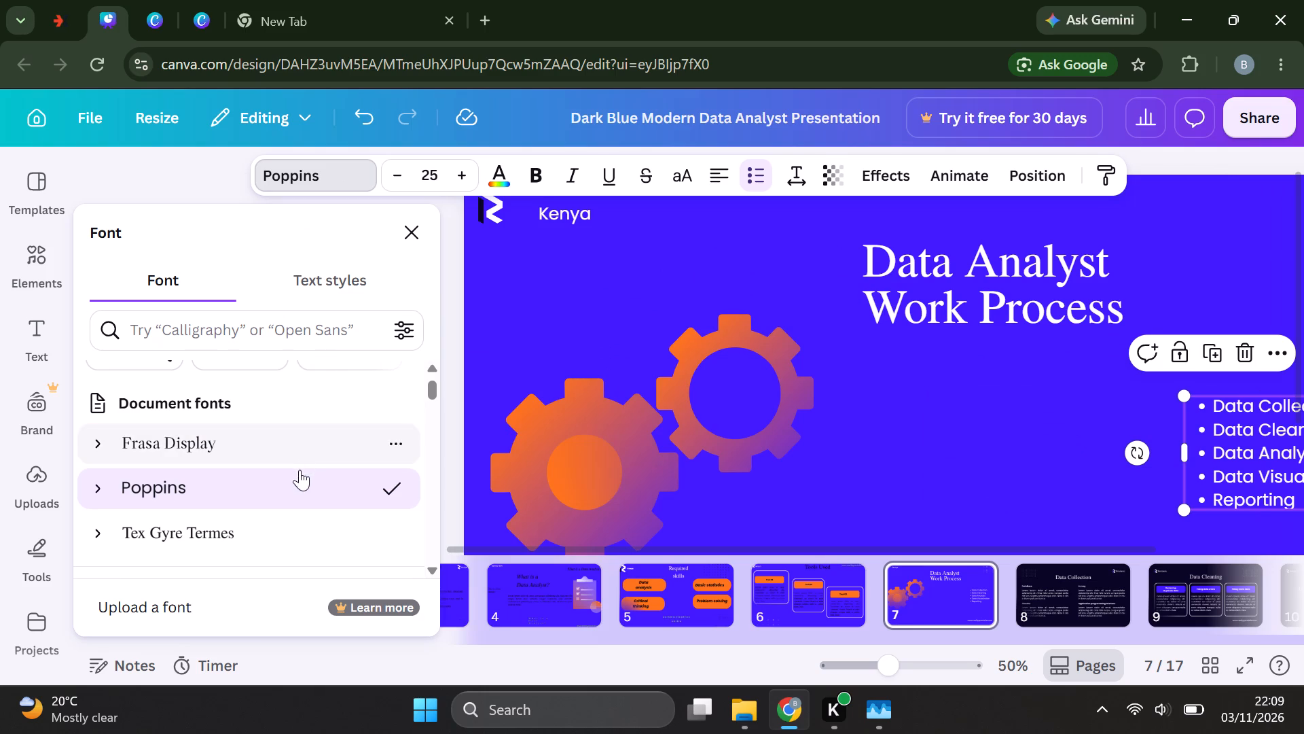
left_click(285, 437)
left_click(926, 434)
scroll(926, 434, "down", 1)
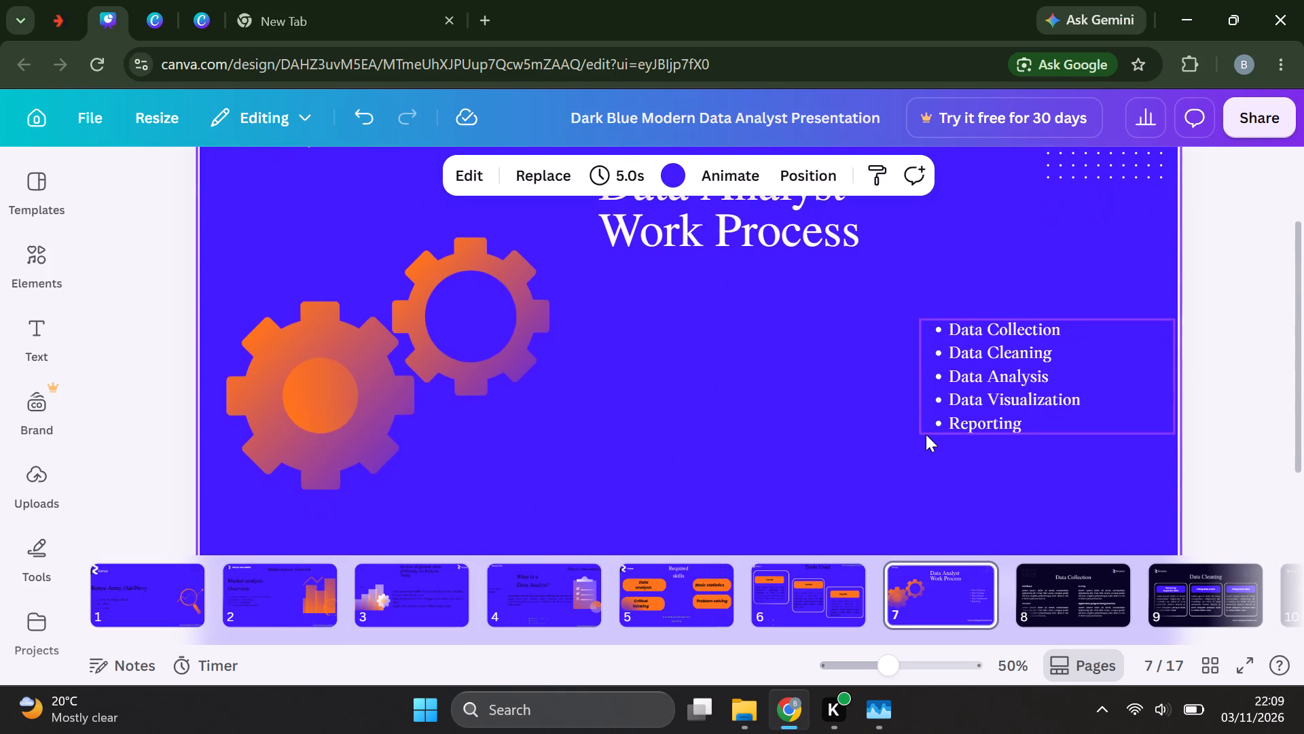
scroll(926, 434, "down", 1)
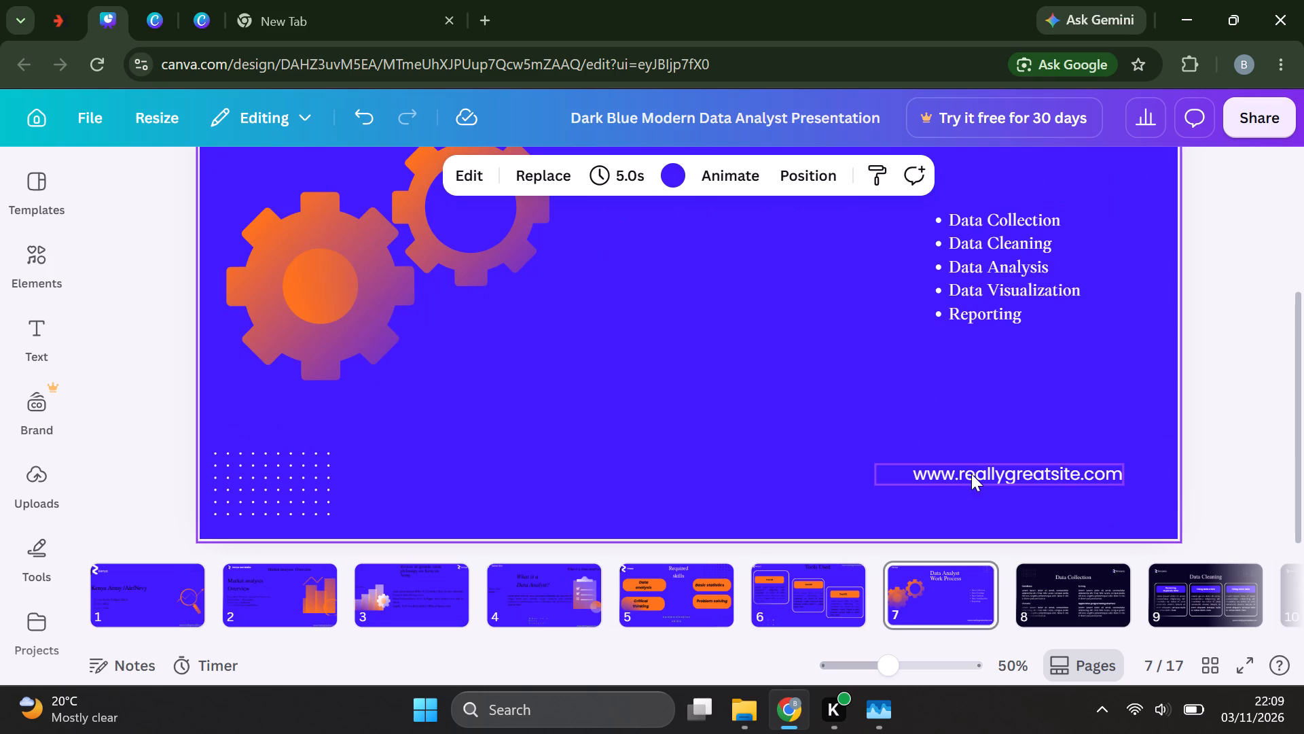
left_click(972, 474)
left_click_drag(972, 474, 993, 486)
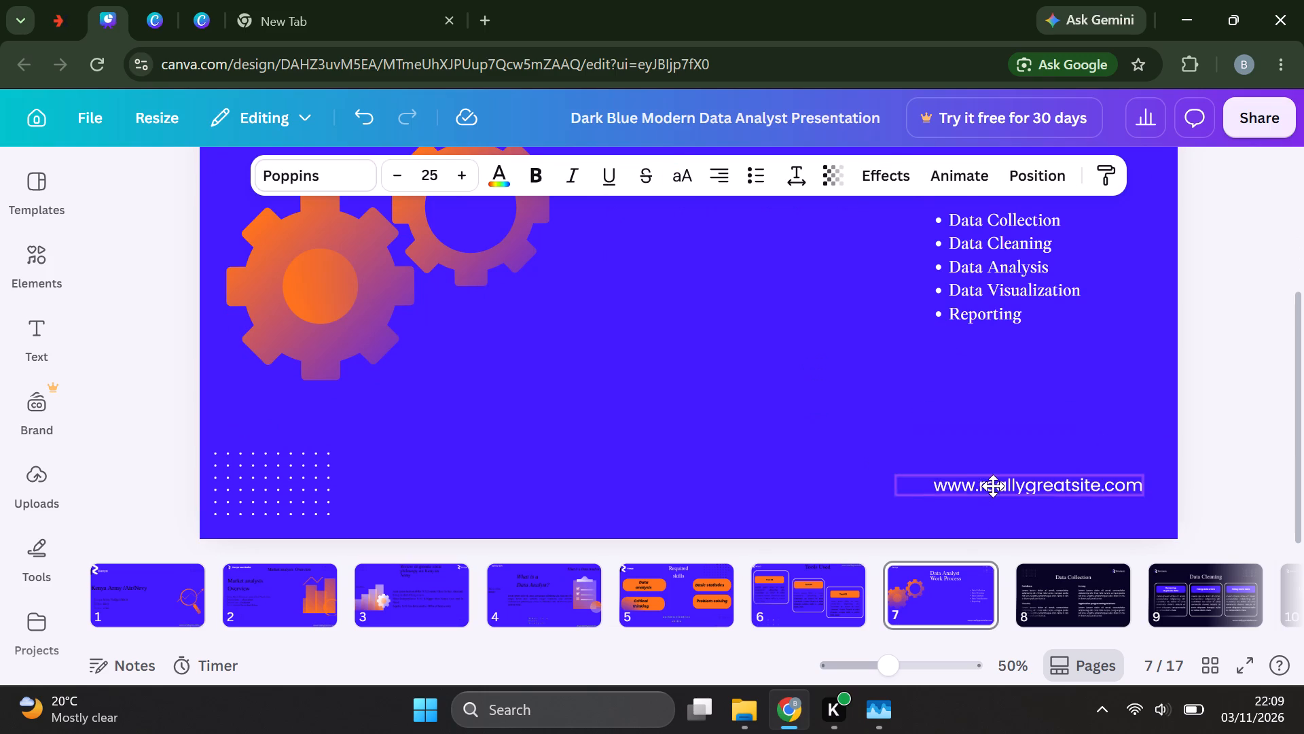
left_click_drag(993, 486, 1007, 515)
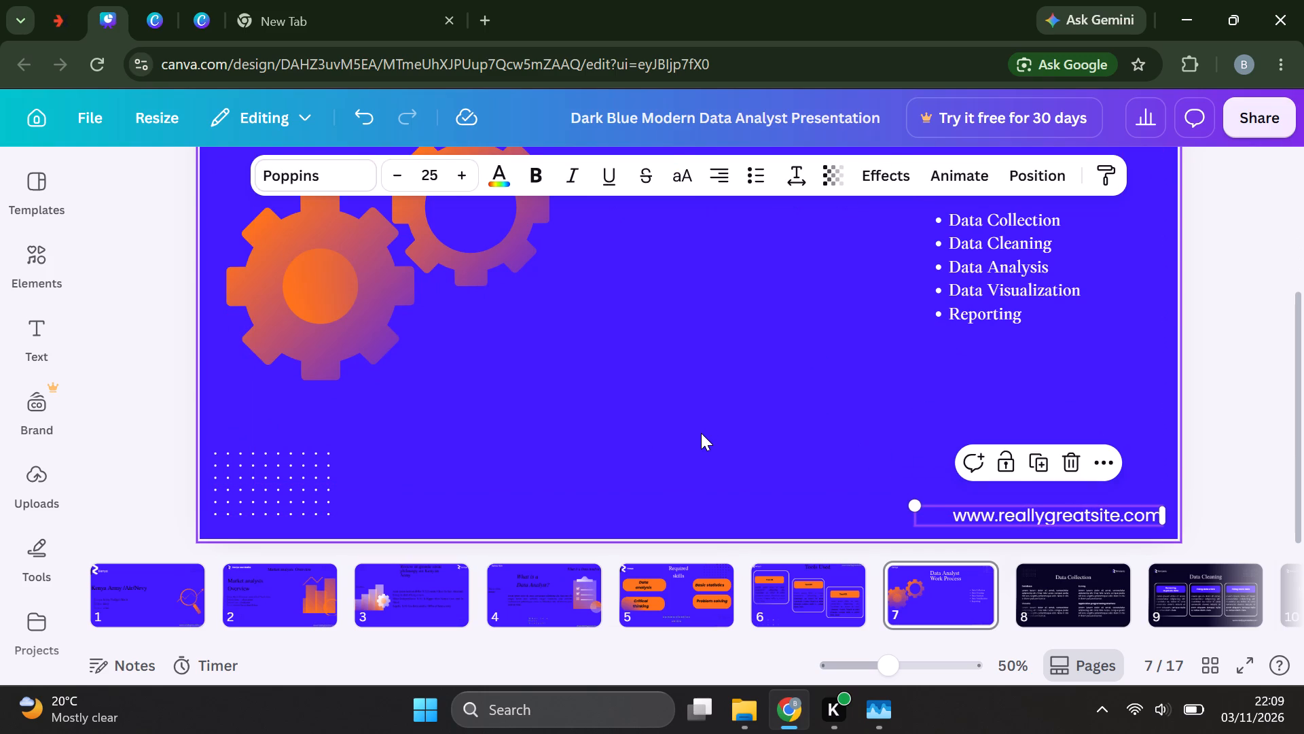
Move the "Kenya" text left and slightly up, right beside the logo at the top of page 7.
scroll(562, 436, "up", 2)
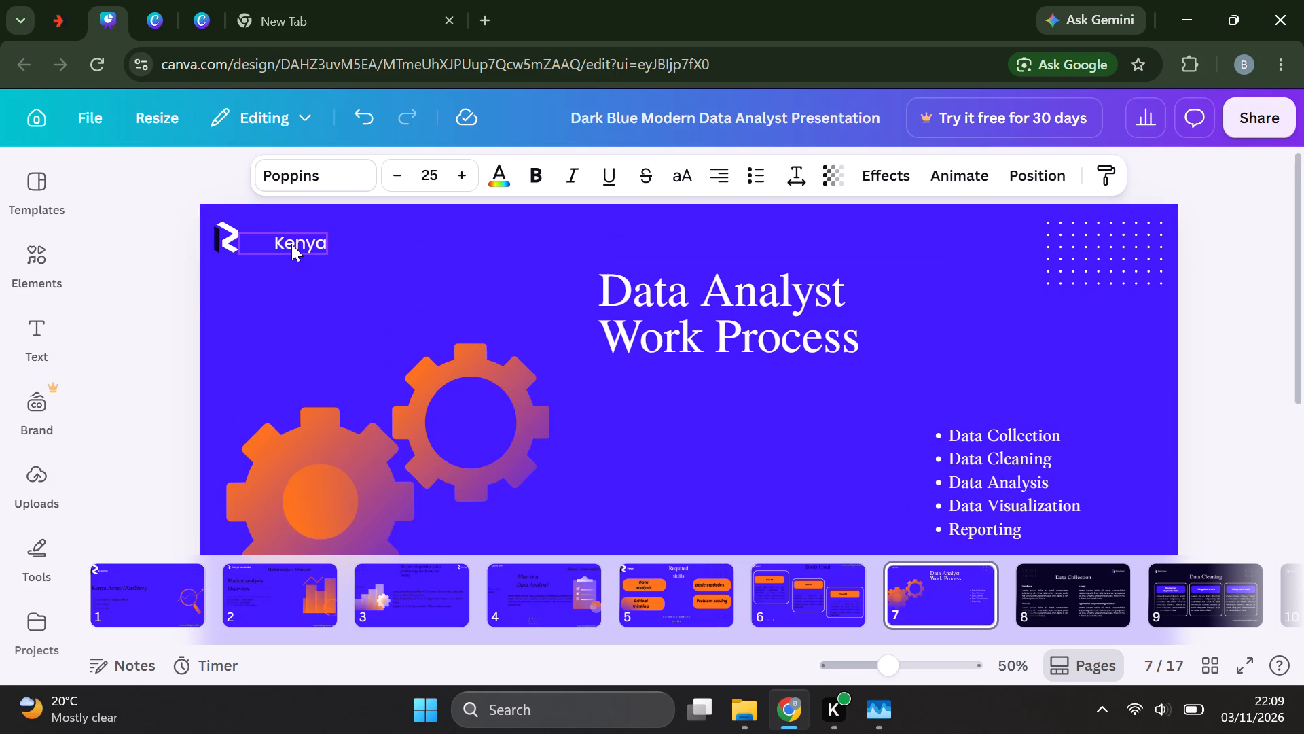
left_click_drag(291, 244, 261, 237)
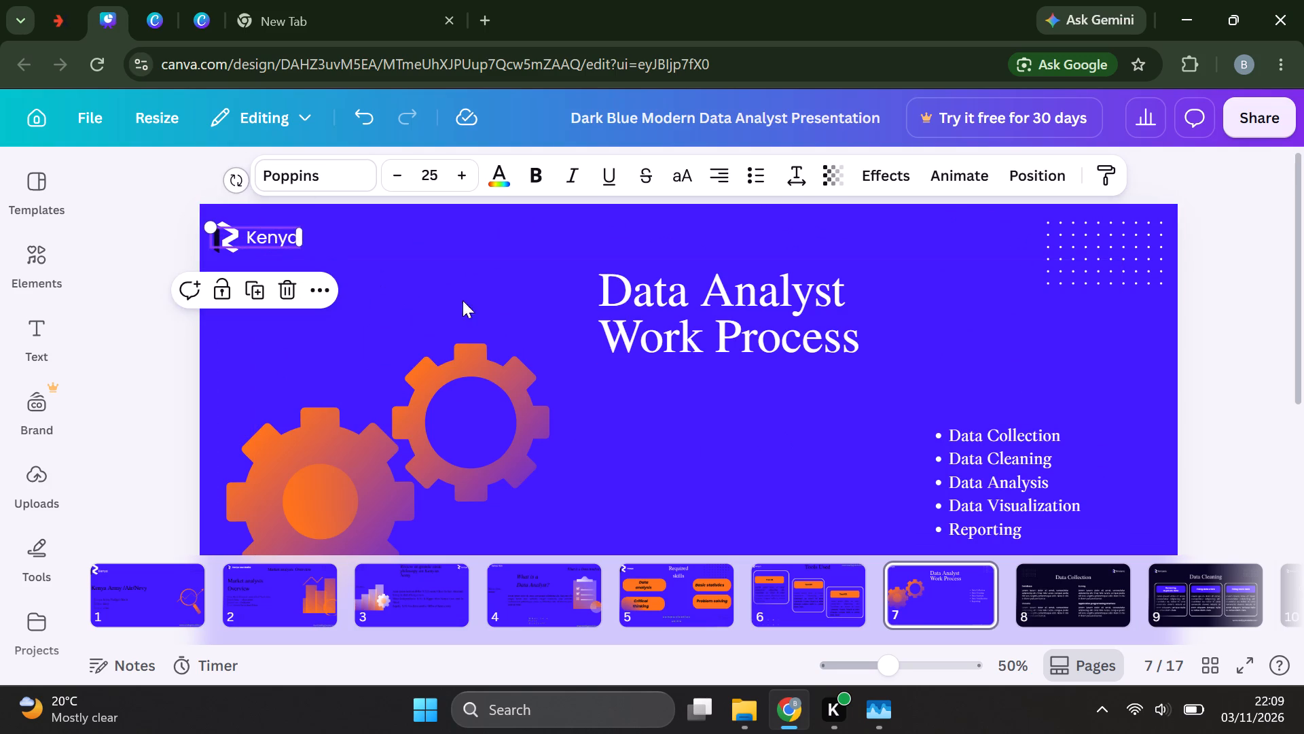
Change the text colour of the bullet list on page 7 to black.
scroll(654, 404, "down", 1)
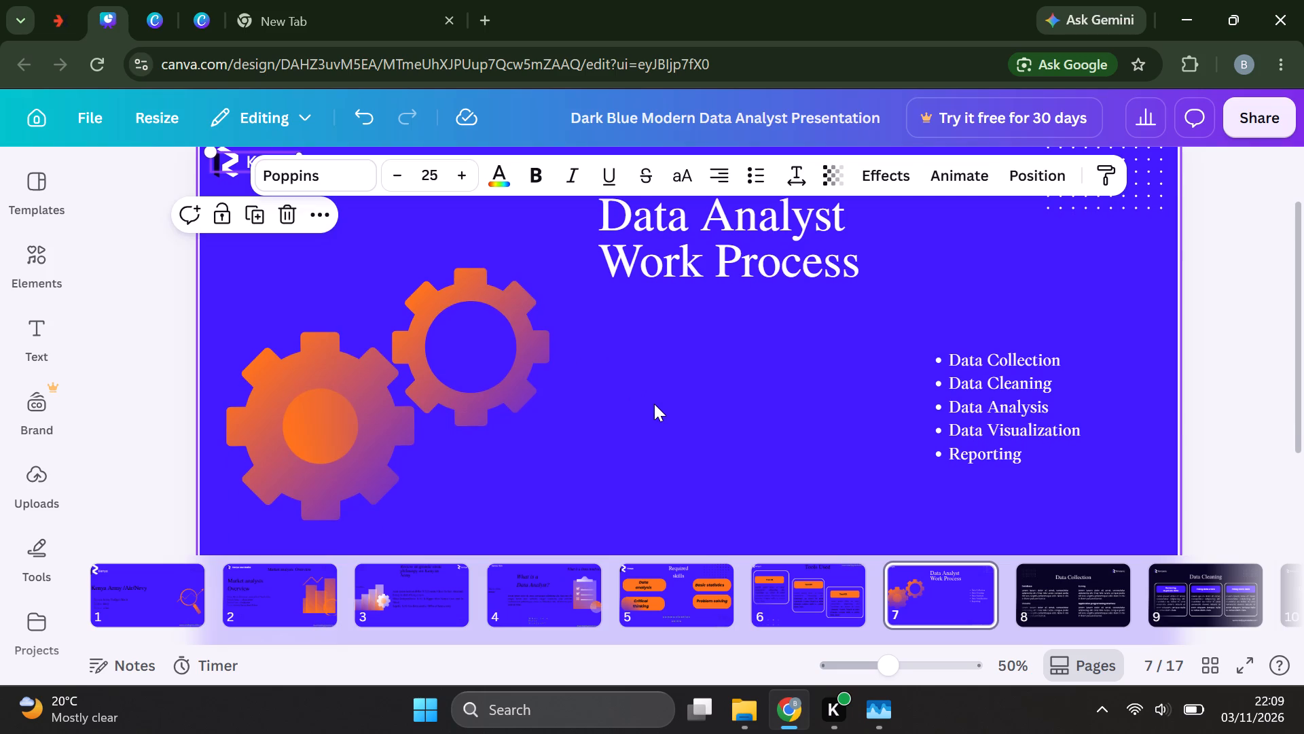
left_click(1015, 400)
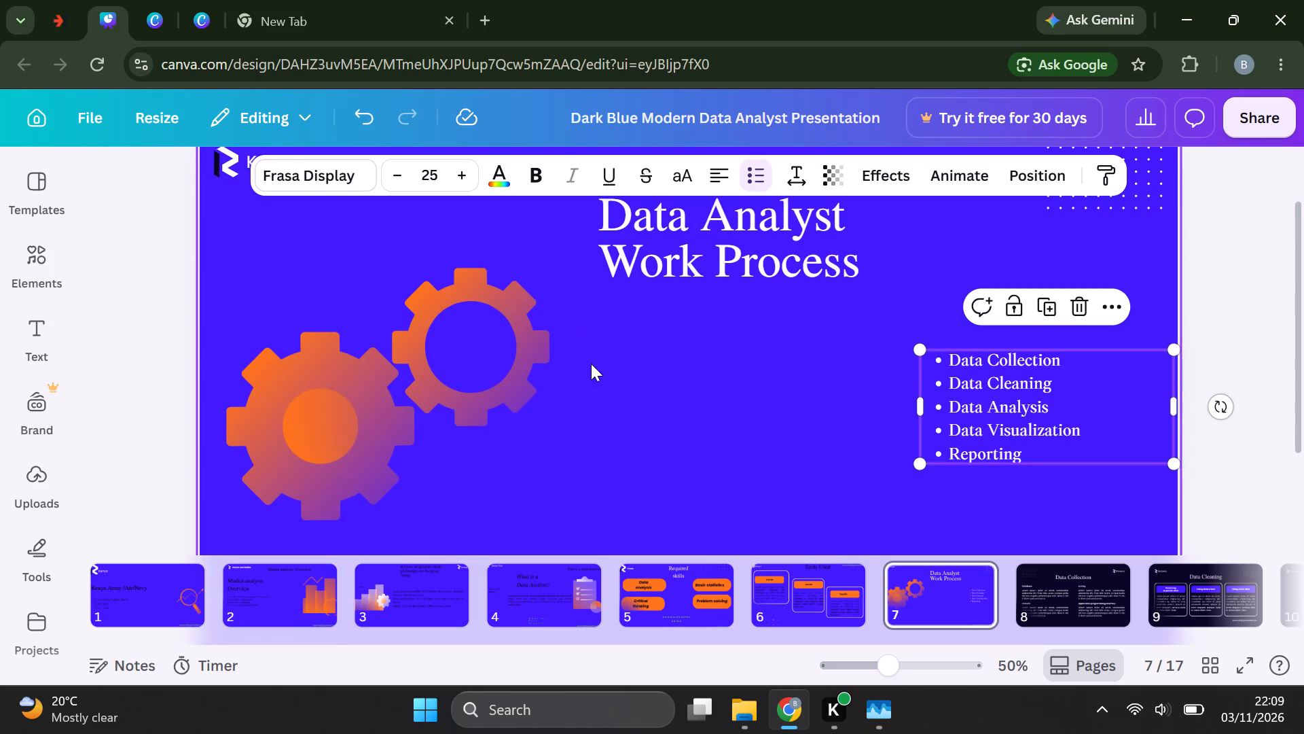
left_click(504, 175)
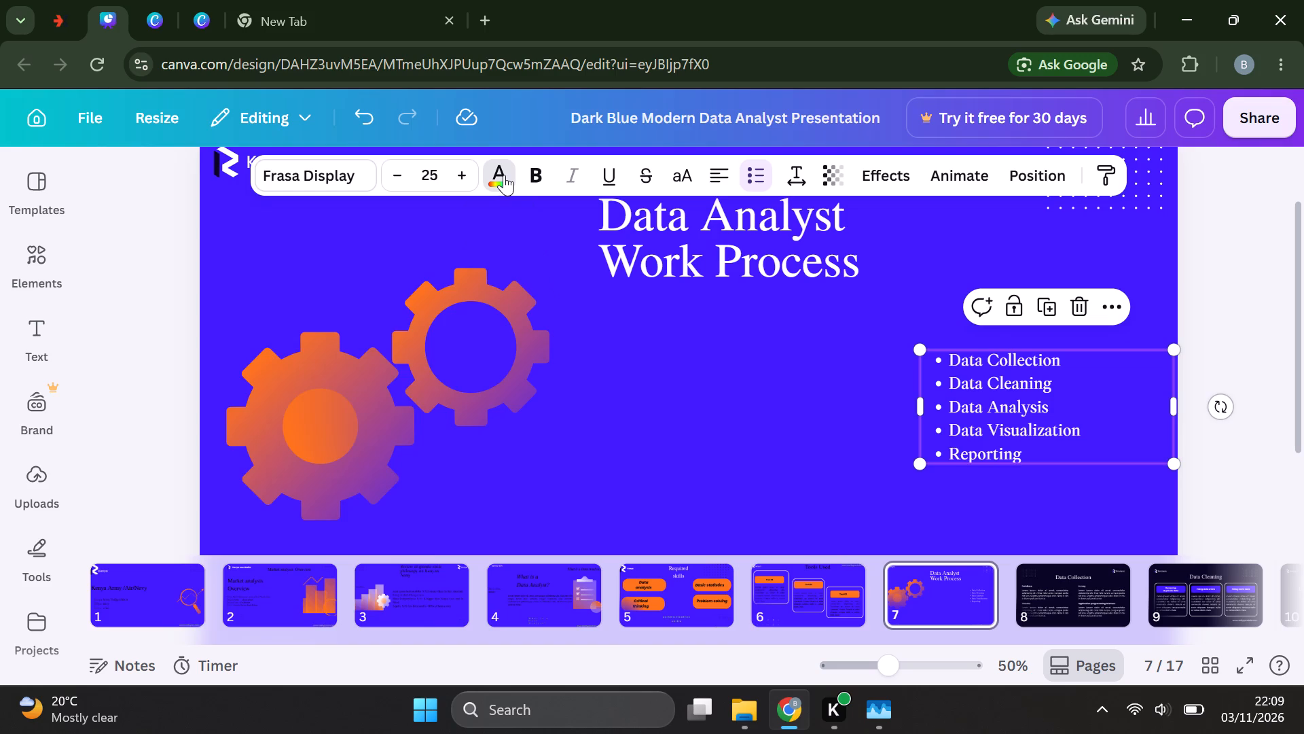
left_click(289, 388)
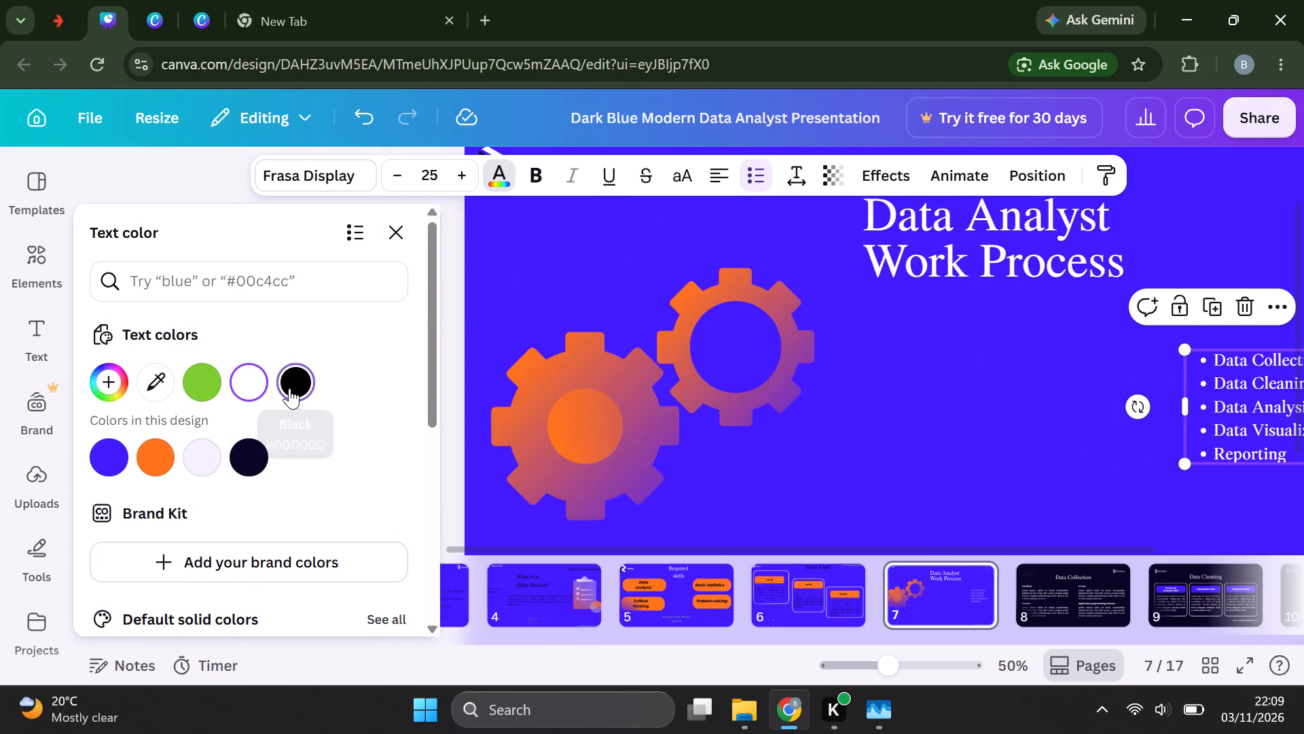
left_click(907, 369)
scroll(907, 369, "down", 1)
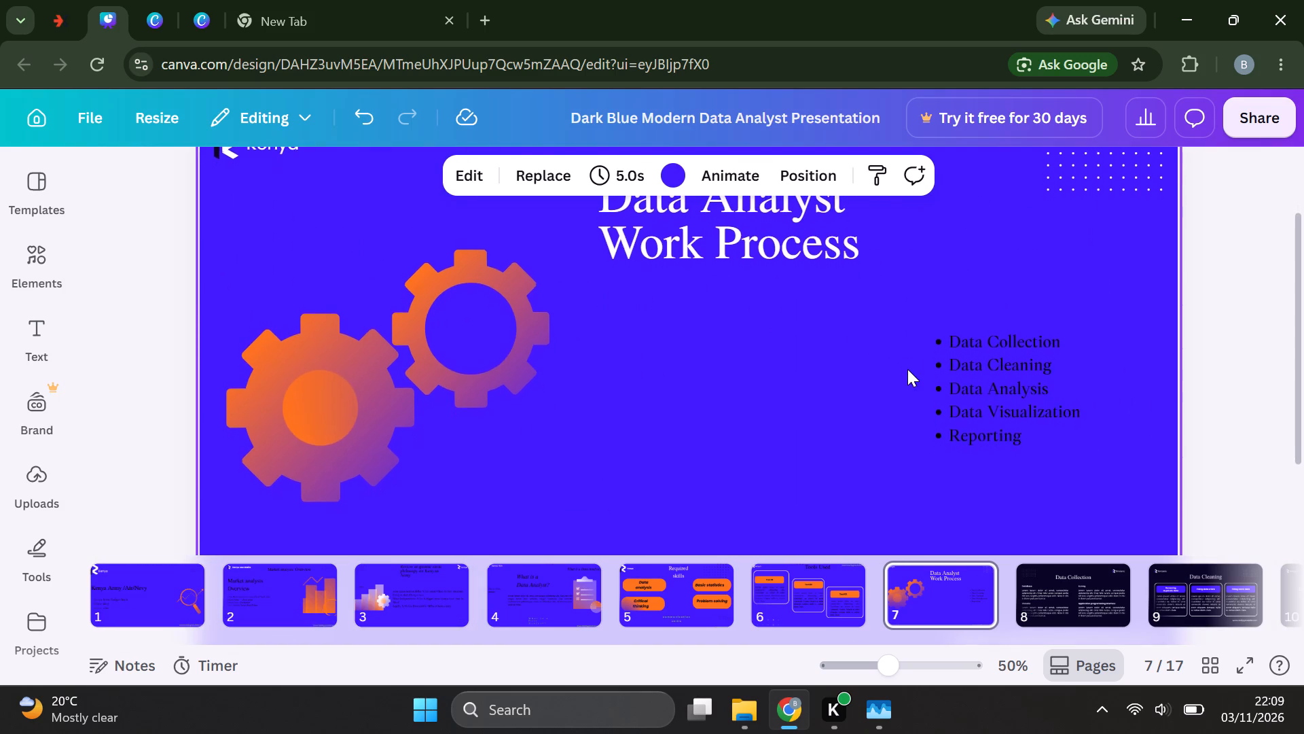
scroll(907, 369, "down", 1)
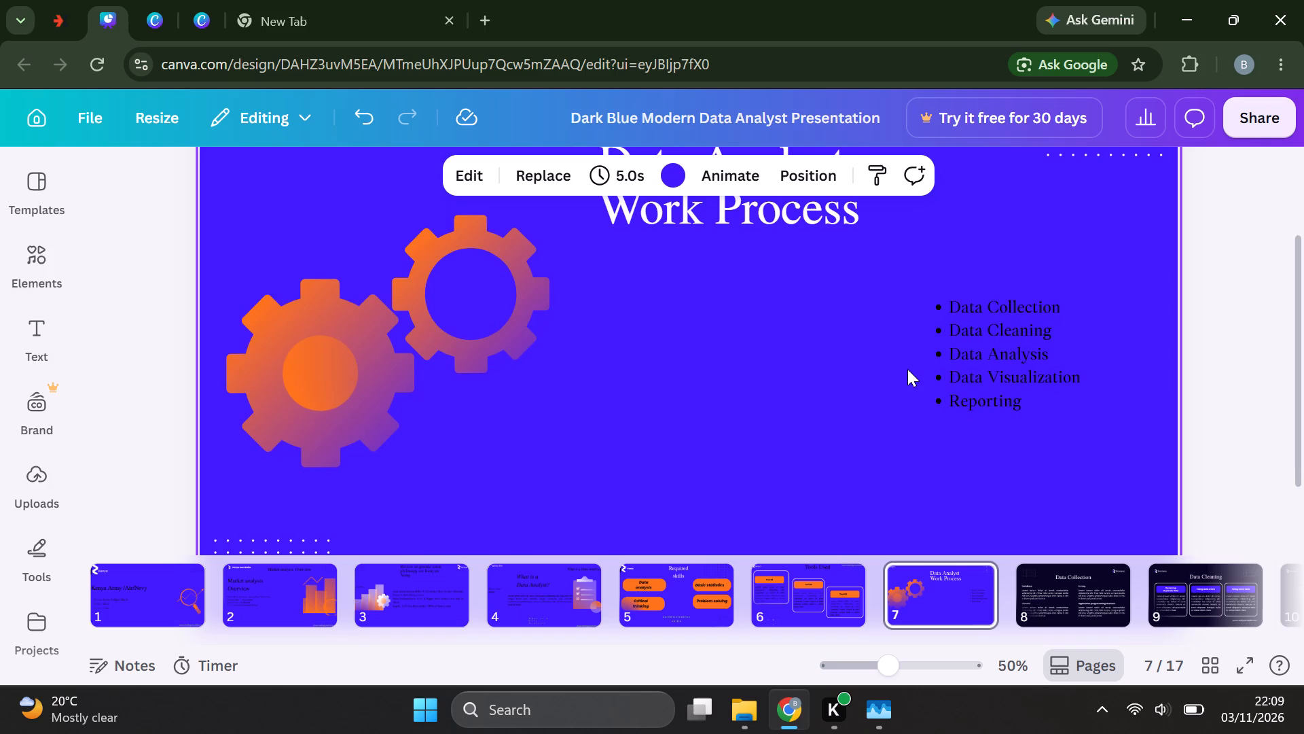
scroll(907, 369, "down", 2)
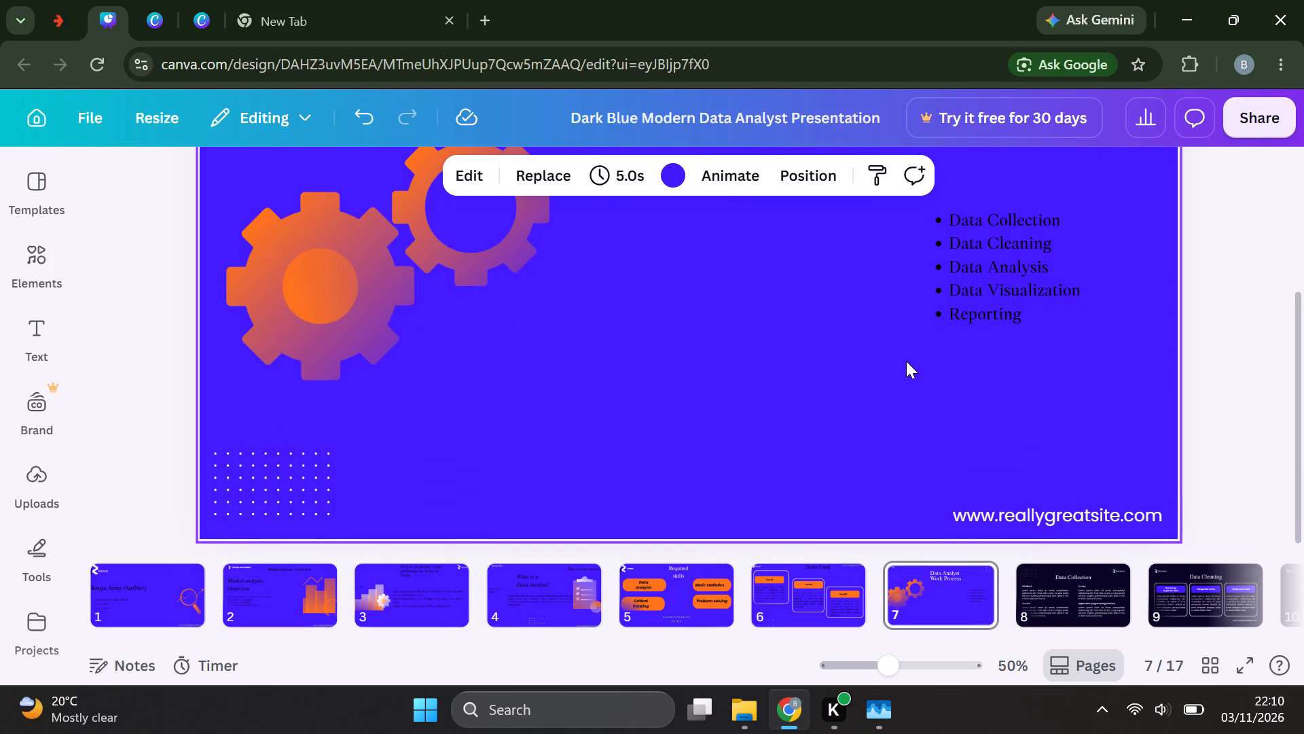
left_click(1041, 511)
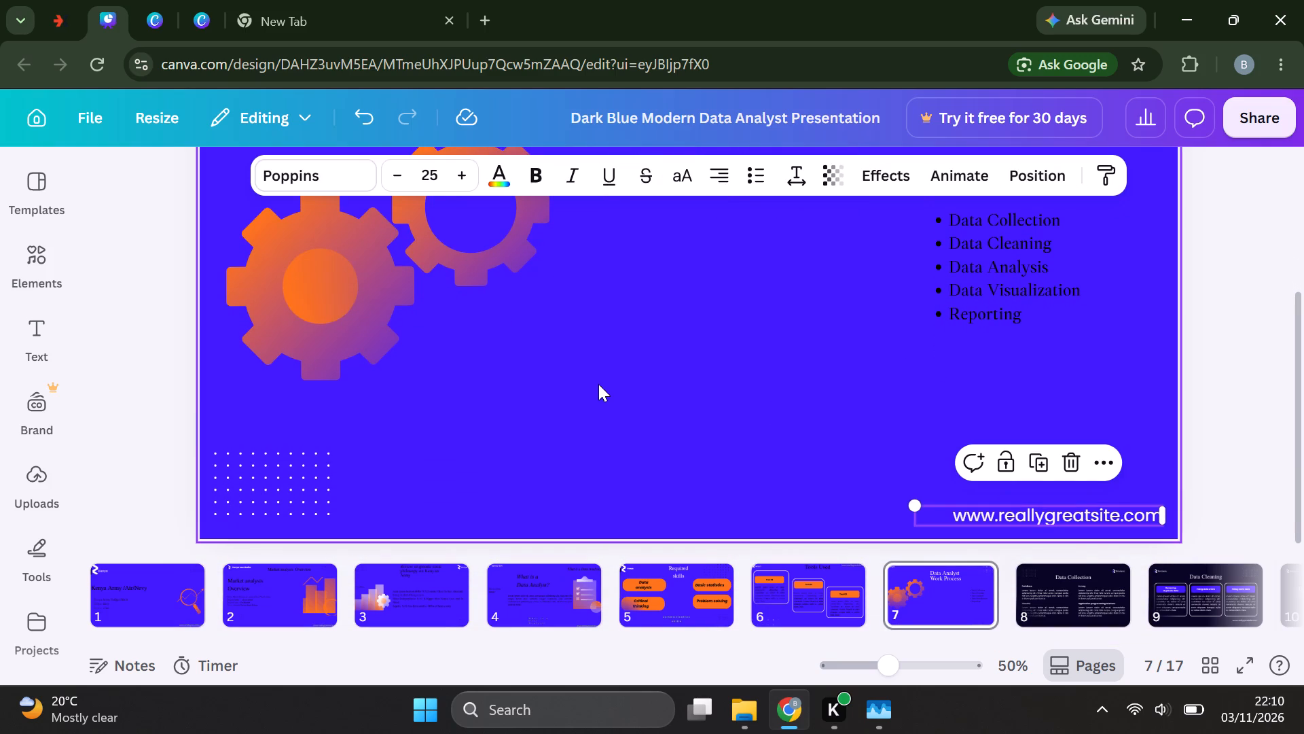
left_click(496, 173)
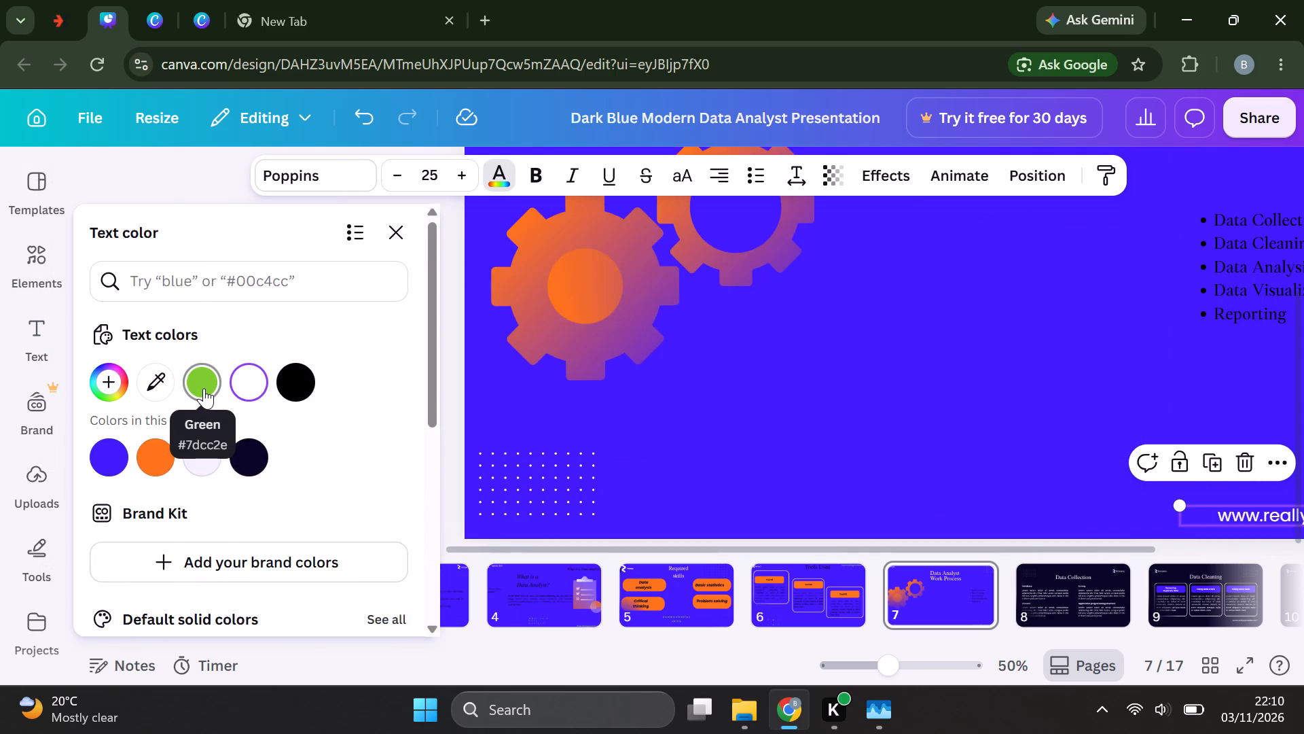
left_click(204, 388)
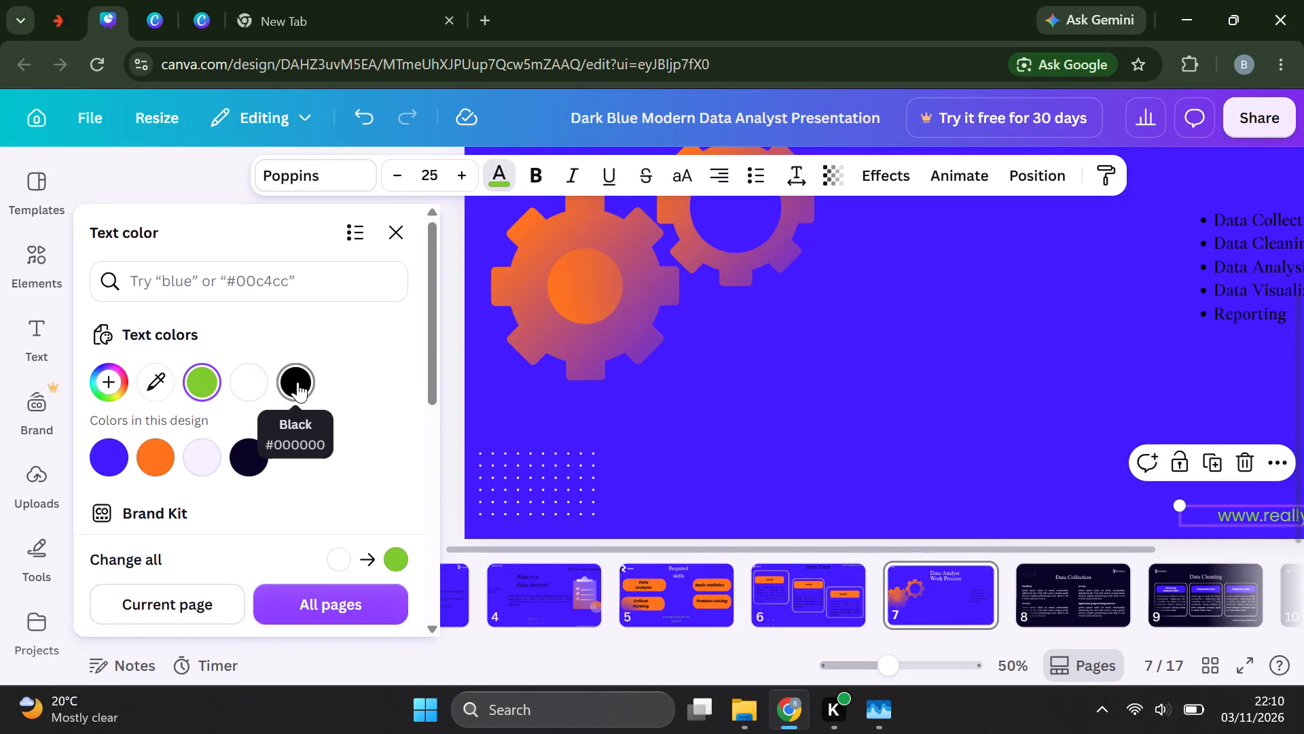
left_click(668, 408)
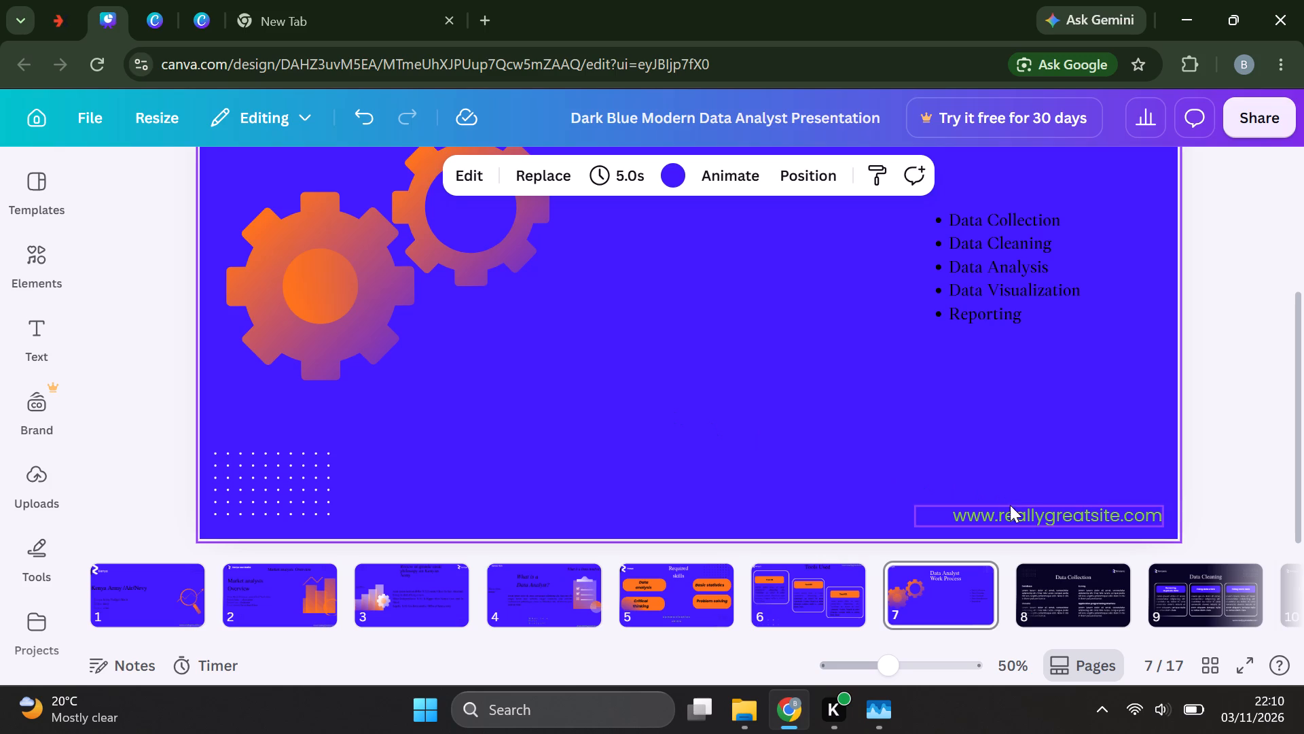
left_click(1015, 511)
left_click(1015, 511)
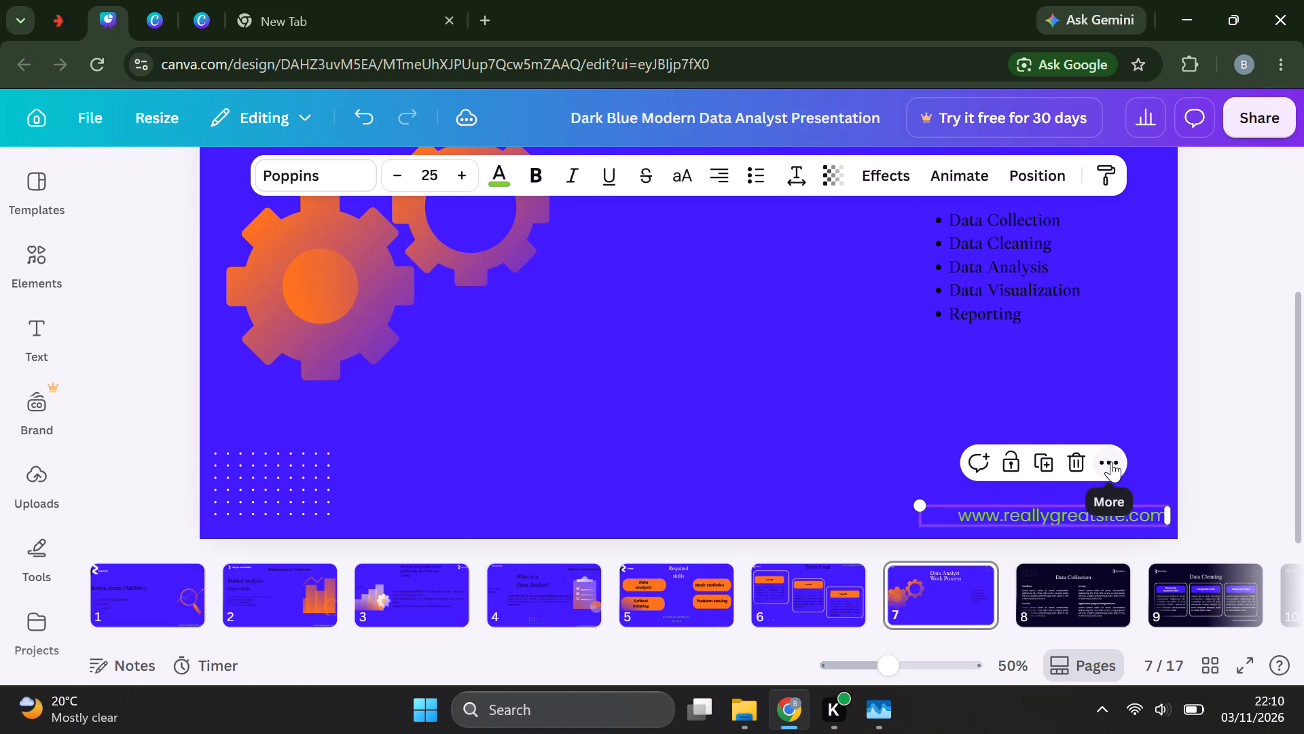
left_click(1111, 461)
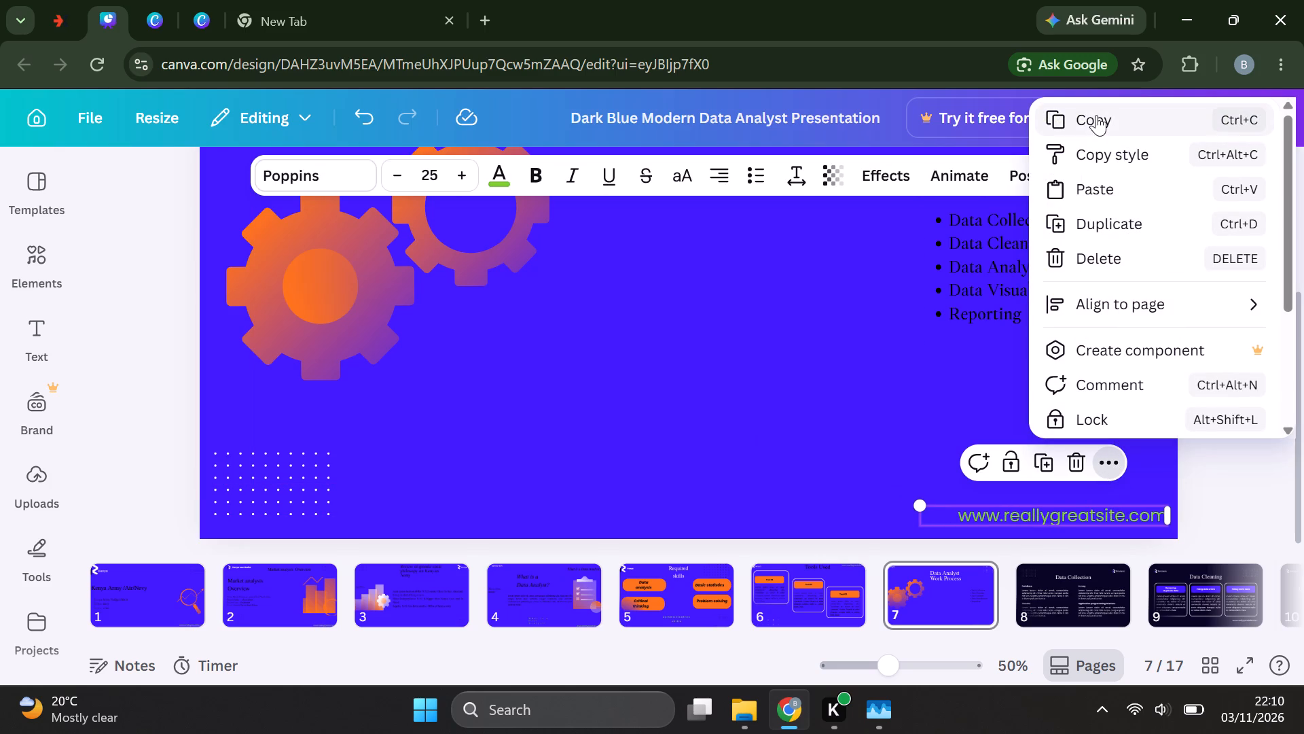
left_click(1096, 115)
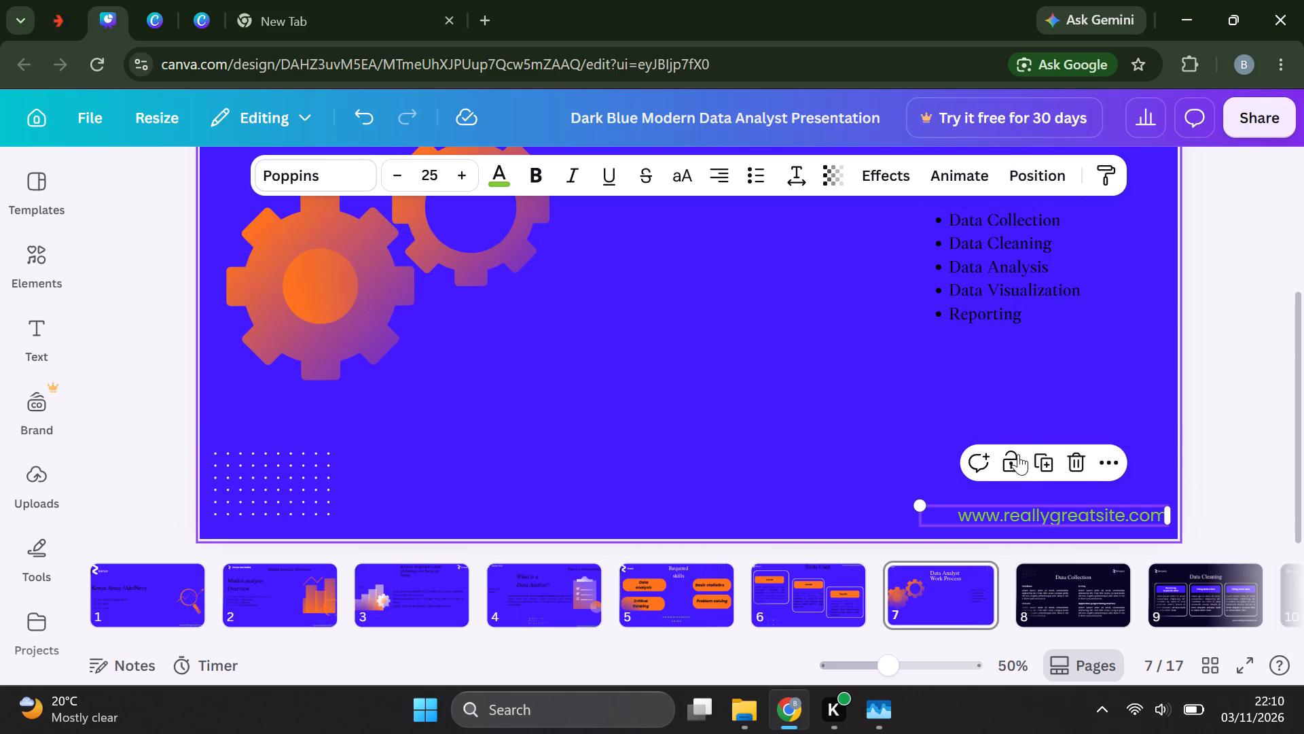
right_click(849, 420)
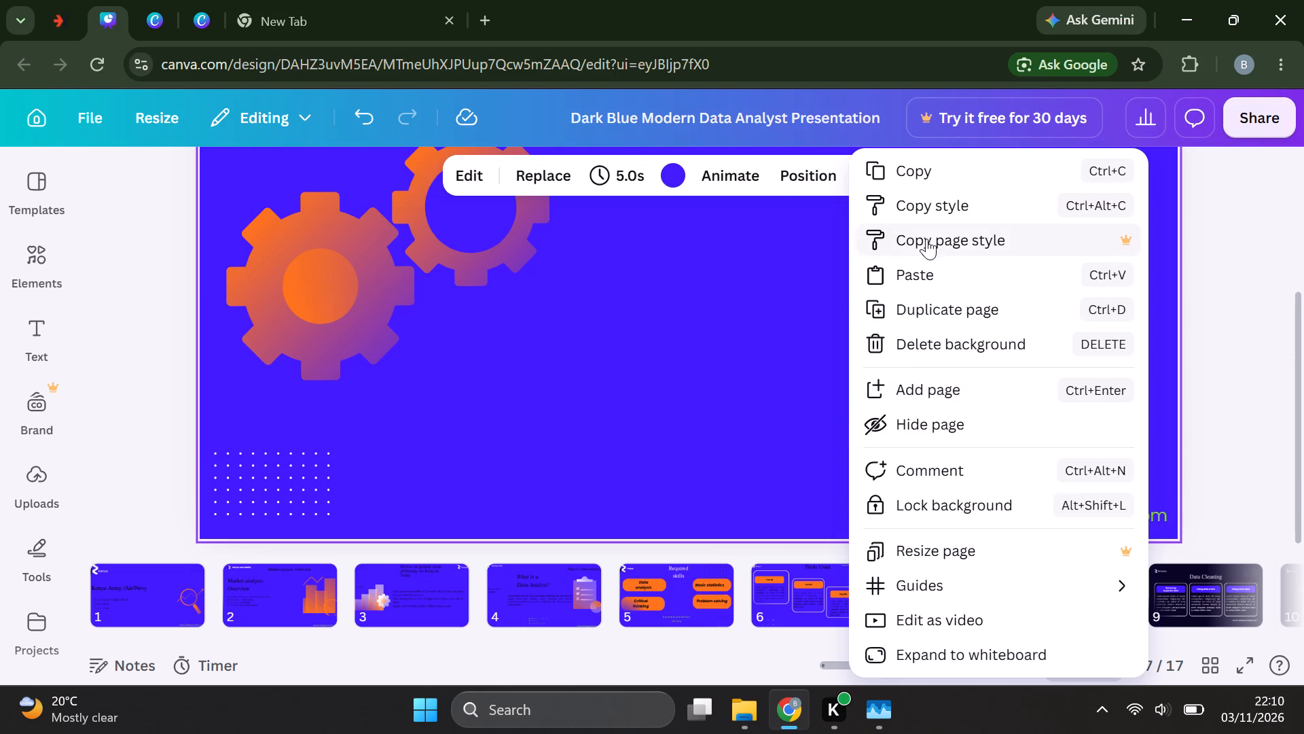
left_click(930, 273)
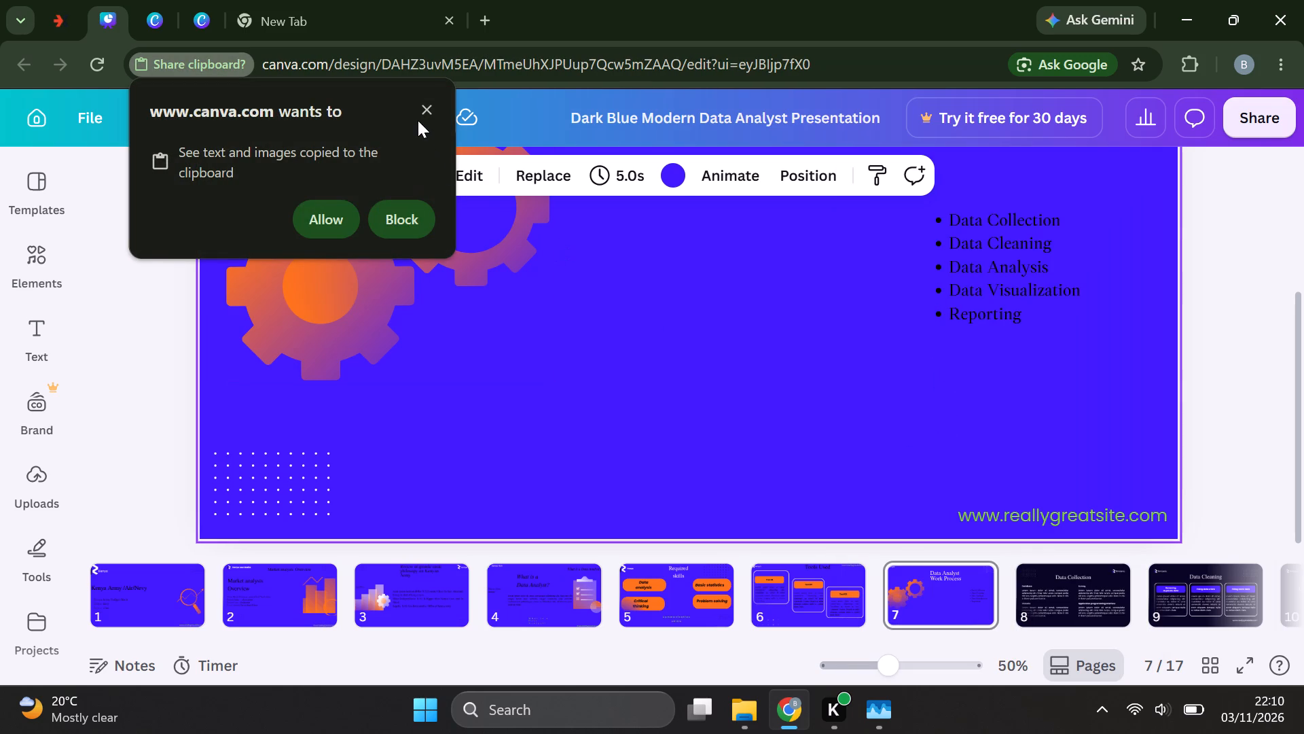
left_click(422, 111)
left_click(422, 109)
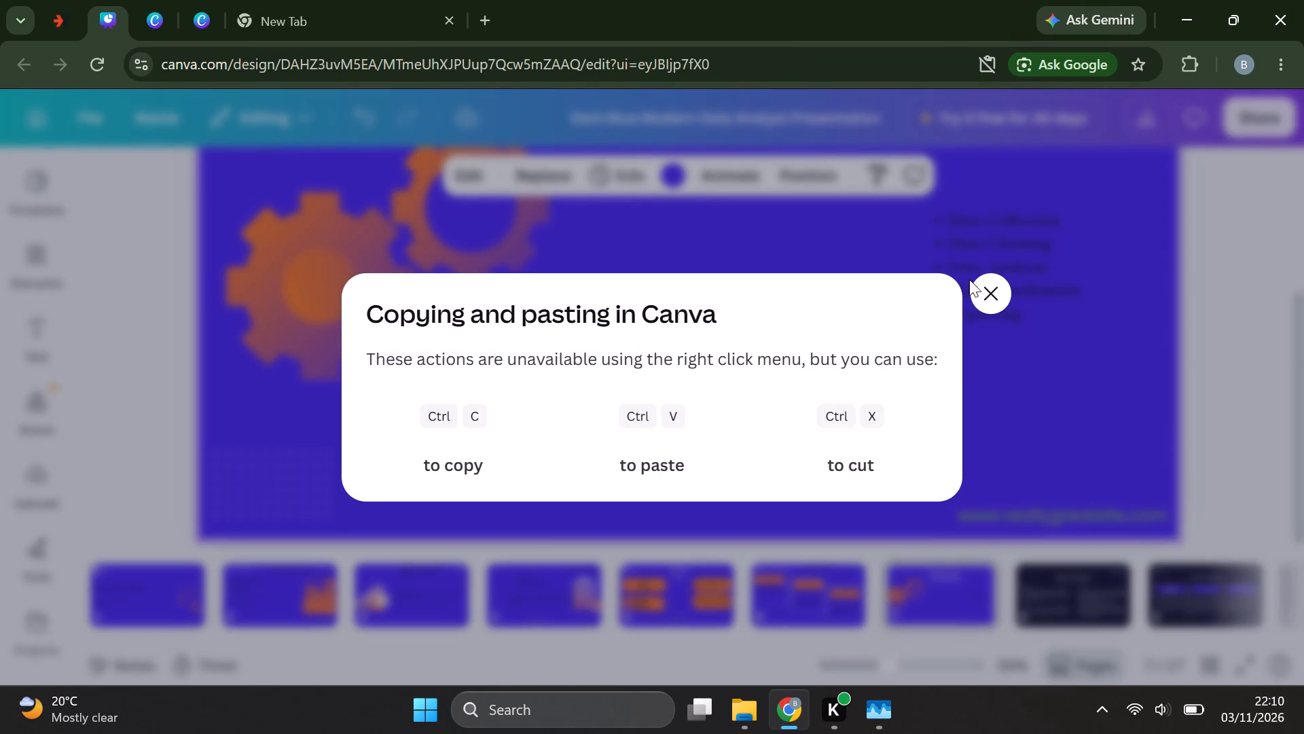
left_click(1000, 290)
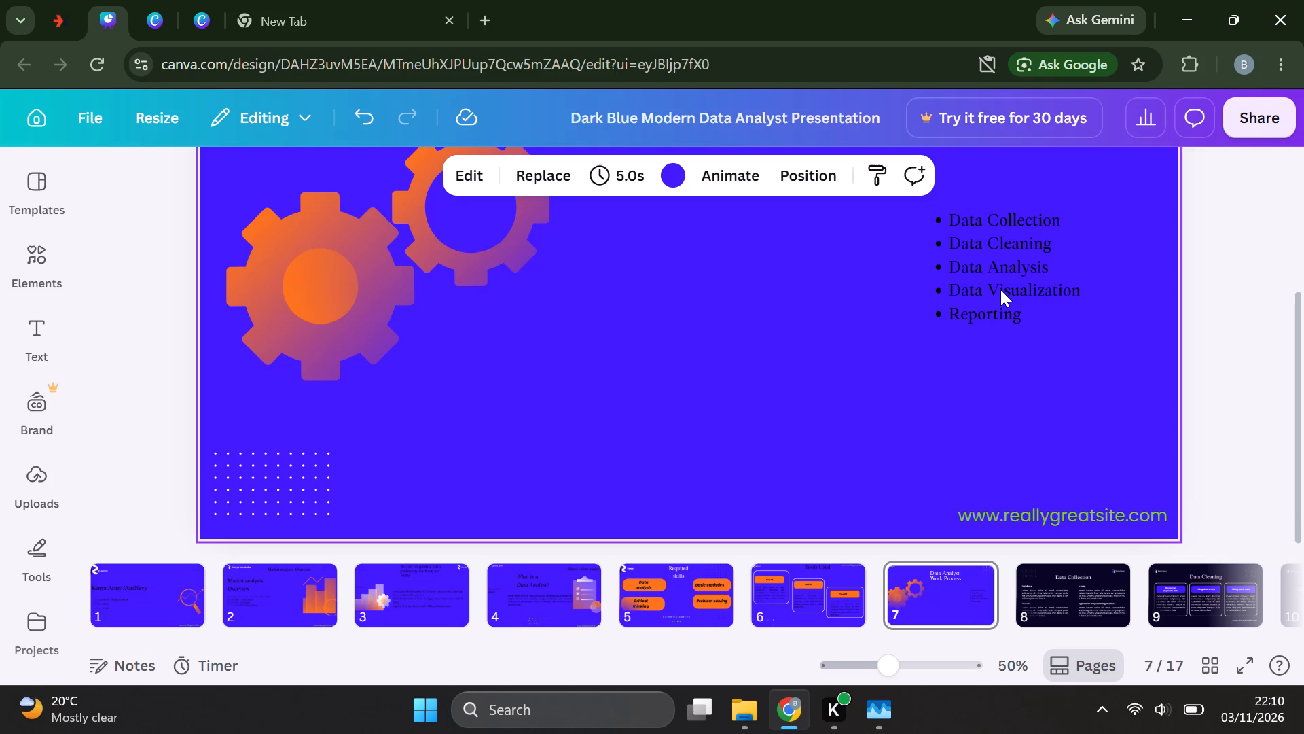
key("ctrl+v")
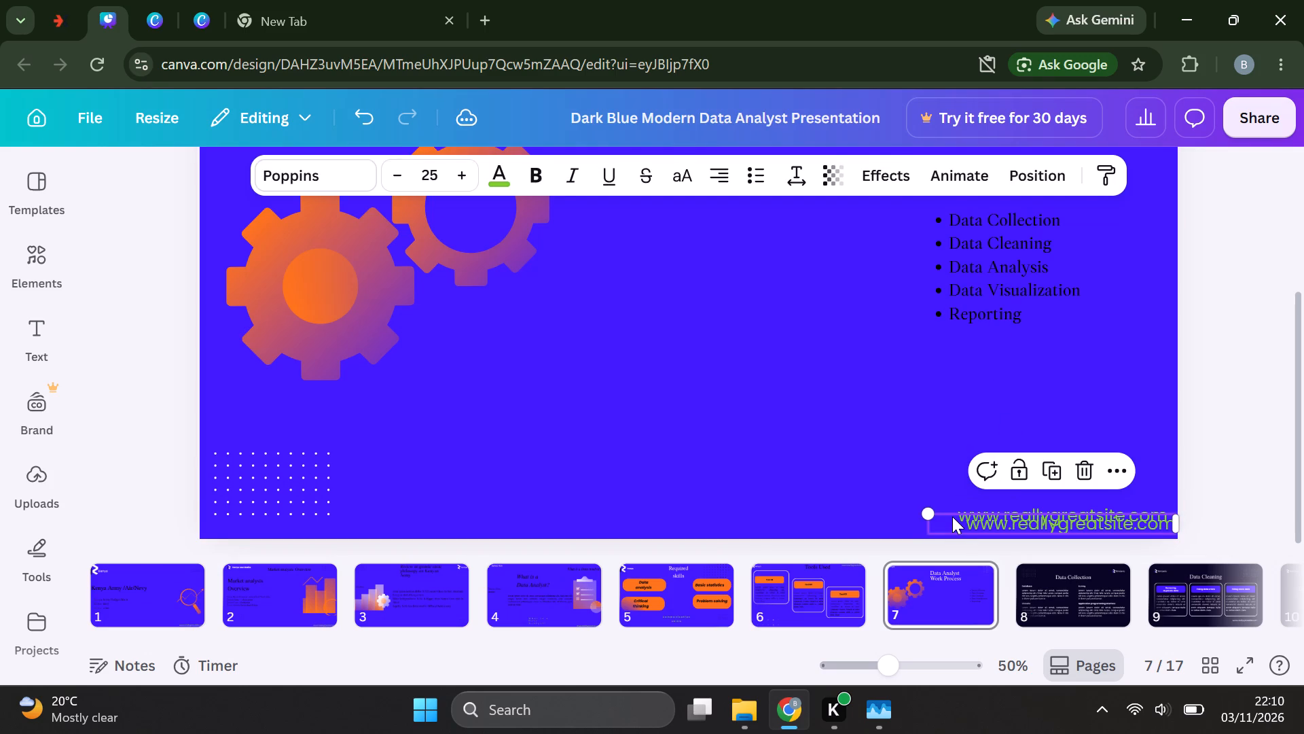
left_click_drag(952, 517, 671, 455)
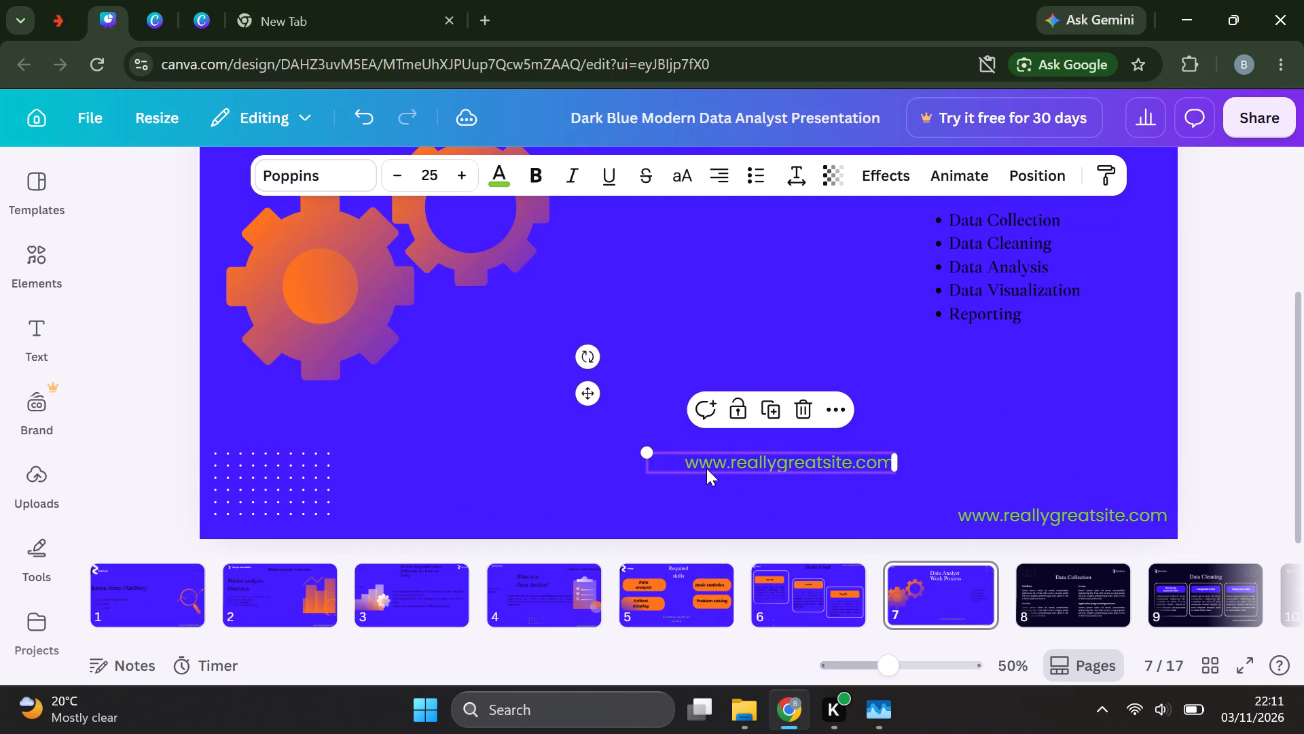
left_click_drag(706, 461, 642, 458)
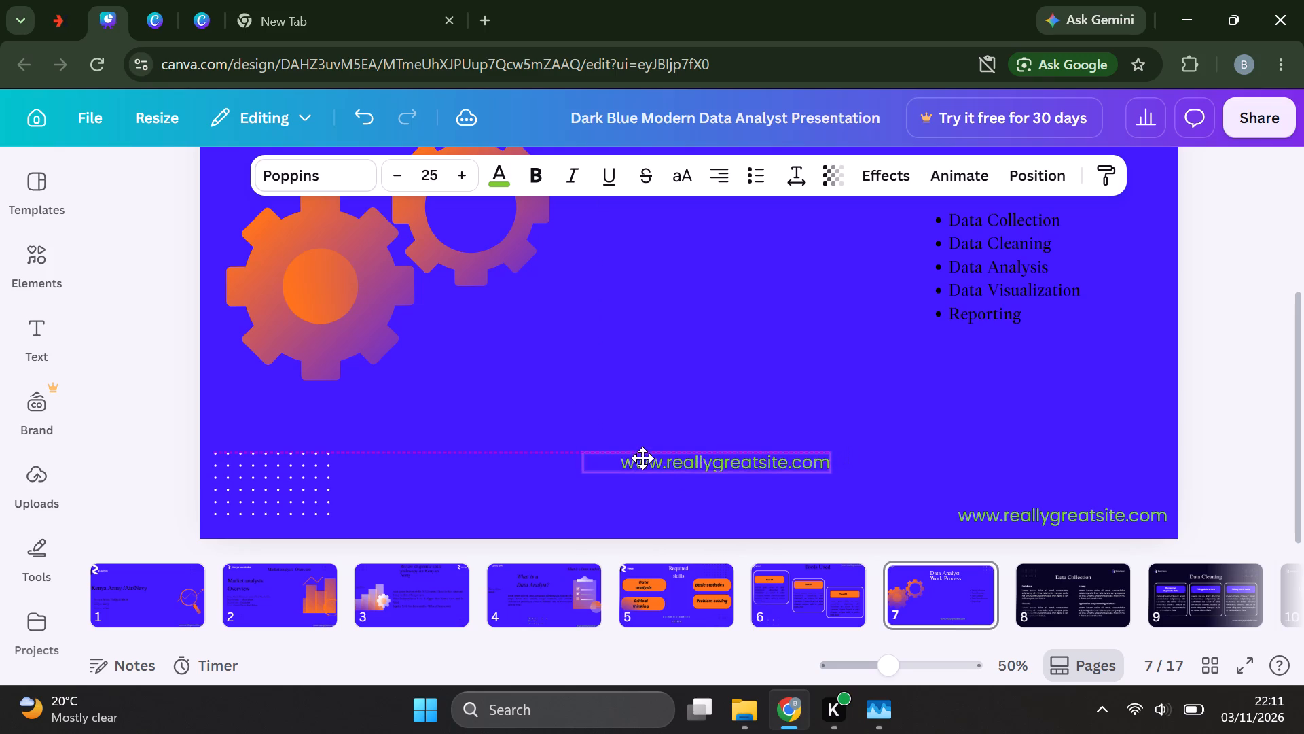
left_click_drag(642, 458, 629, 518)
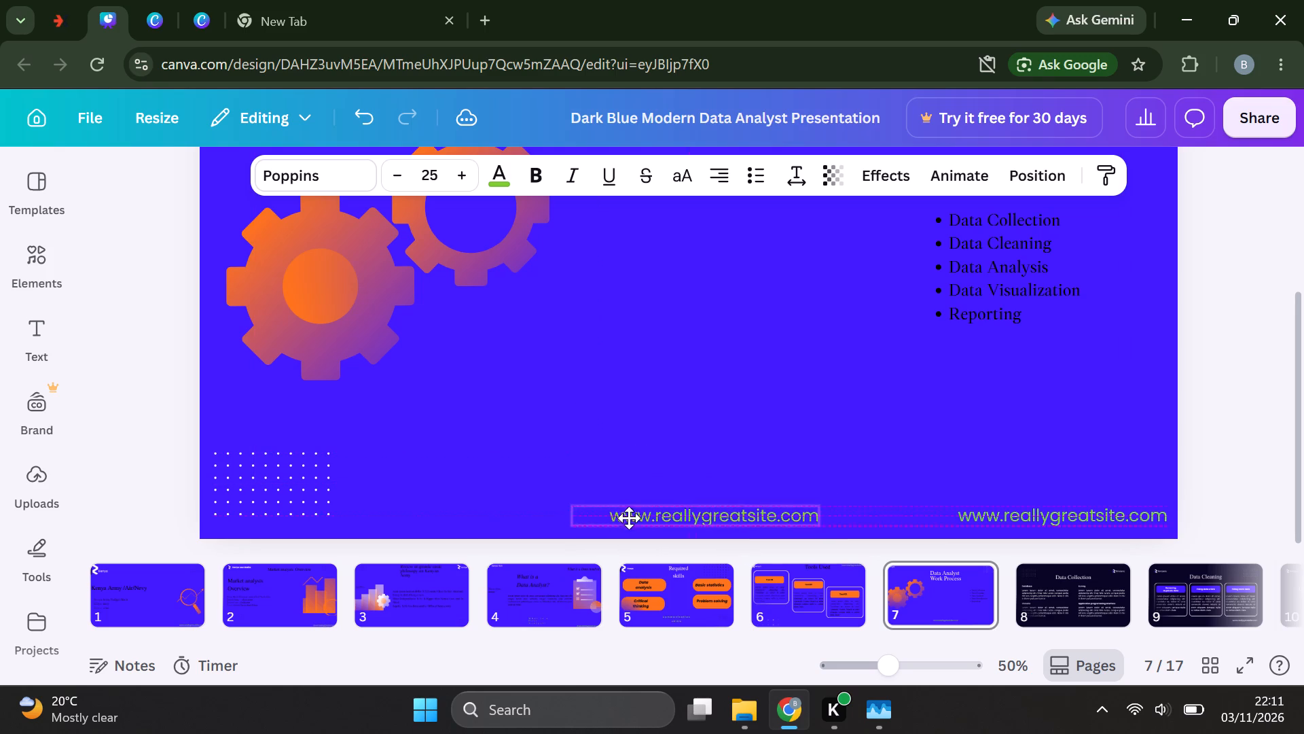
left_click_drag(629, 518, 484, 521)
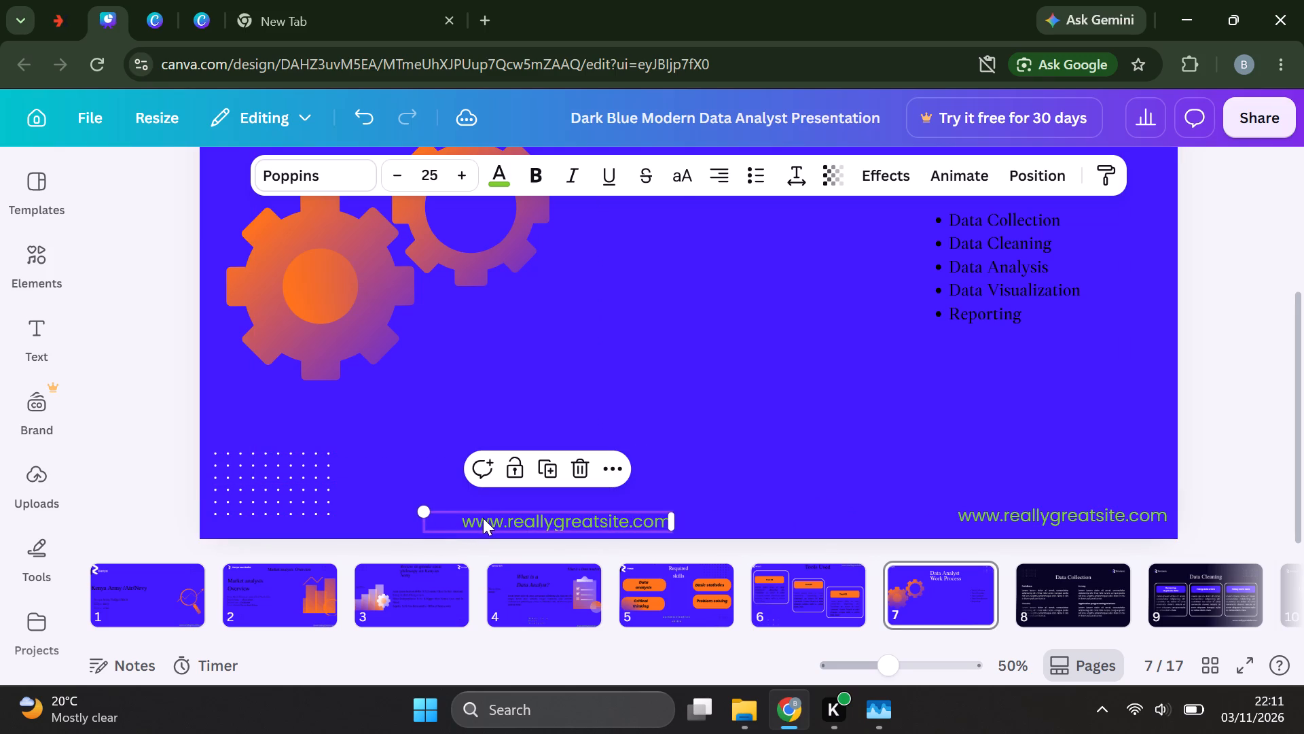
left_click_drag(484, 517, 302, 527)
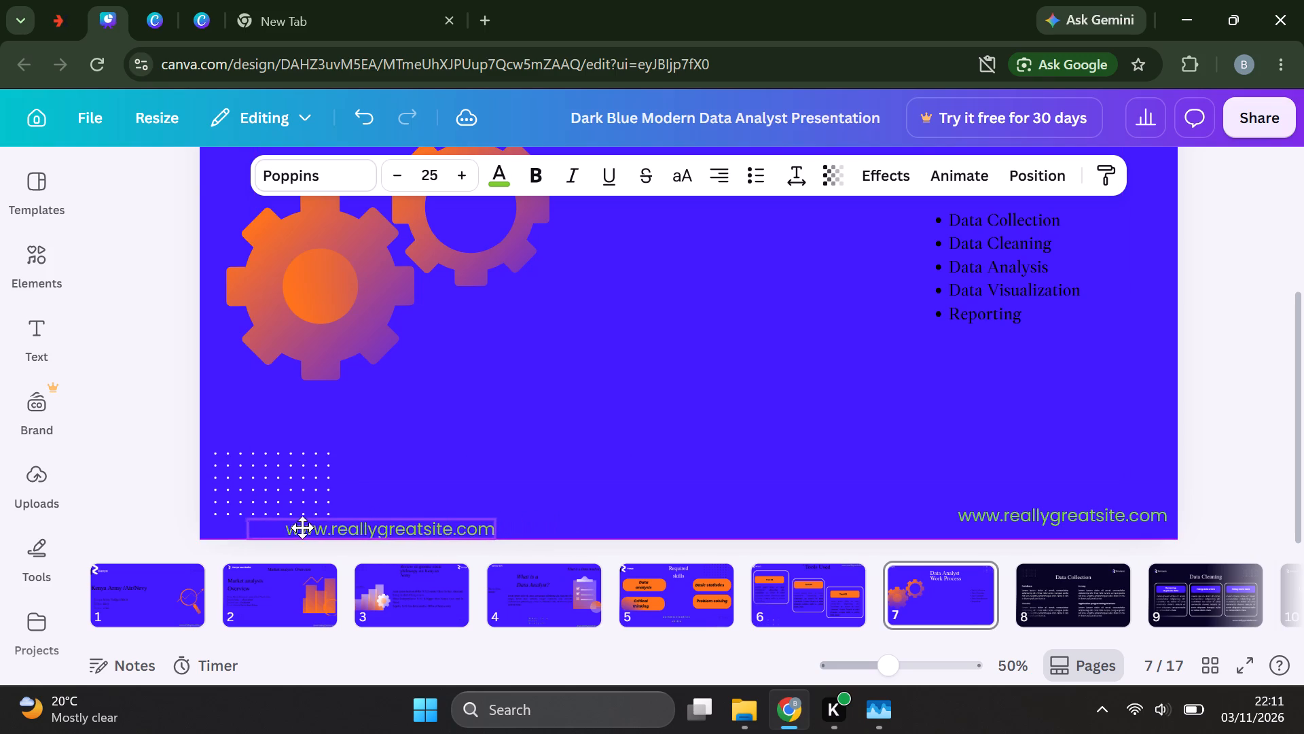
left_click_drag(302, 527, 272, 525)
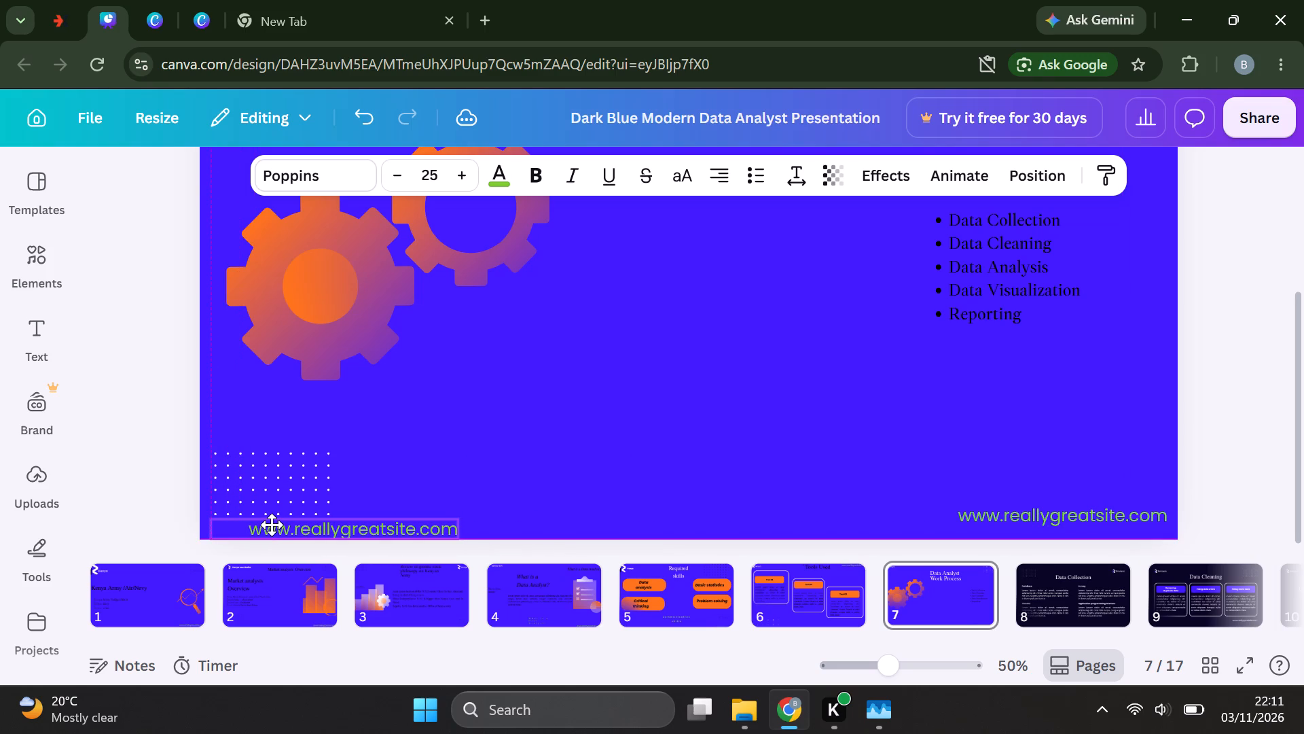
left_click_drag(272, 525, 244, 521)
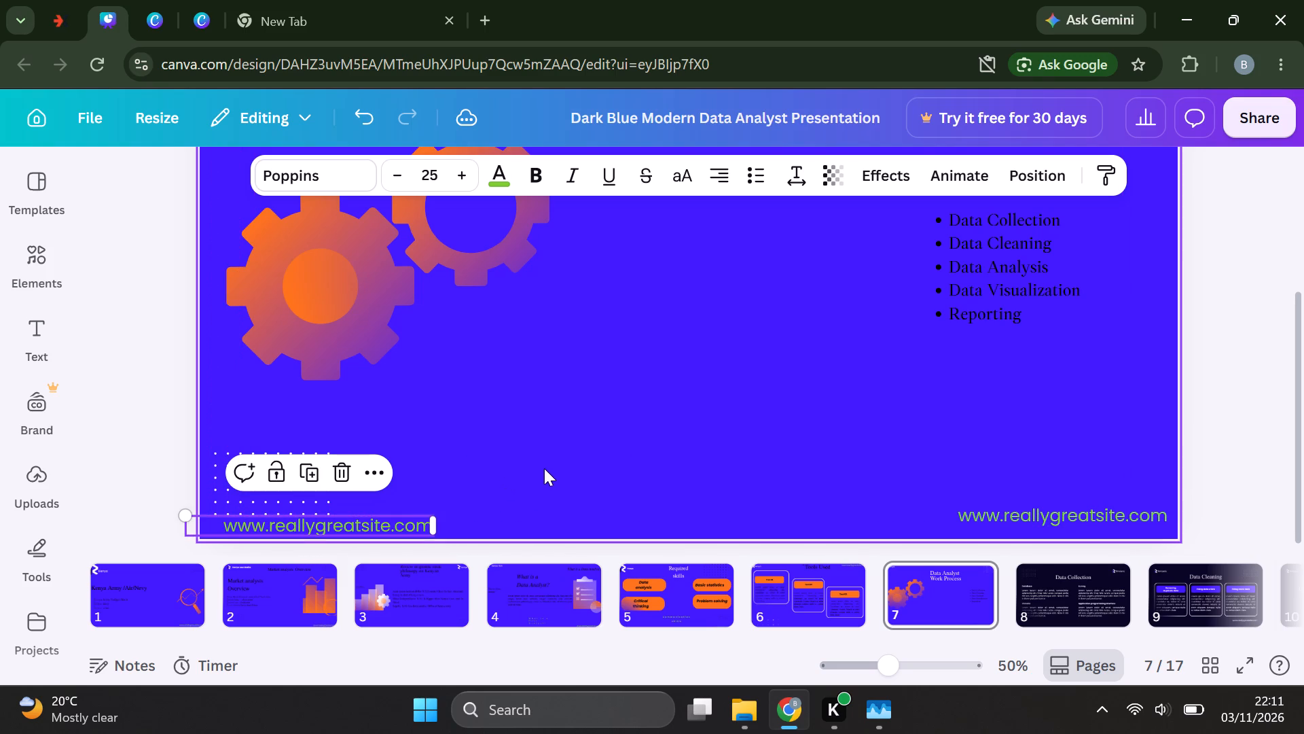
left_click(546, 468)
left_click_drag(414, 526, 397, 529)
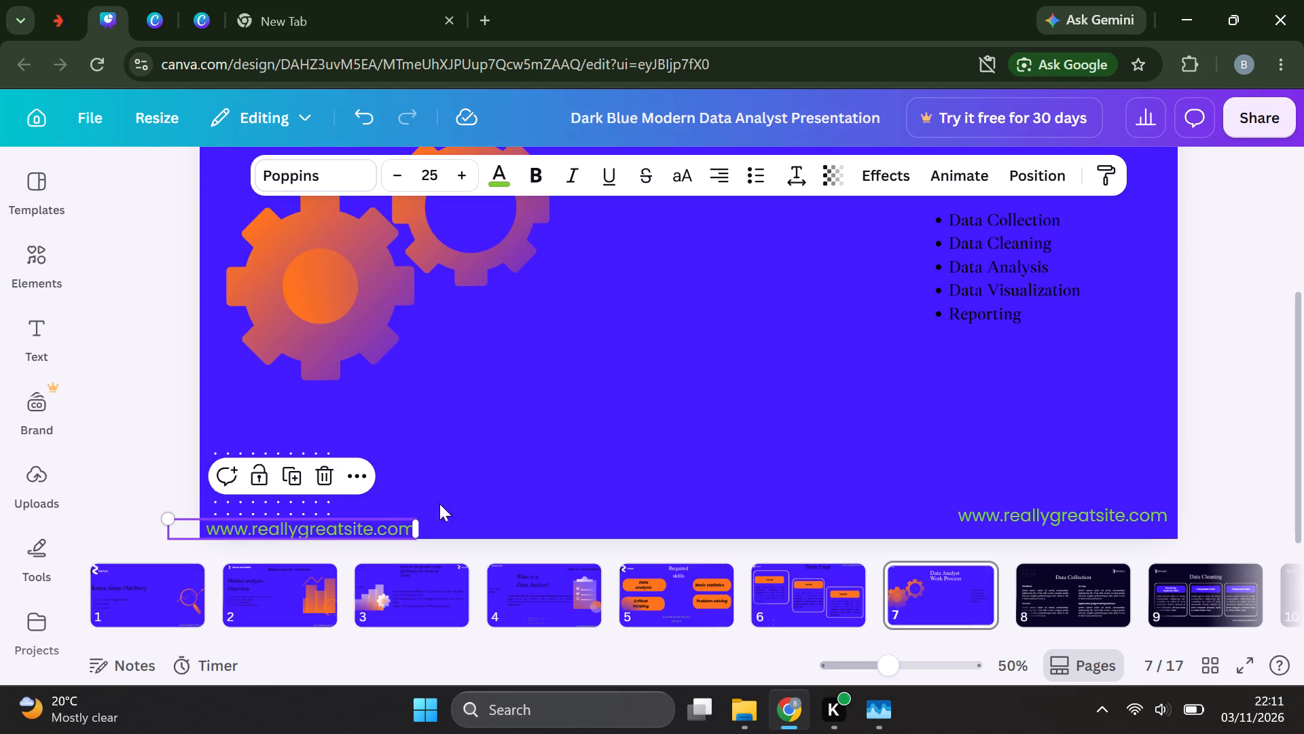
left_click(623, 444)
Move the lower dot grid on page 7 slightly up, clear of the website text beneath it.
left_click_drag(294, 486, 292, 467)
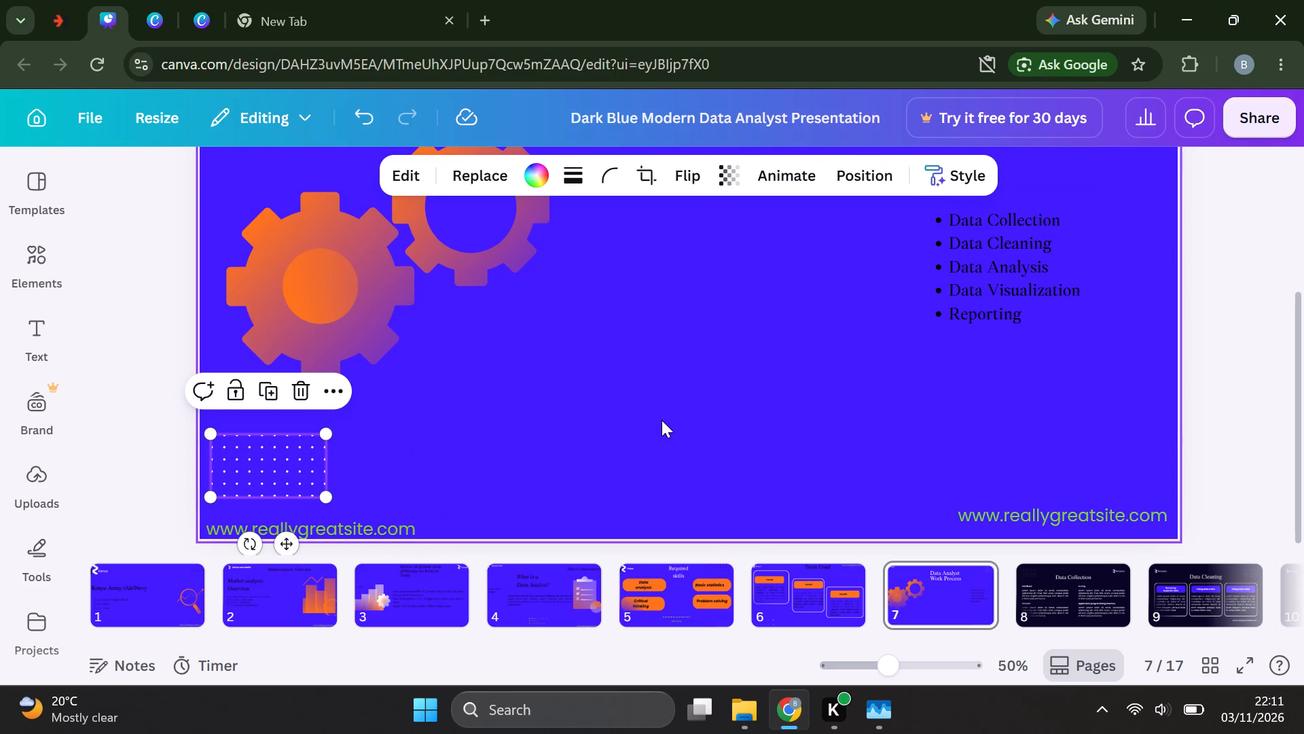
Change the text colour of the "Data Analyst Work Process" title on page 7 to black #000000.
scroll(662, 420, "up", 5)
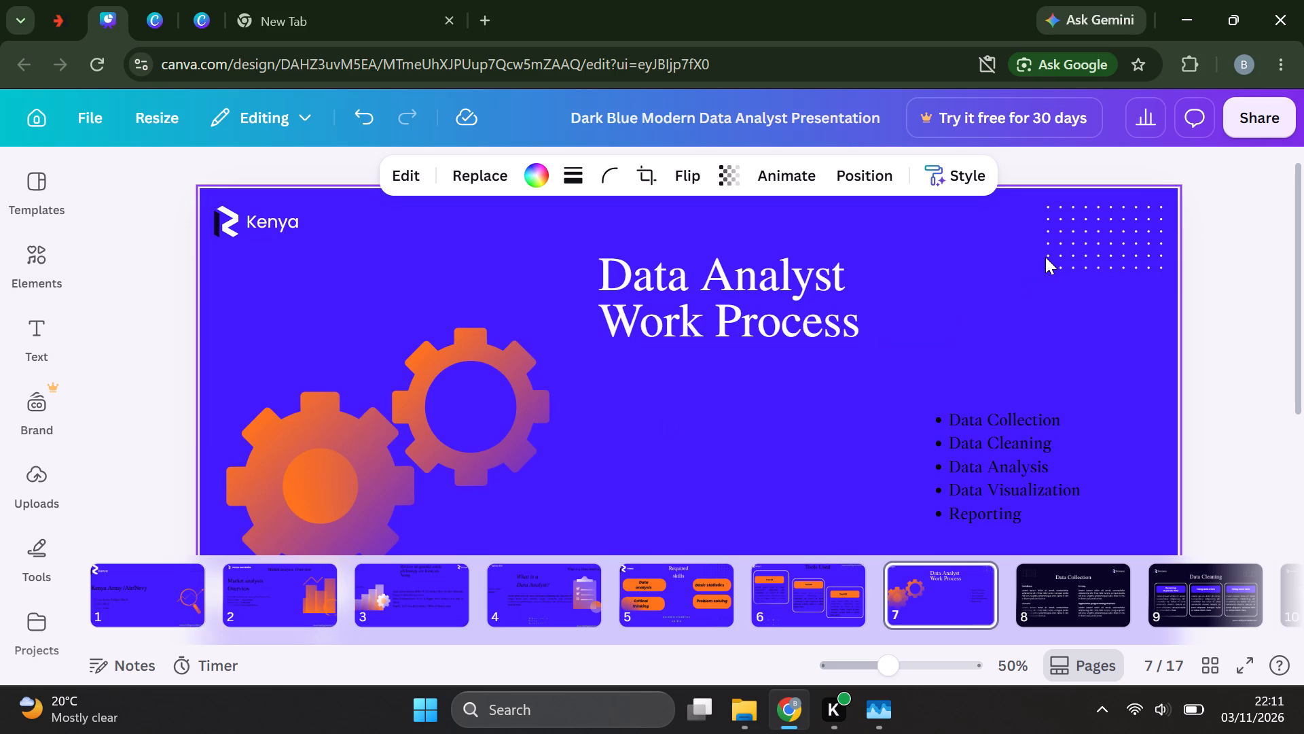
left_click(1047, 256)
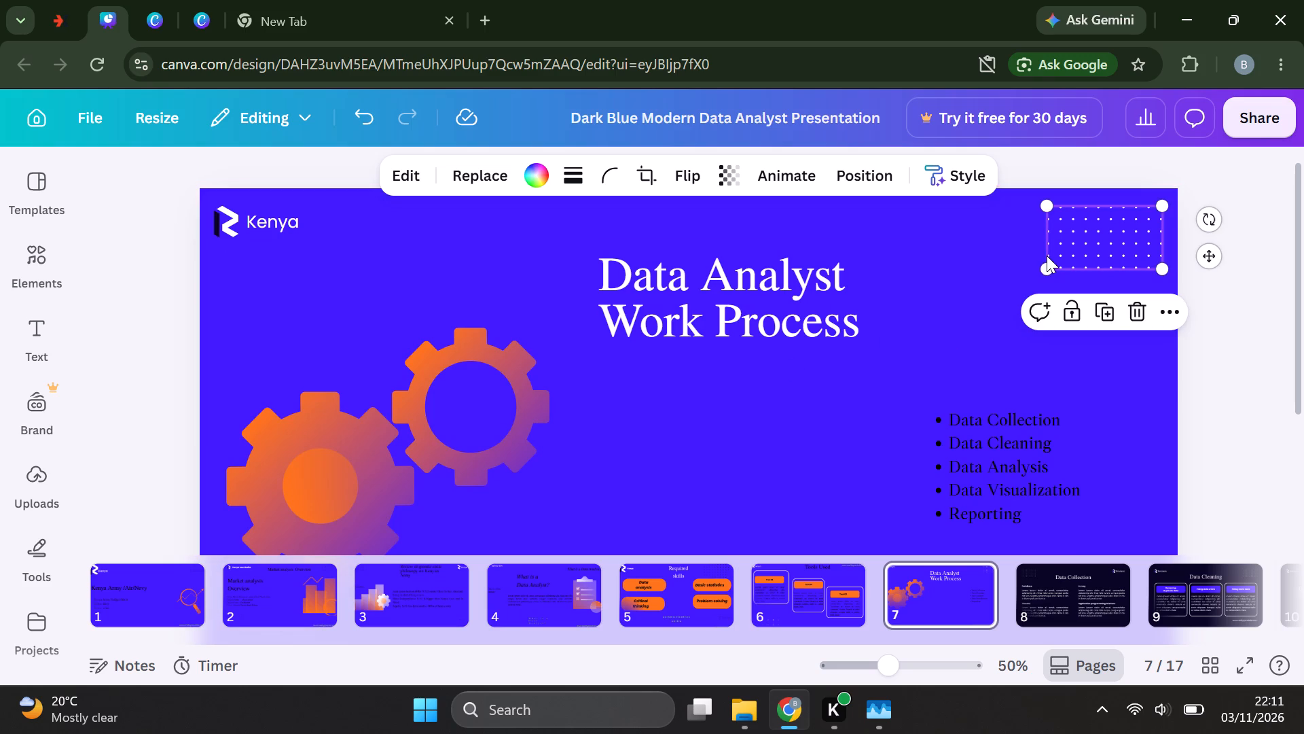
left_click(814, 308)
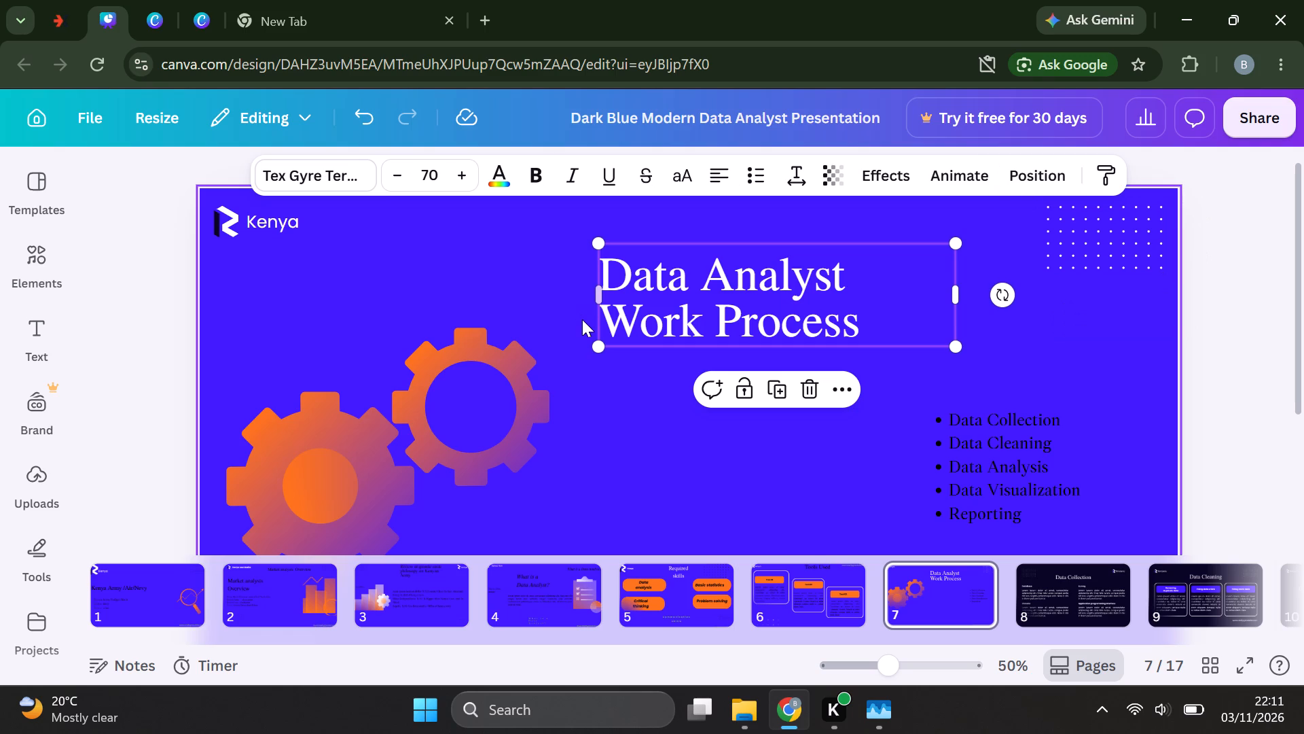
left_click(499, 171)
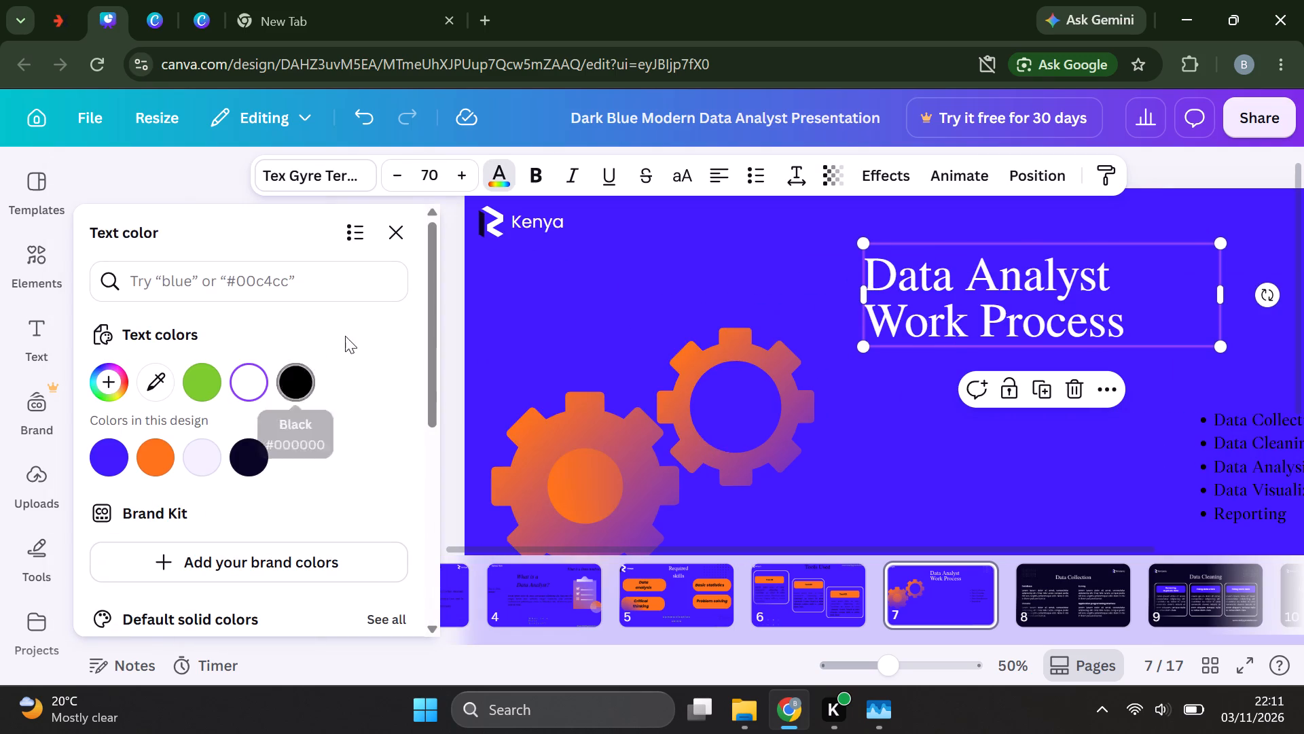
left_click(302, 385)
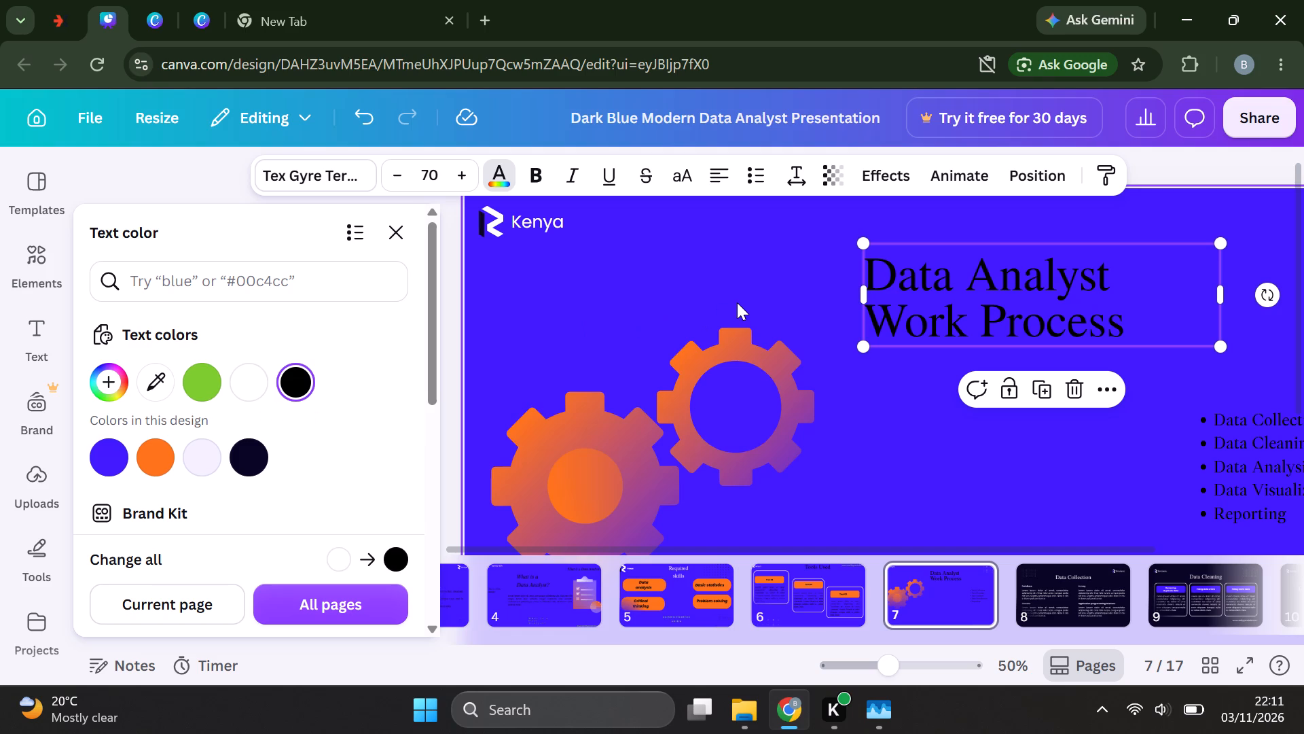
left_click(742, 301)
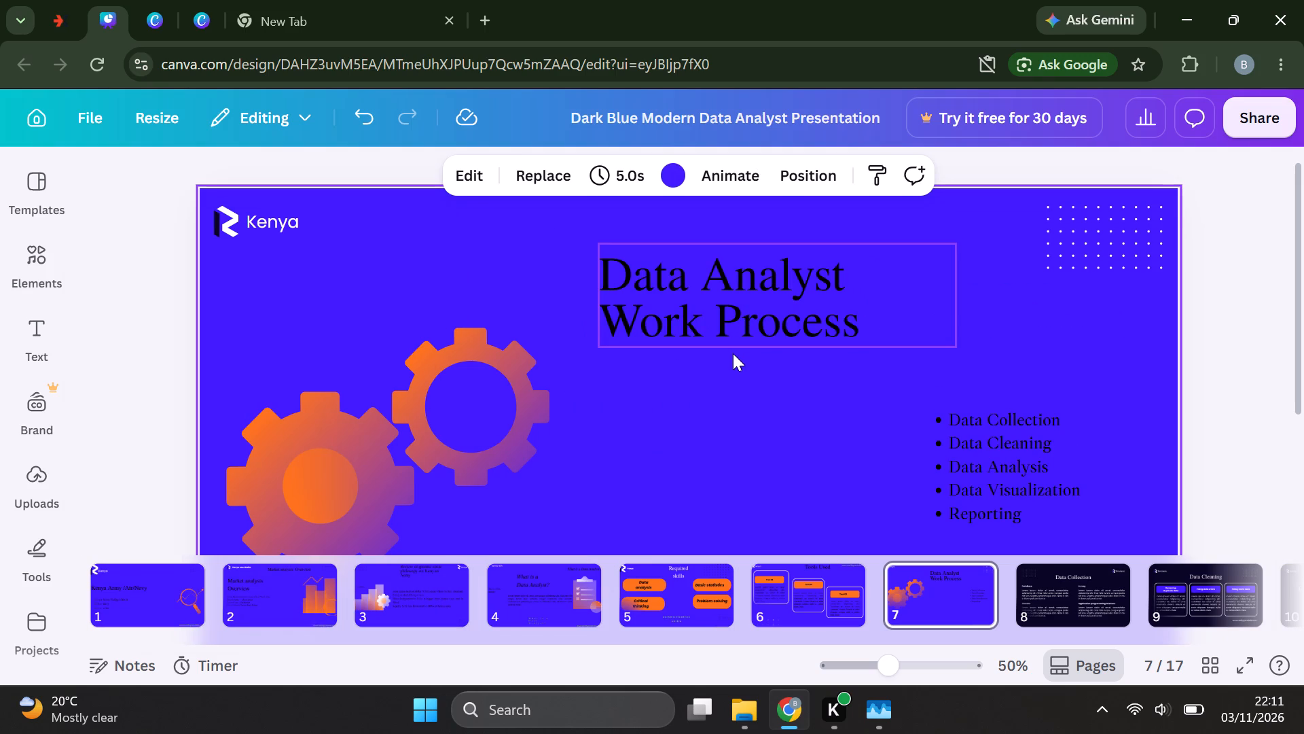
Move the bullet list on page 7 right and down, toward the page's right edge above the website text.
scroll(730, 381, "down", 2)
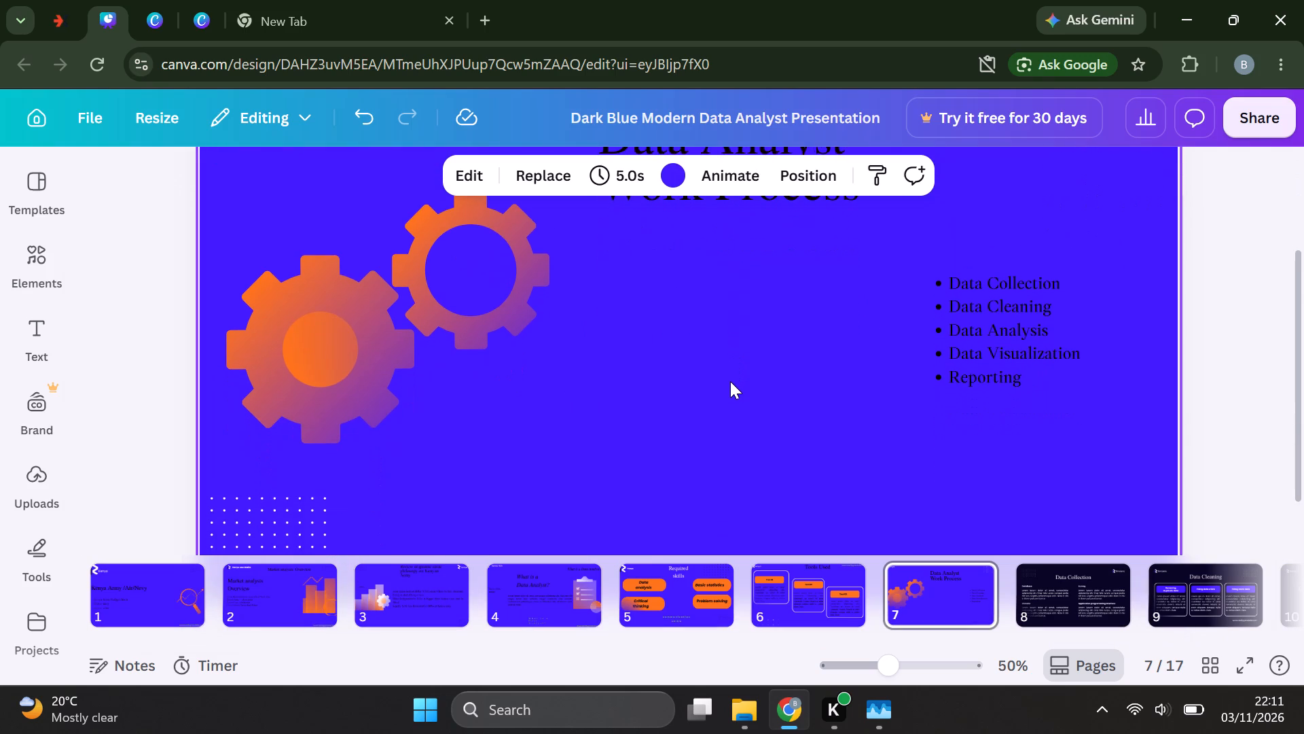
scroll(730, 381, "down", 1)
left_click(730, 381)
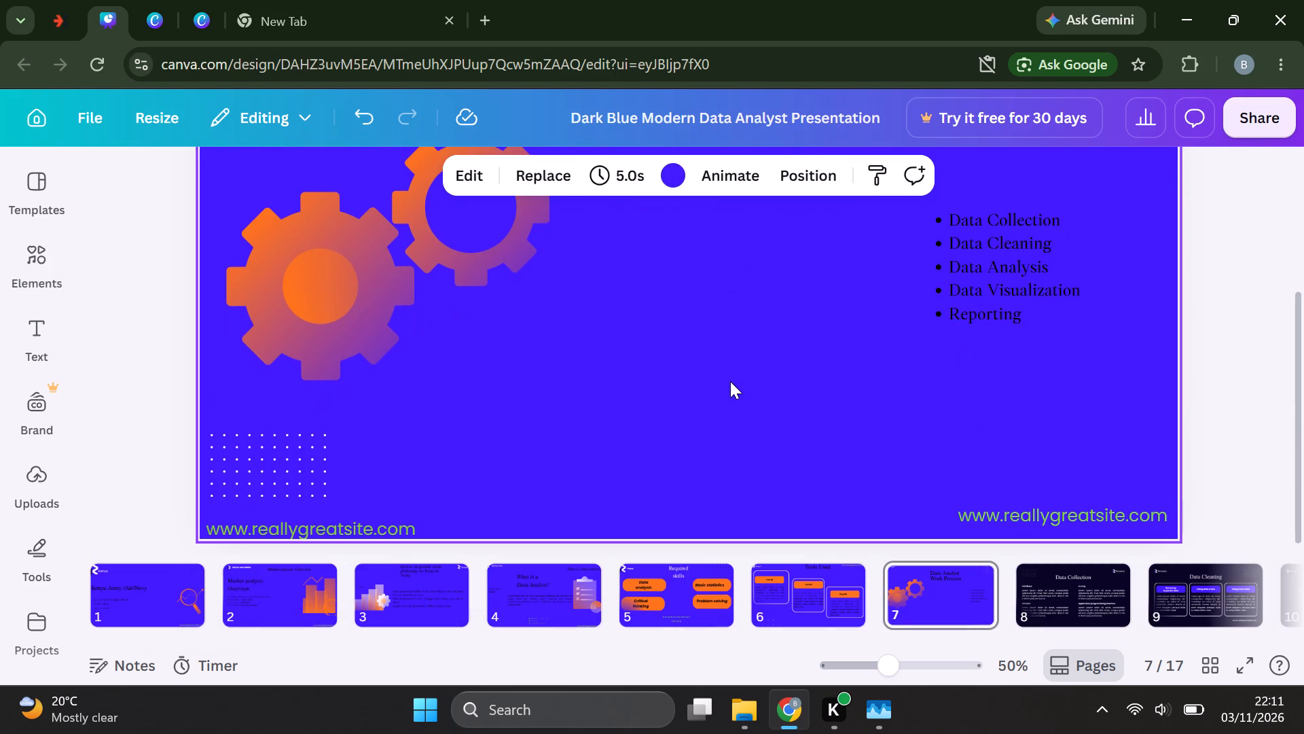
left_click(730, 381)
scroll(730, 381, "up", 2)
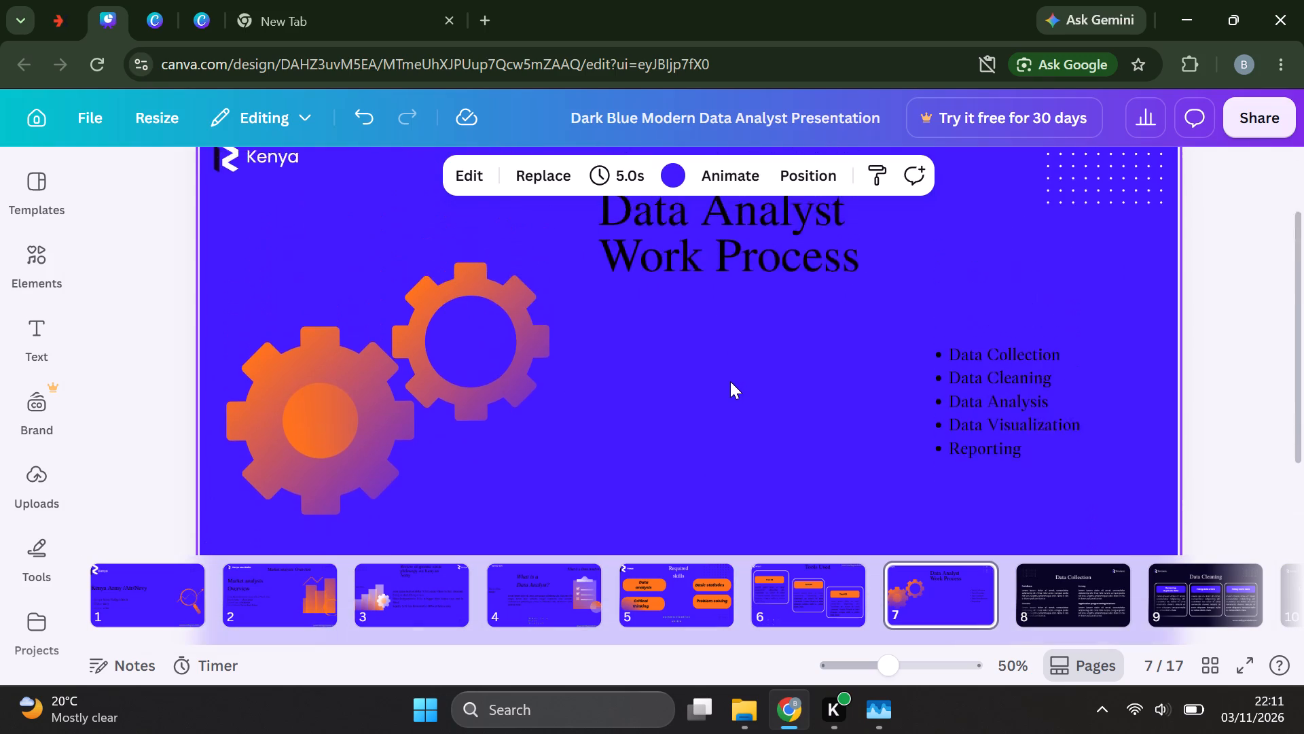
scroll(730, 381, "up", 1)
scroll(730, 381, "down", 1)
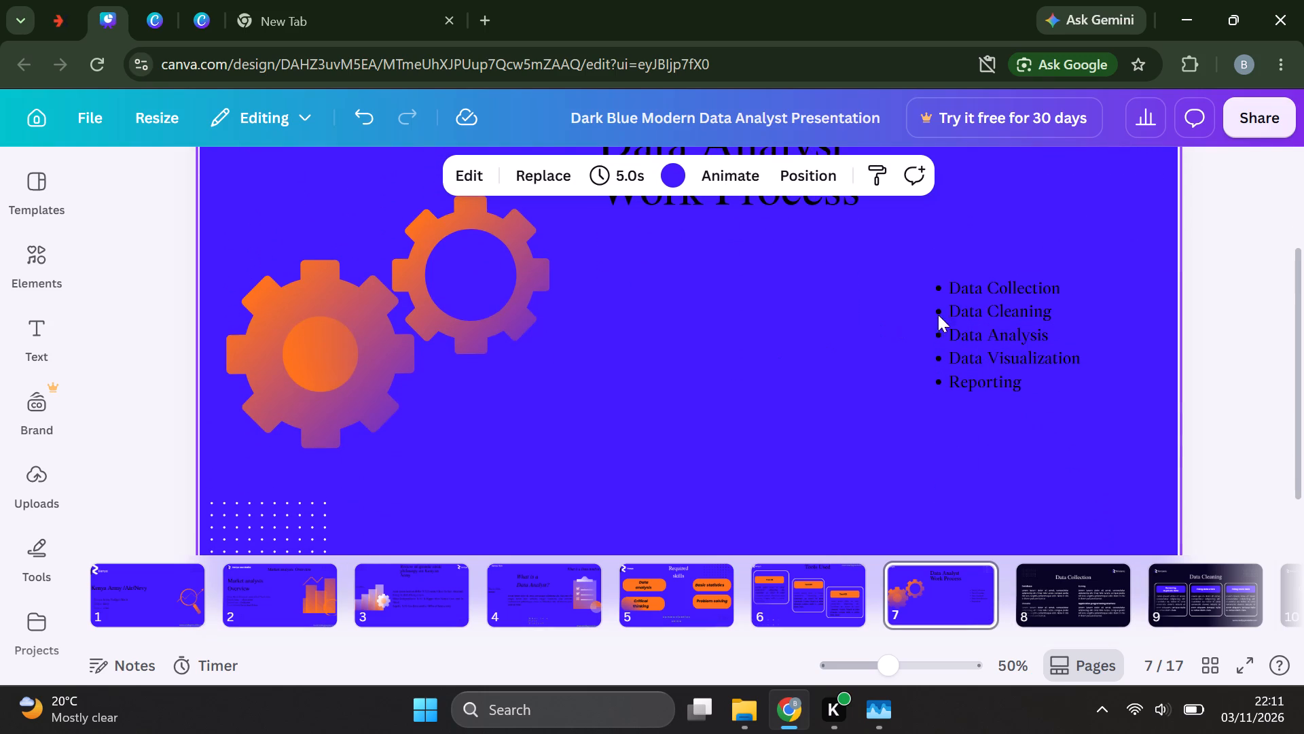
scroll(723, 443, "down", 1)
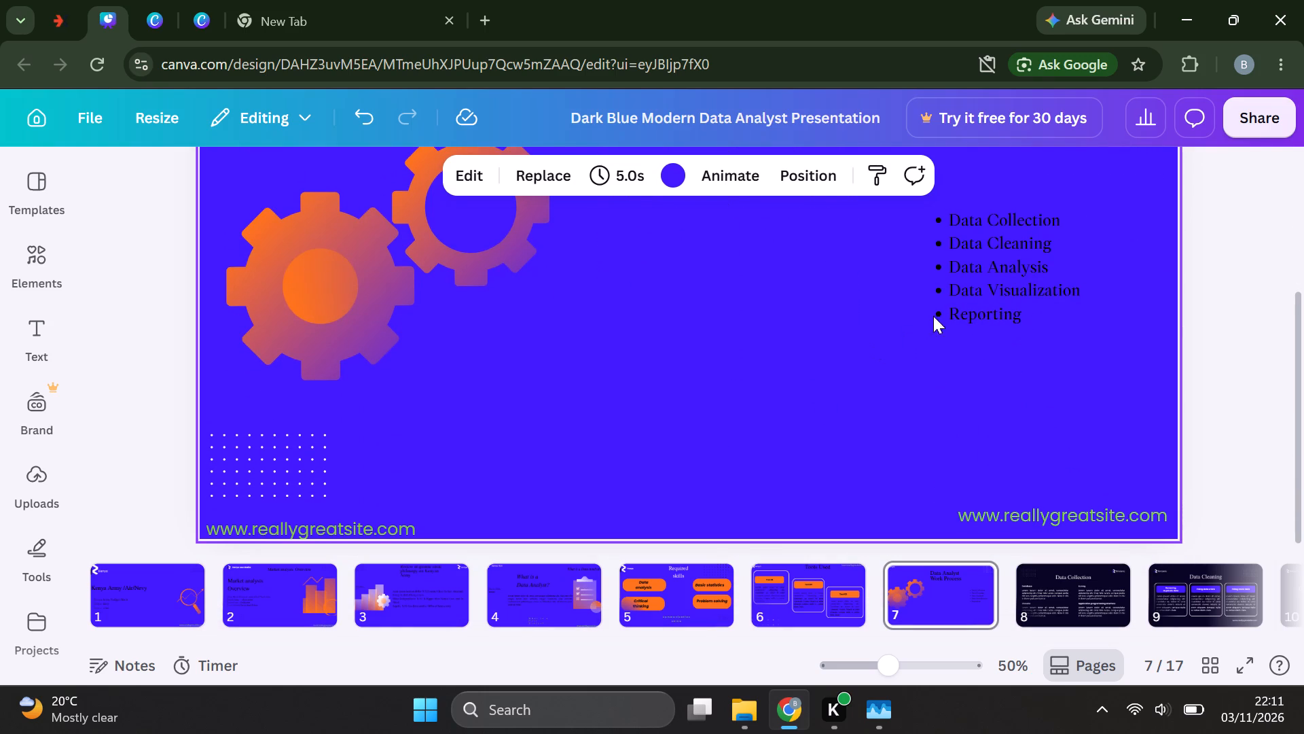
left_click_drag(981, 289, 1057, 311)
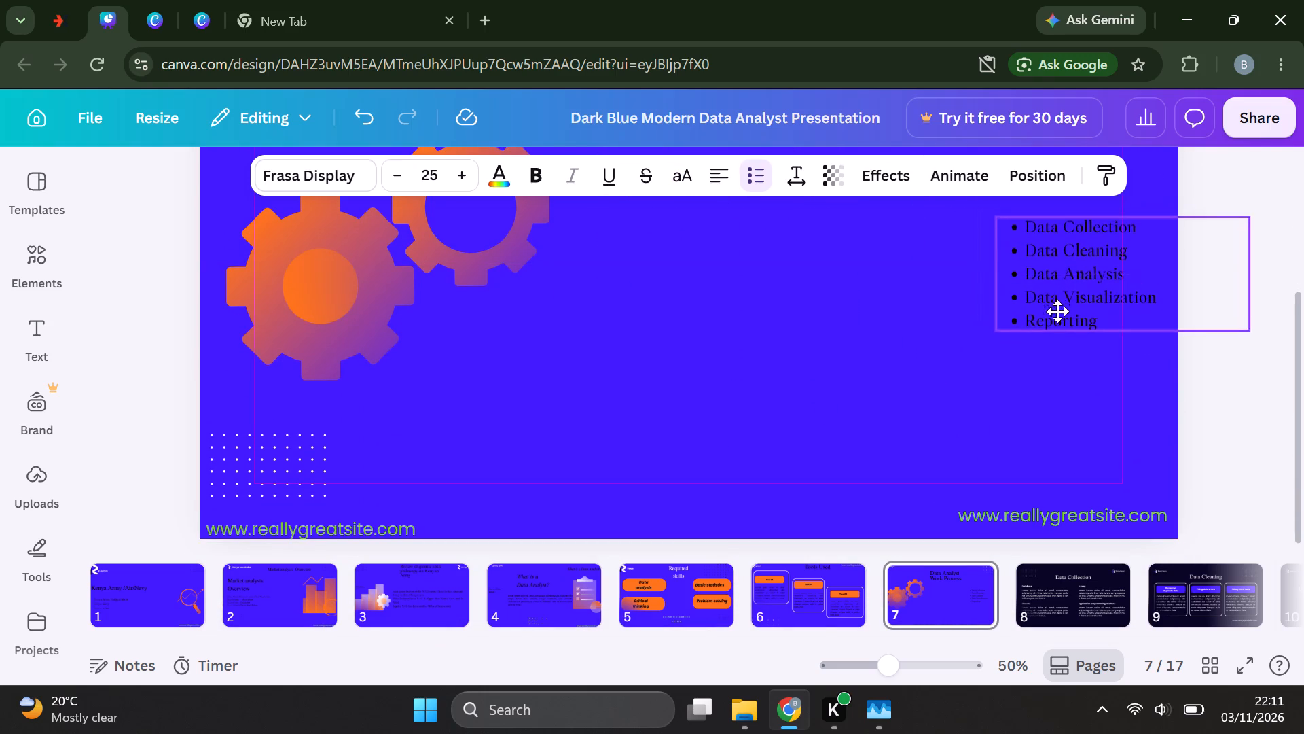
left_click_drag(1057, 311, 1048, 392)
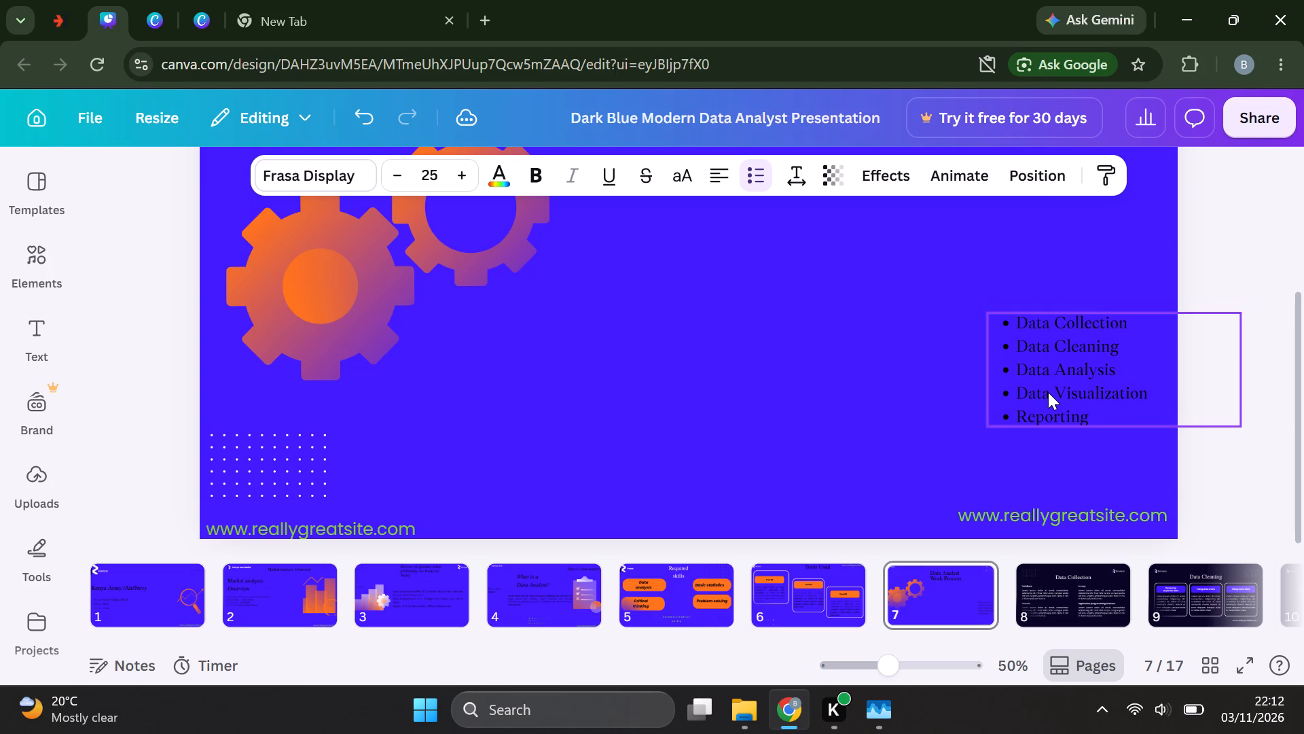
Duplicate the bullet list and place the copy near the middle of page 7, beneath the title and beside the gears.
key("ctrl+c")
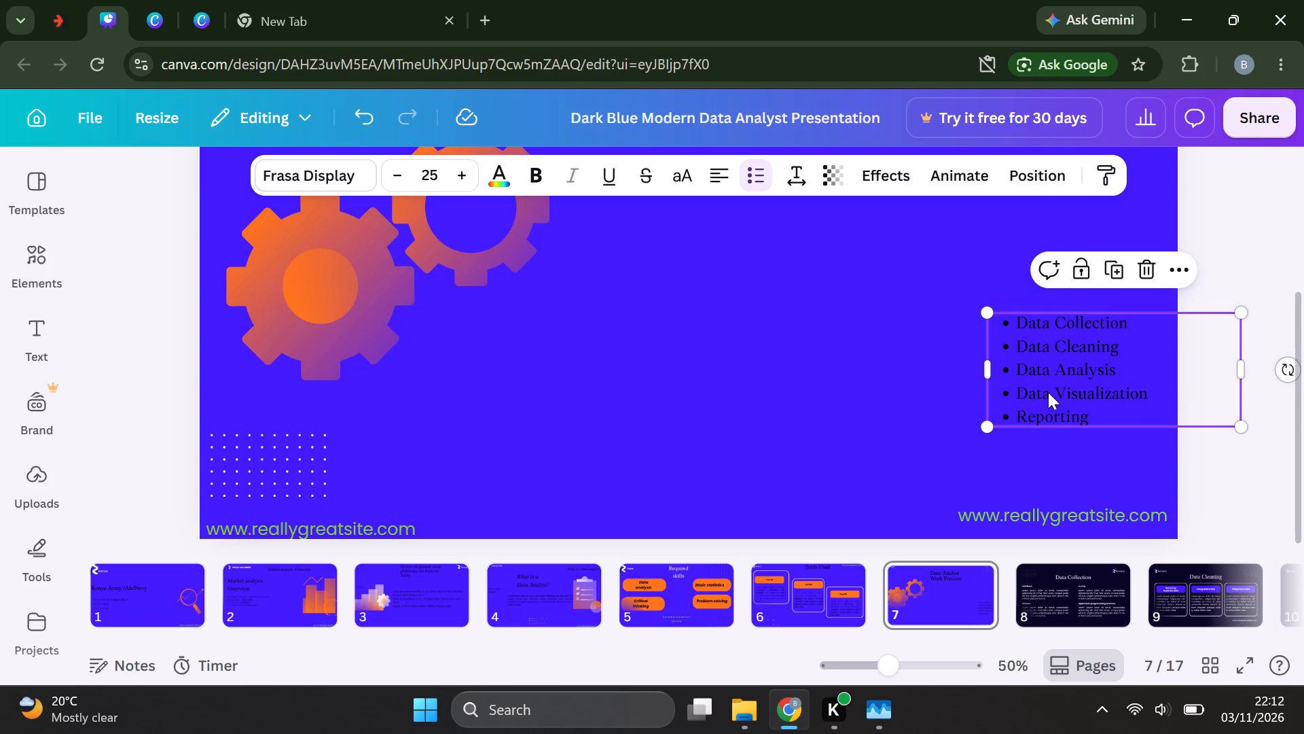
key("ctrl+v")
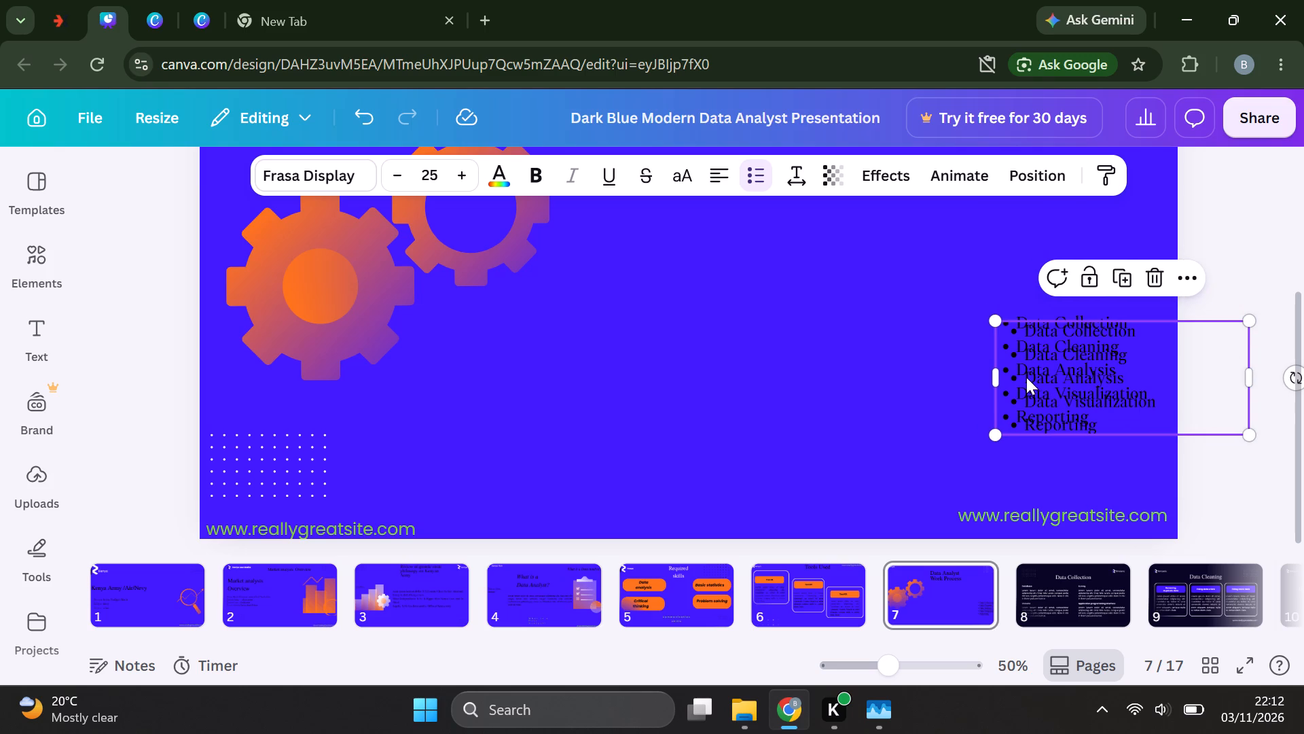
left_click_drag(1026, 377, 679, 324)
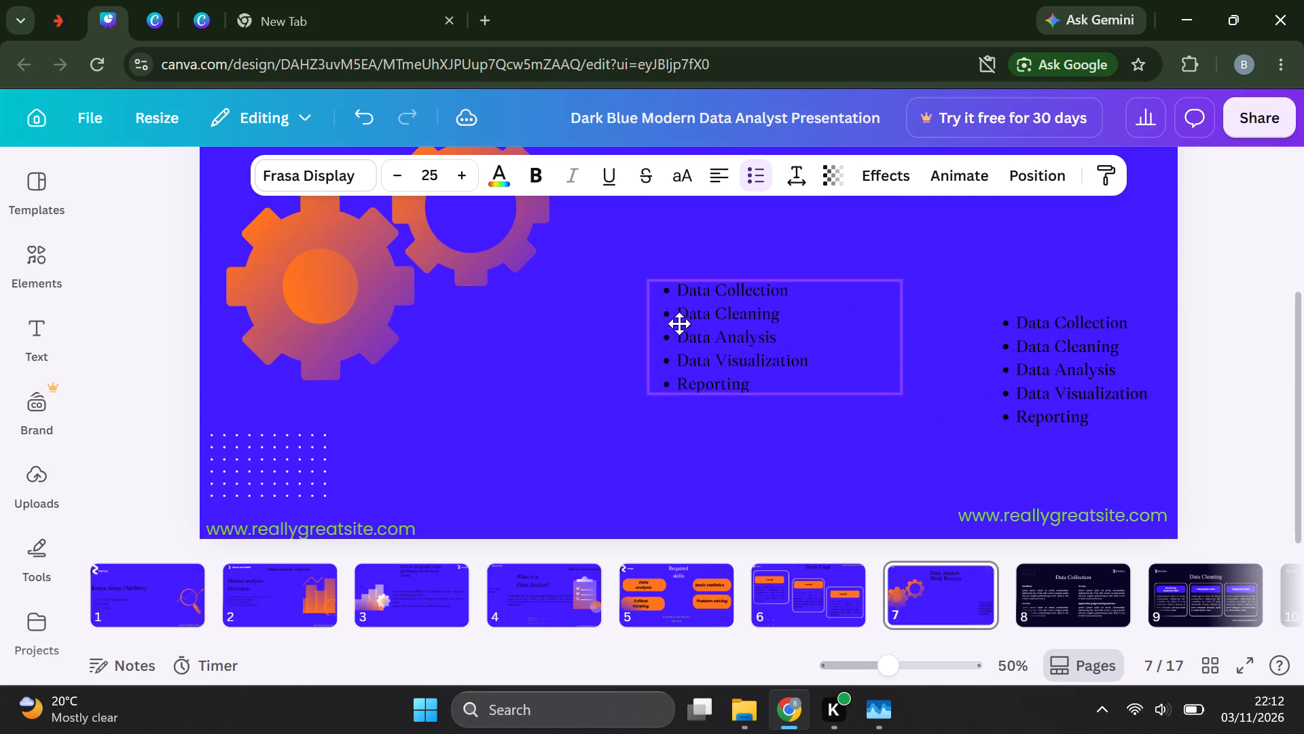
left_click_drag(679, 324, 675, 297)
scroll(600, 311, "up", 1)
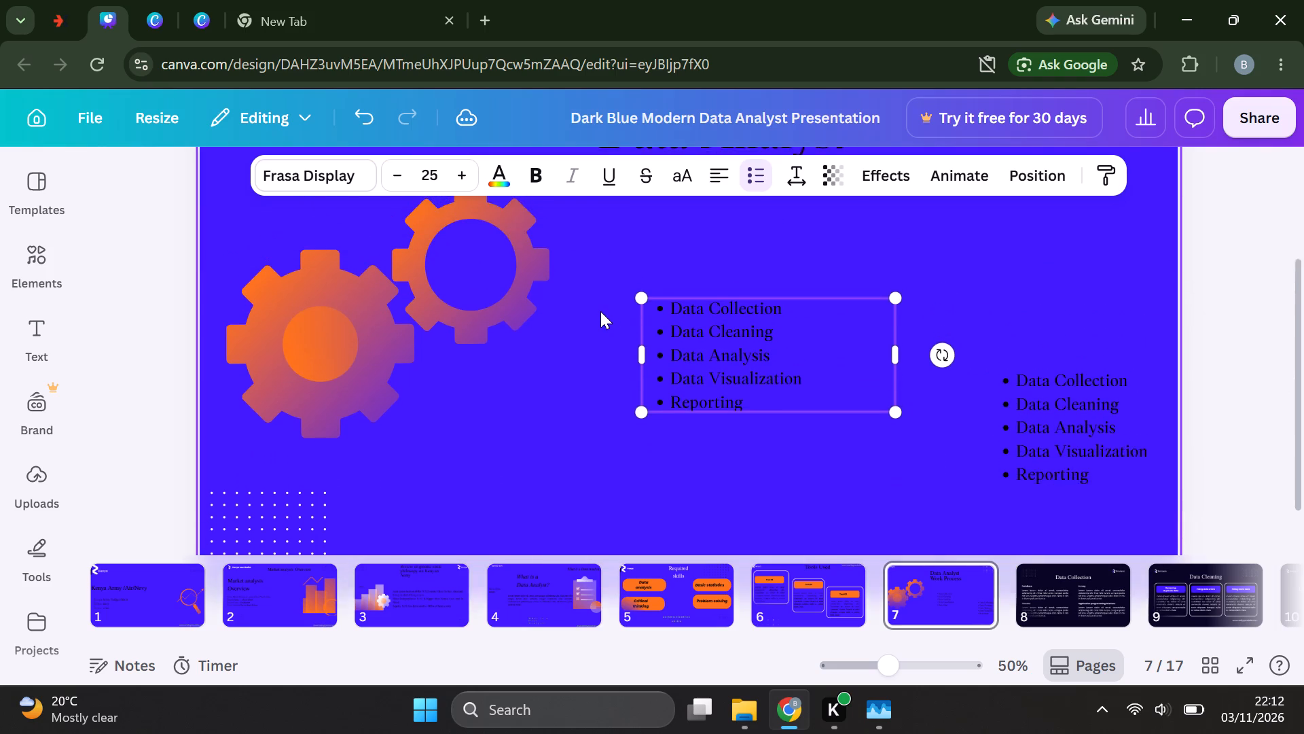
Widen the middle bullet list on page 7, align it beneath the title's left edge, and enlarge its text to about size 31.
scroll(600, 311, "up", 1)
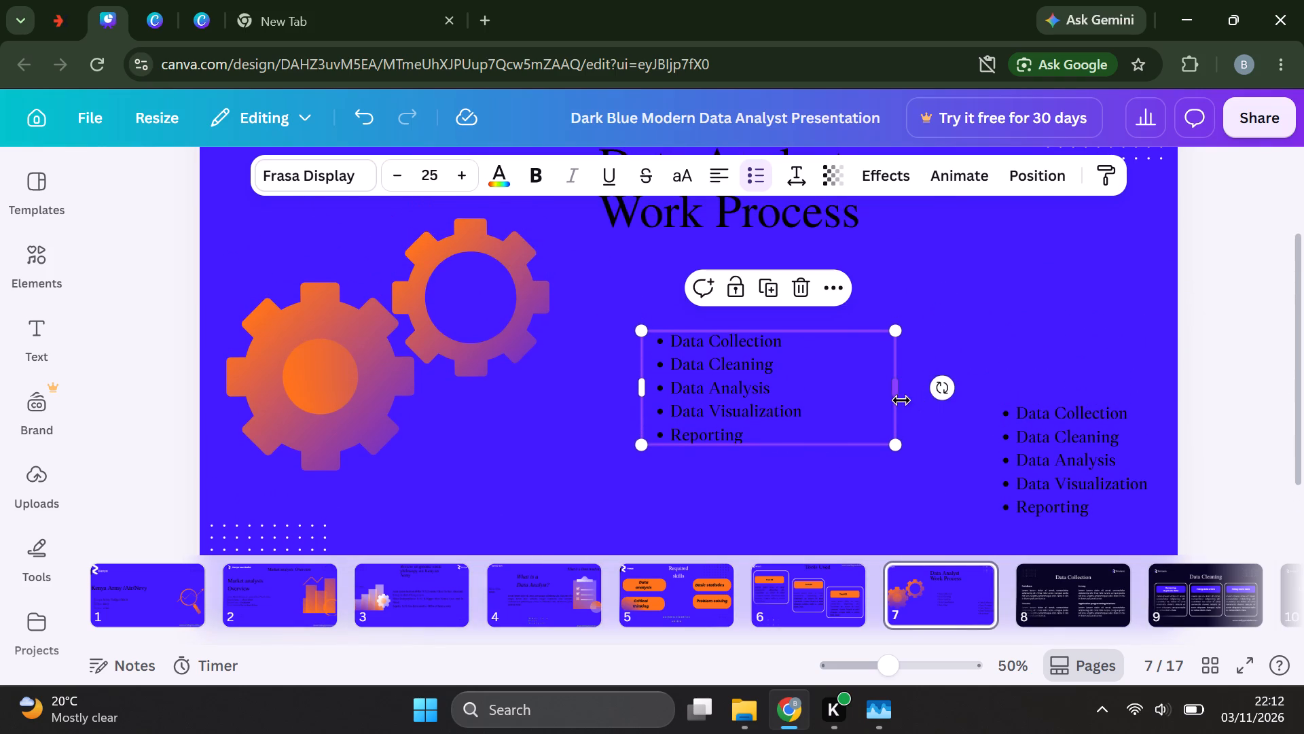
left_click_drag(898, 396, 949, 403)
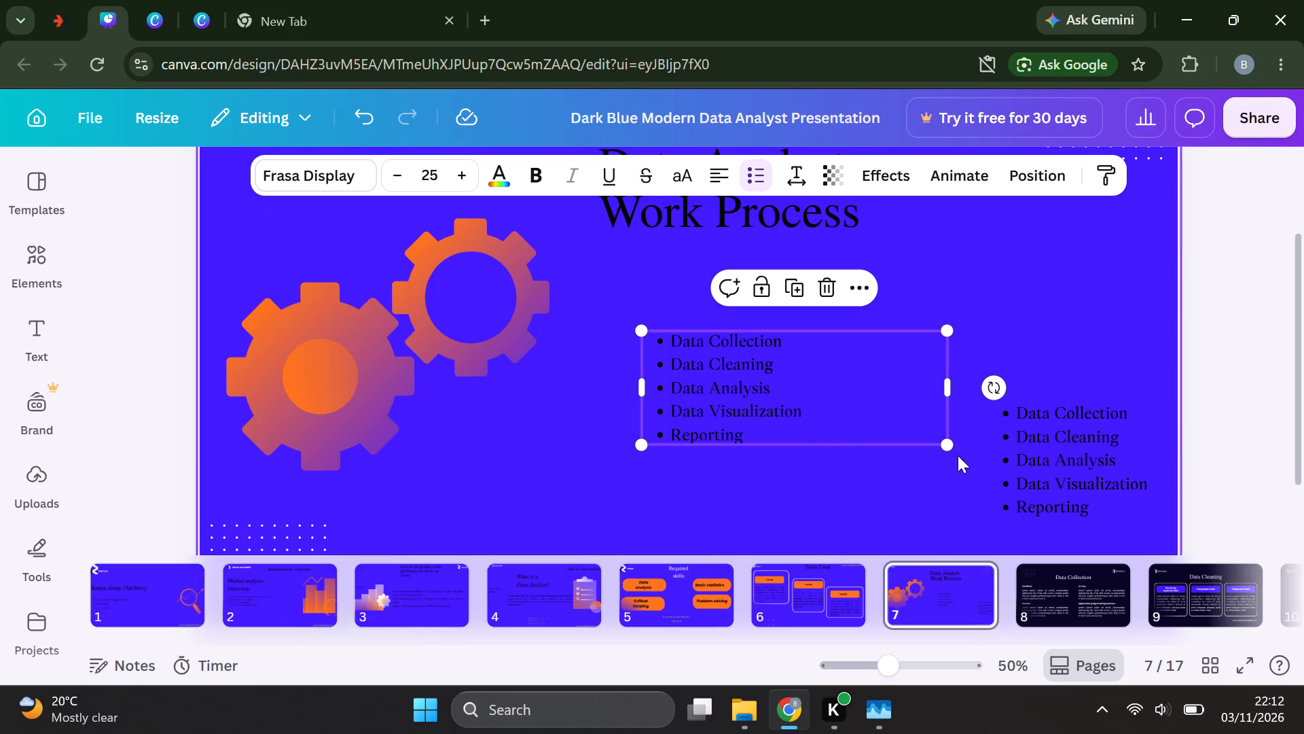
left_click_drag(954, 444, 954, 476)
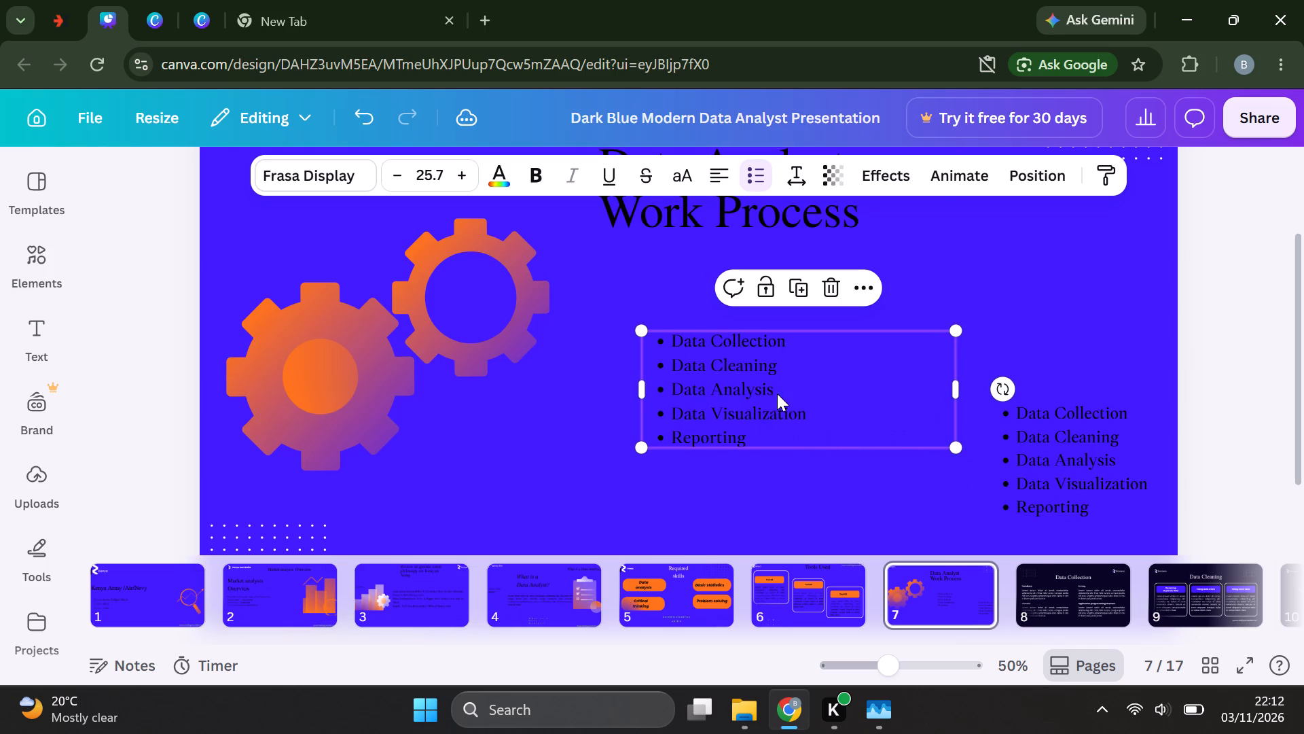
left_click_drag(811, 391, 767, 349)
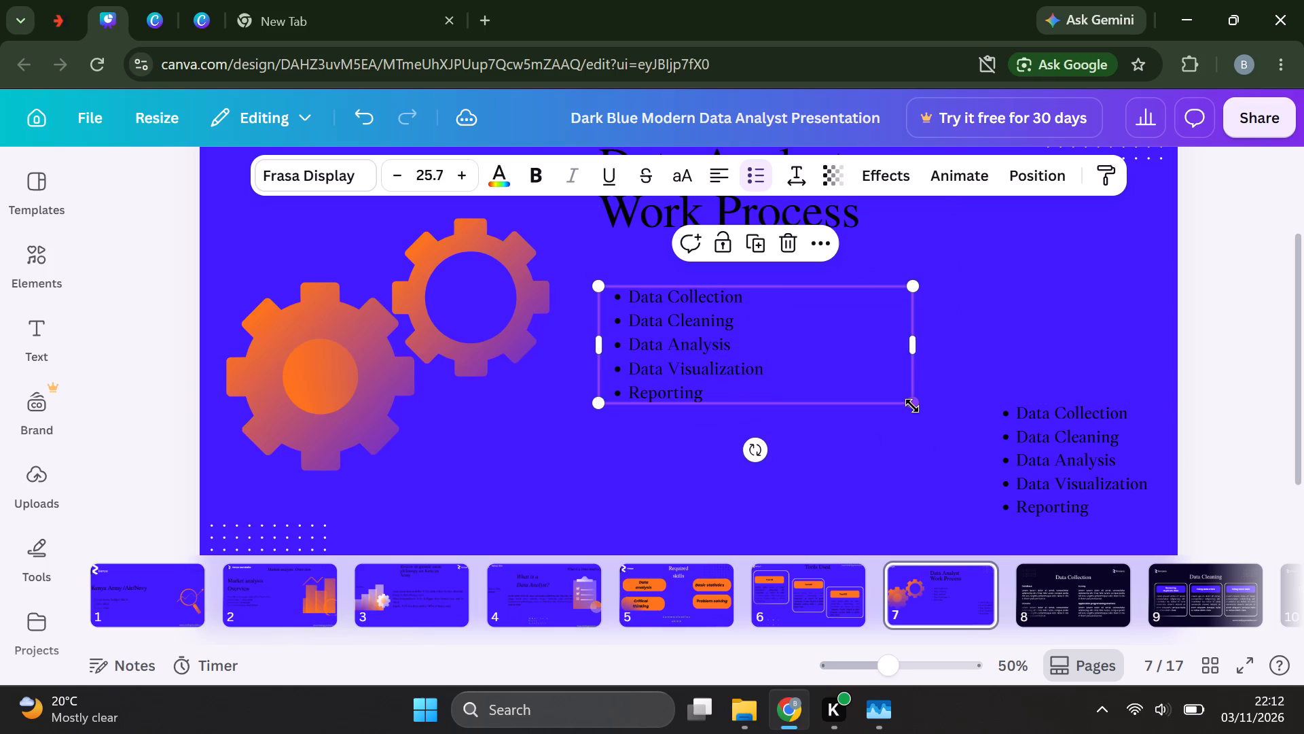
left_click_drag(912, 406, 947, 492)
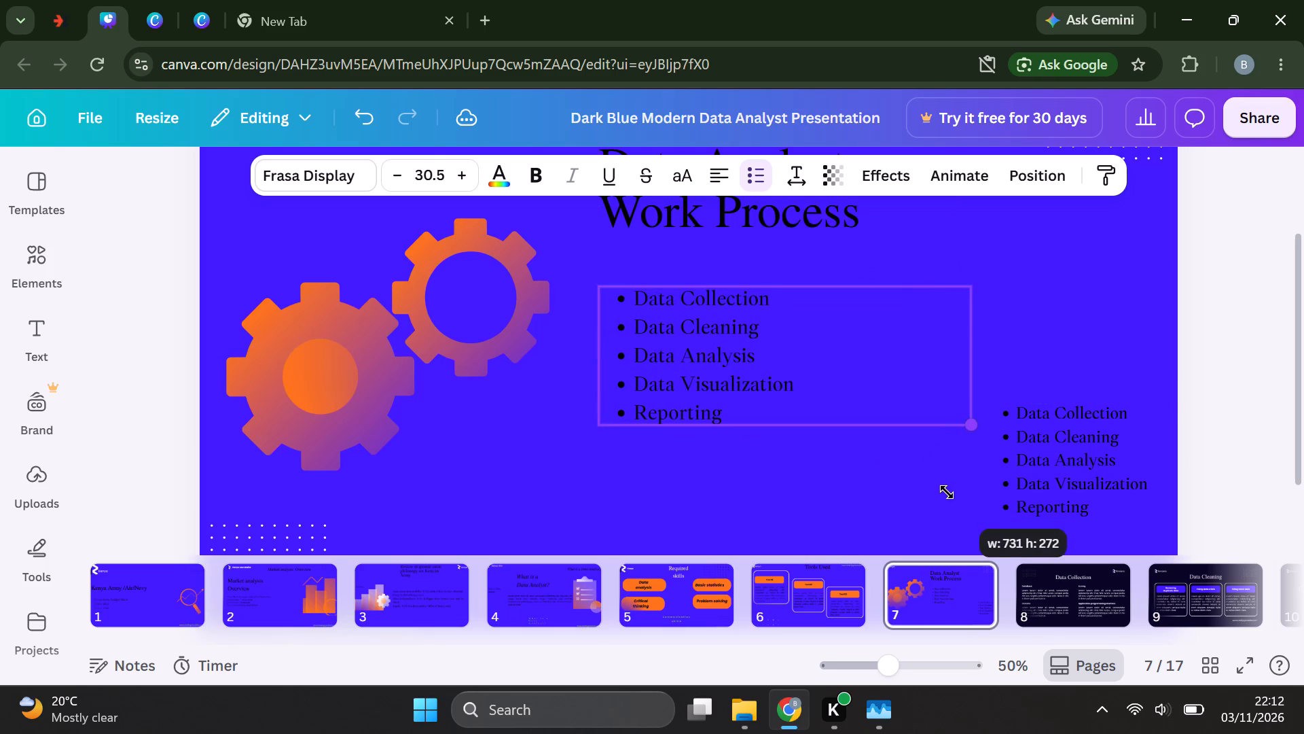
left_click_drag(947, 492, 952, 506)
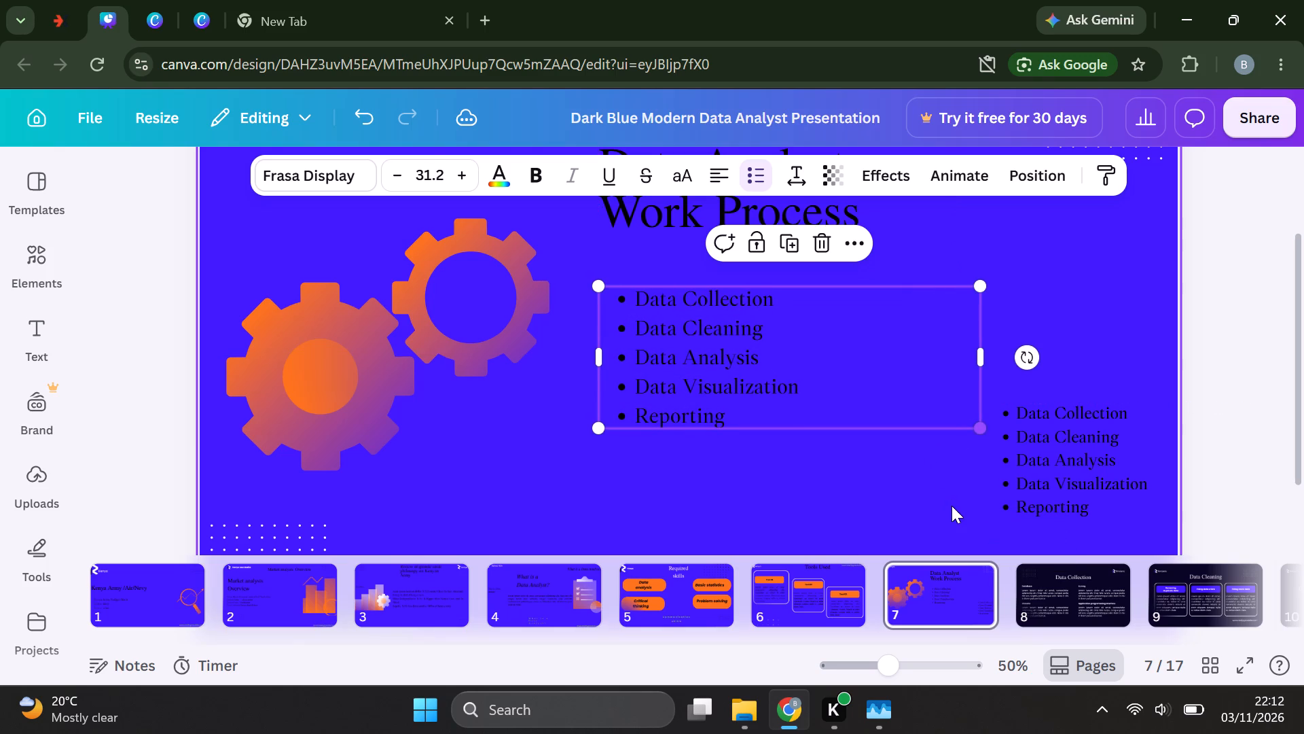
left_click(830, 336)
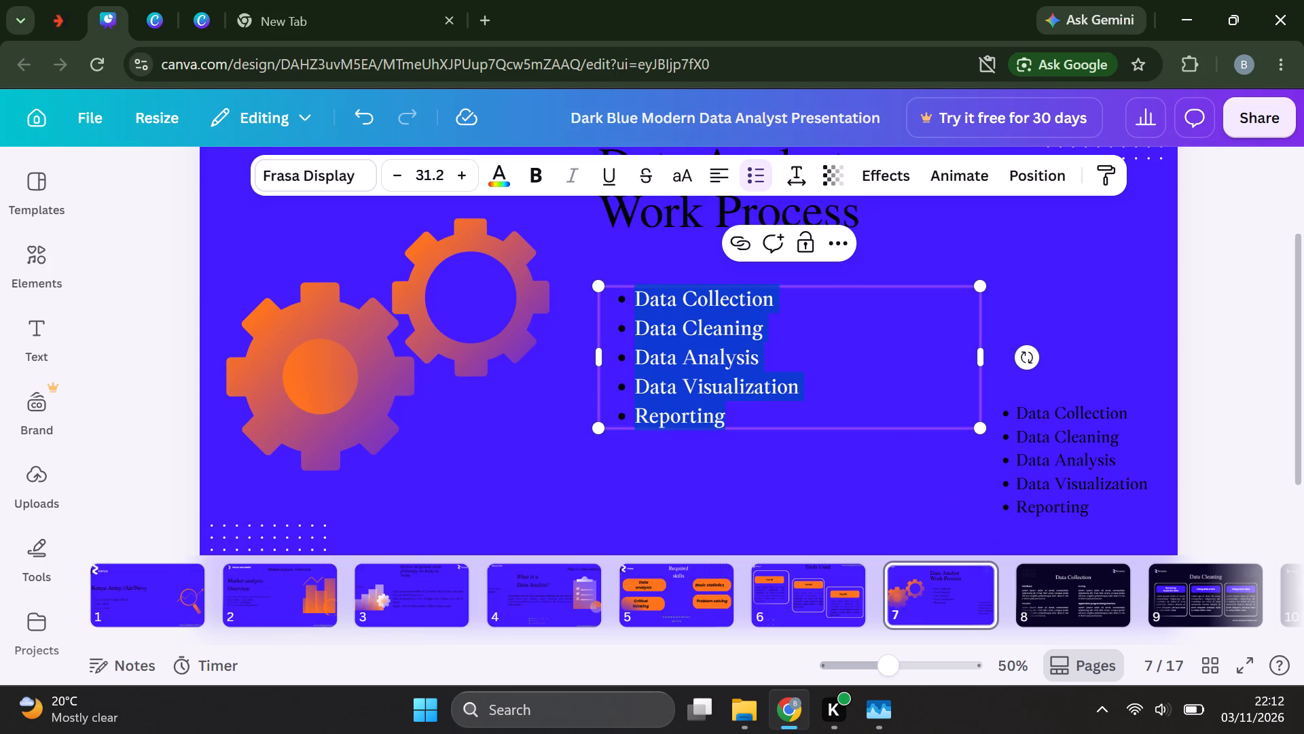
left_click(829, 457)
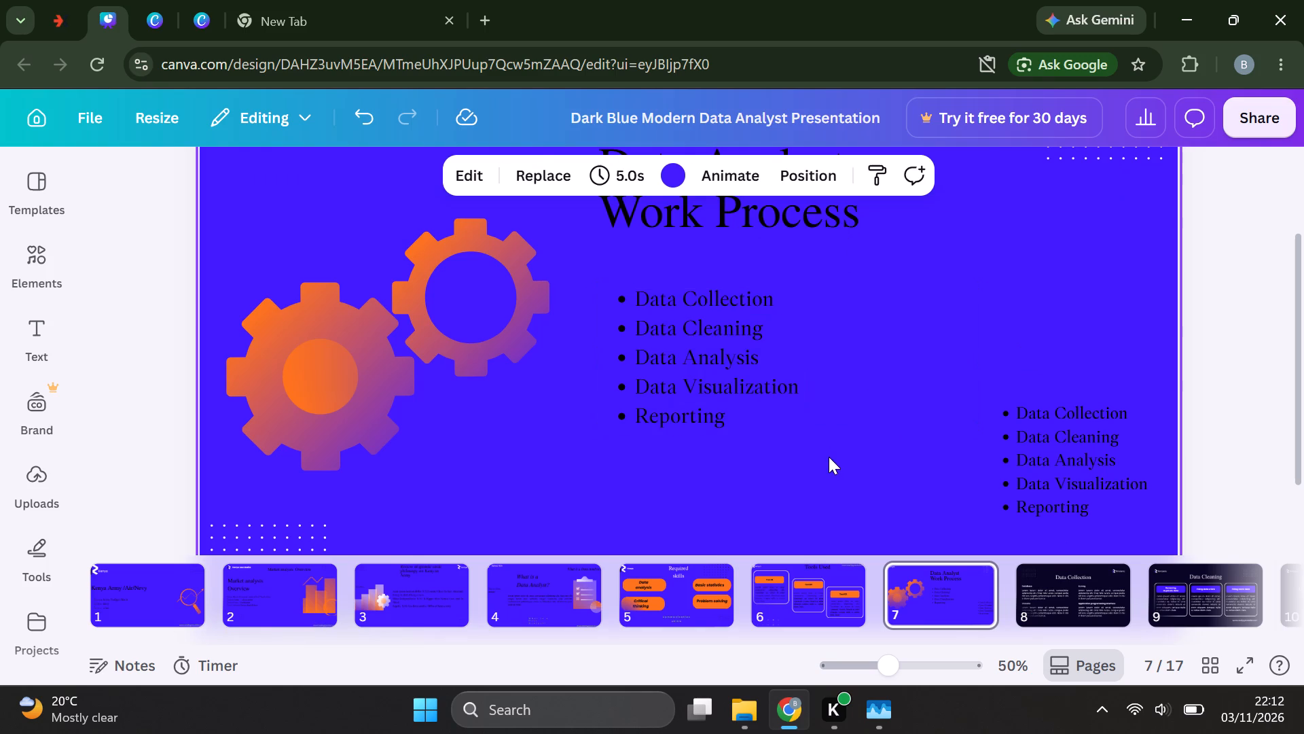
Look over page 7's layout from the title and gears down to the website text.
scroll(1005, 290, "down", 1)
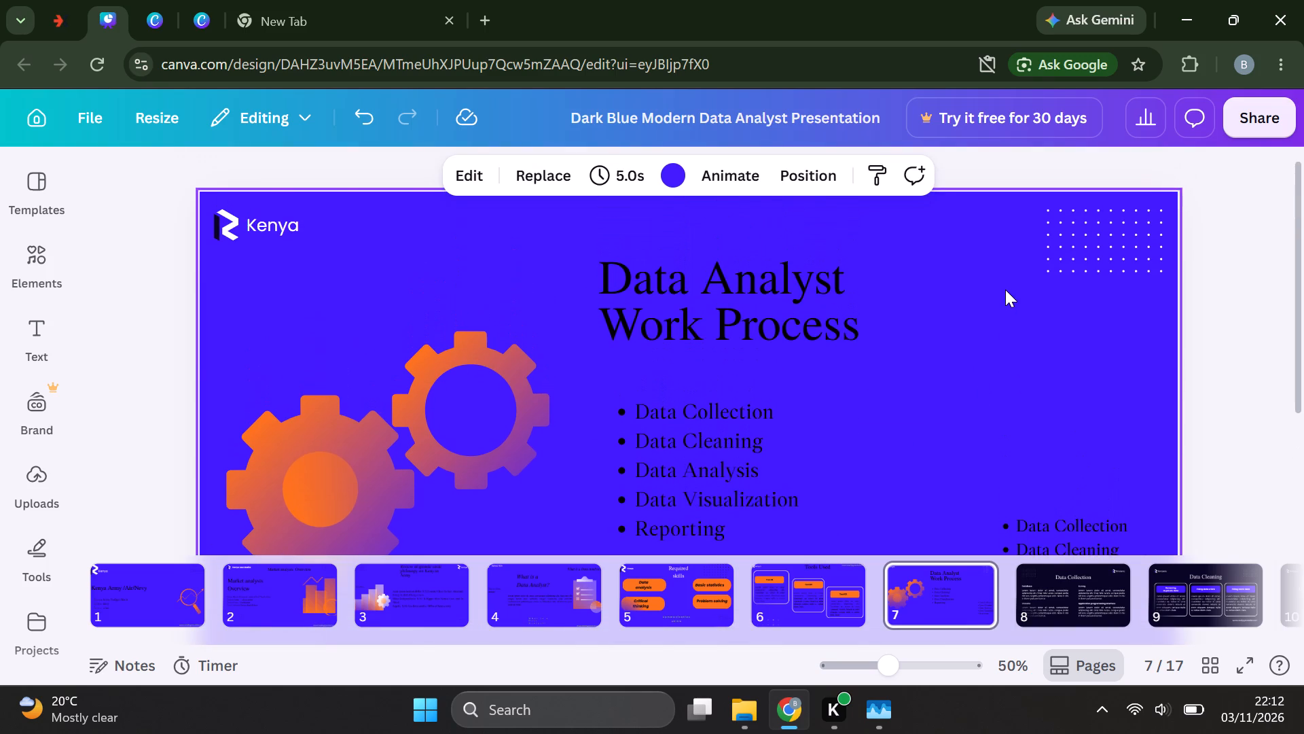
scroll(1005, 290, "down", 1)
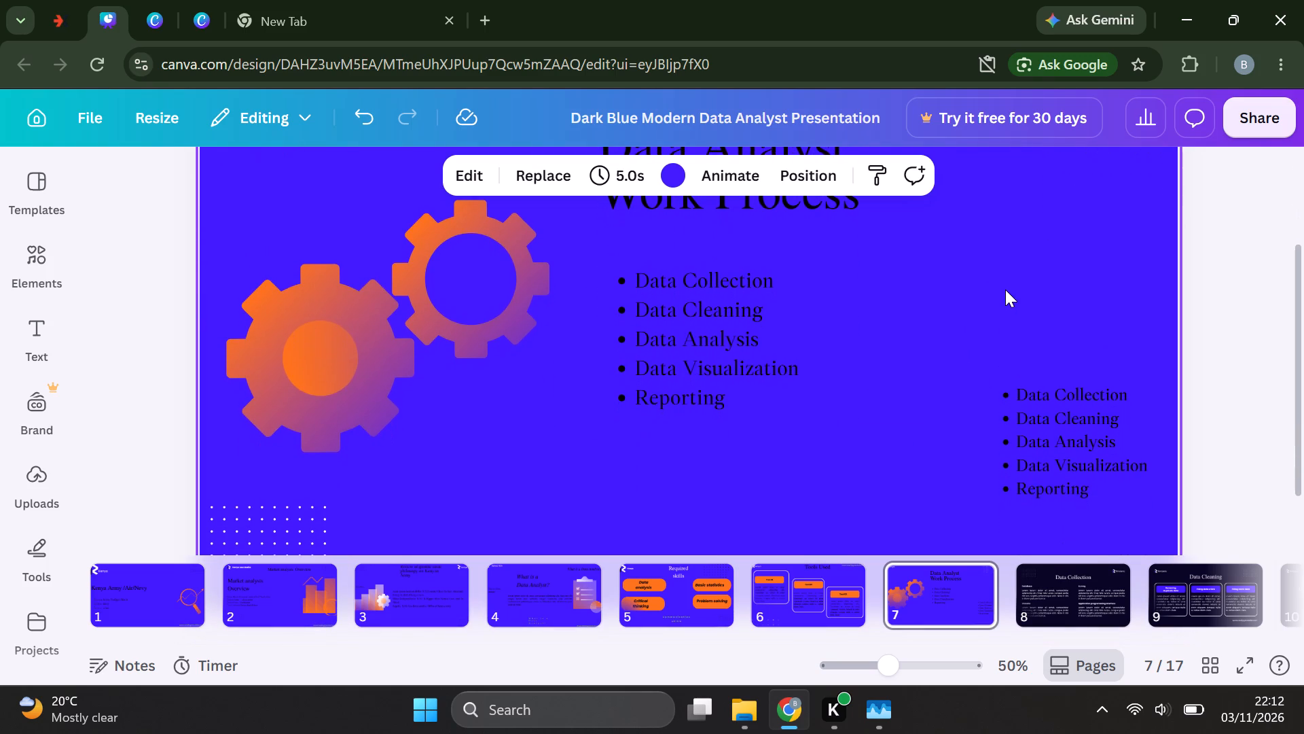
scroll(1005, 290, "down", 2)
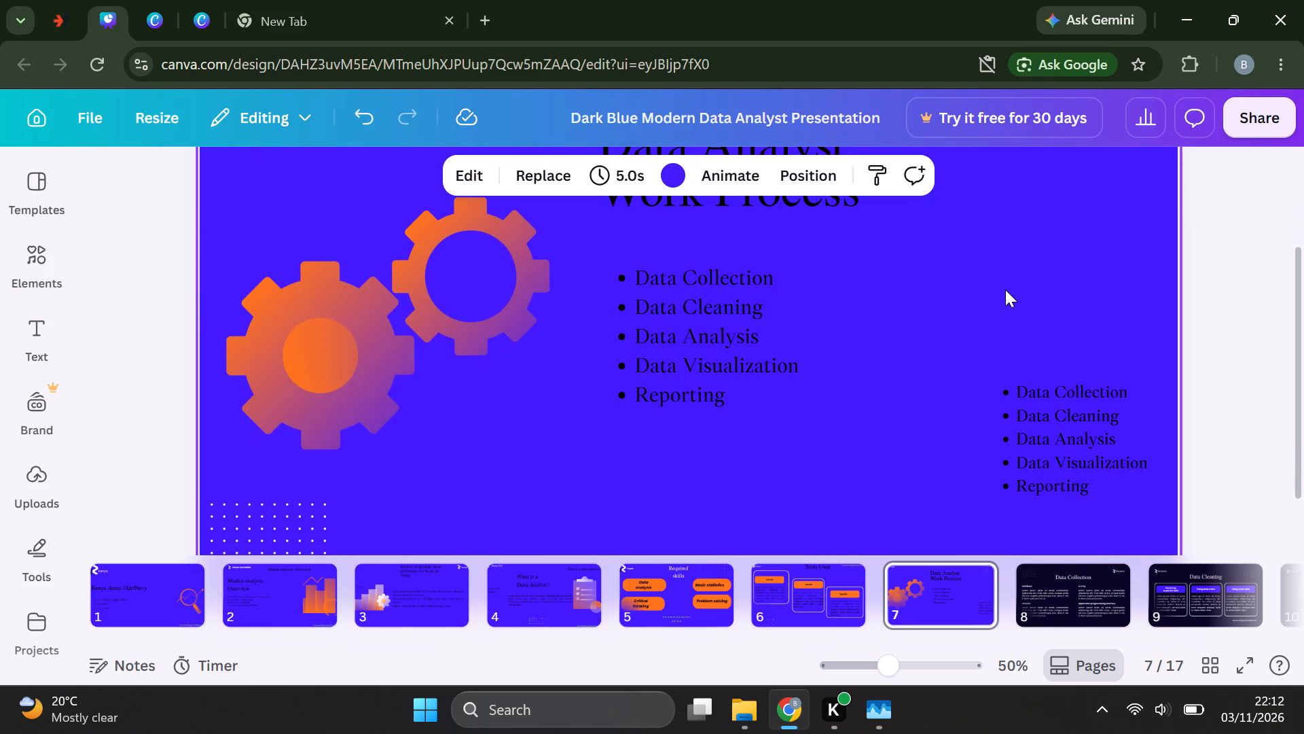
scroll(1005, 290, "down", 1)
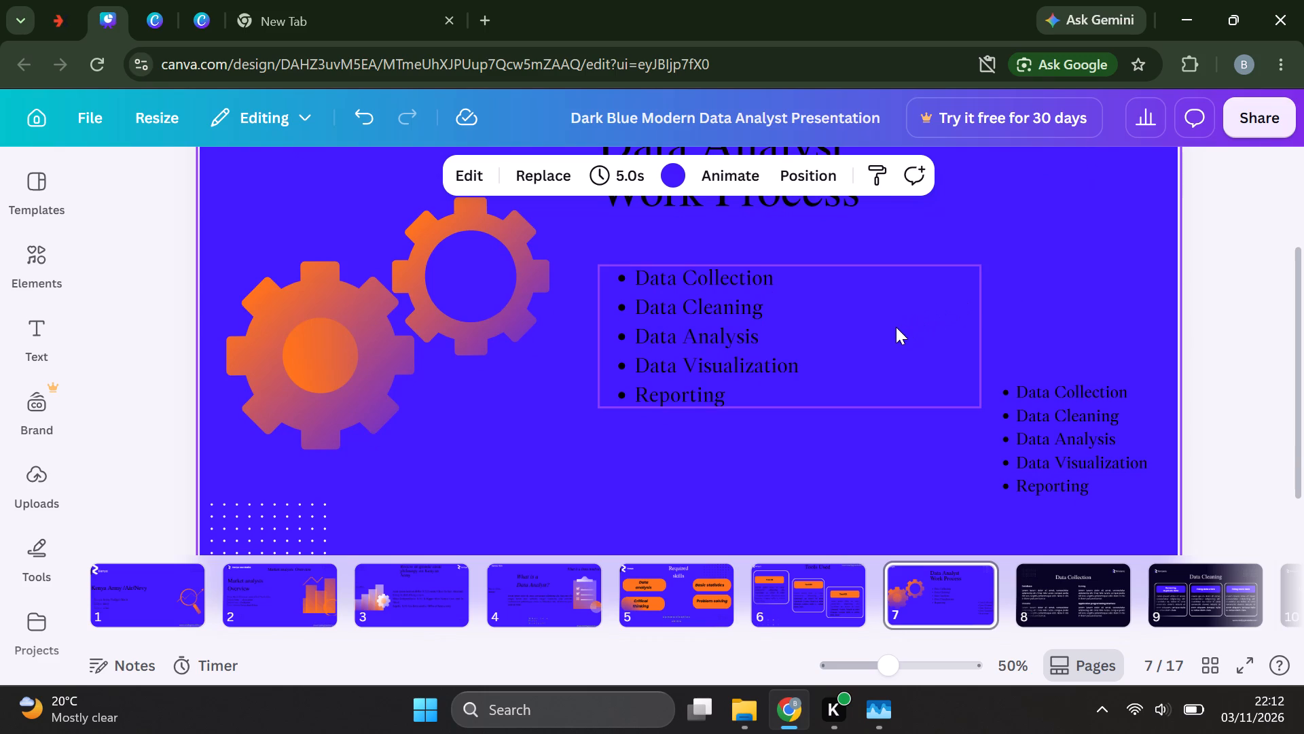
scroll(889, 326, "down", 1)
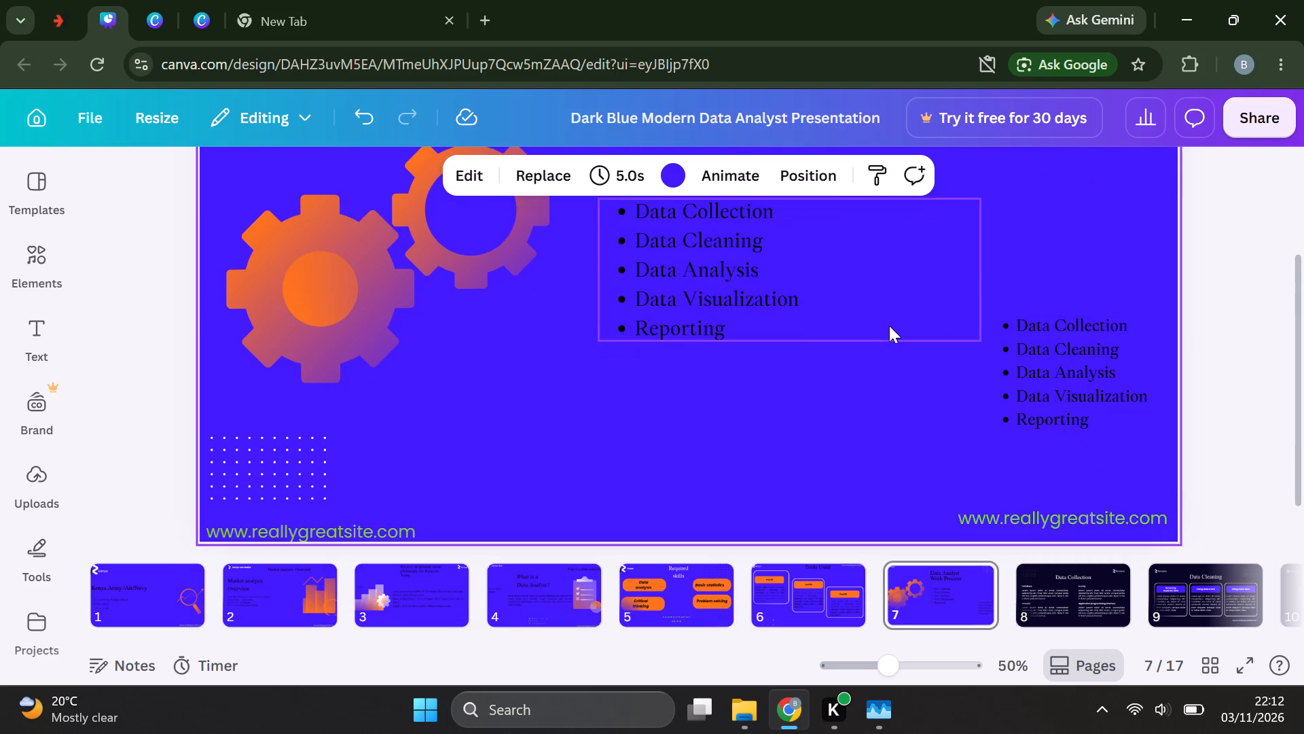
scroll(889, 326, "down", 1)
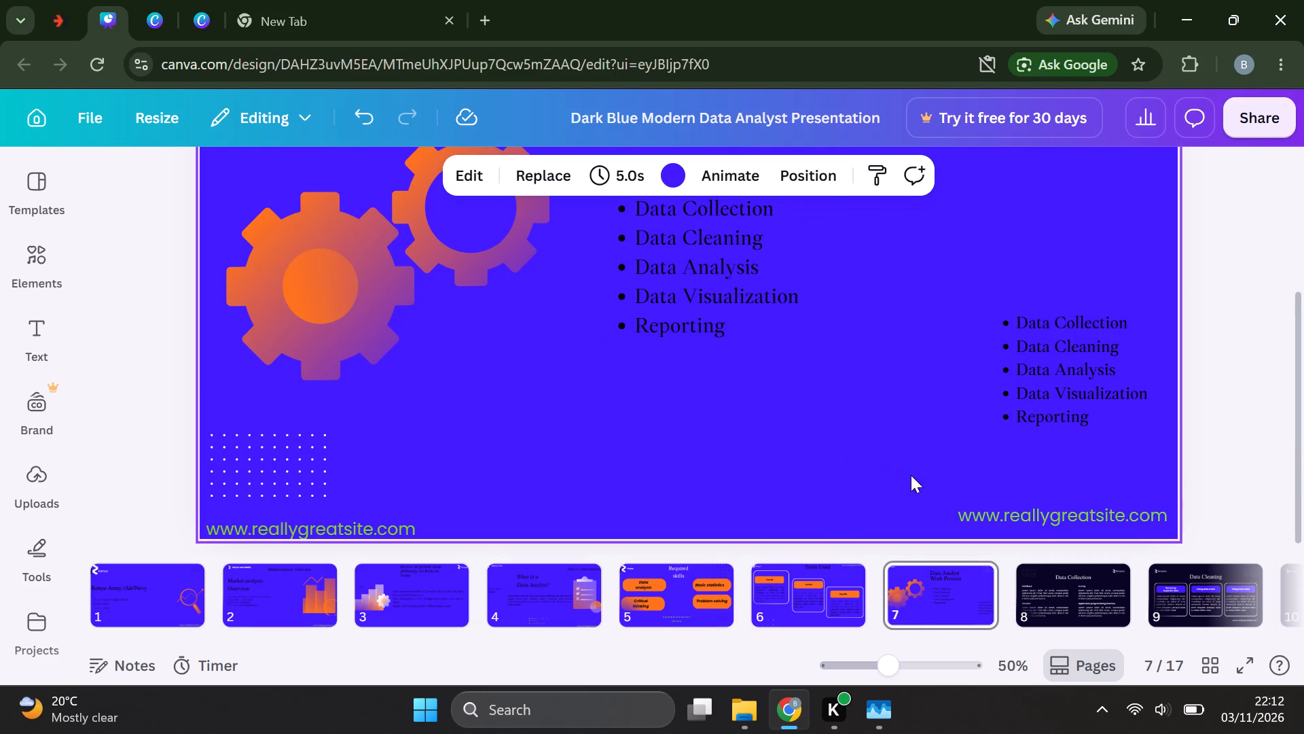
scroll(918, 604, "left", 2)
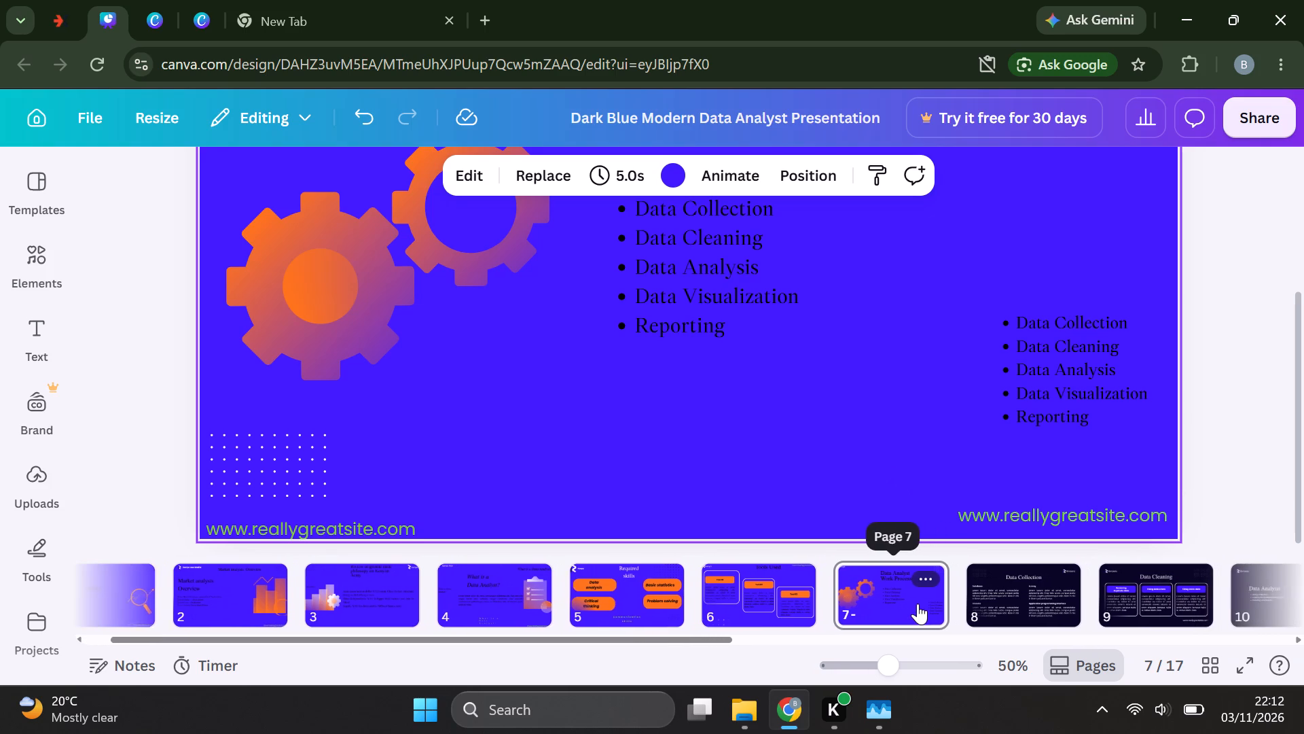
scroll(918, 604, "left", 1)
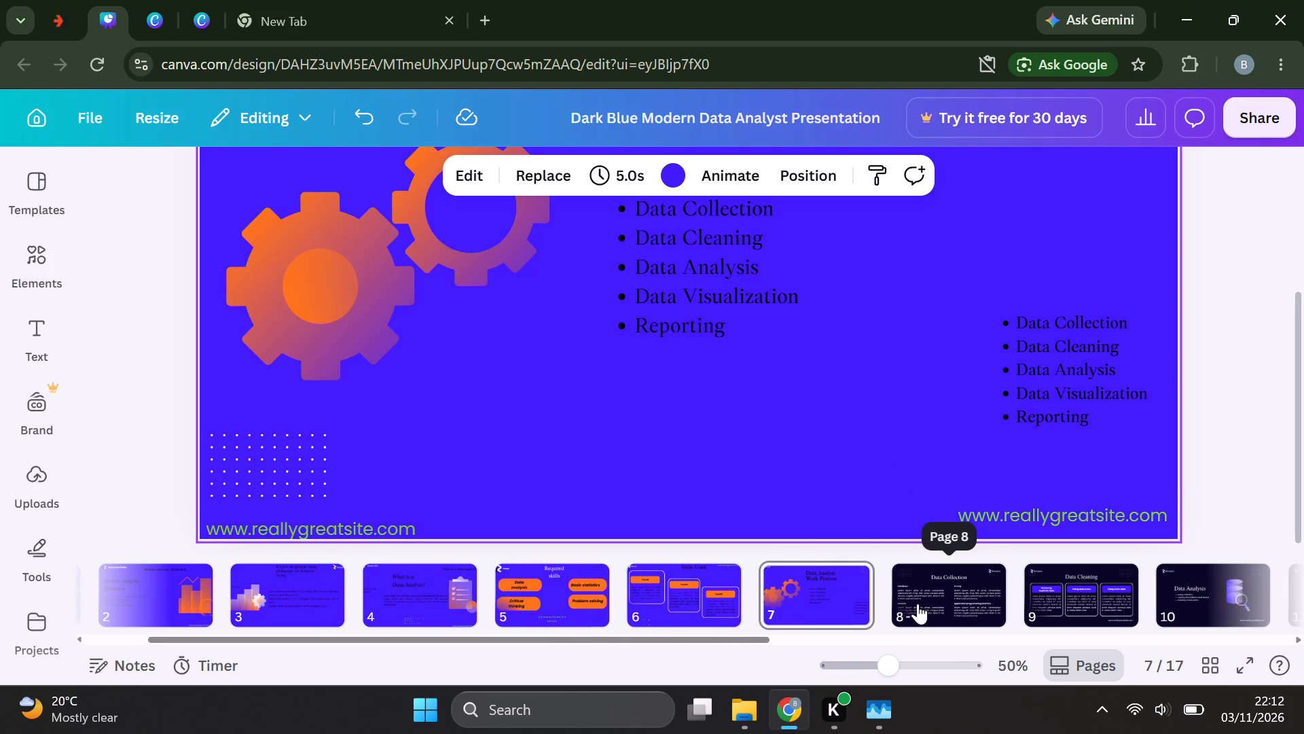
Go to the Data Collection page 8 and examine its layout and styling against page 7.
left_click(912, 597)
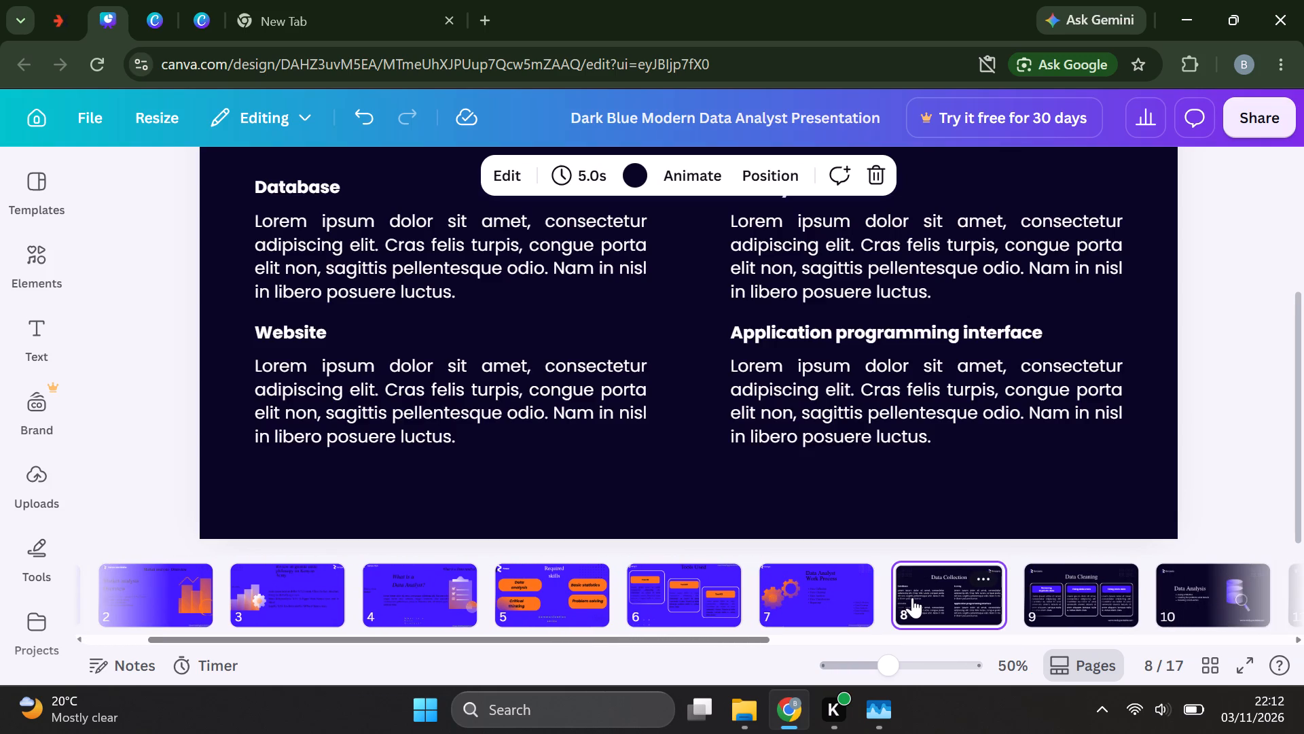
scroll(686, 379, "up", 4)
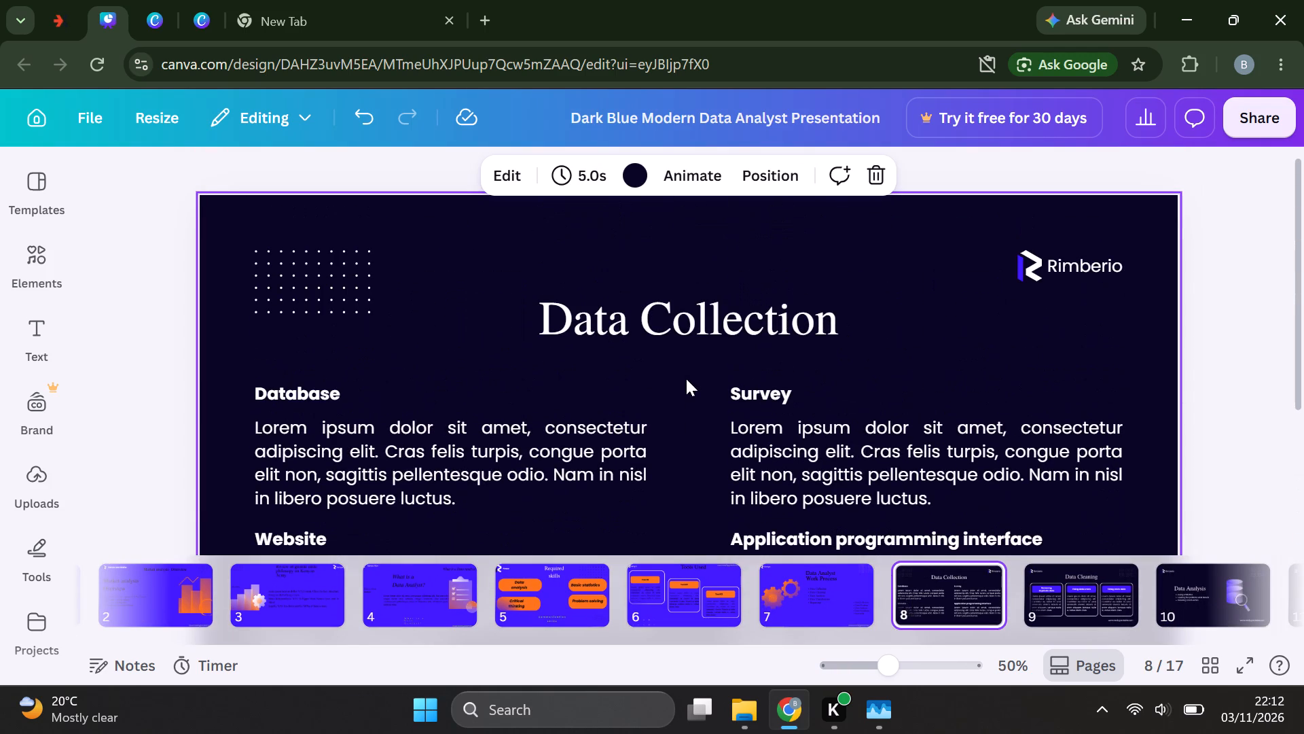
scroll(686, 379, "up", 1)
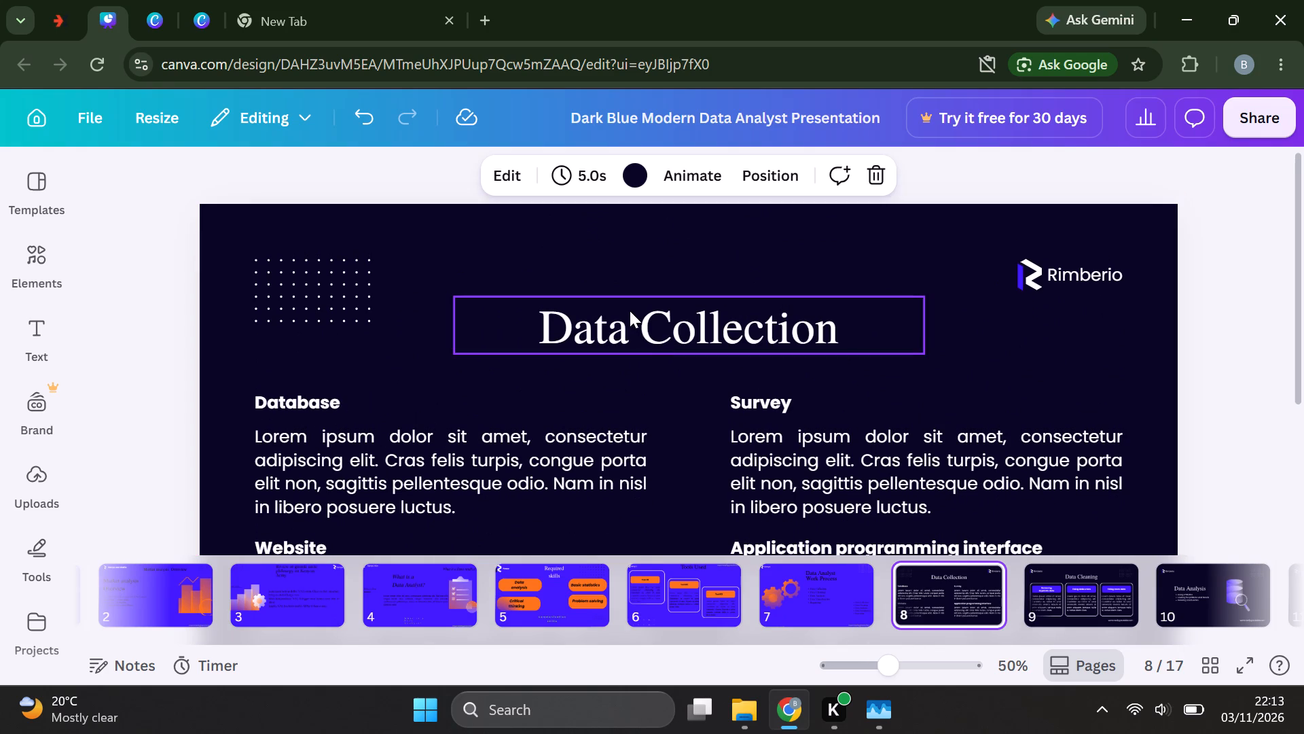
scroll(673, 381, "down", 1)
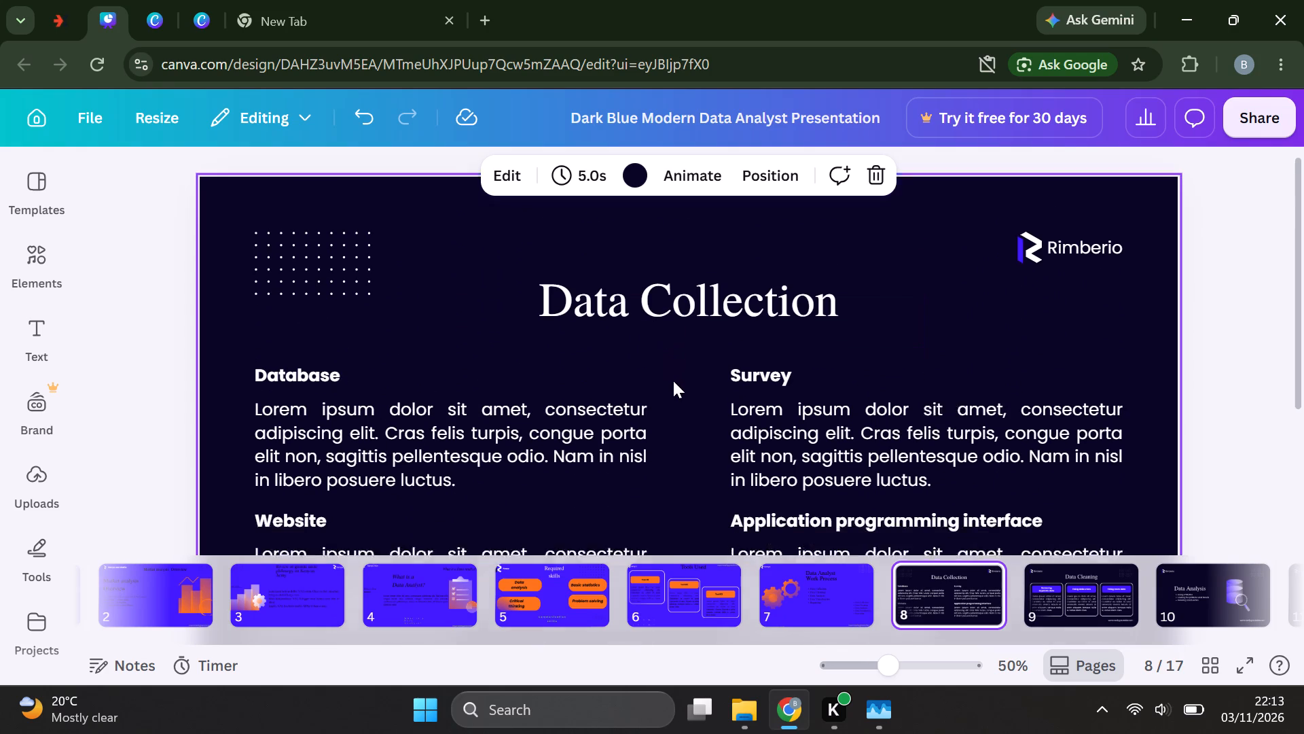
scroll(673, 381, "down", 1)
left_click(804, 589)
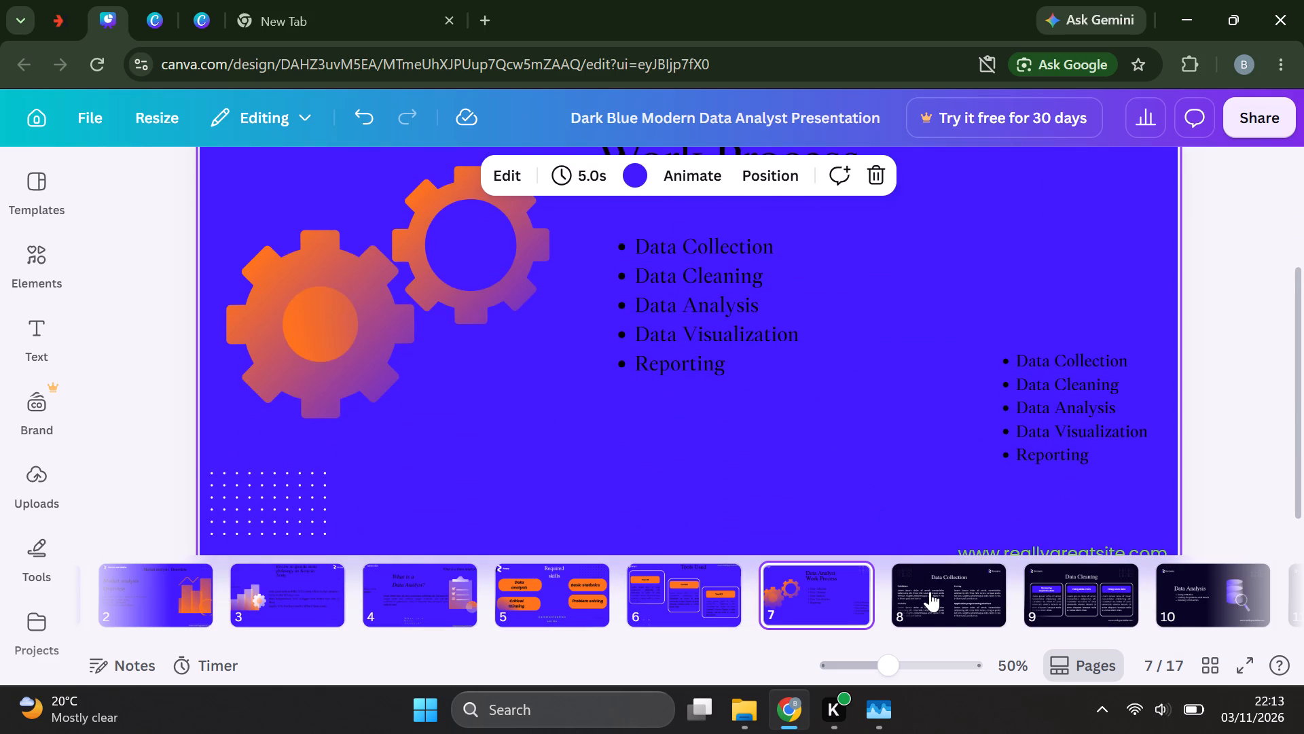
left_click(941, 602)
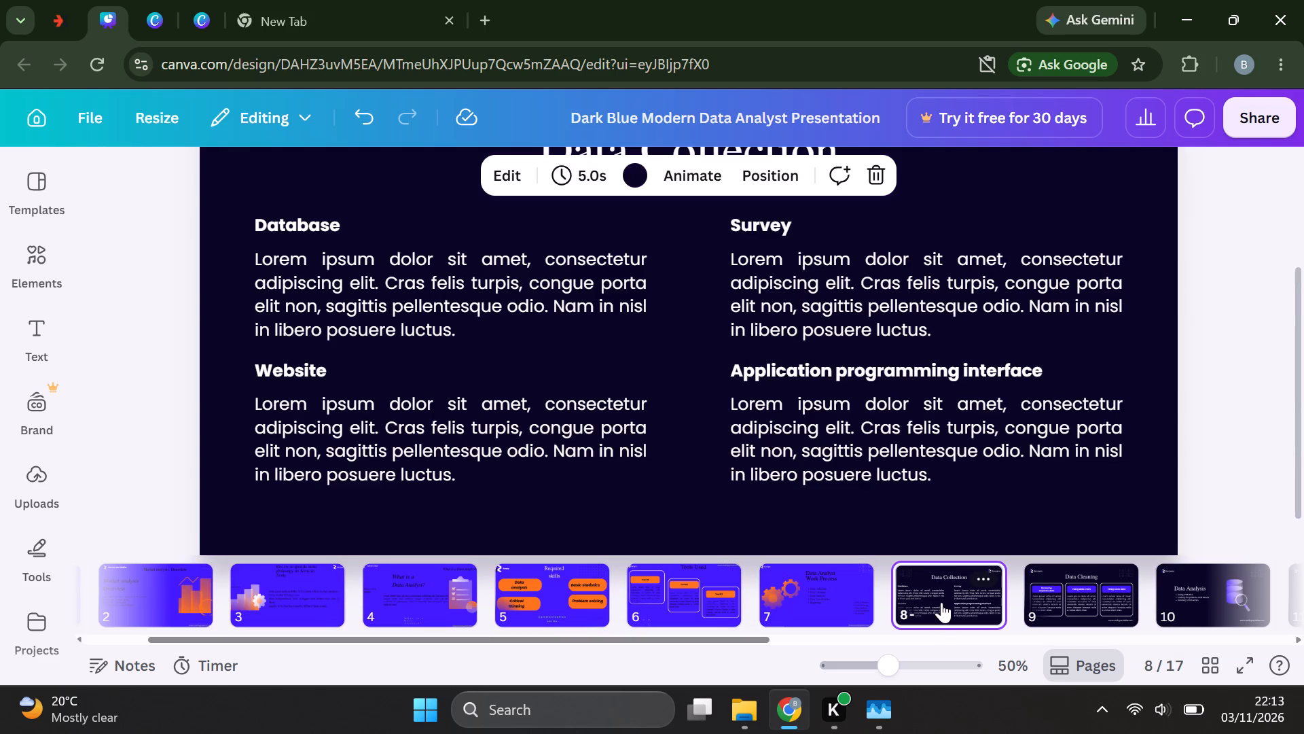
scroll(884, 378, "up", 1)
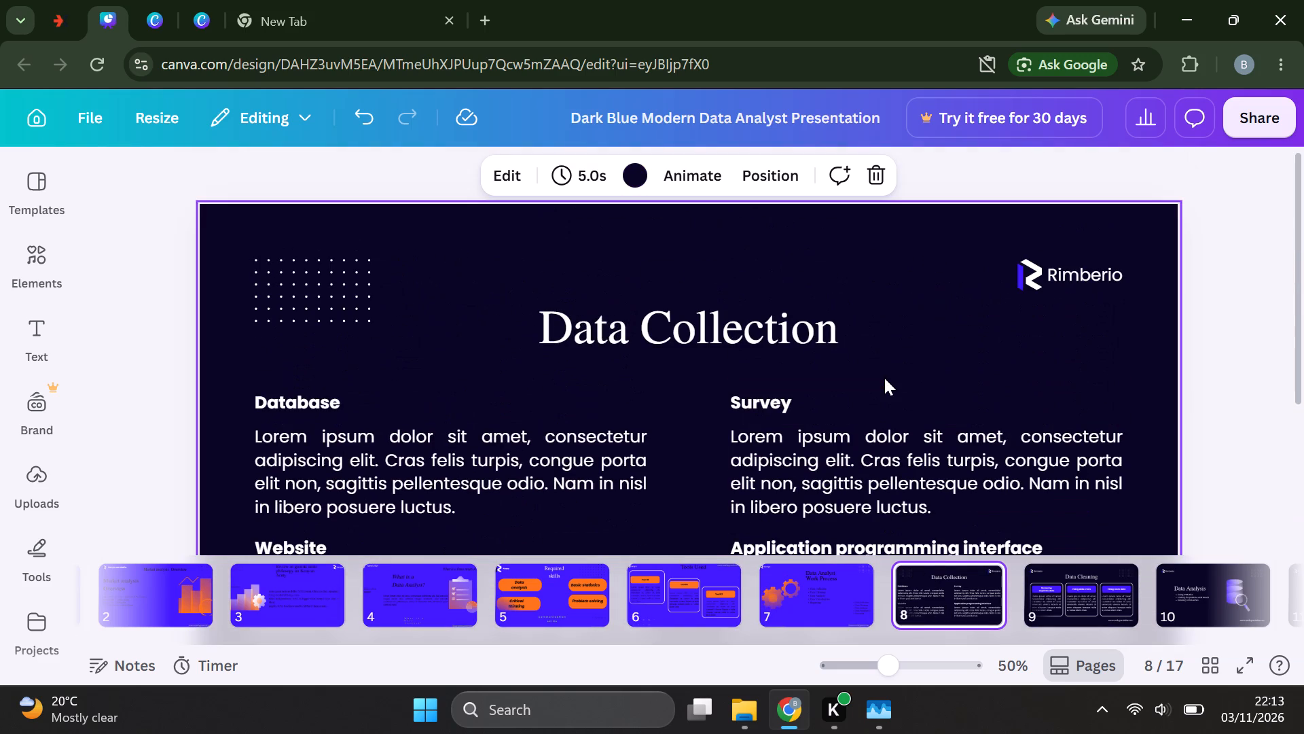
scroll(884, 378, "up", 2)
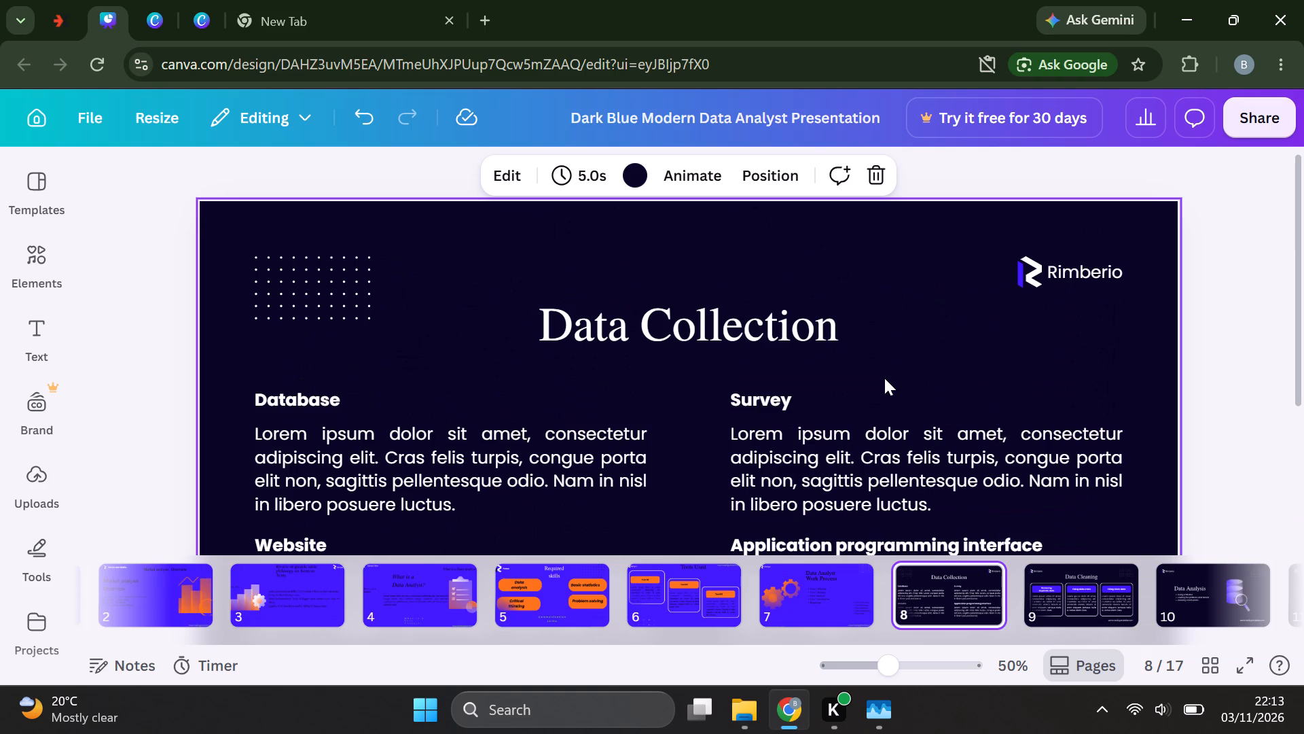
scroll(884, 378, "up", 1)
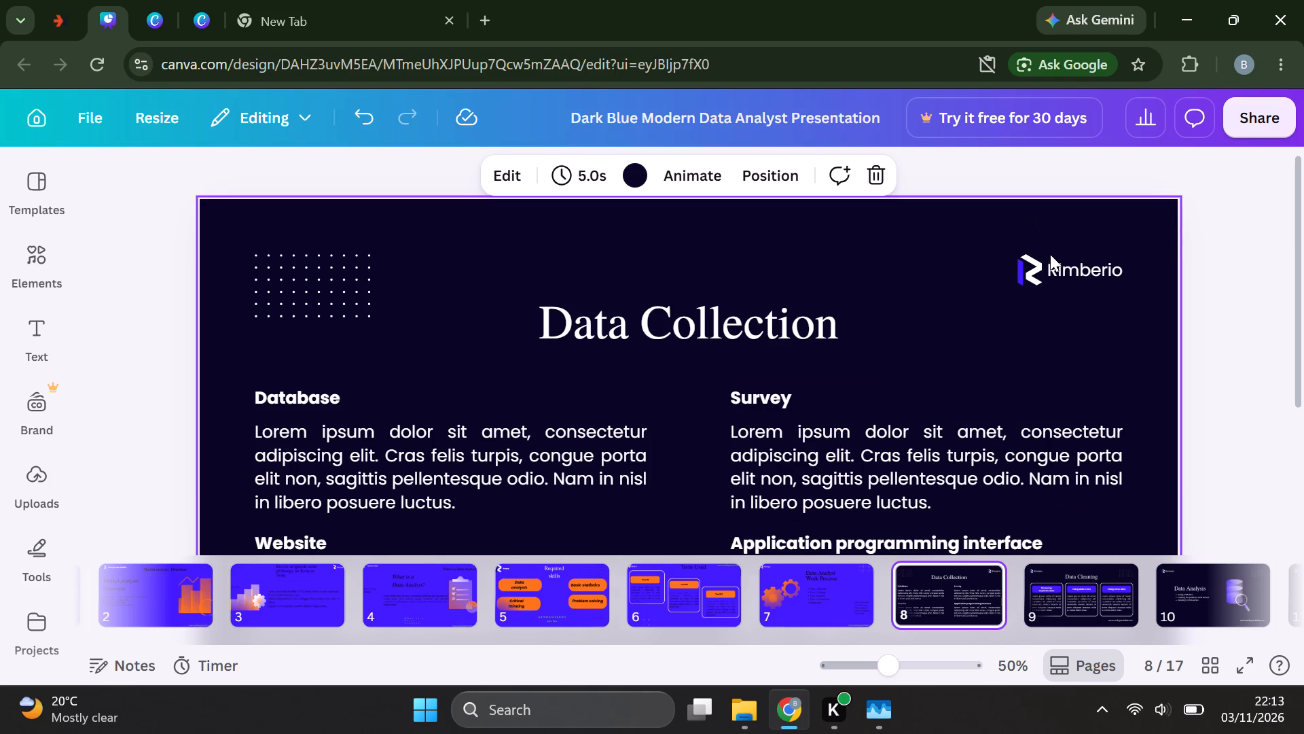
Replace the brand name beside the logo on page 8 with "Kenya".
left_click(1058, 262)
double_click(1058, 262)
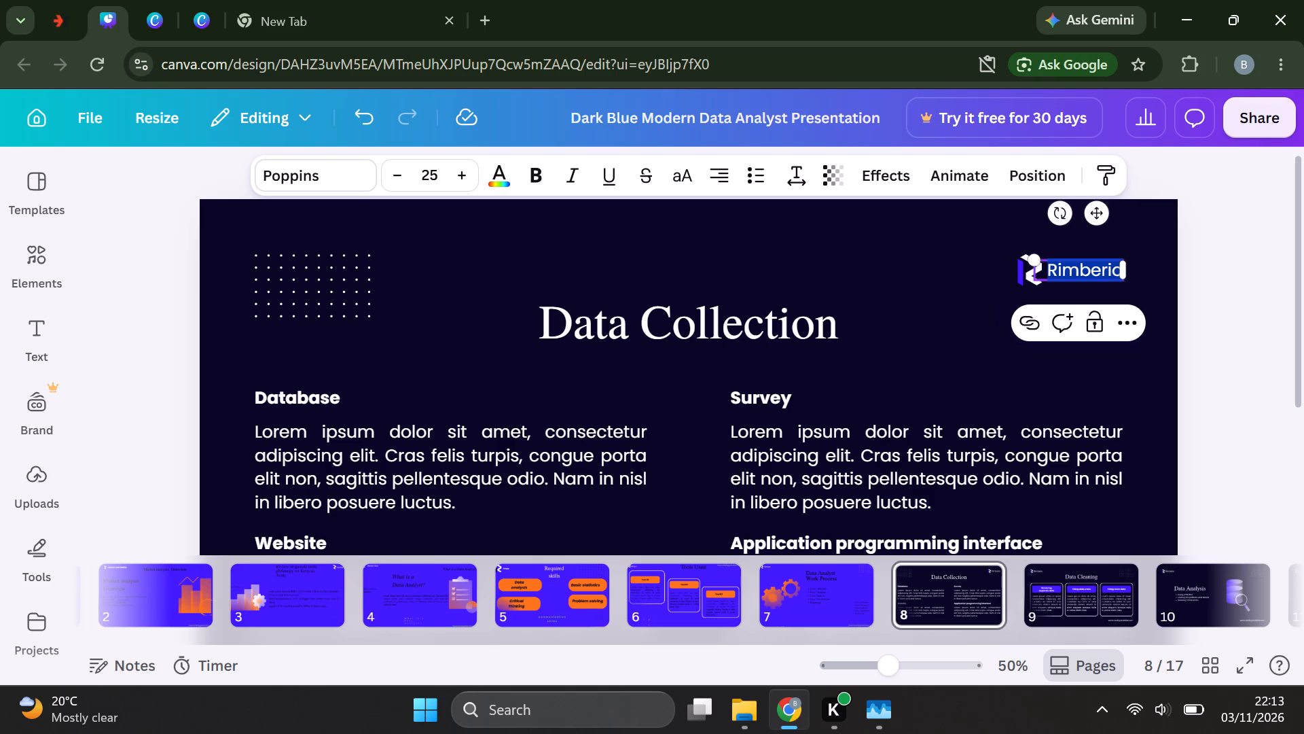
key("shift+k")
type("enya")
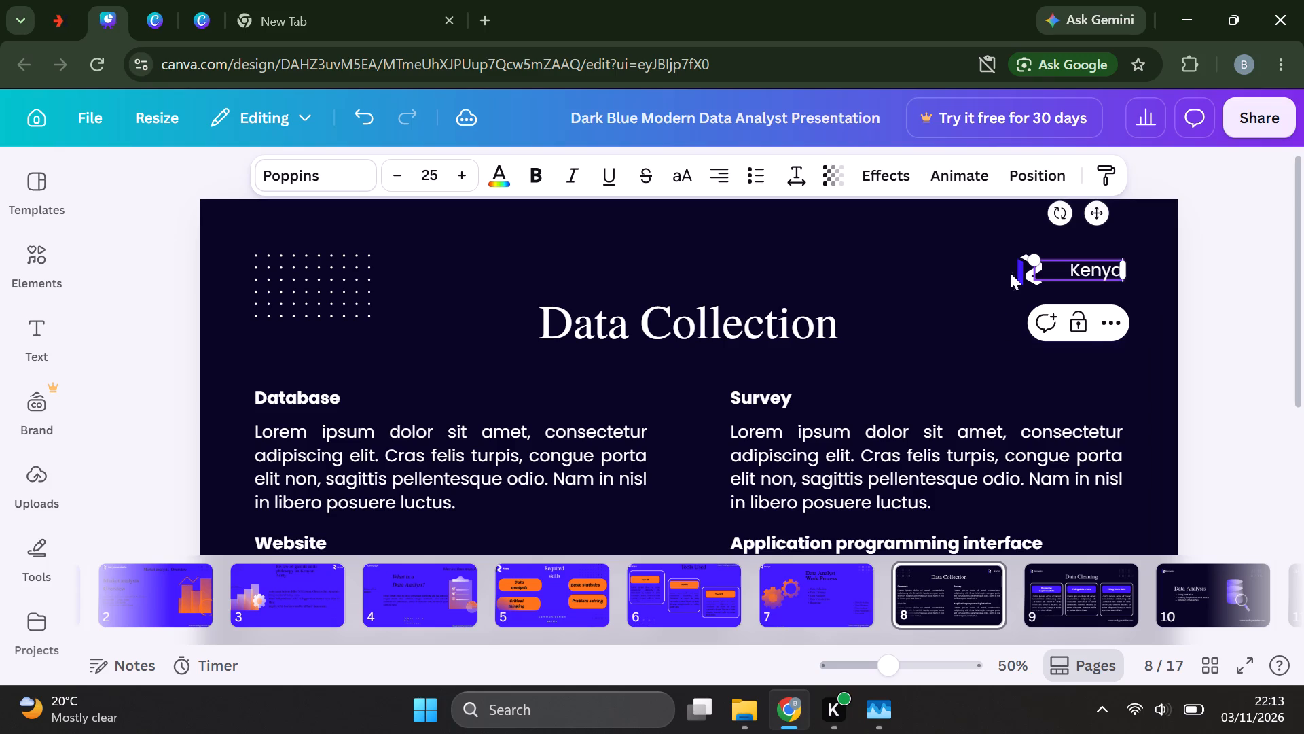
left_click(947, 251)
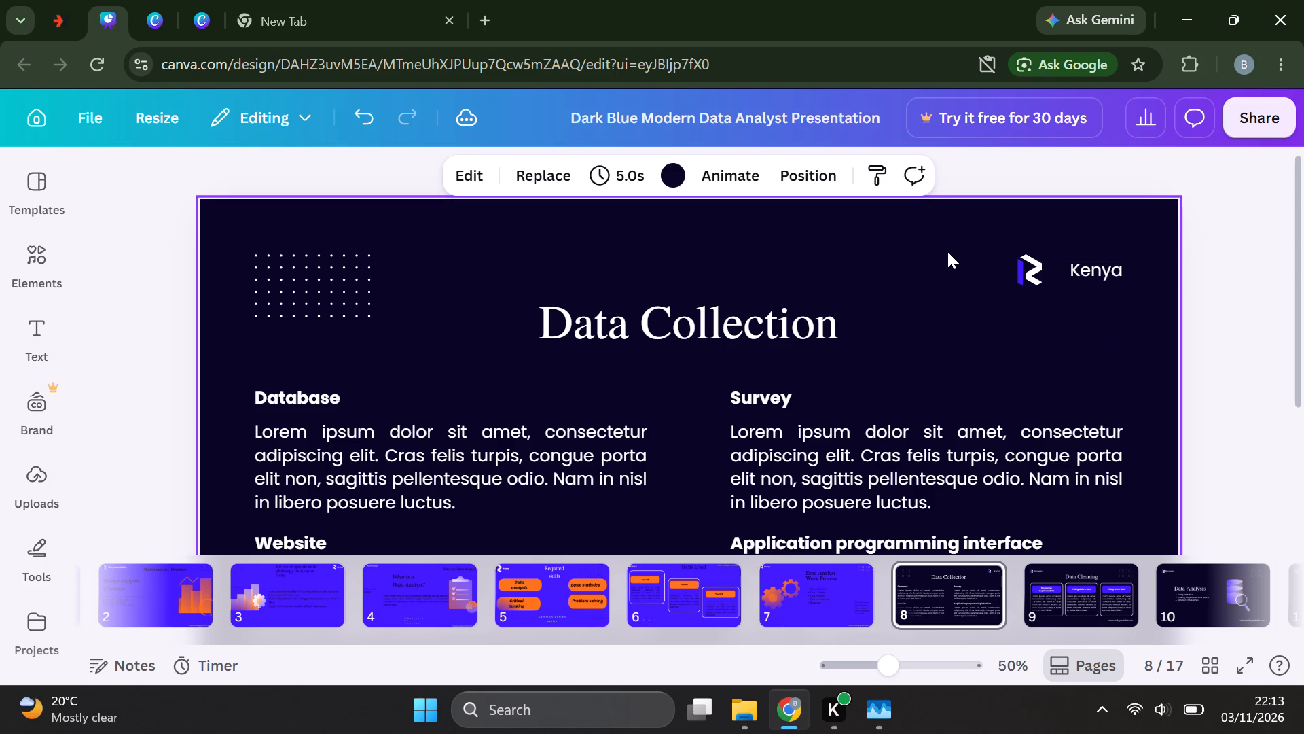
left_click(956, 300)
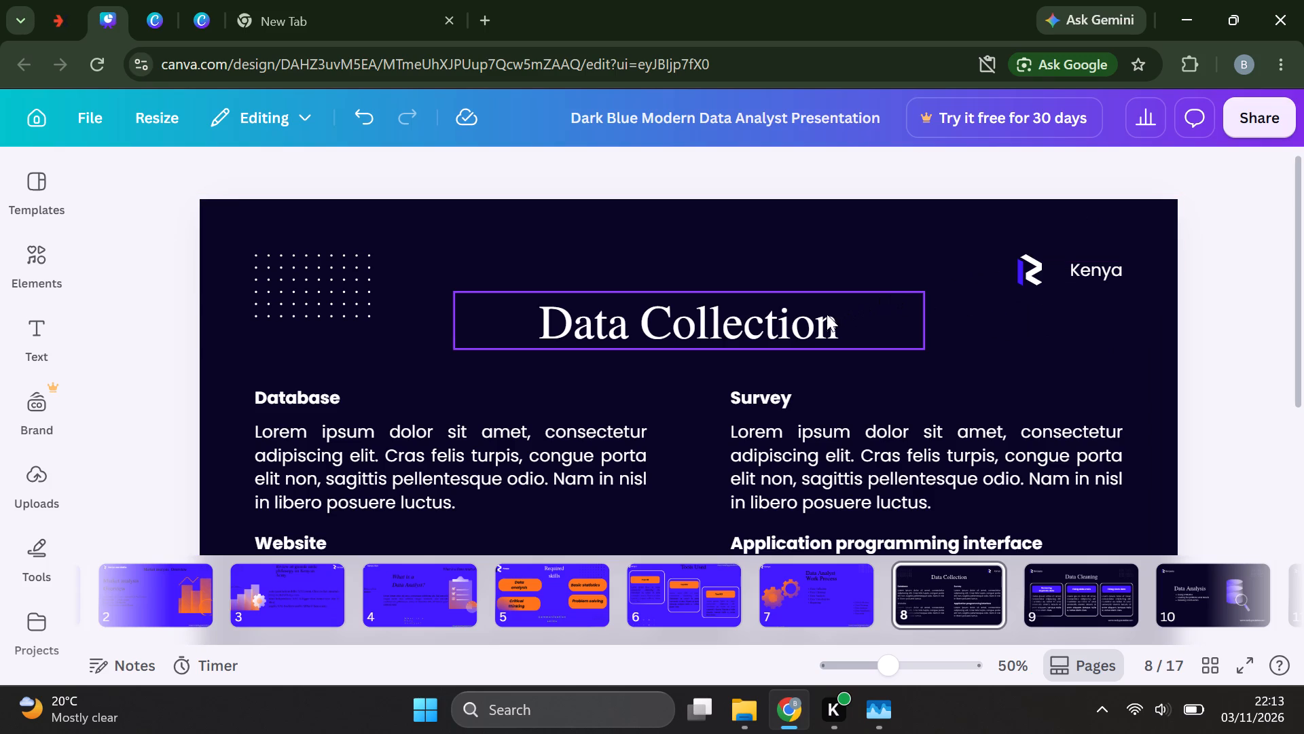
Move the dot grid on page 8 to just above the "Data Collection" title, slightly right of the title's centre.
left_click(807, 321)
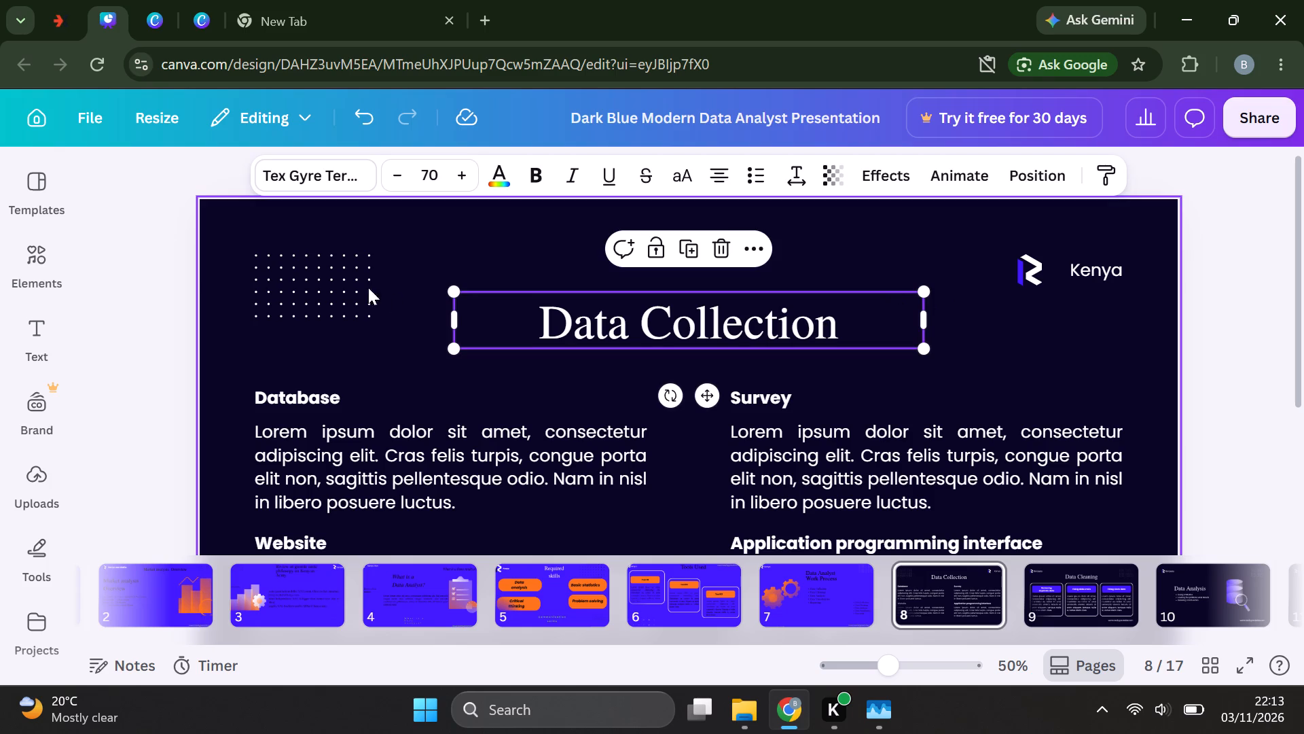
left_click(353, 275)
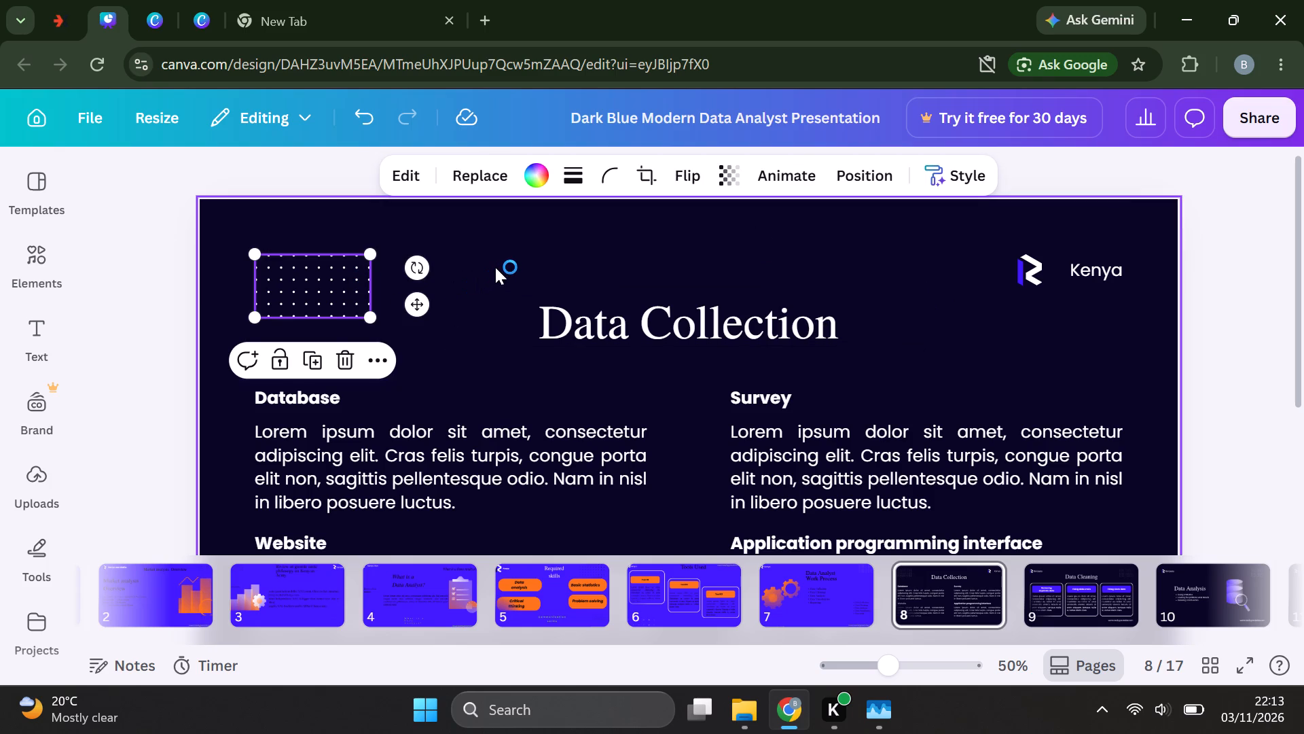
left_click(495, 267)
left_click_drag(329, 292, 338, 290)
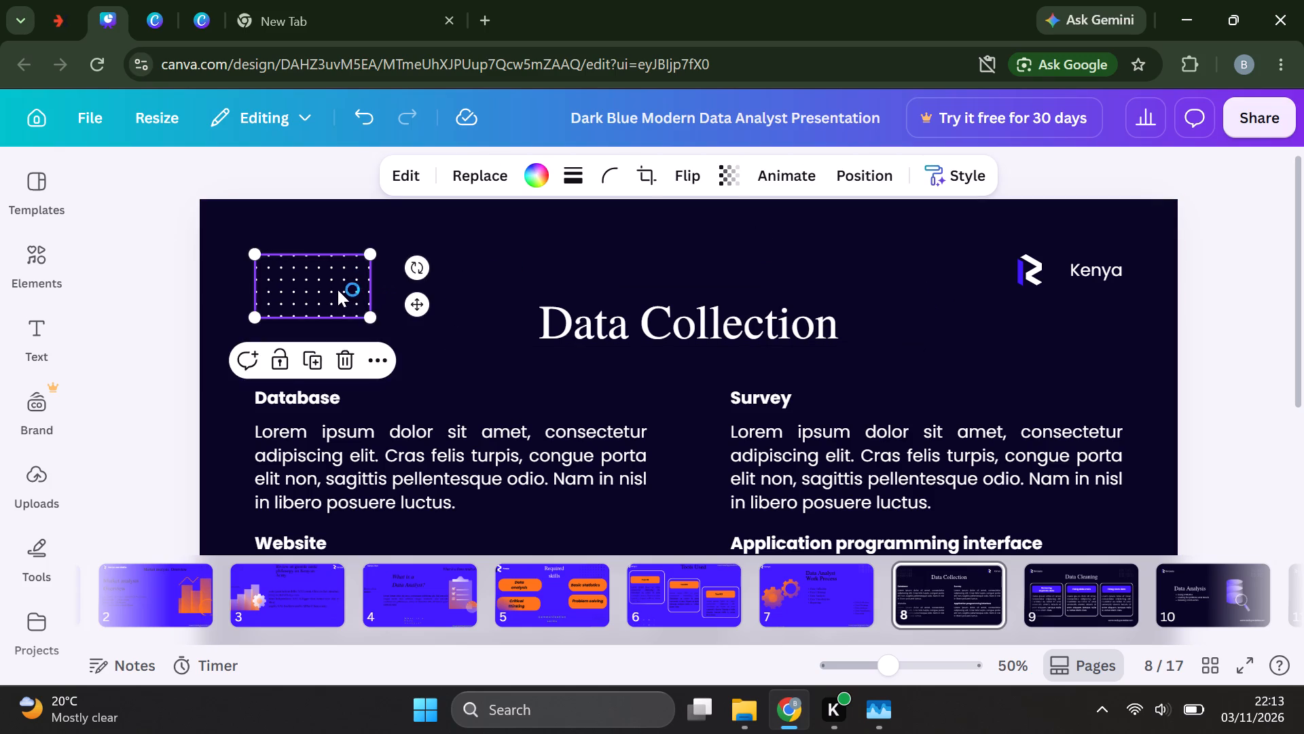
left_click_drag(338, 290, 748, 265)
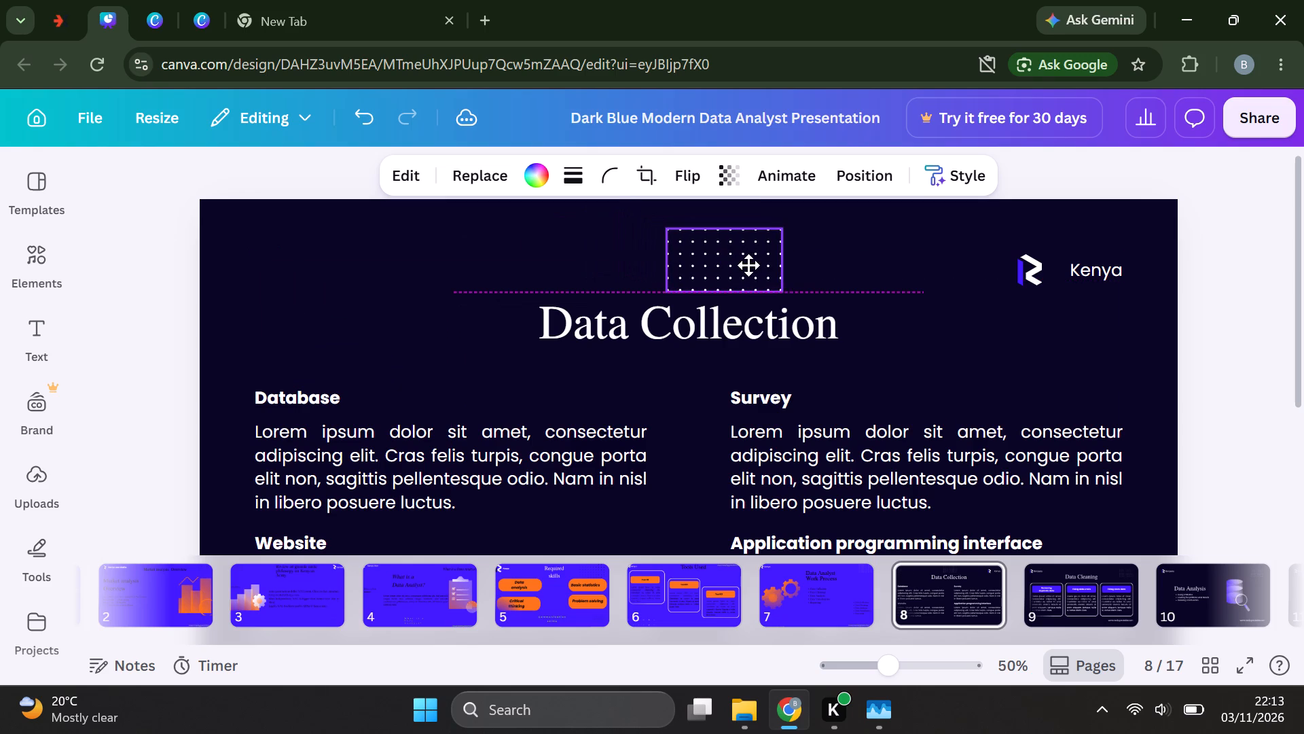
left_click_drag(748, 265, 750, 265)
Shrink the "Kenya" text beside the logo on page 8 to font size 19.7.
left_click_drag(1034, 270, 990, 272)
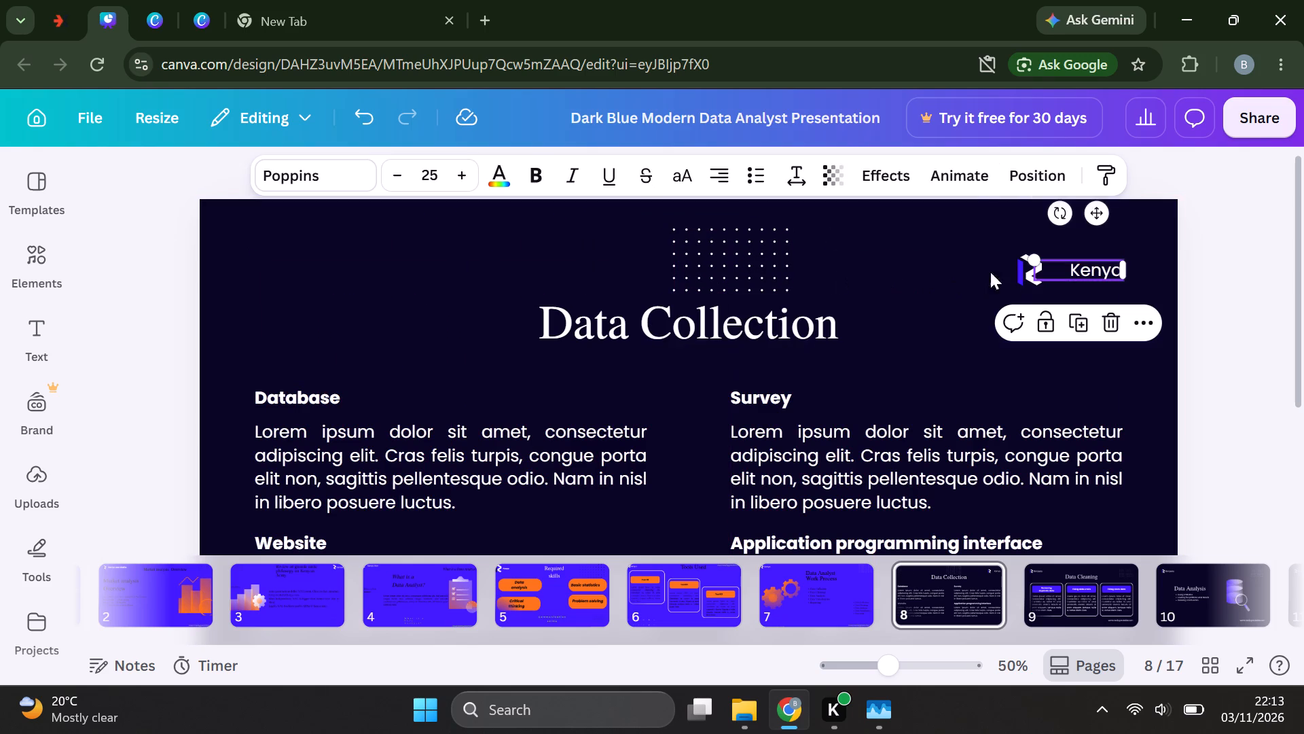
left_click_drag(990, 272, 1019, 264)
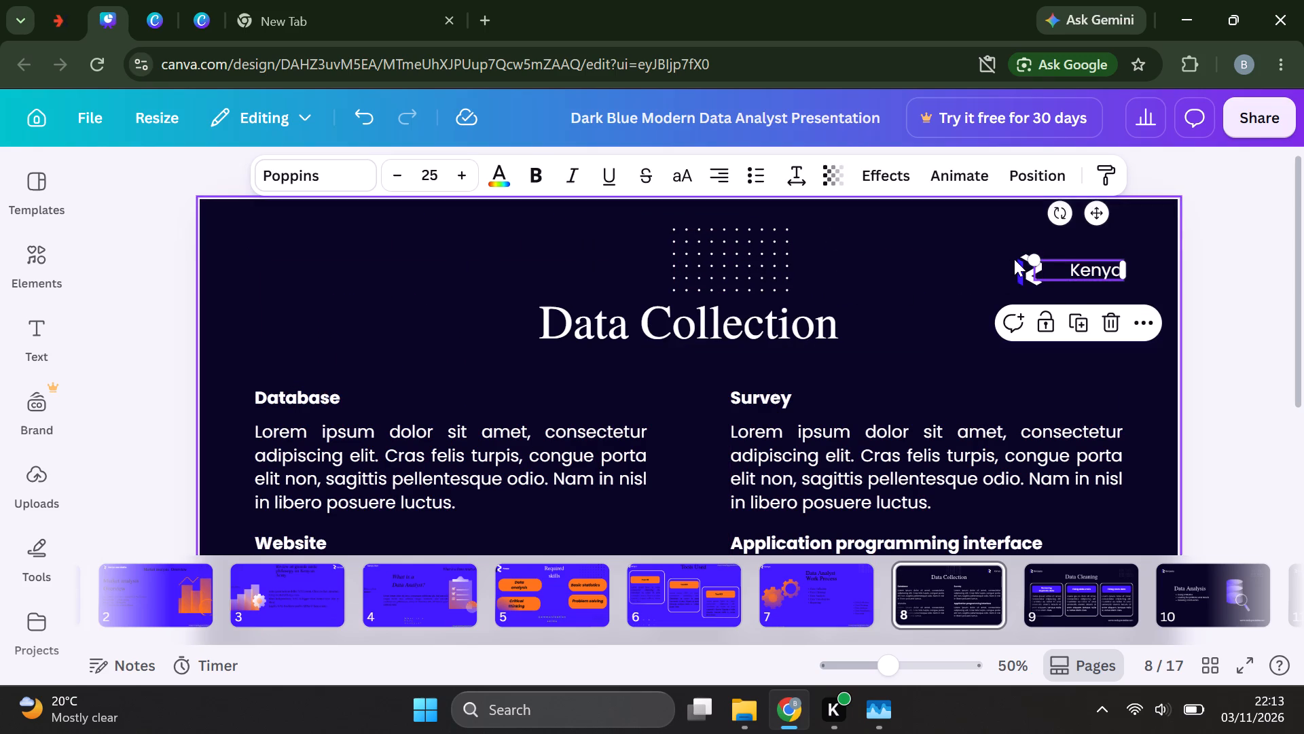
scroll(1014, 259, "down", 1)
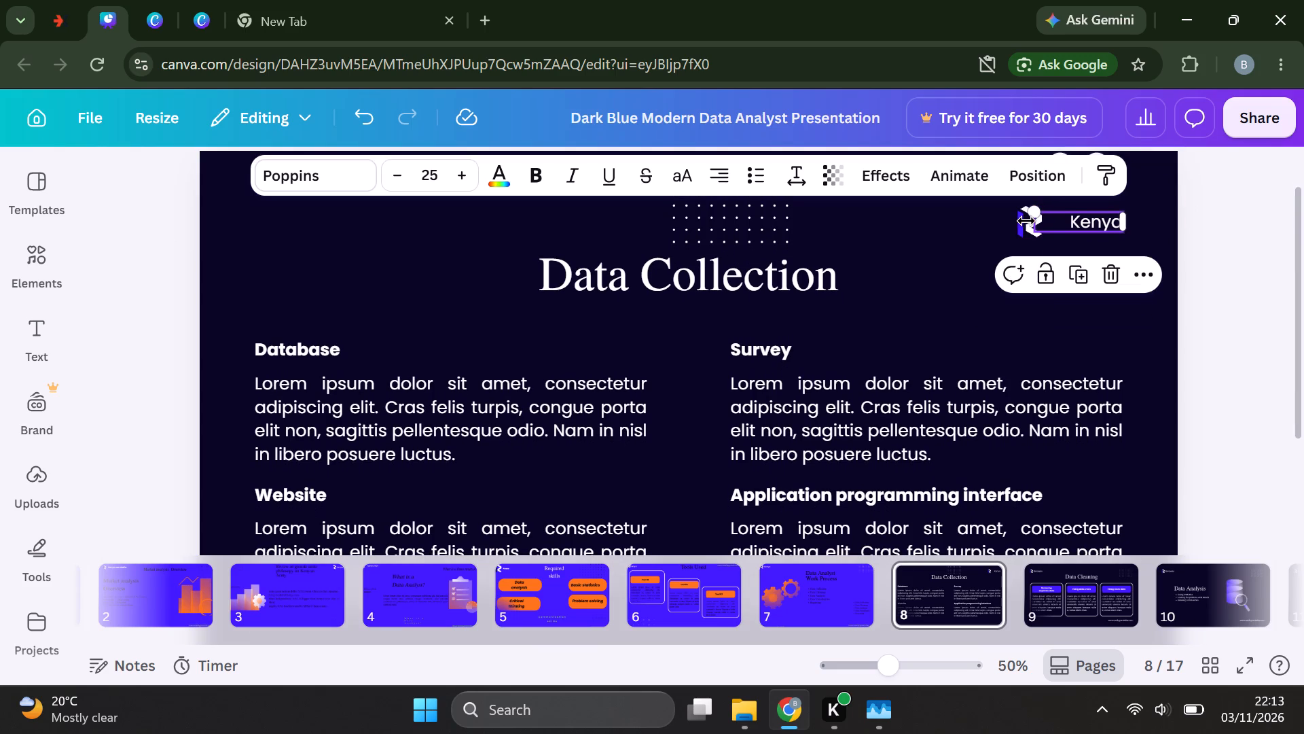
left_click_drag(1024, 228, 1046, 241)
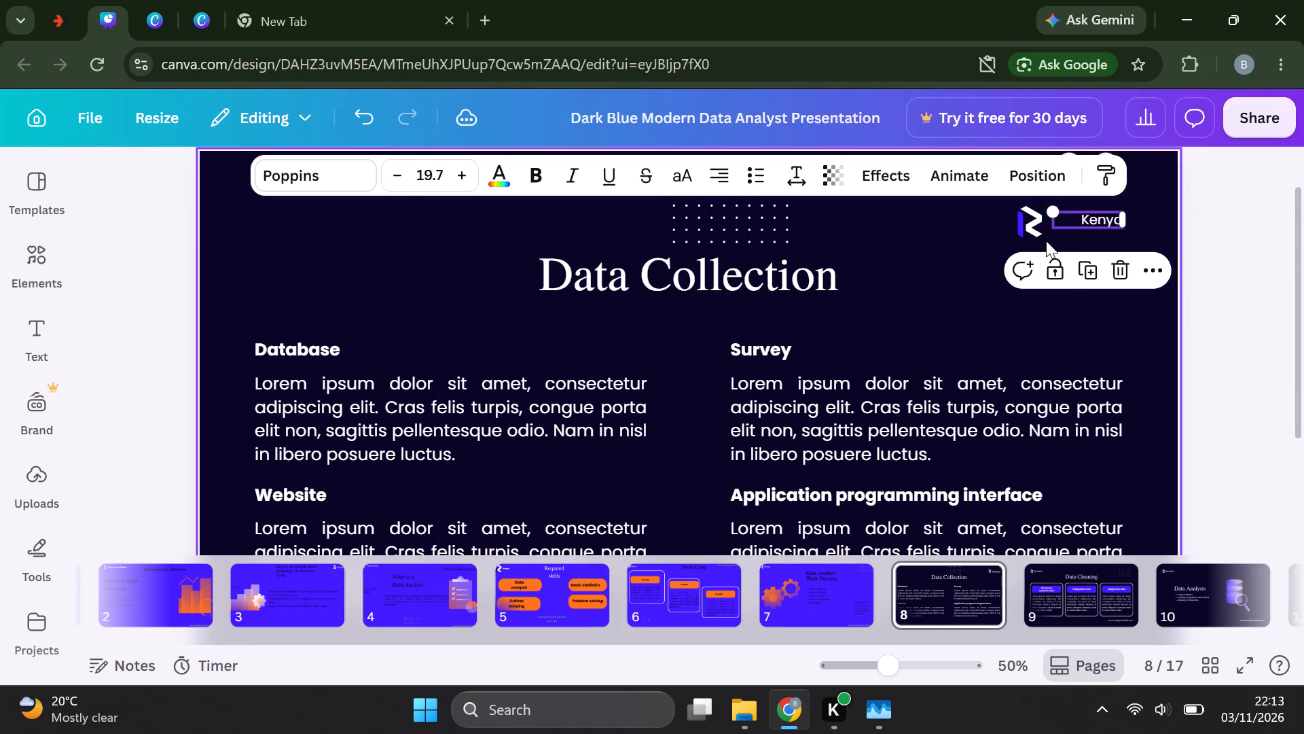
Move the logo on page 8 from the upper-right area to the page's bottom-left corner, below the Website paragraph.
left_click_drag(1030, 226, 710, 394)
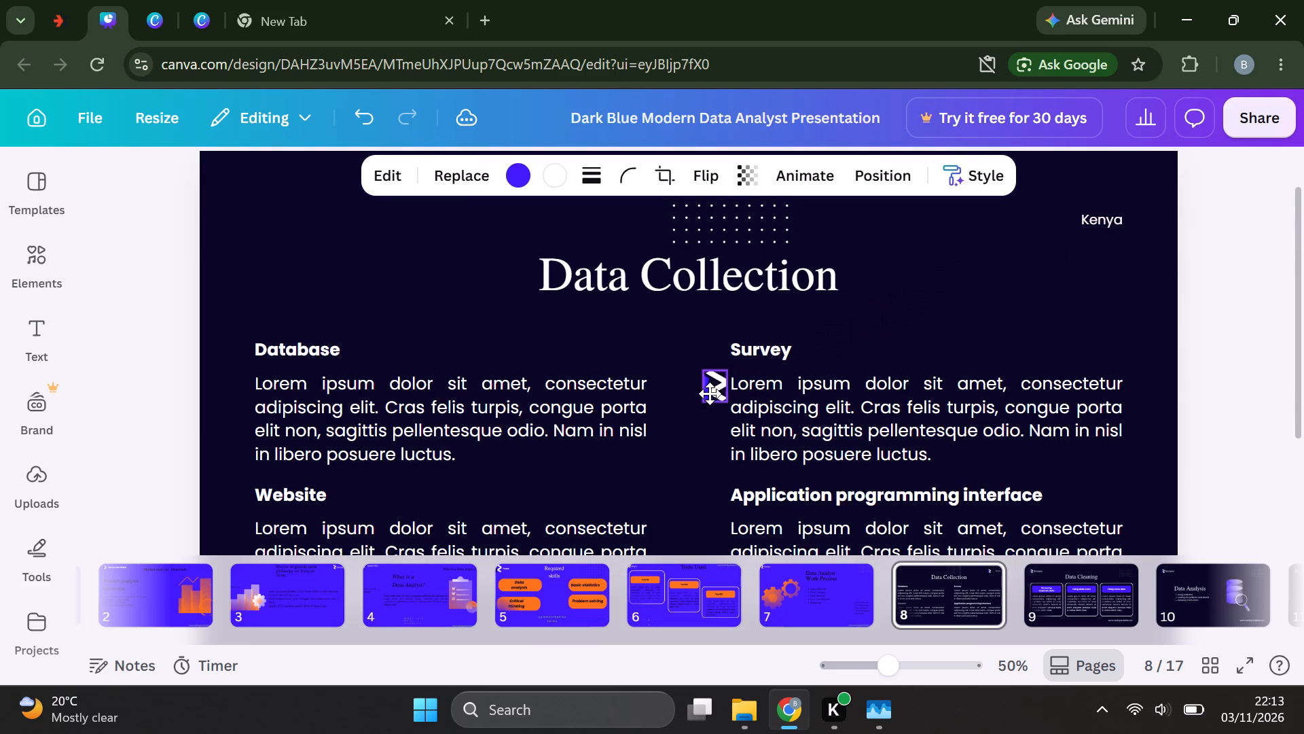
left_click_drag(710, 394, 705, 394)
scroll(558, 381, "down", 1)
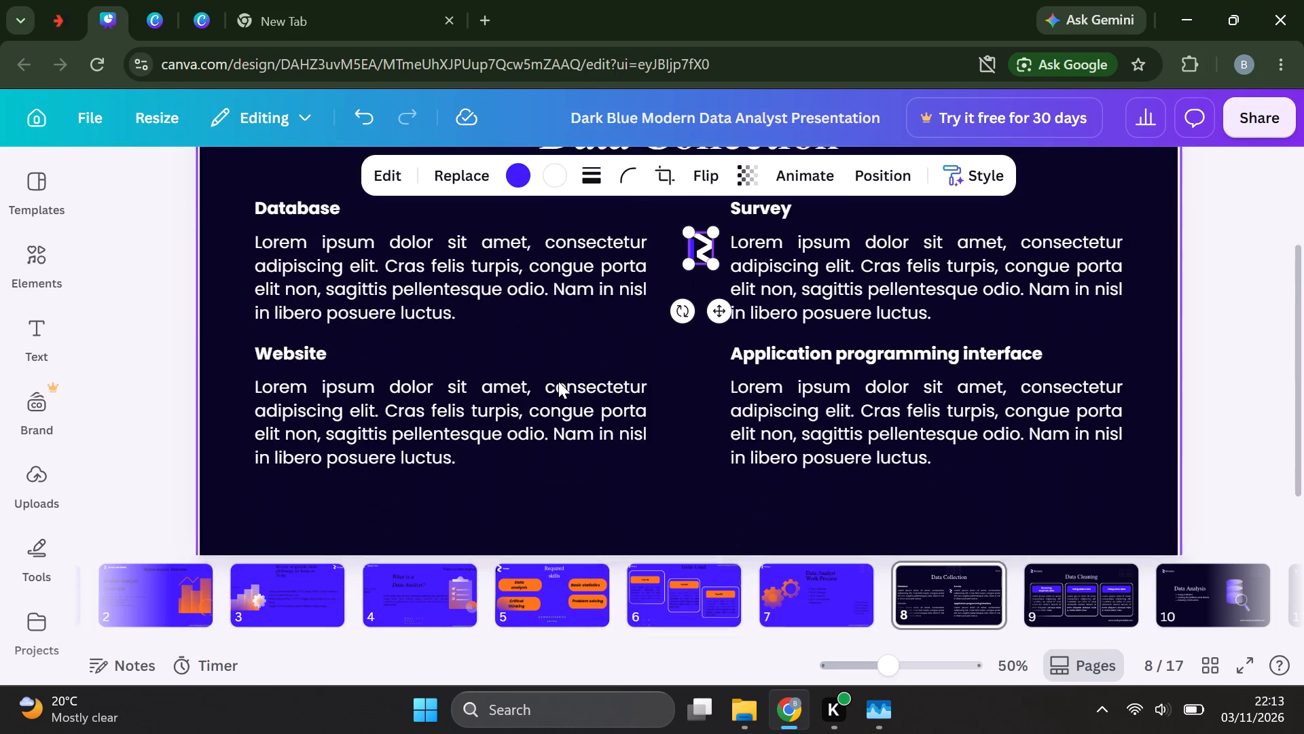
scroll(558, 381, "down", 1)
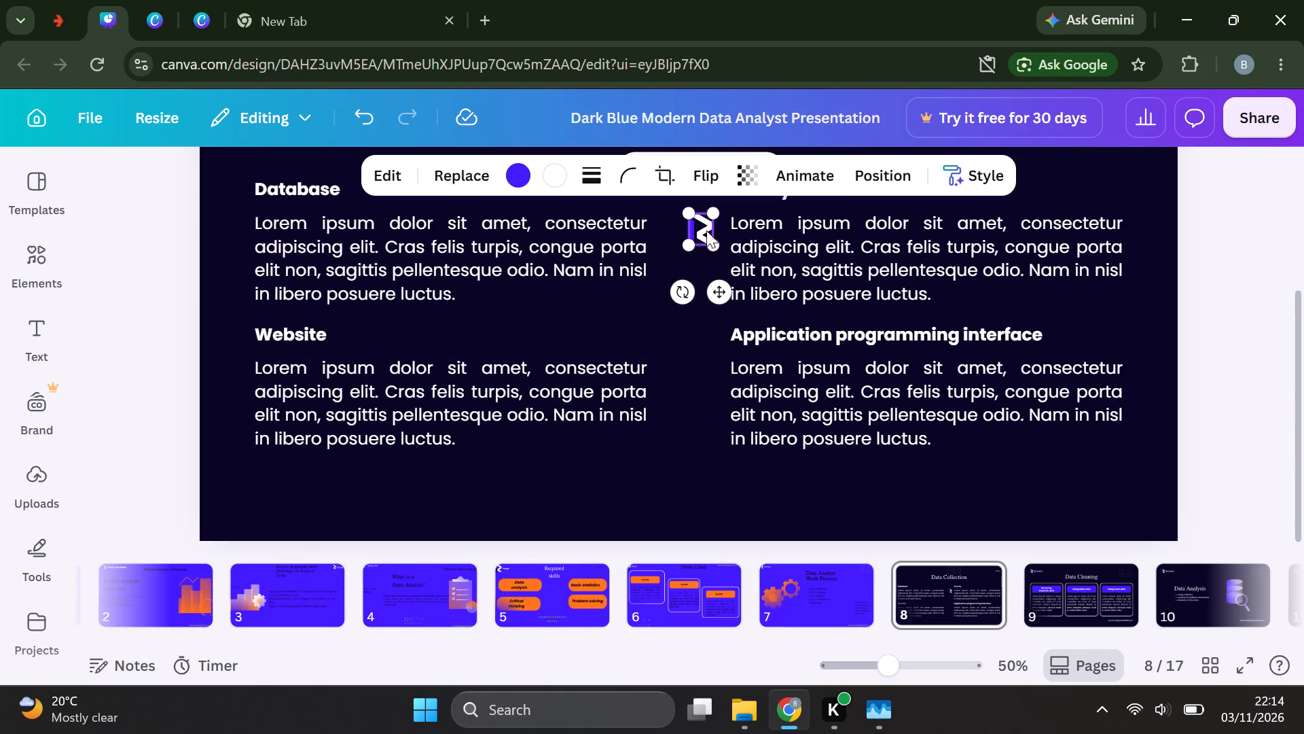
left_click_drag(706, 230, 282, 492)
scroll(414, 454, "left", 1)
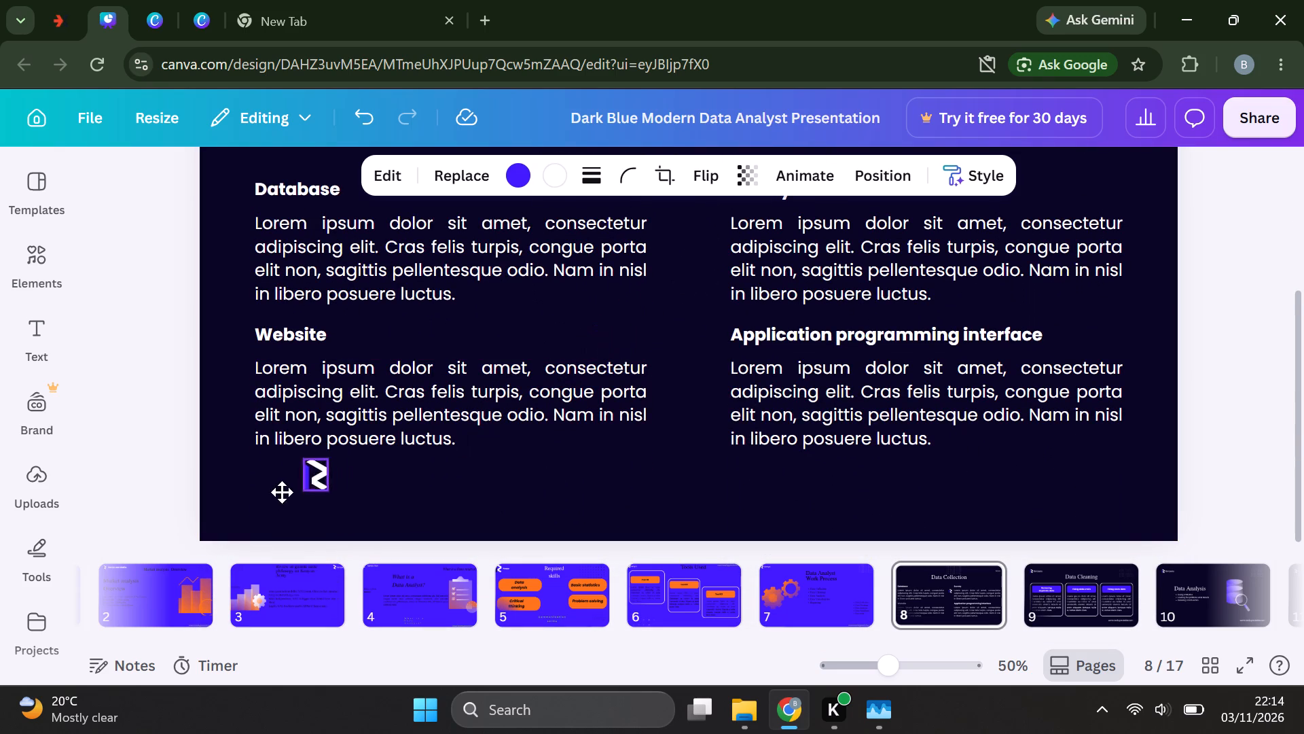
left_click_drag(282, 492, 232, 504)
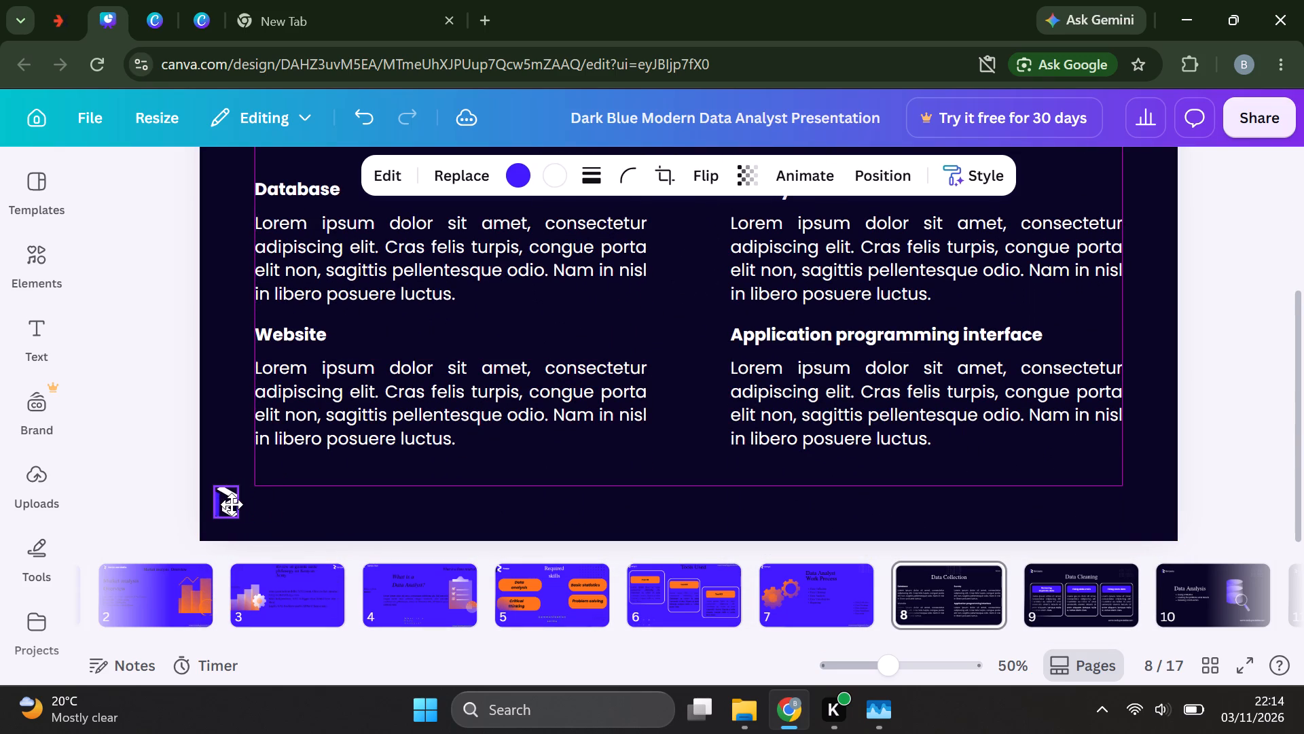
left_click_drag(232, 504, 236, 504)
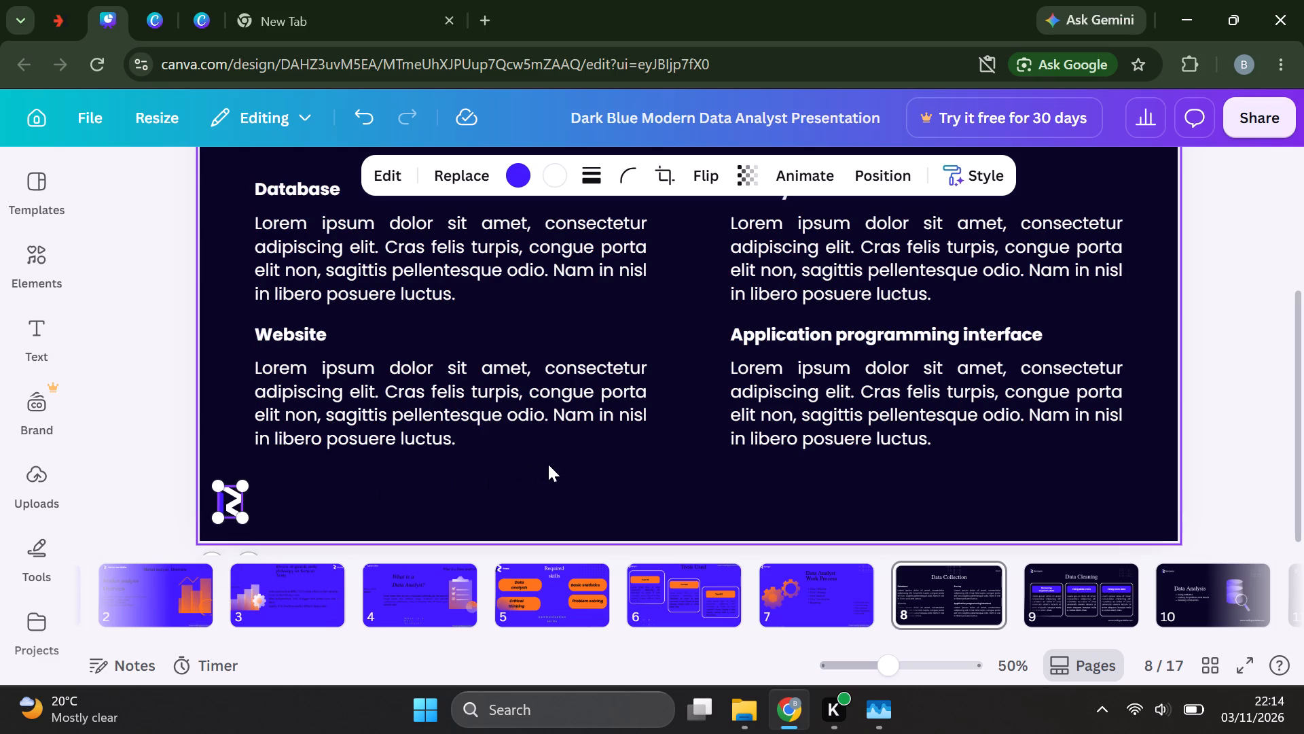
left_click(548, 464)
Move the "Kenya" text from page 8's upper-right area down into the gap between the Database and Survey paragraphs.
scroll(712, 398, "up", 1)
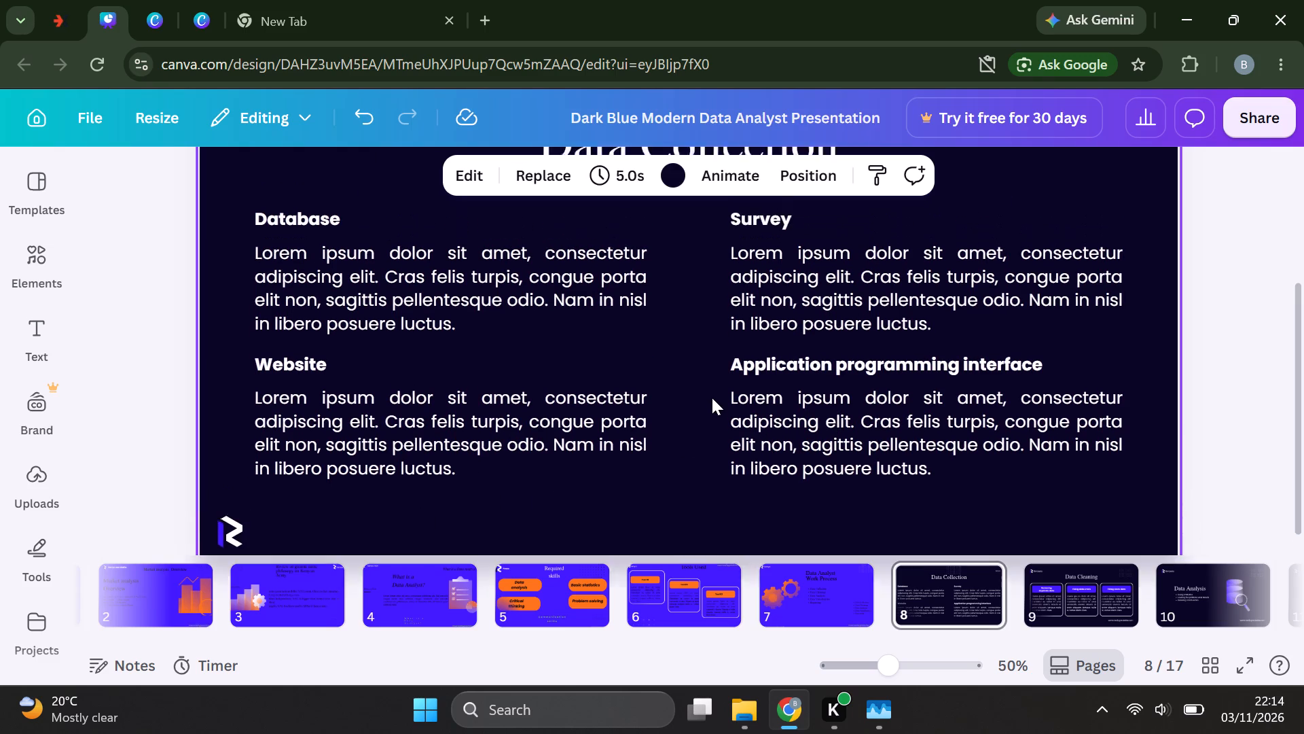
scroll(712, 398, "up", 3)
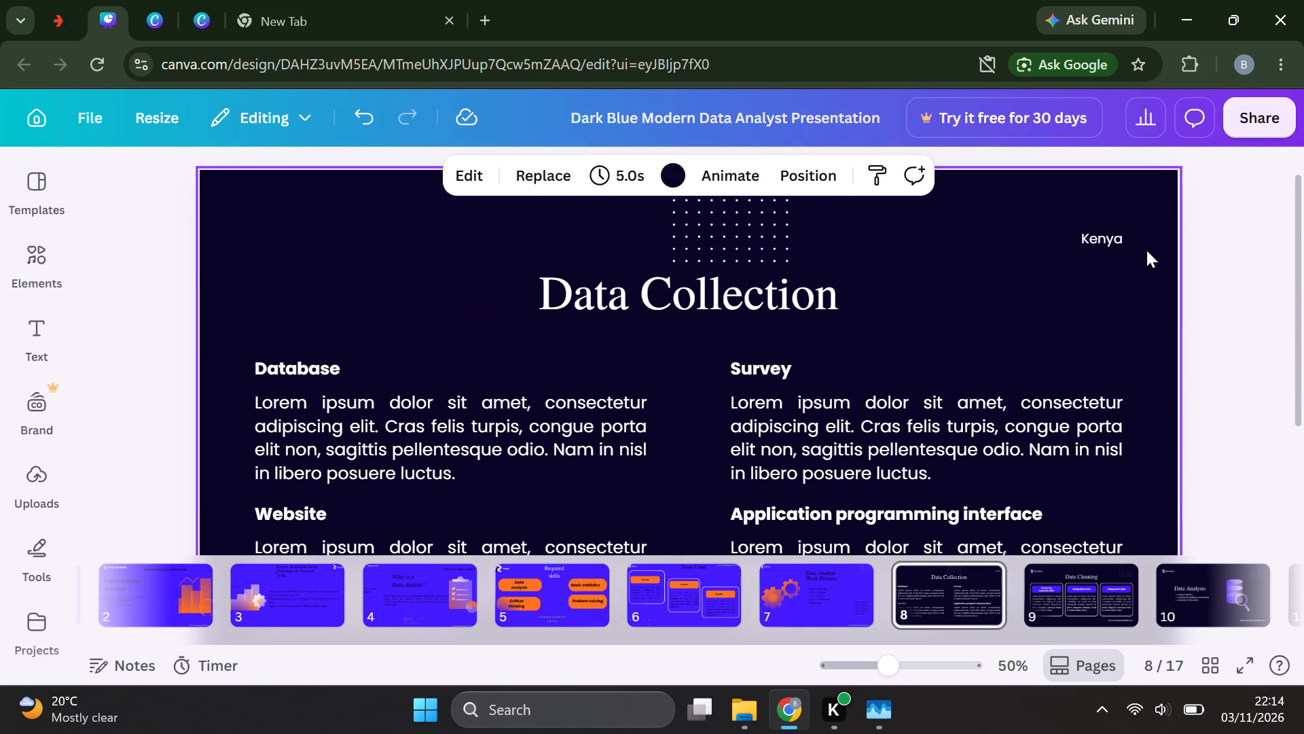
left_click(1117, 241)
left_click(1117, 241)
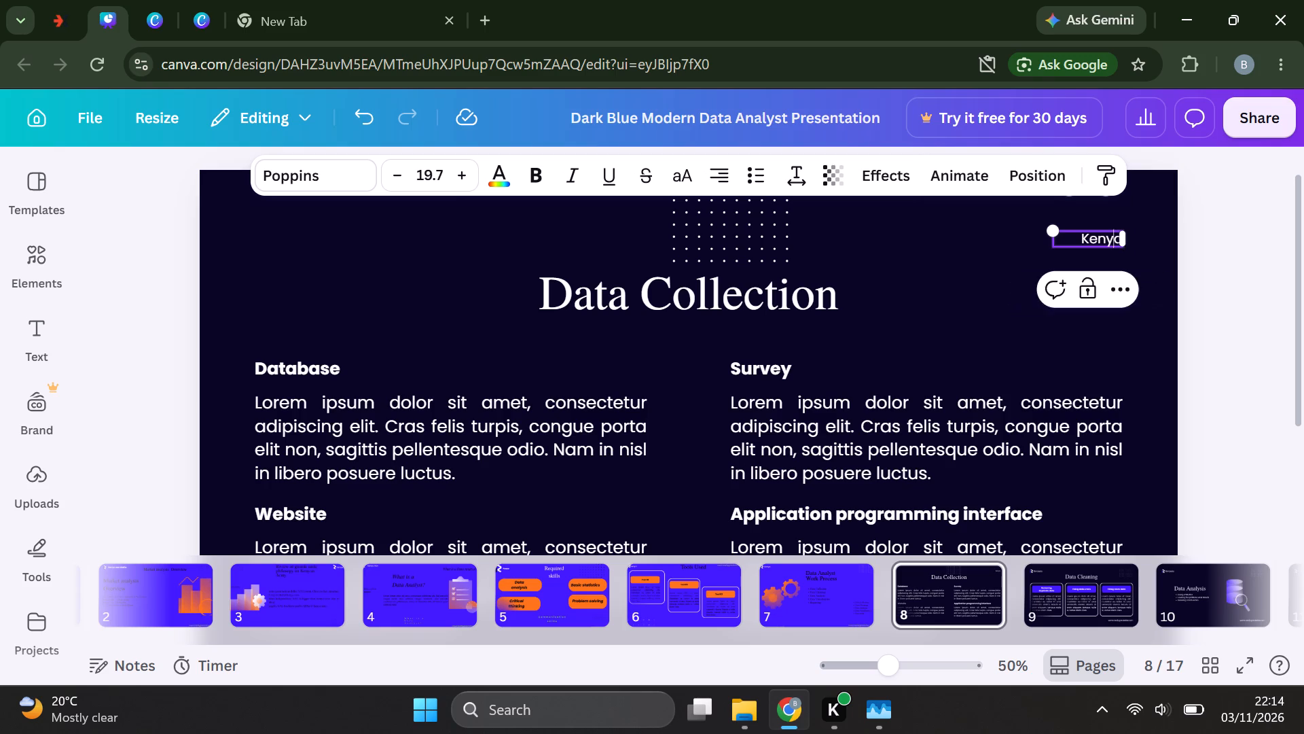
left_click(966, 317)
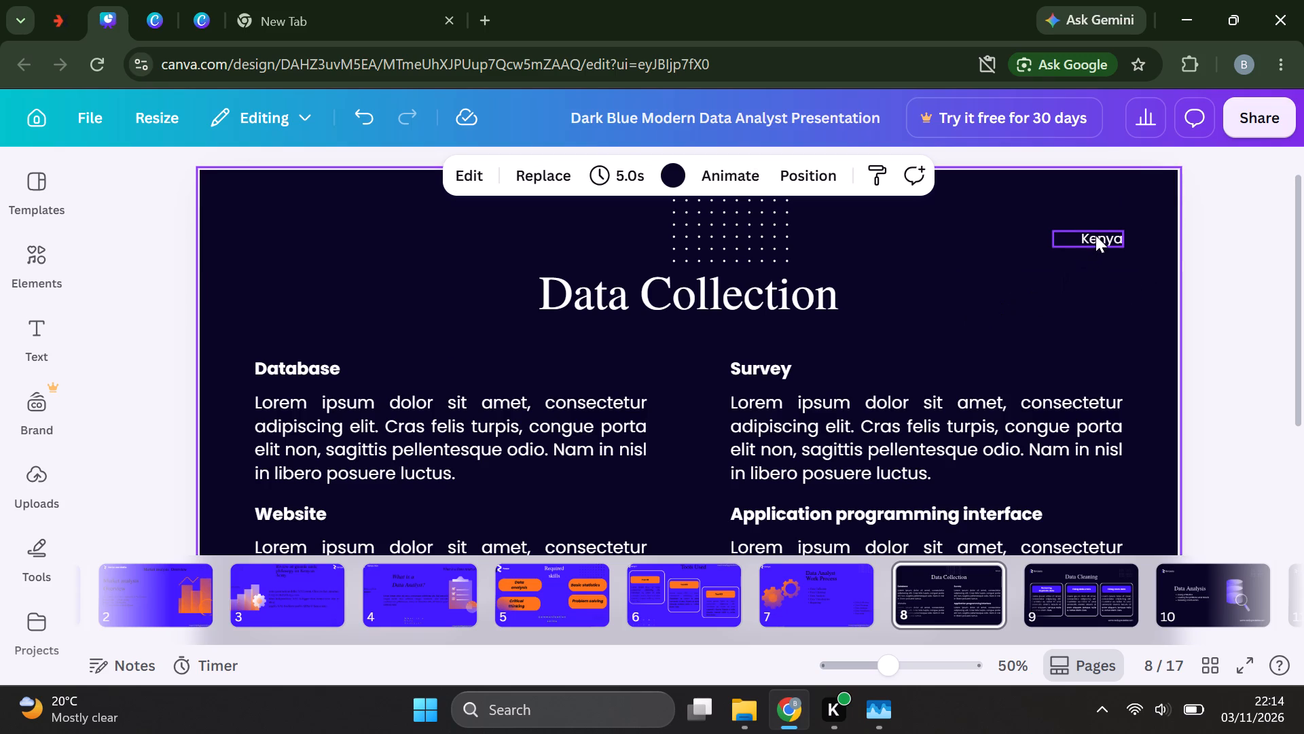
left_click_drag(1095, 235, 1040, 263)
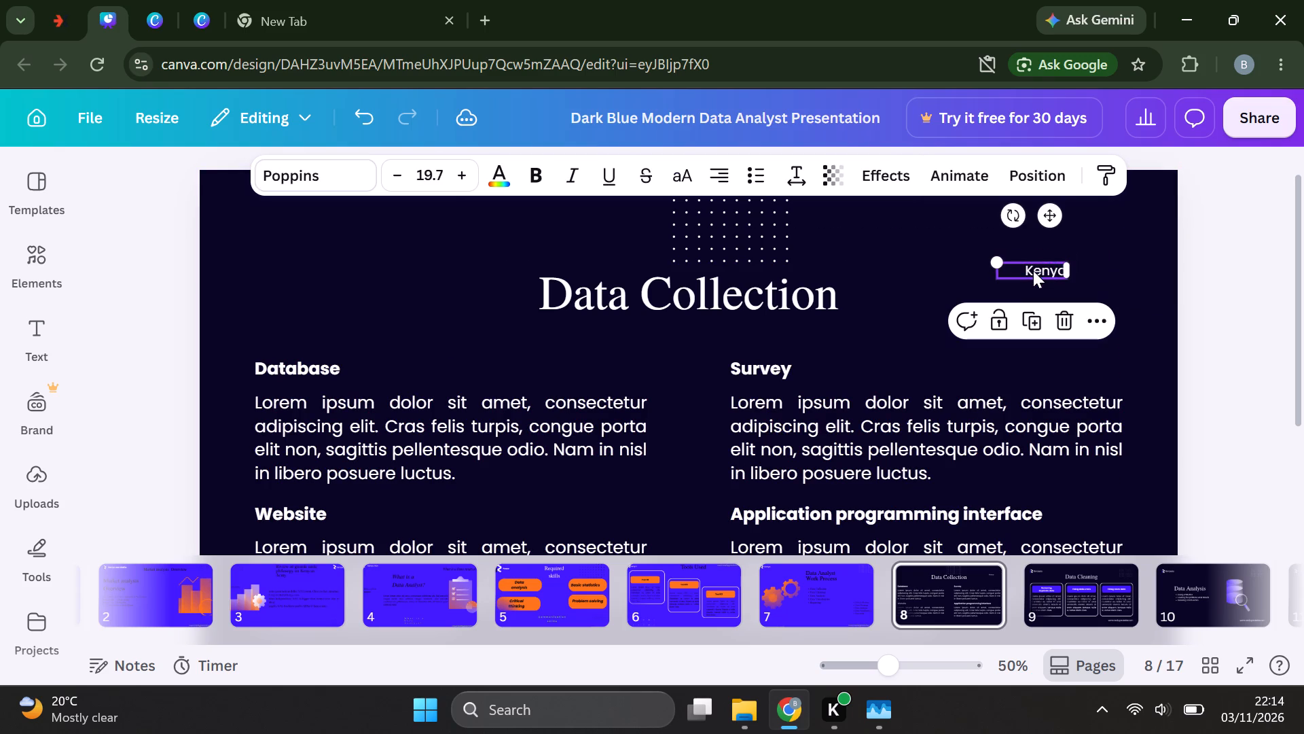
left_click_drag(1026, 270, 988, 277)
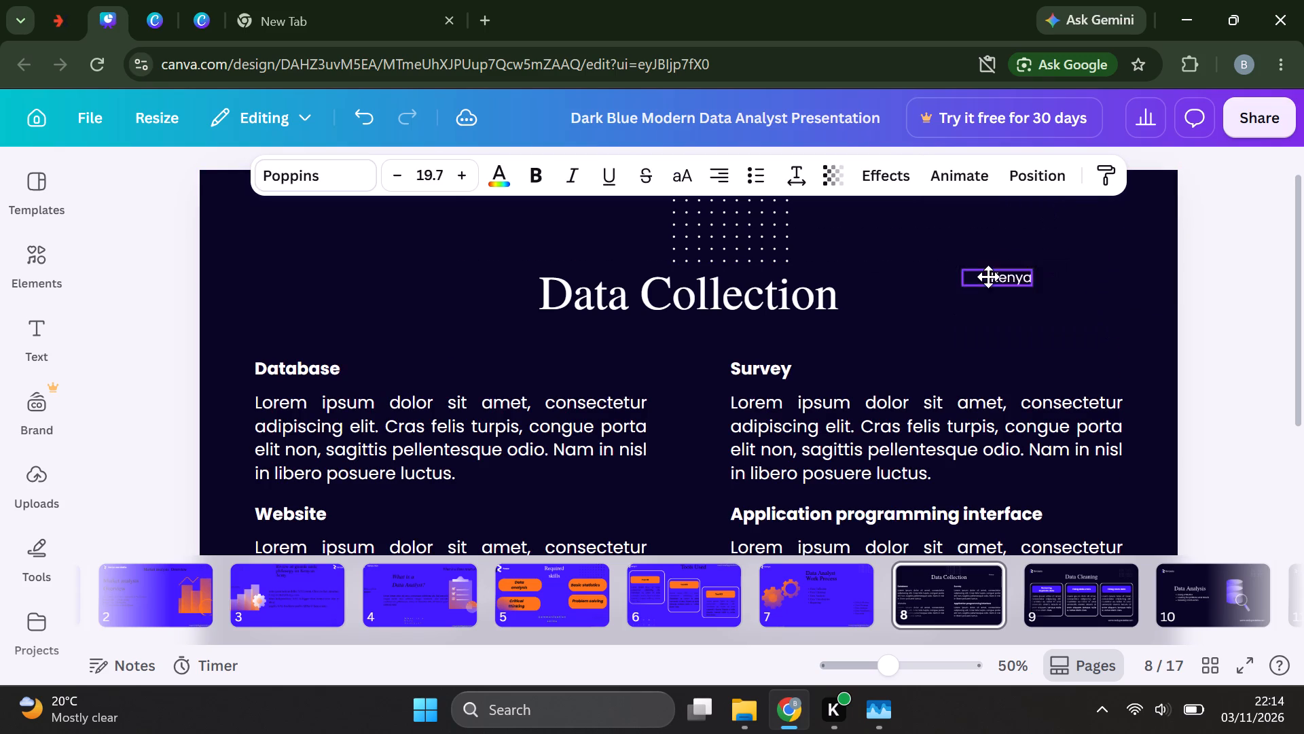
left_click_drag(988, 277, 914, 316)
left_click_drag(914, 316, 822, 337)
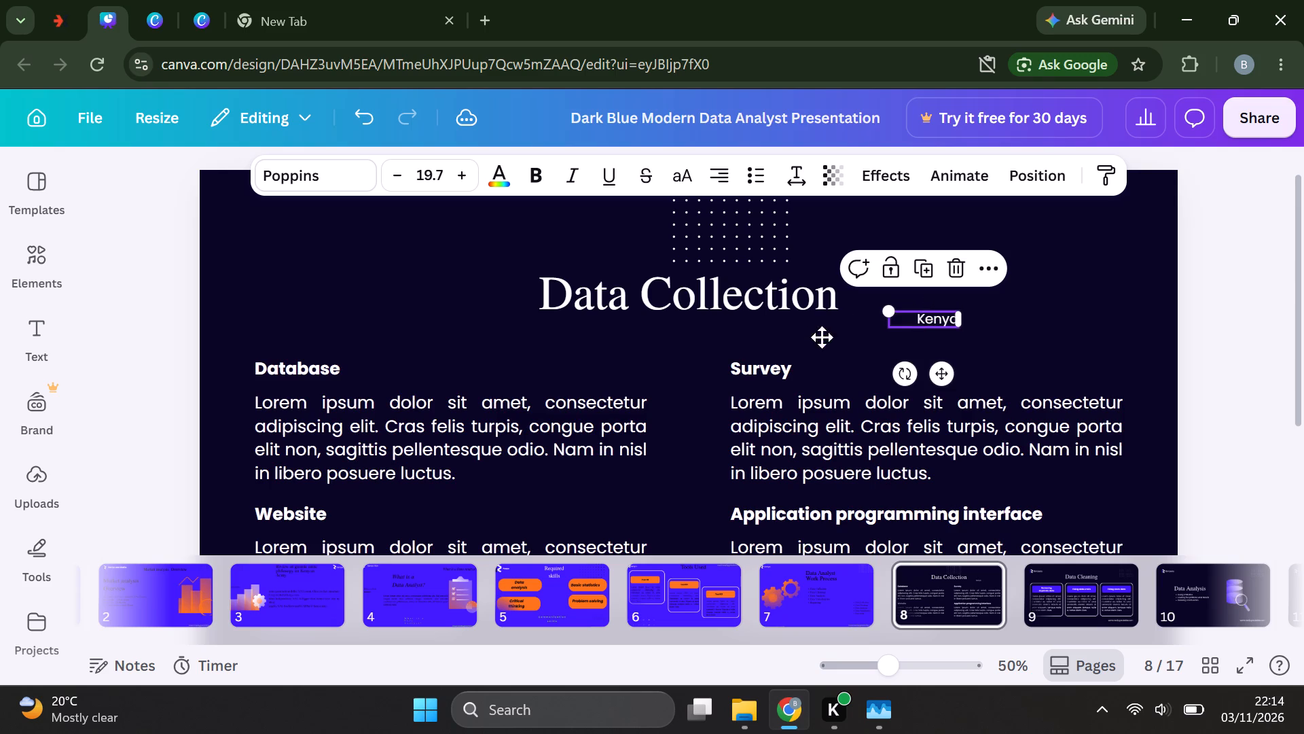
left_click_drag(822, 337, 703, 339)
scroll(703, 339, "down", 1)
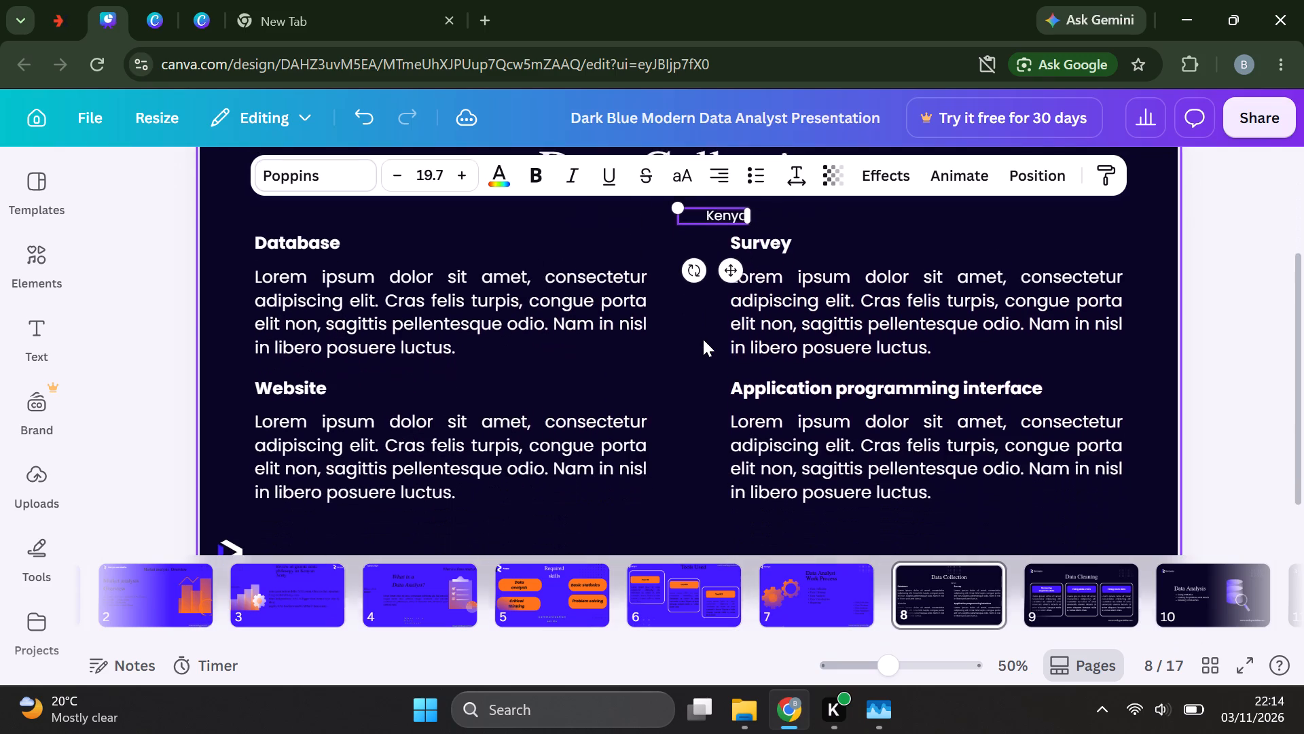
scroll(703, 339, "down", 1)
scroll(703, 339, "up", 1)
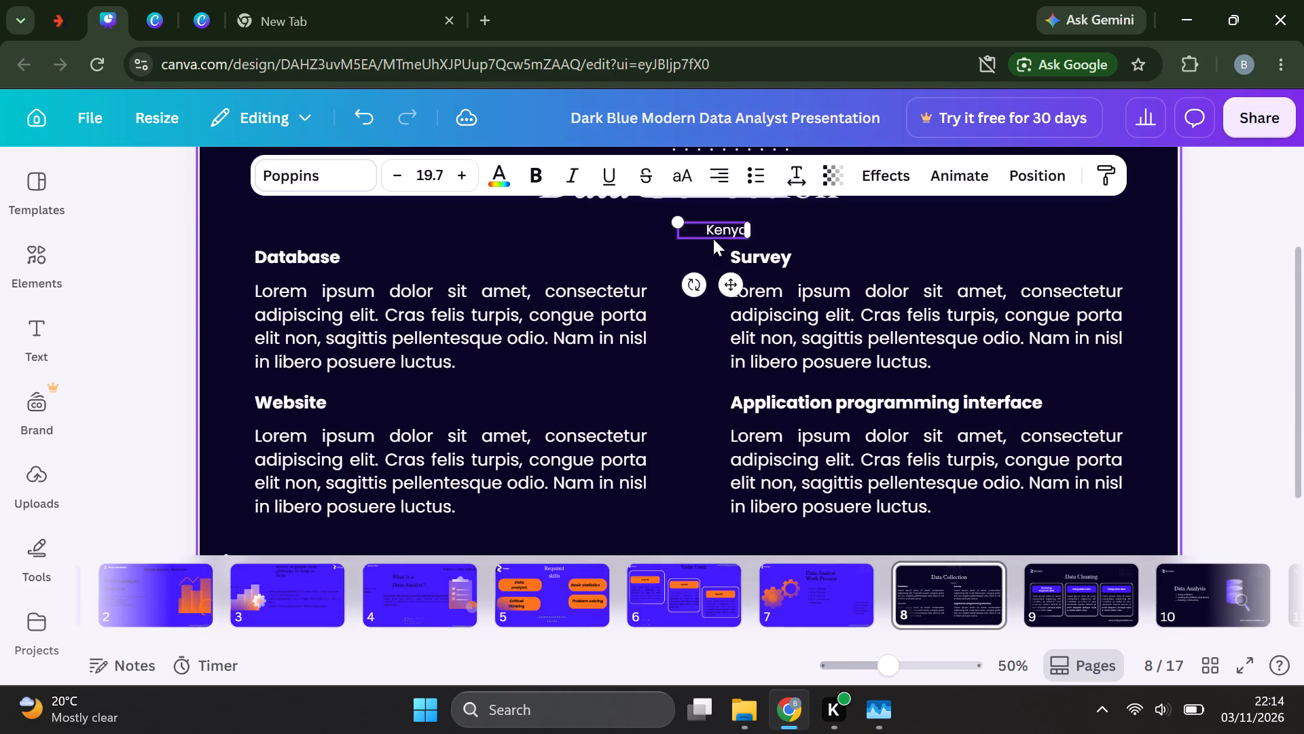
left_click_drag(713, 231, 699, 298)
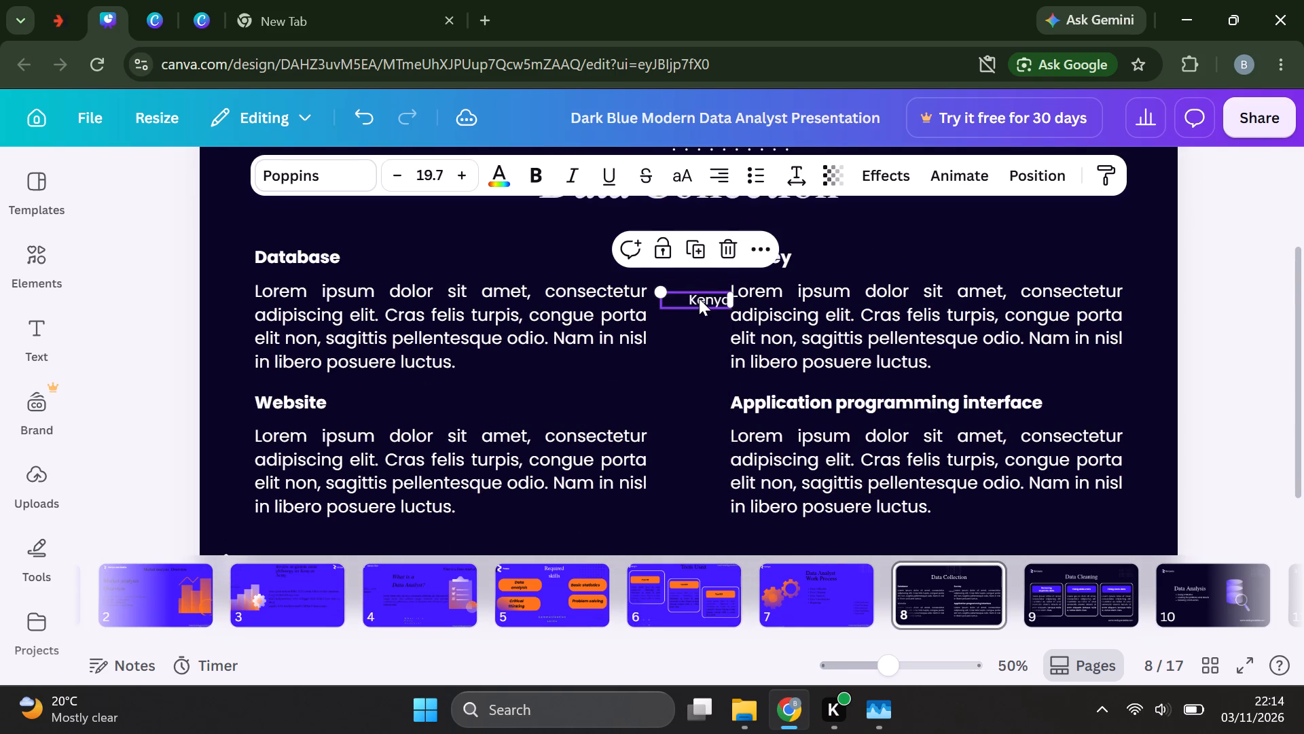
Move the "Kenya" text down below the Website paragraph, a short distance right of the logo.
scroll(676, 360, "down", 1)
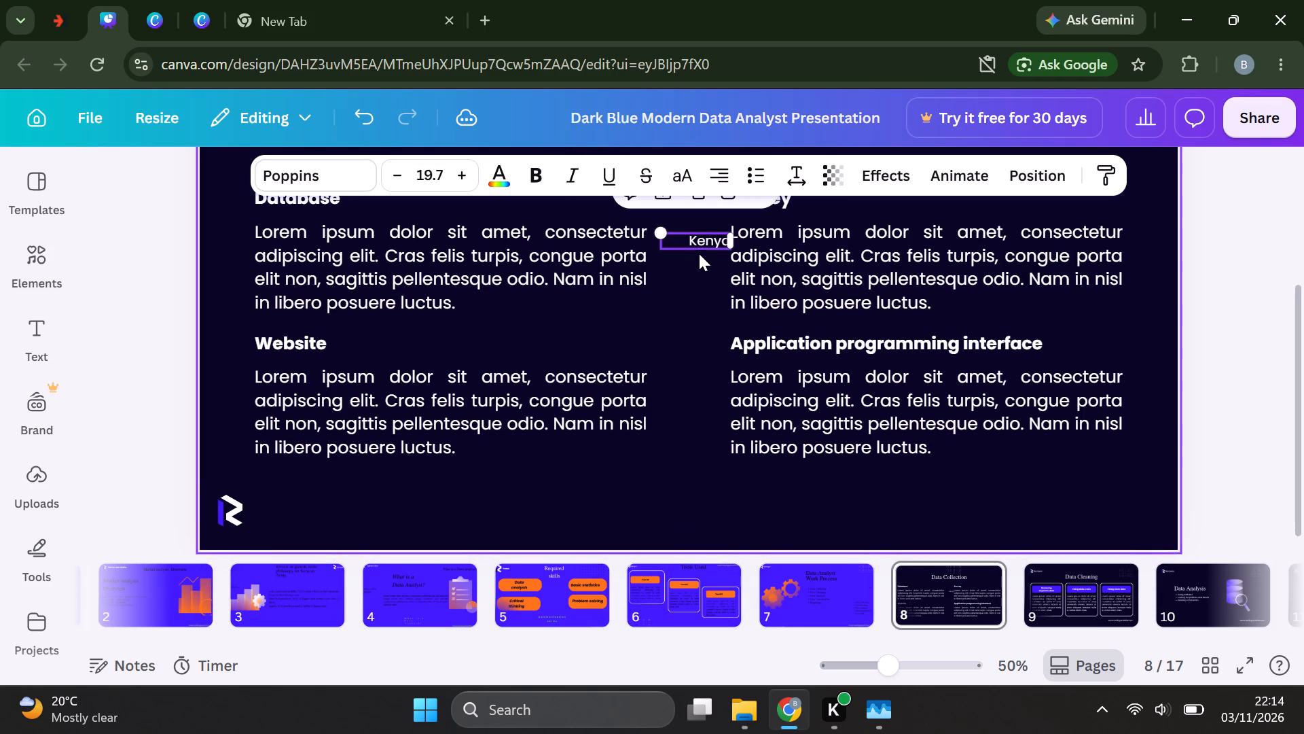
left_click_drag(699, 245, 632, 349)
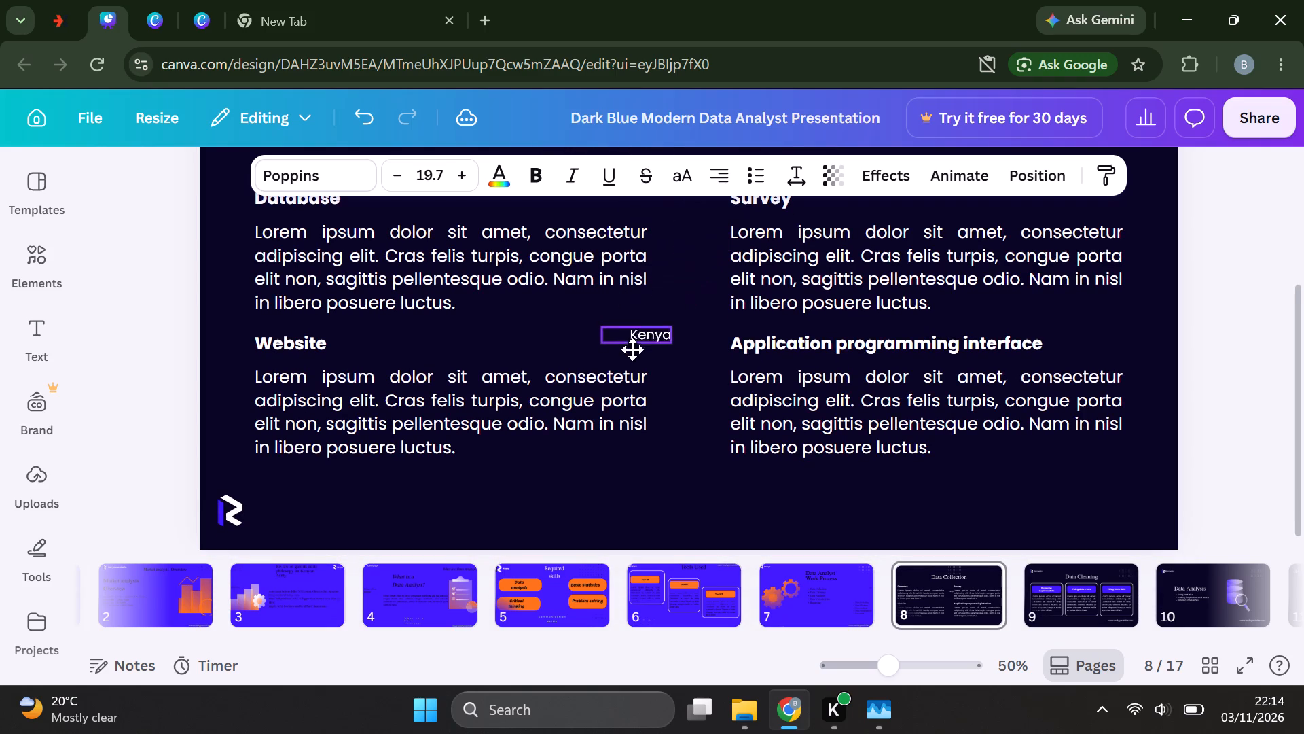
left_click_drag(632, 349, 593, 406)
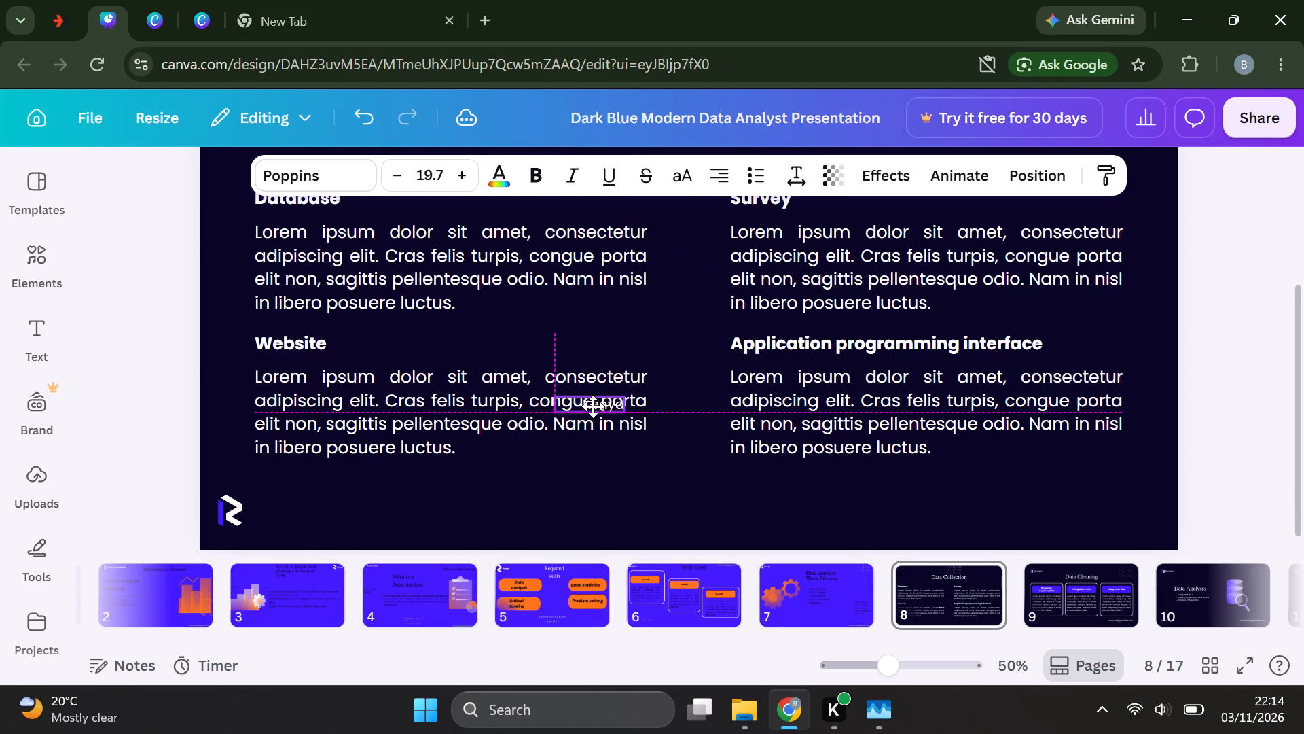
left_click_drag(593, 406, 516, 473)
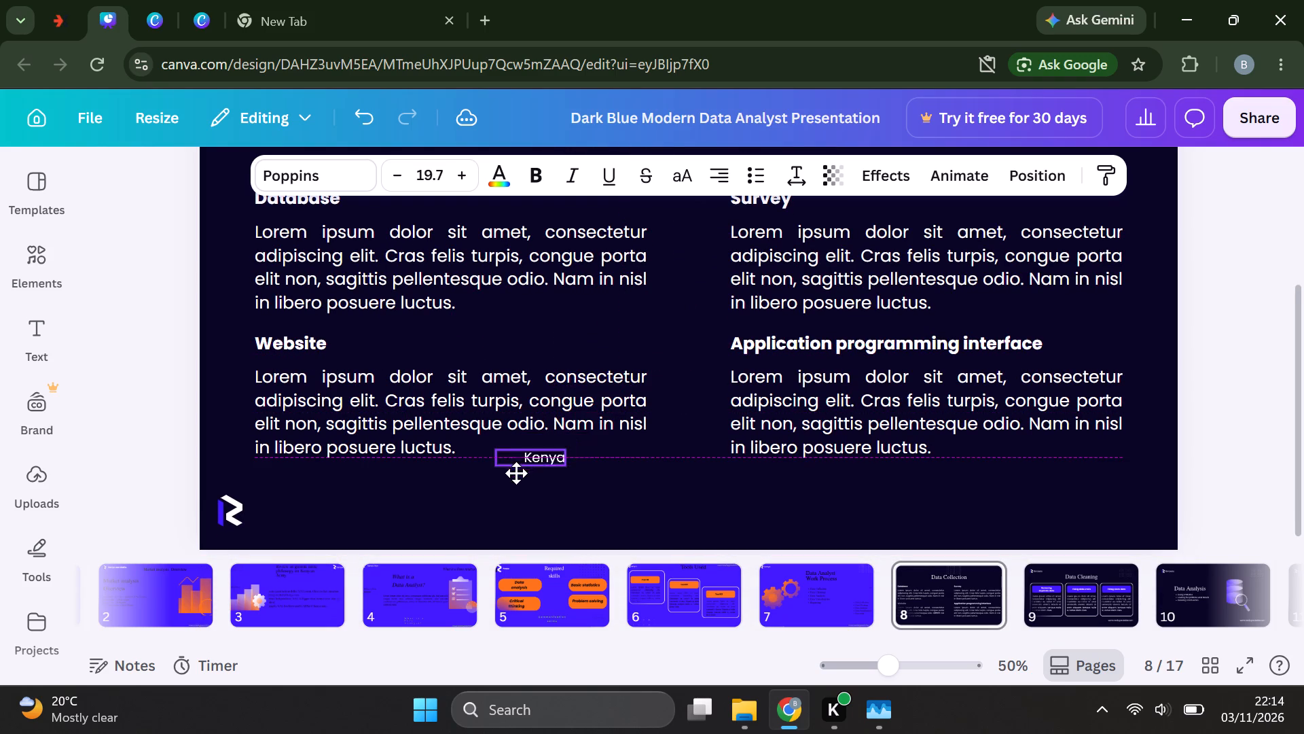
left_click_drag(516, 473, 504, 487)
left_click_drag(488, 481, 424, 484)
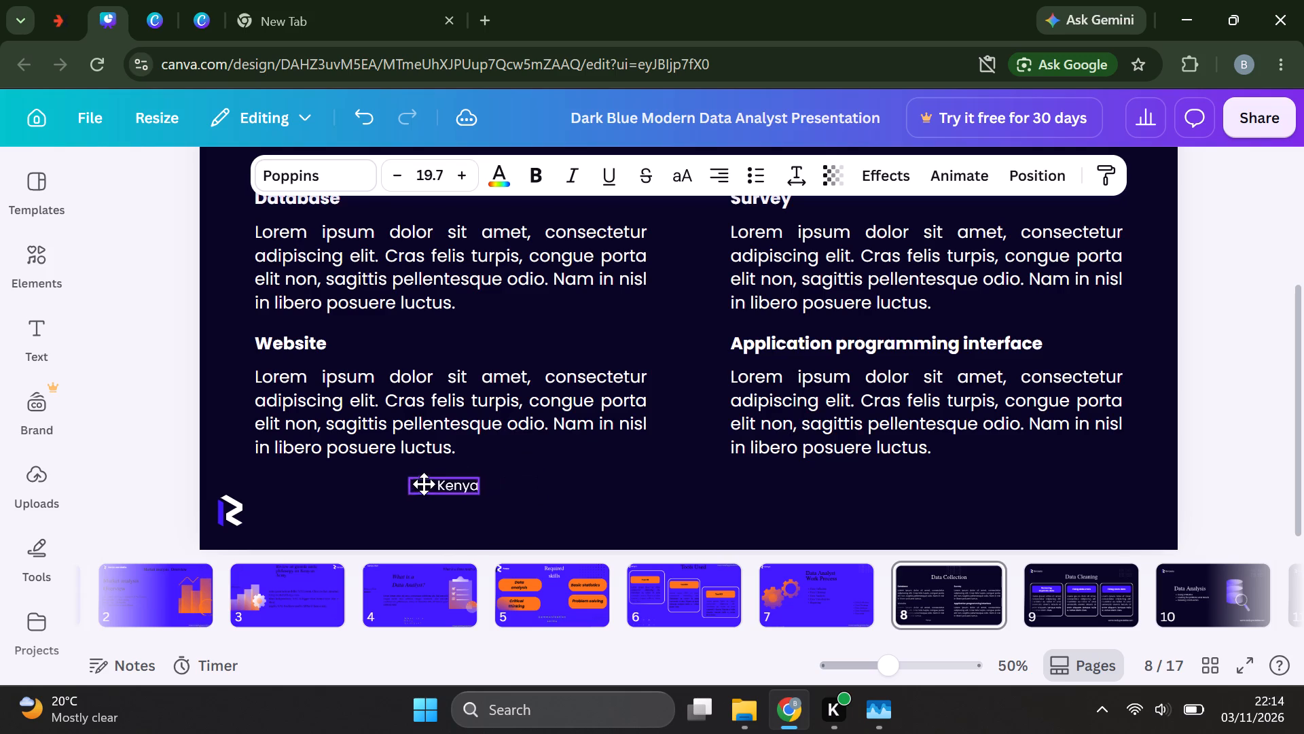
left_click_drag(424, 484, 340, 490)
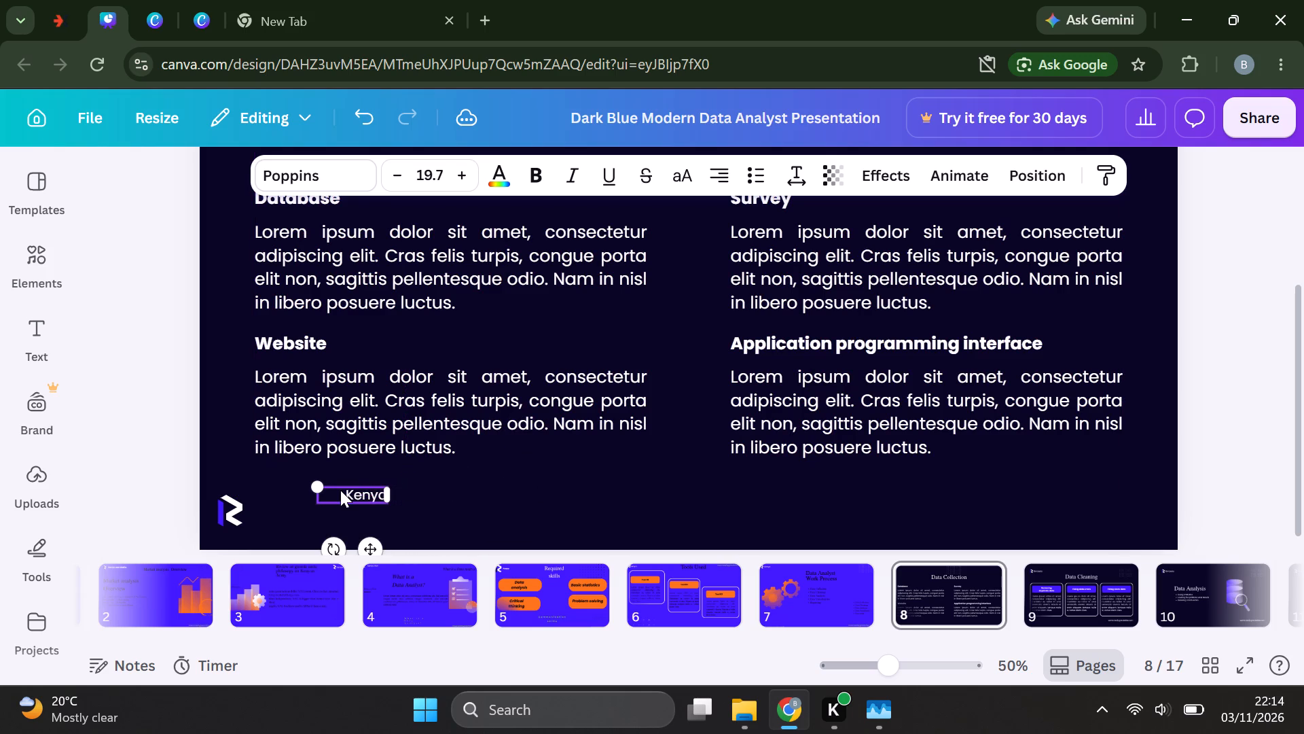
Position the "Kenya" text snugly against the right side of the bottom-left logo, level with its lower half.
left_click_drag(343, 496, 293, 519)
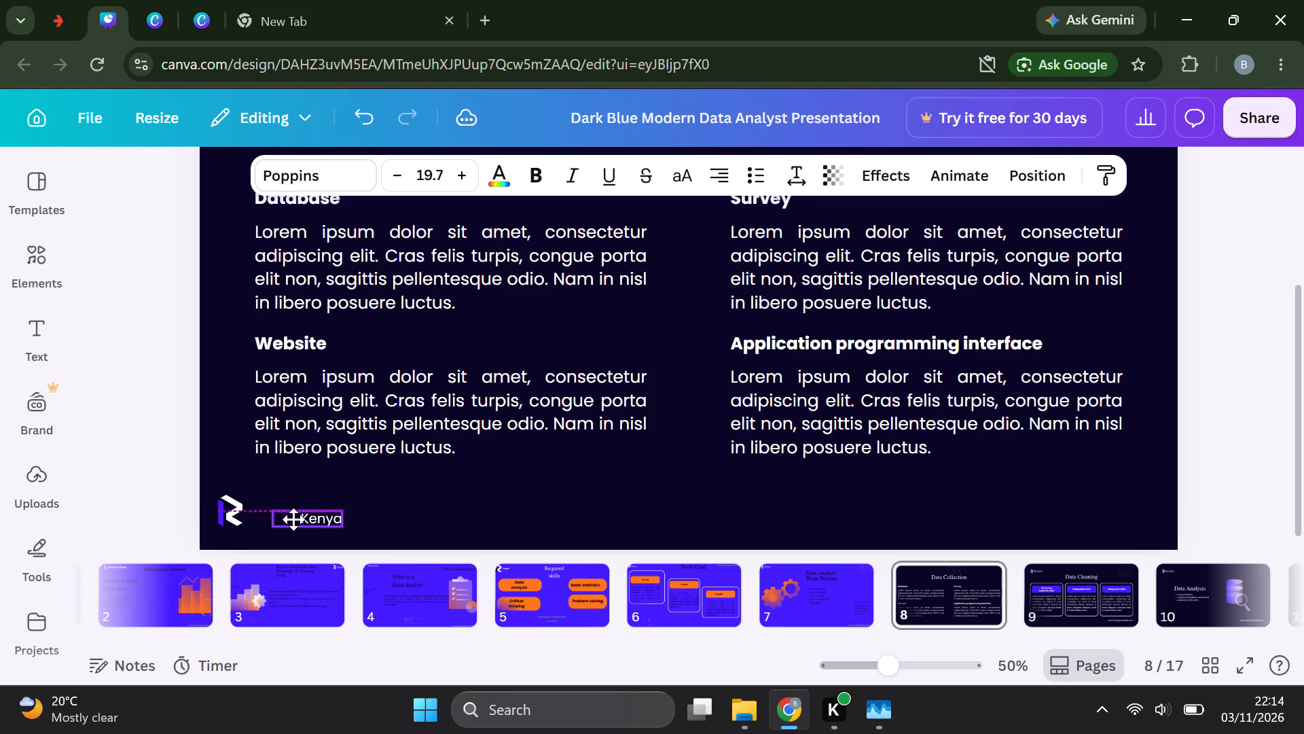
left_click_drag(293, 519, 268, 516)
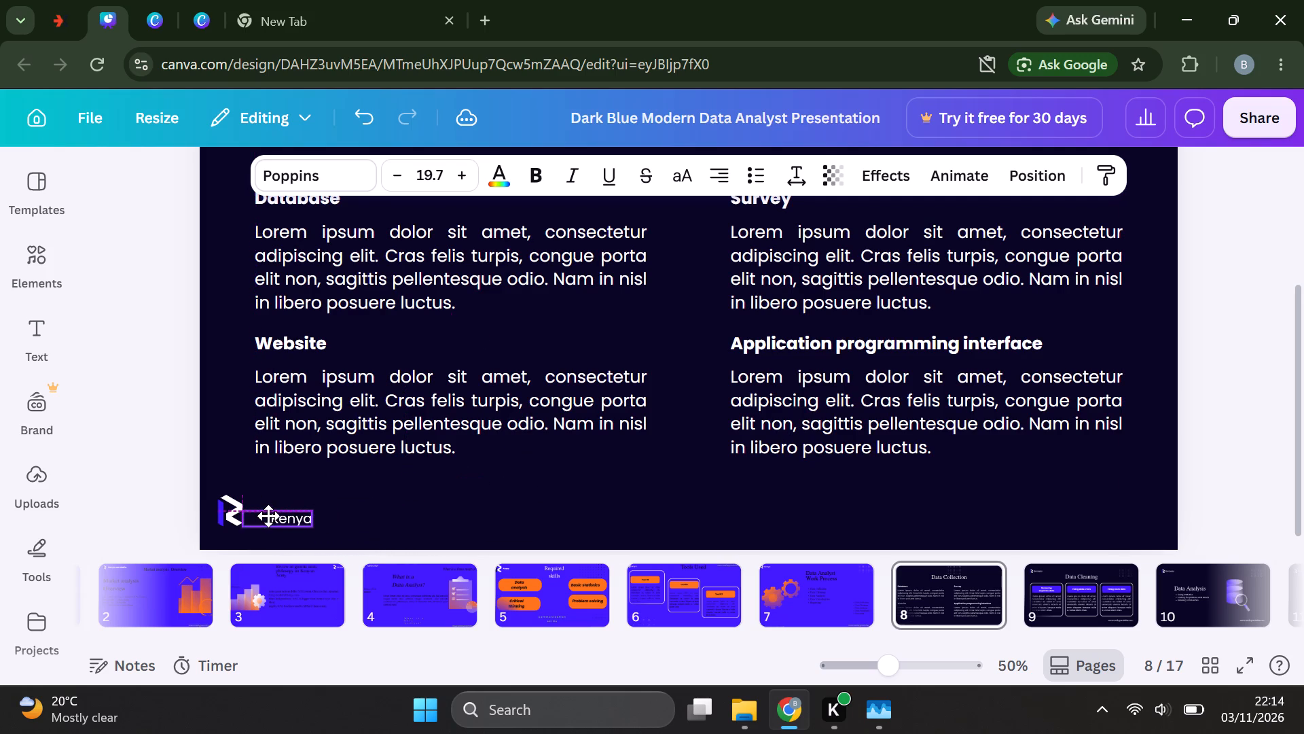
left_click_drag(268, 516, 259, 519)
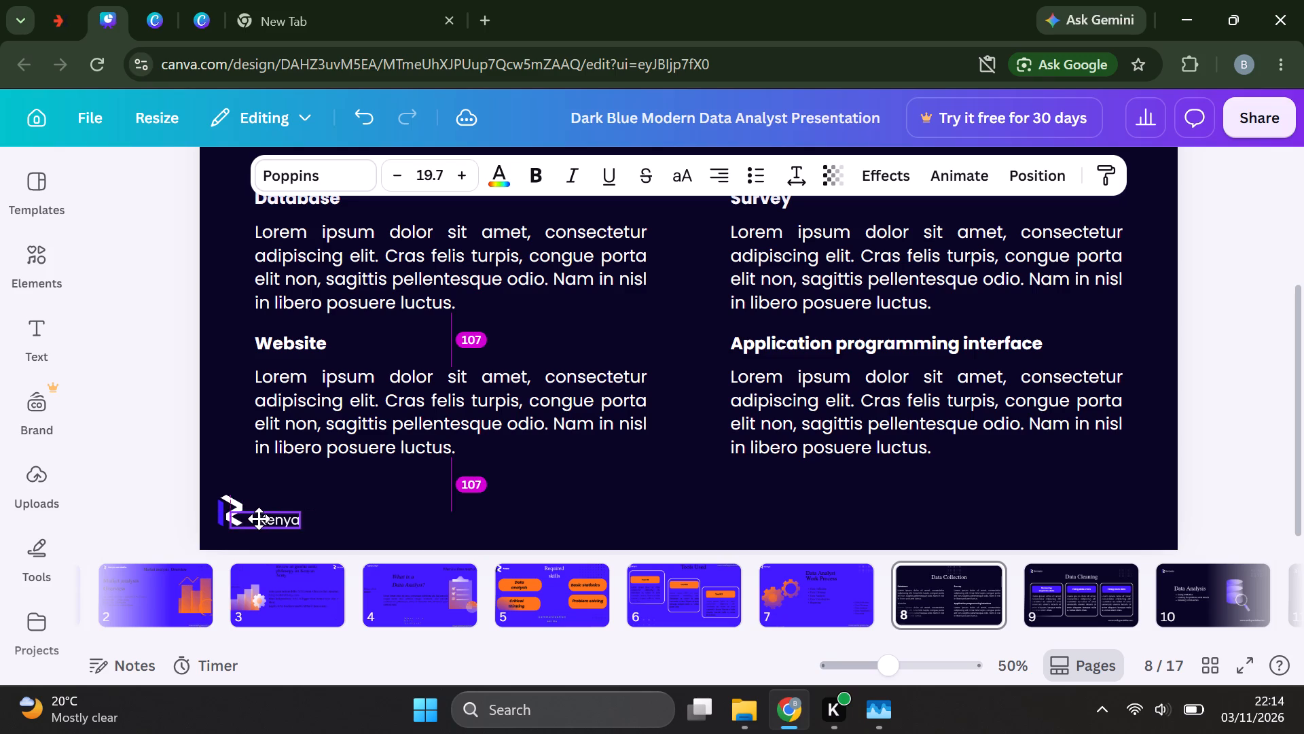
left_click_drag(259, 519, 249, 513)
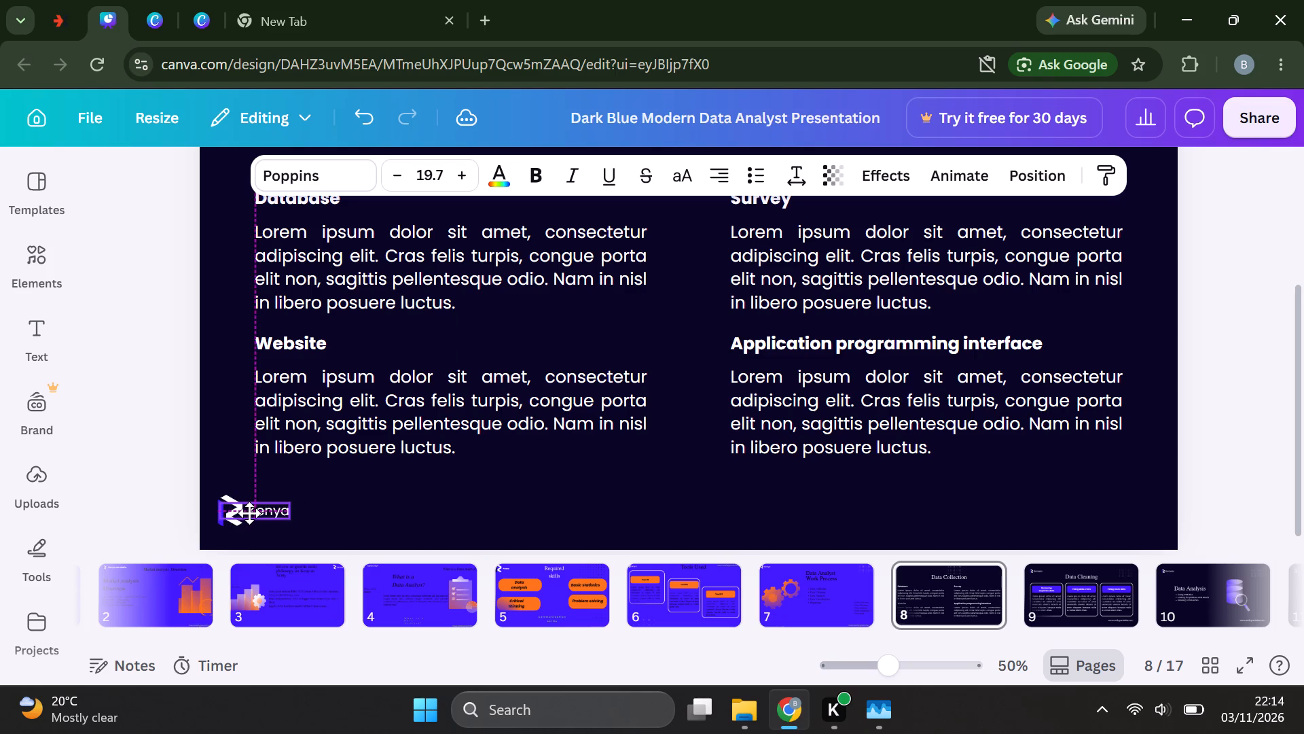
left_click_drag(249, 513, 250, 517)
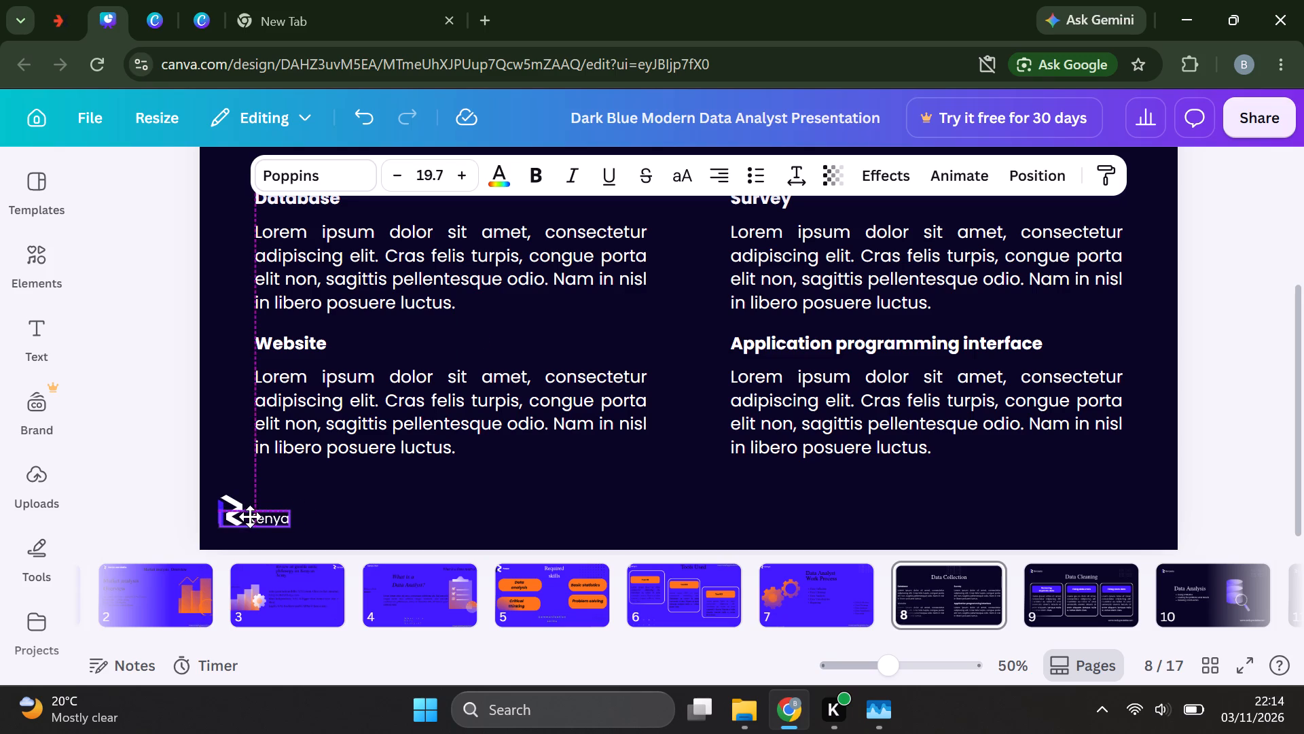
left_click_drag(250, 517, 251, 517)
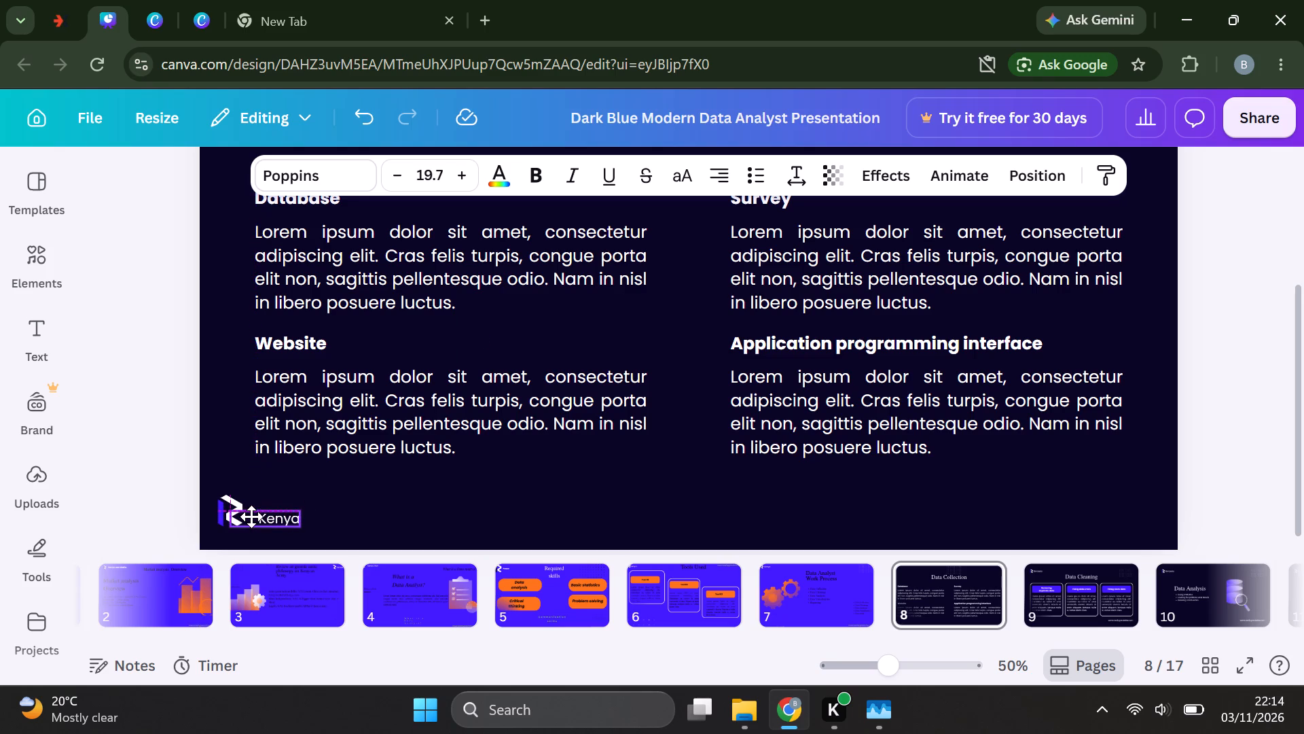
left_click_drag(251, 517, 251, 517)
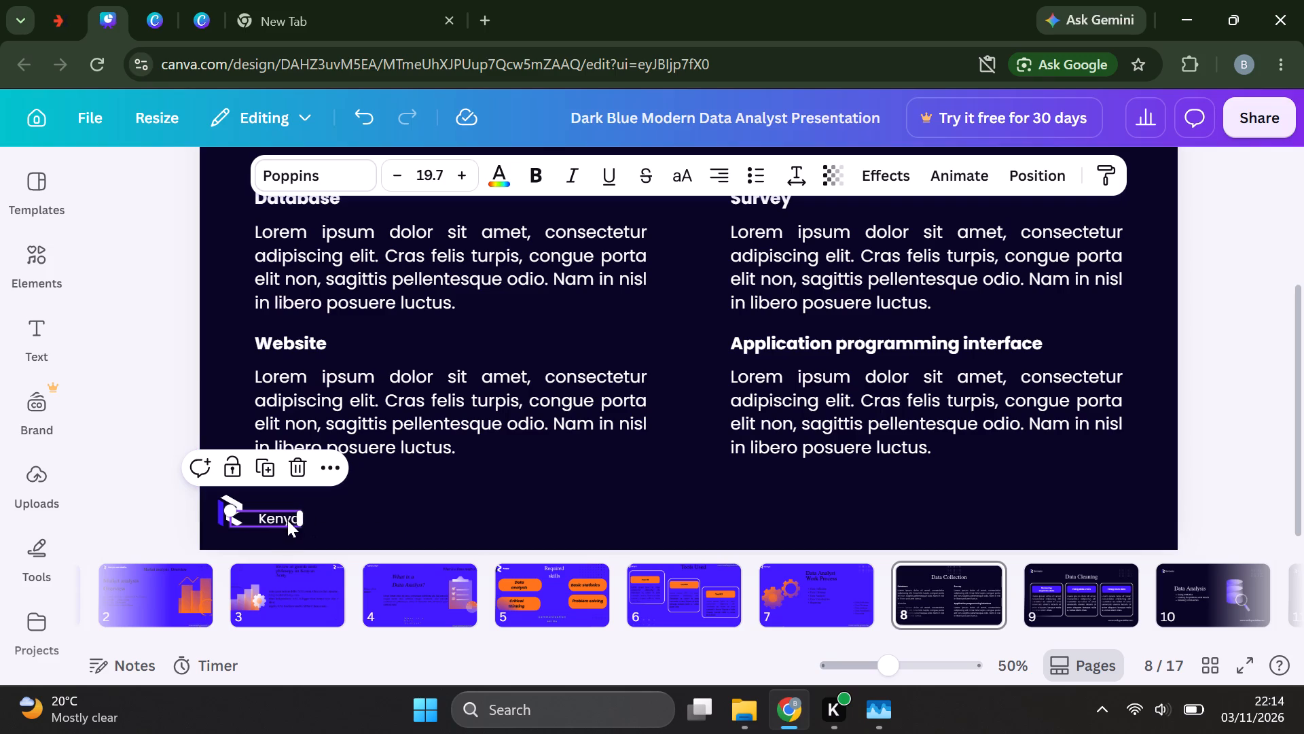
left_click_drag(274, 518, 261, 514)
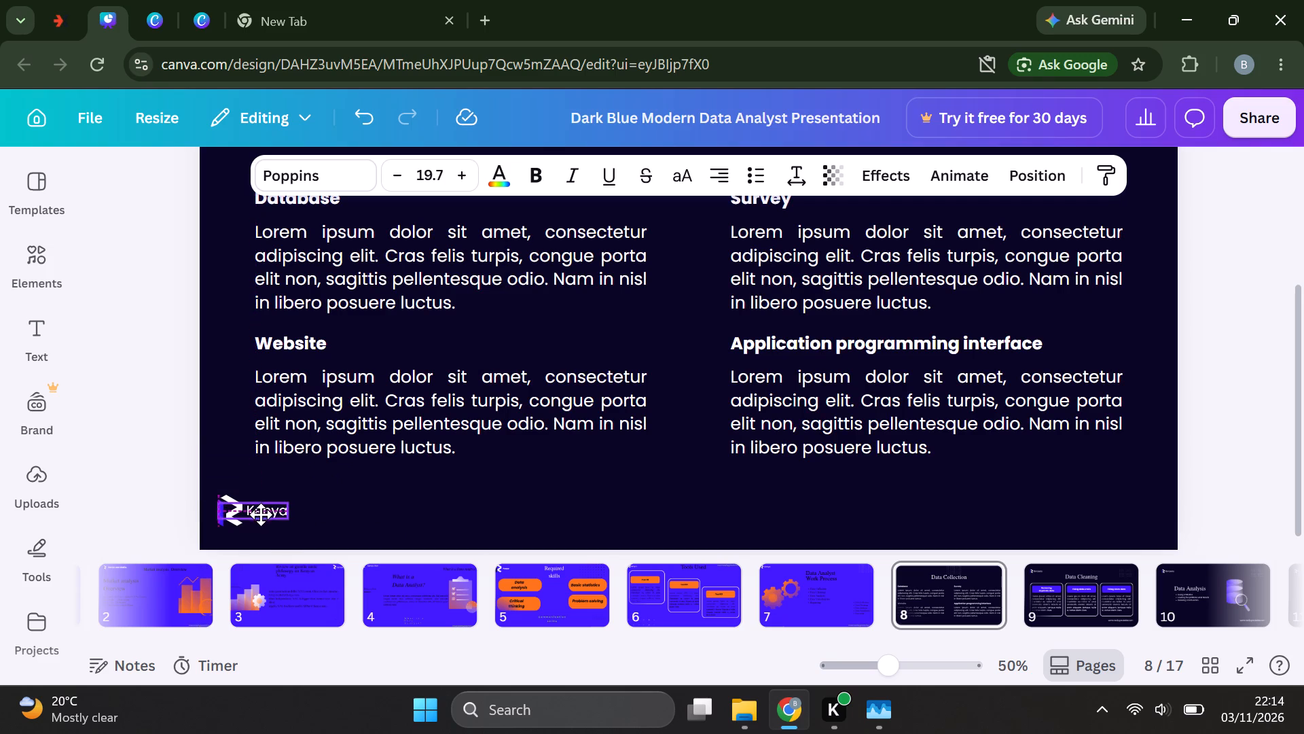
left_click_drag(261, 514, 260, 516)
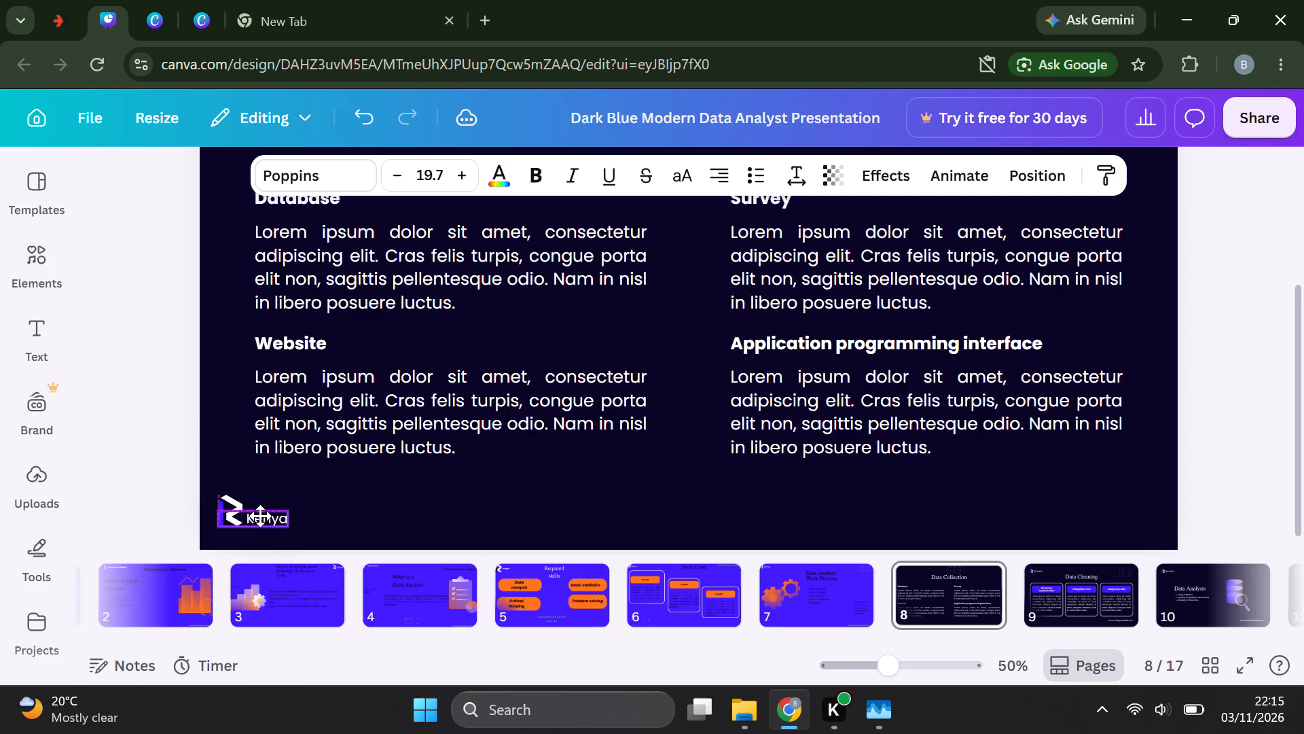
Fine-tune the "Kenya" text's position beside page 8's bottom-left logo, keeping it level with the logo's lower half.
left_click_drag(260, 516, 260, 513)
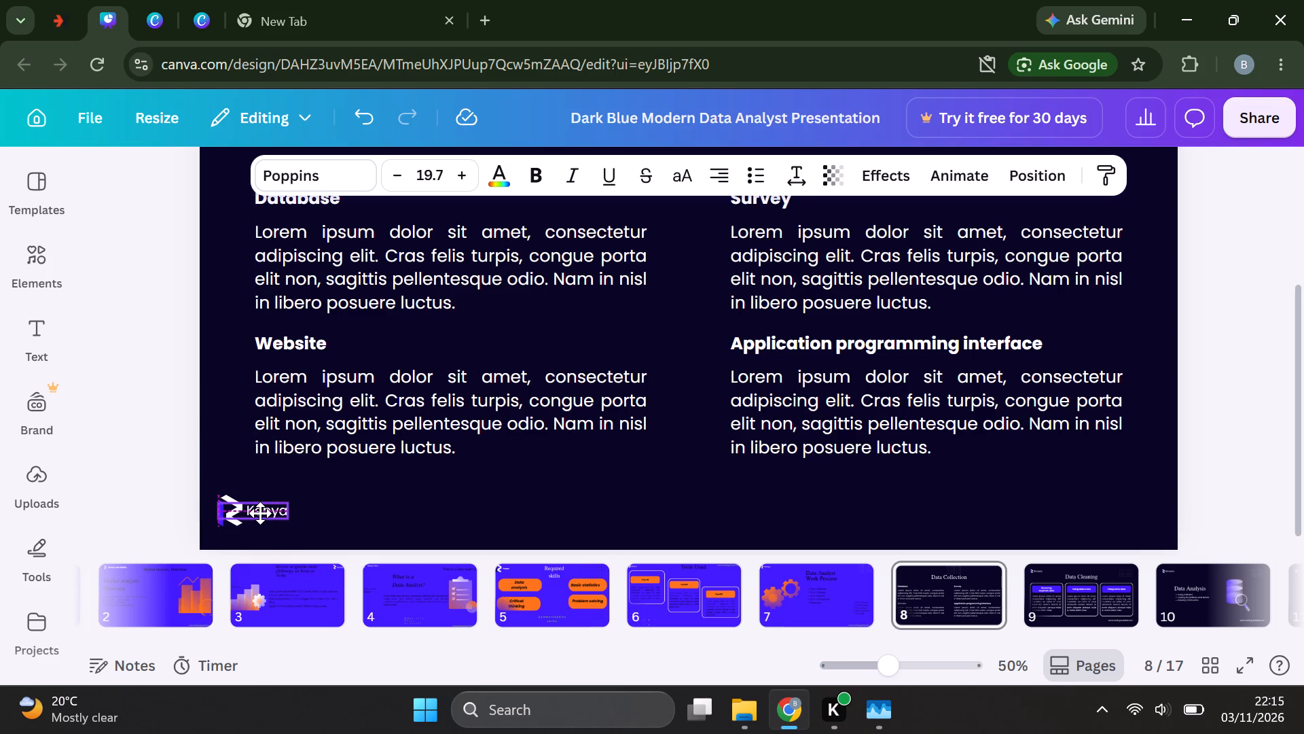
left_click_drag(260, 513, 260, 514)
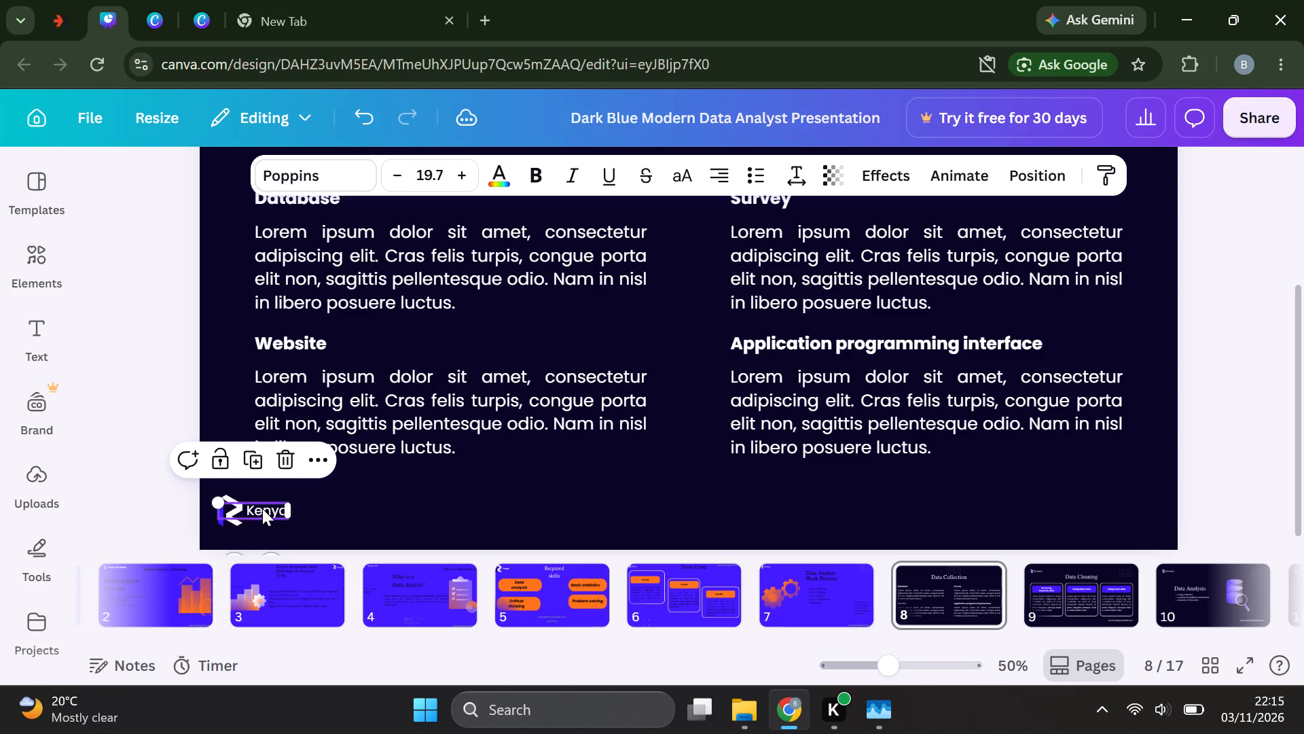
left_click(262, 508)
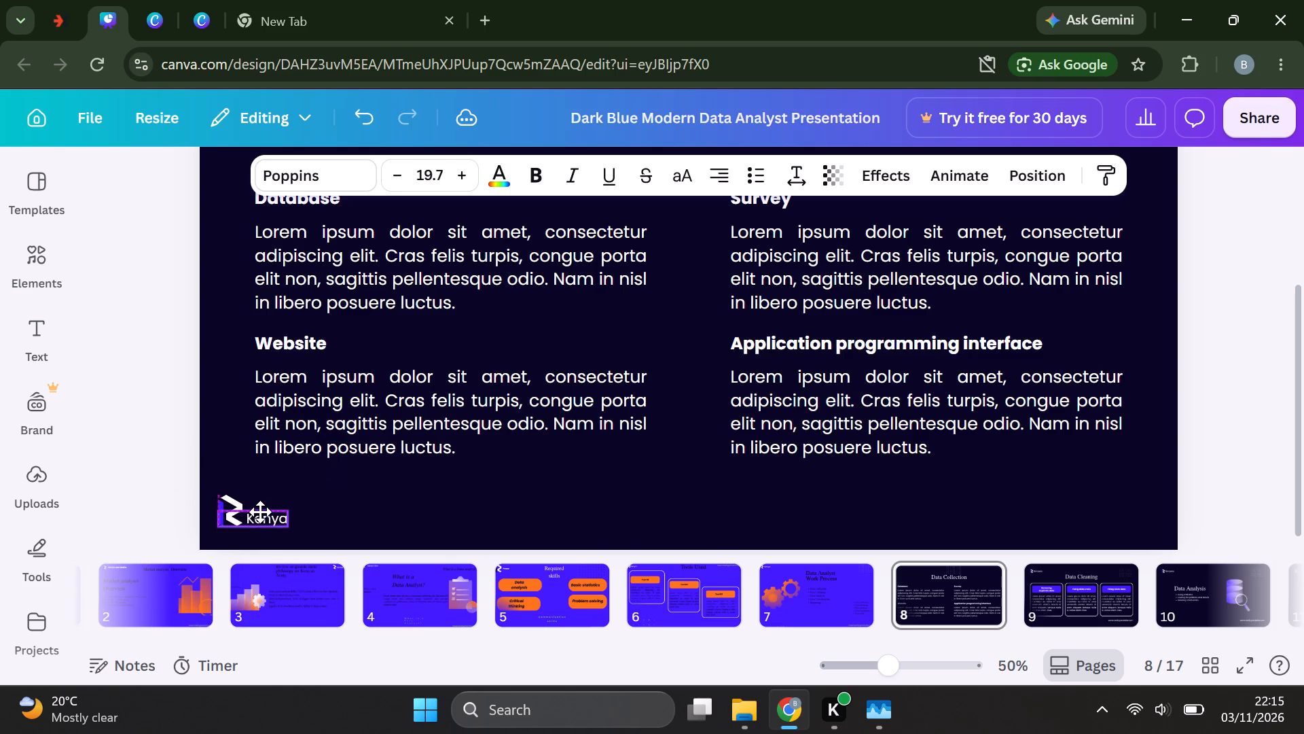
left_click(619, 332)
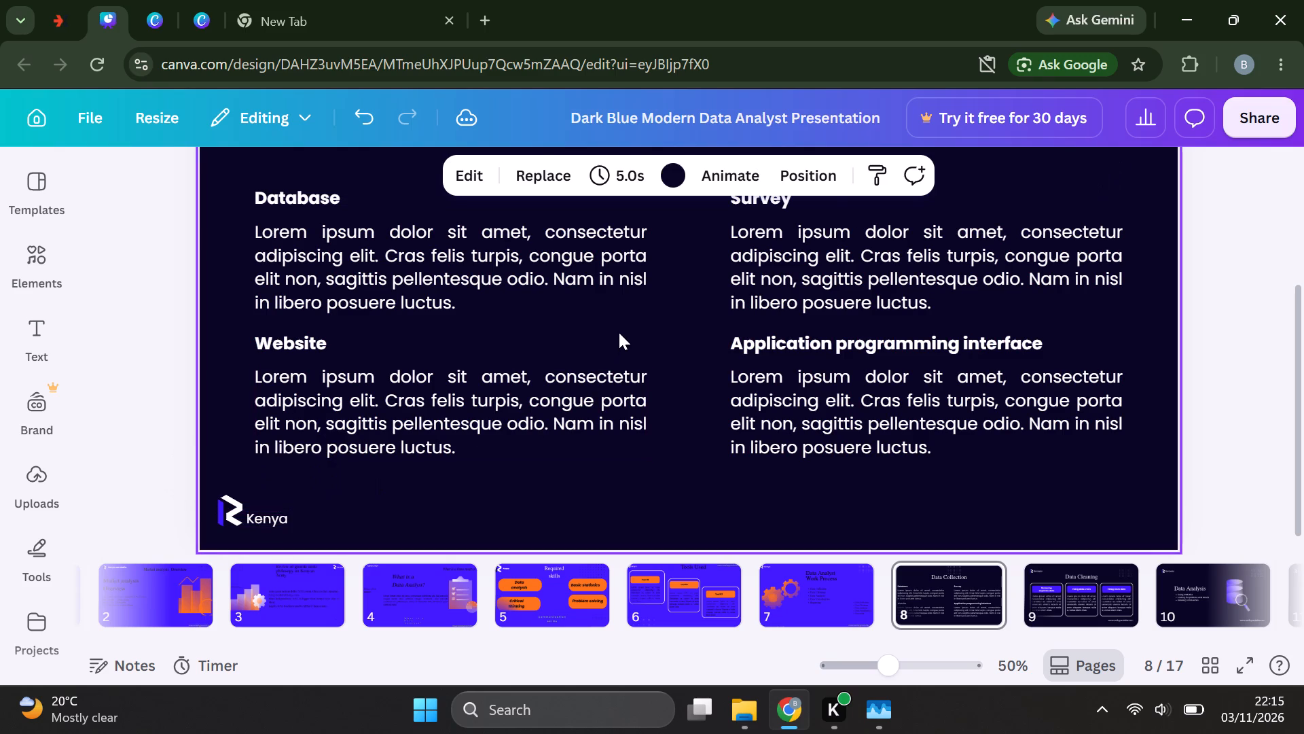
Move the white dot grid from above page 8's "Data Collection" title to the page's top-right corner.
scroll(619, 332, "up", 3)
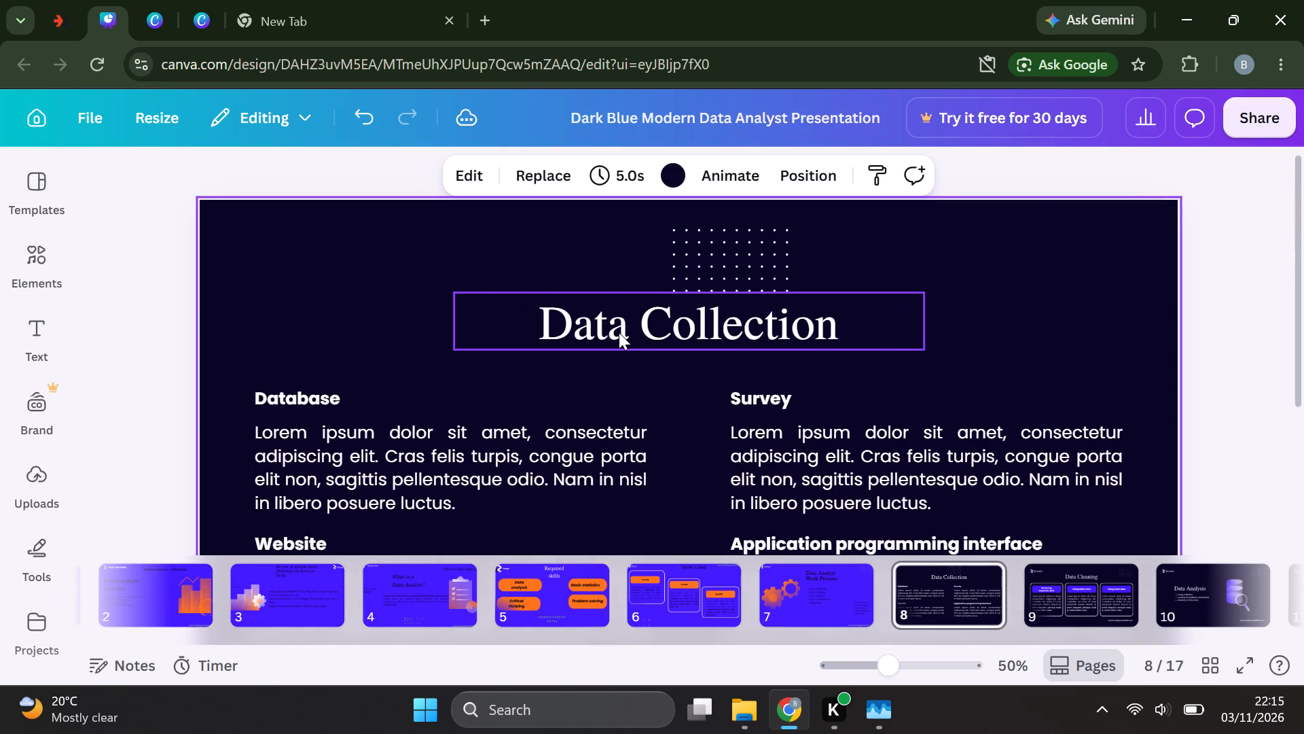
left_click(735, 254)
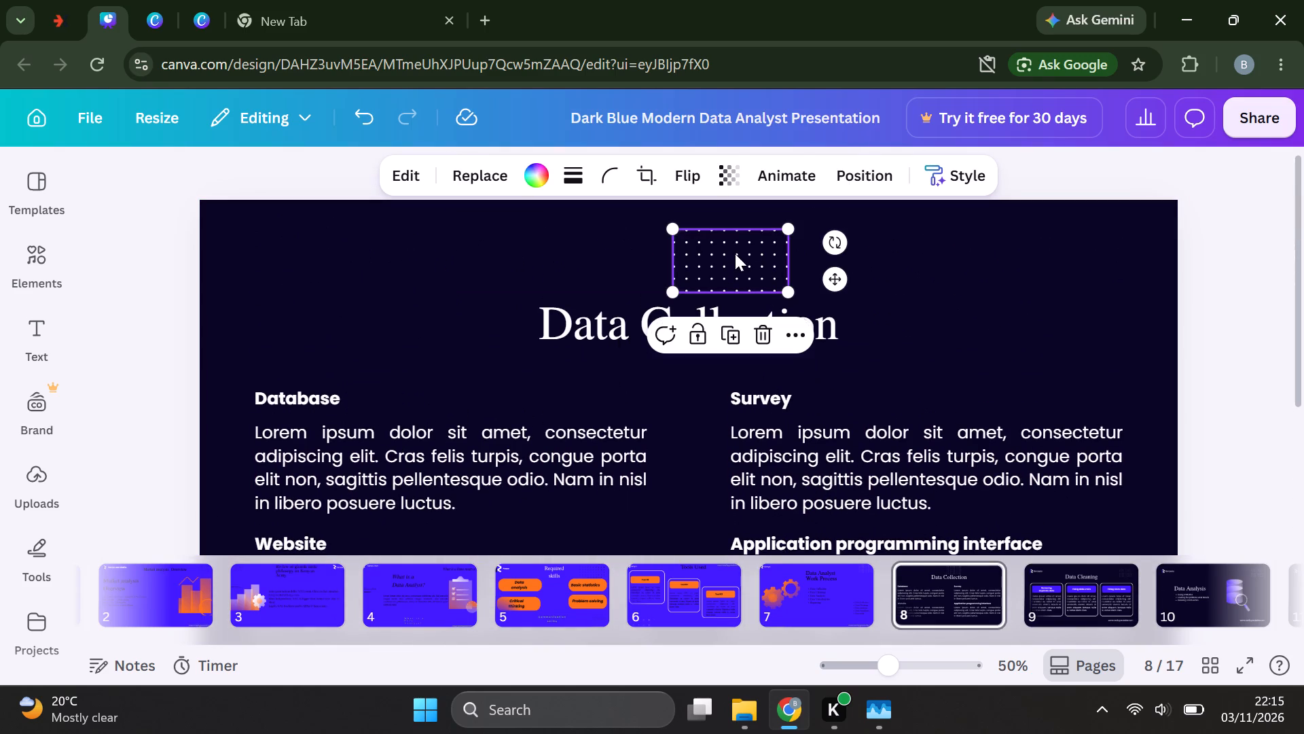
left_click_drag(735, 254, 882, 248)
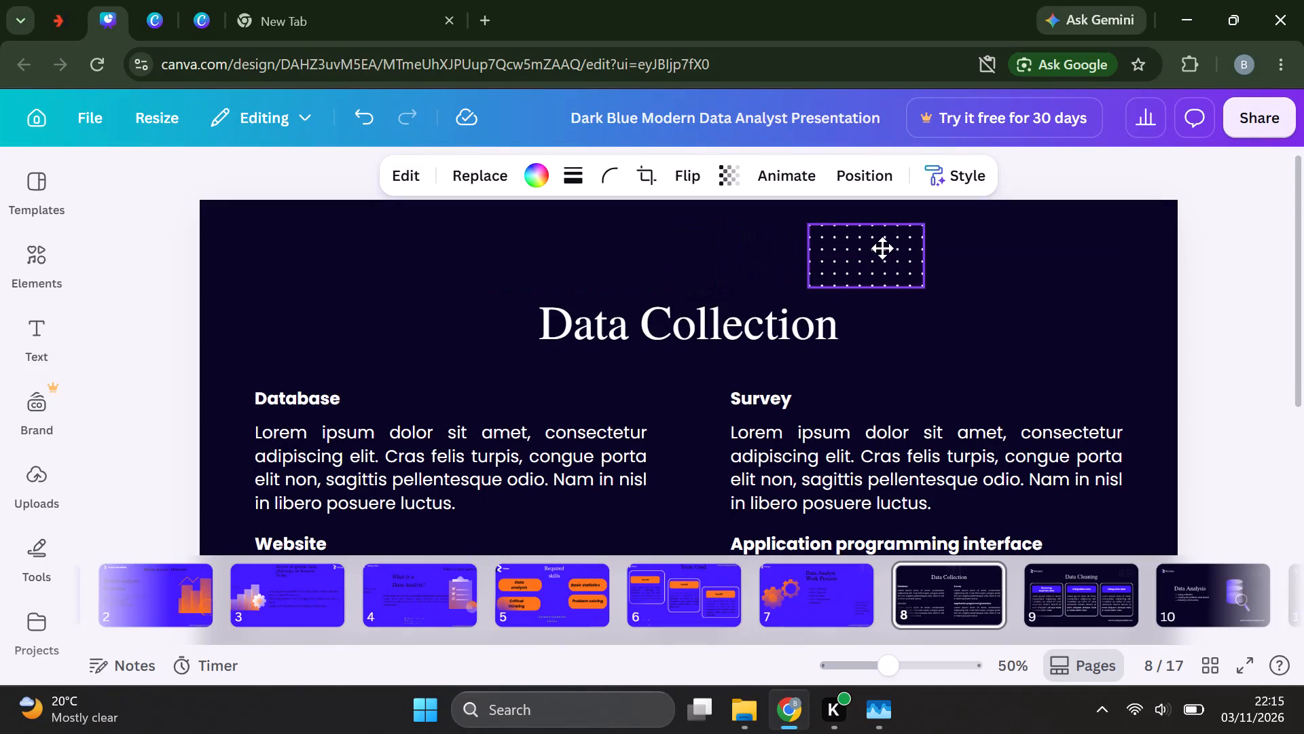
left_click_drag(882, 248, 1220, 234)
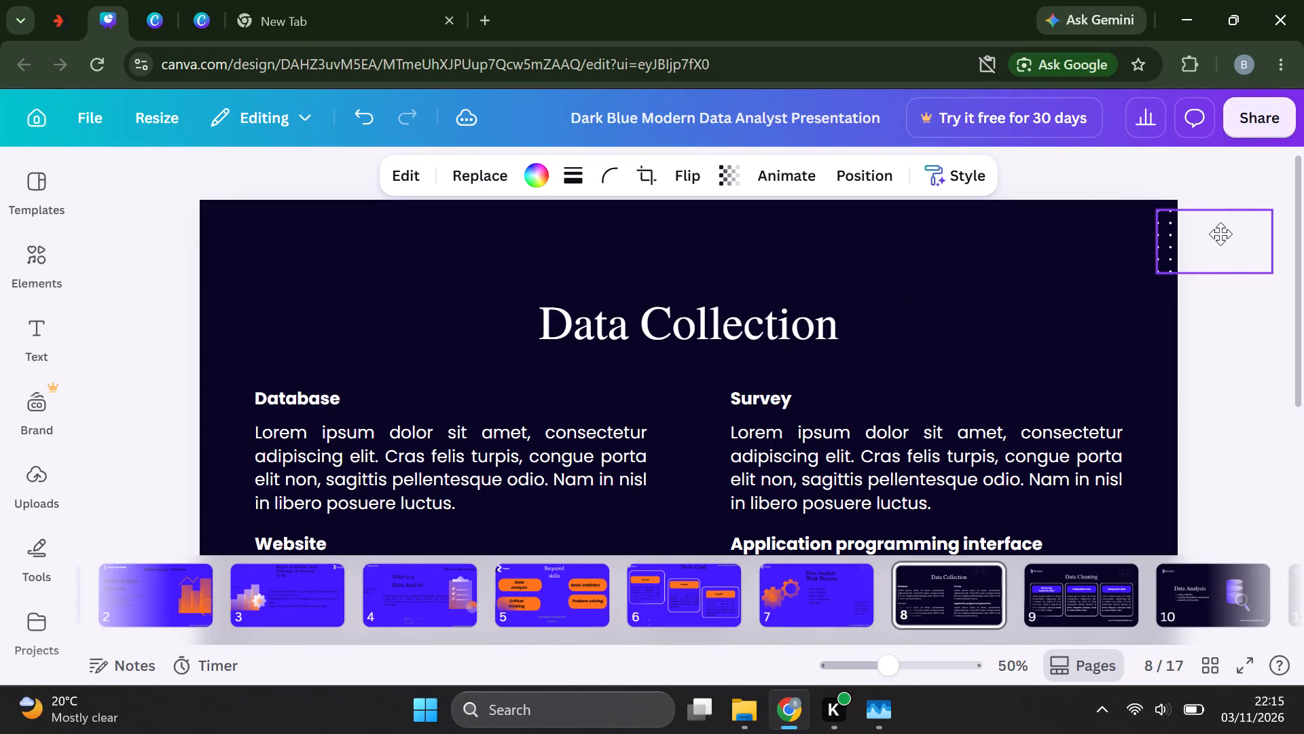
left_click_drag(1220, 234, 1129, 237)
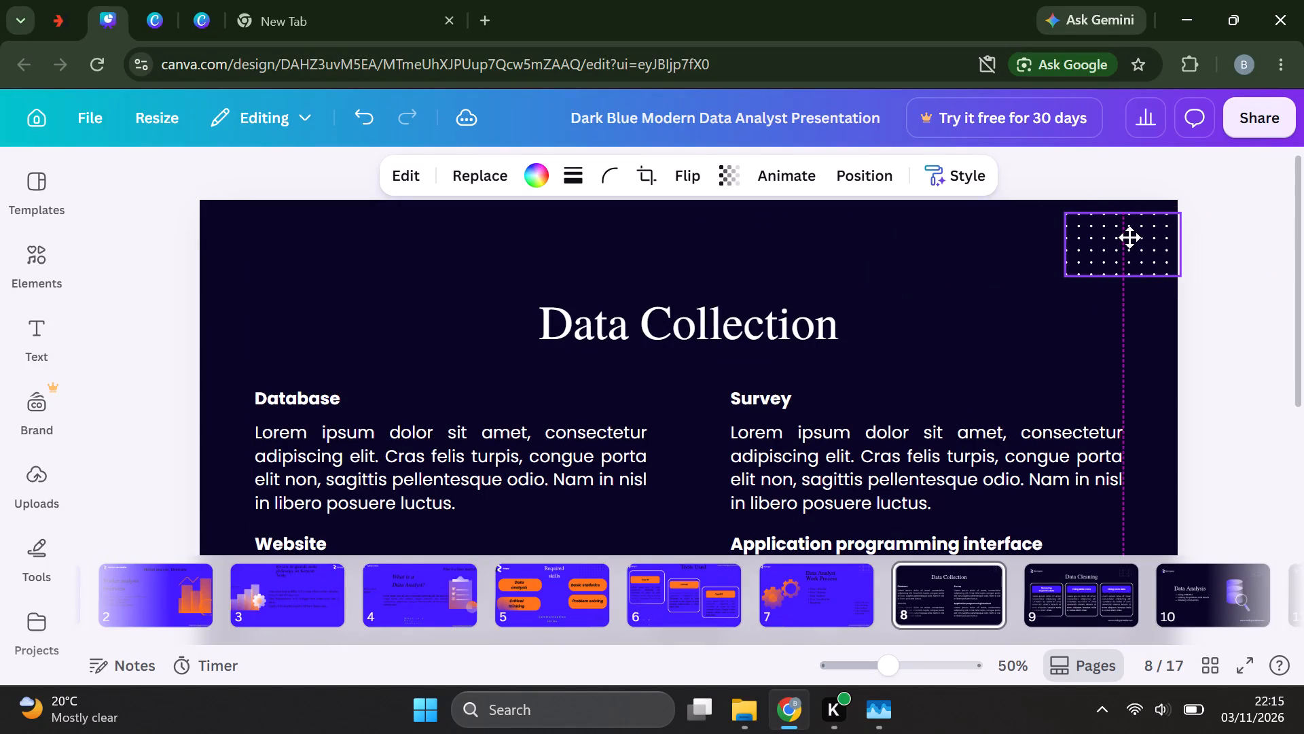
left_click_drag(1129, 237, 1127, 232)
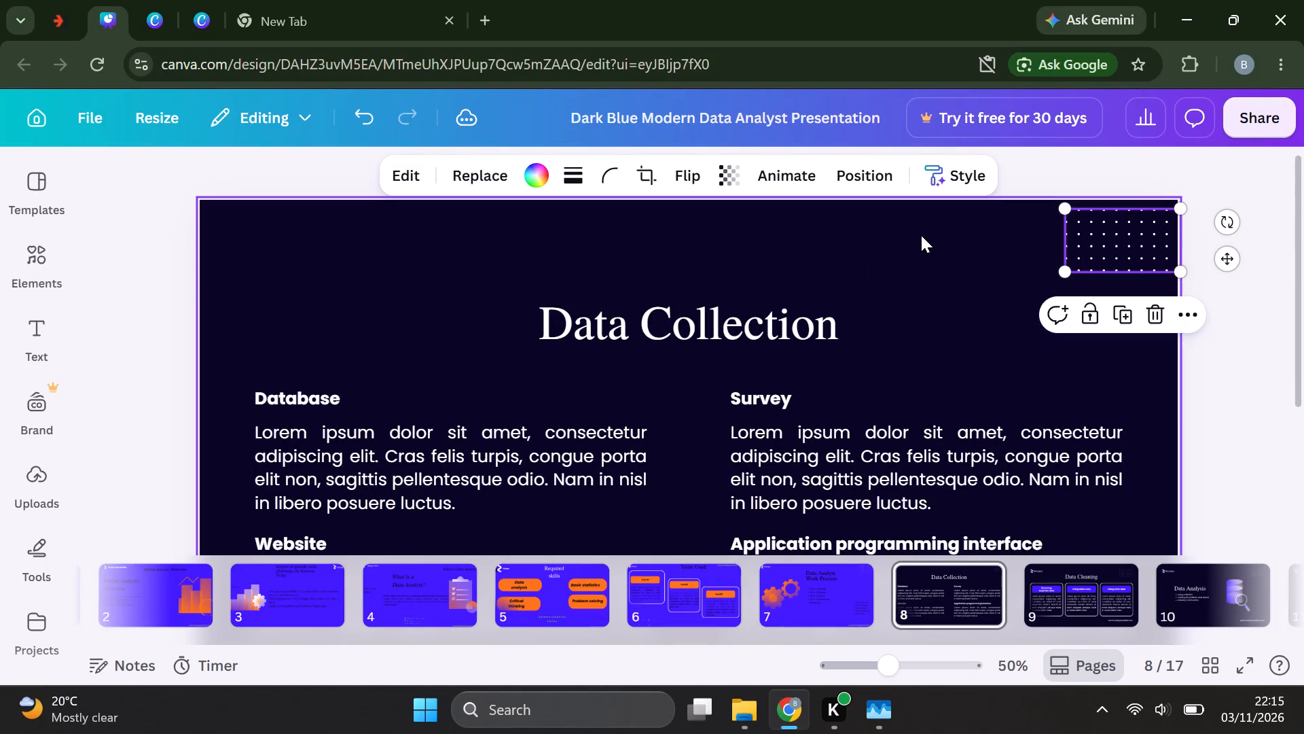
Change page 8's background color to Vivid indigo (#4119ff).
left_click(921, 235)
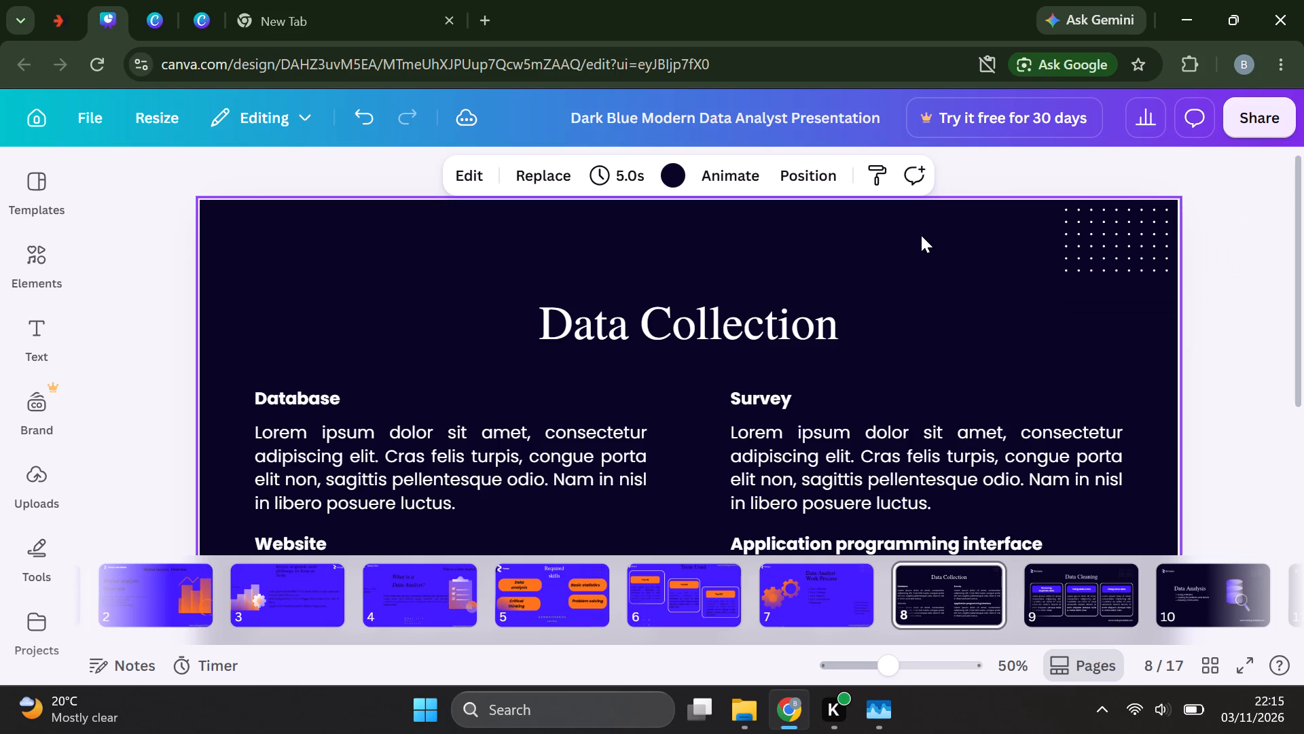
left_click(681, 171)
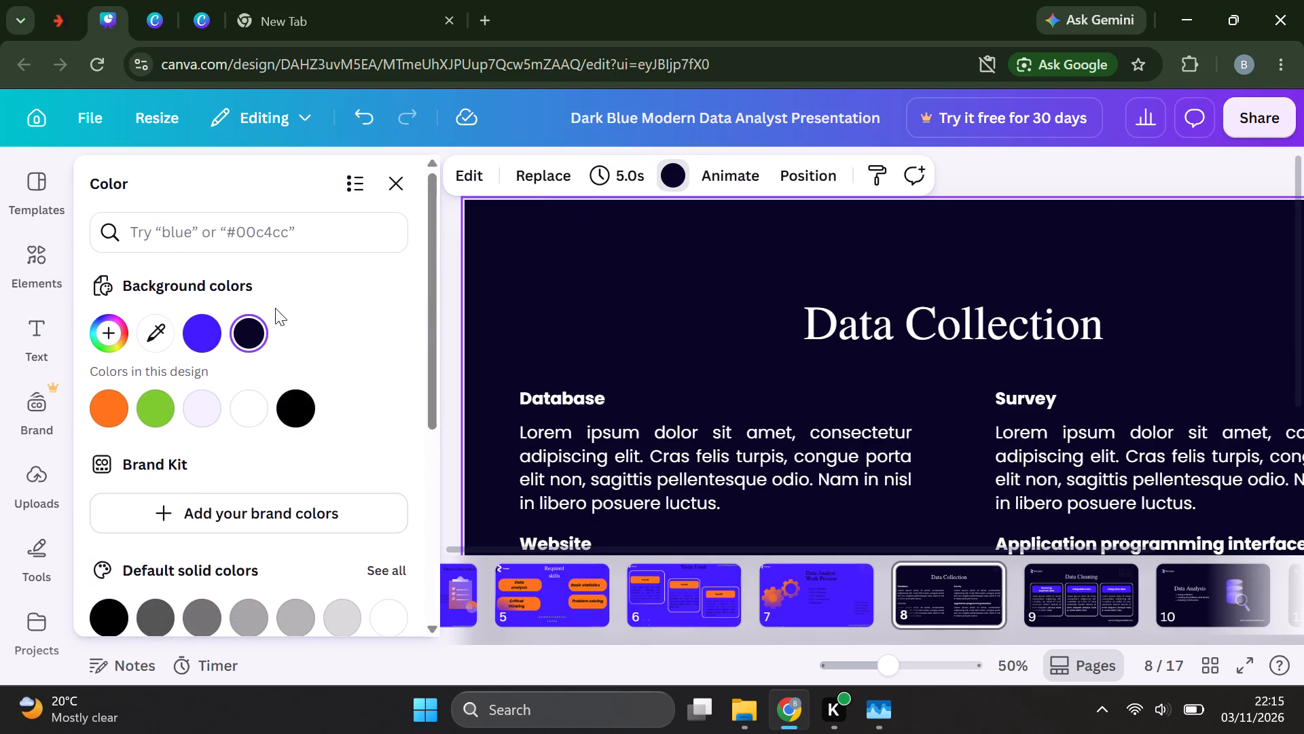
left_click(203, 332)
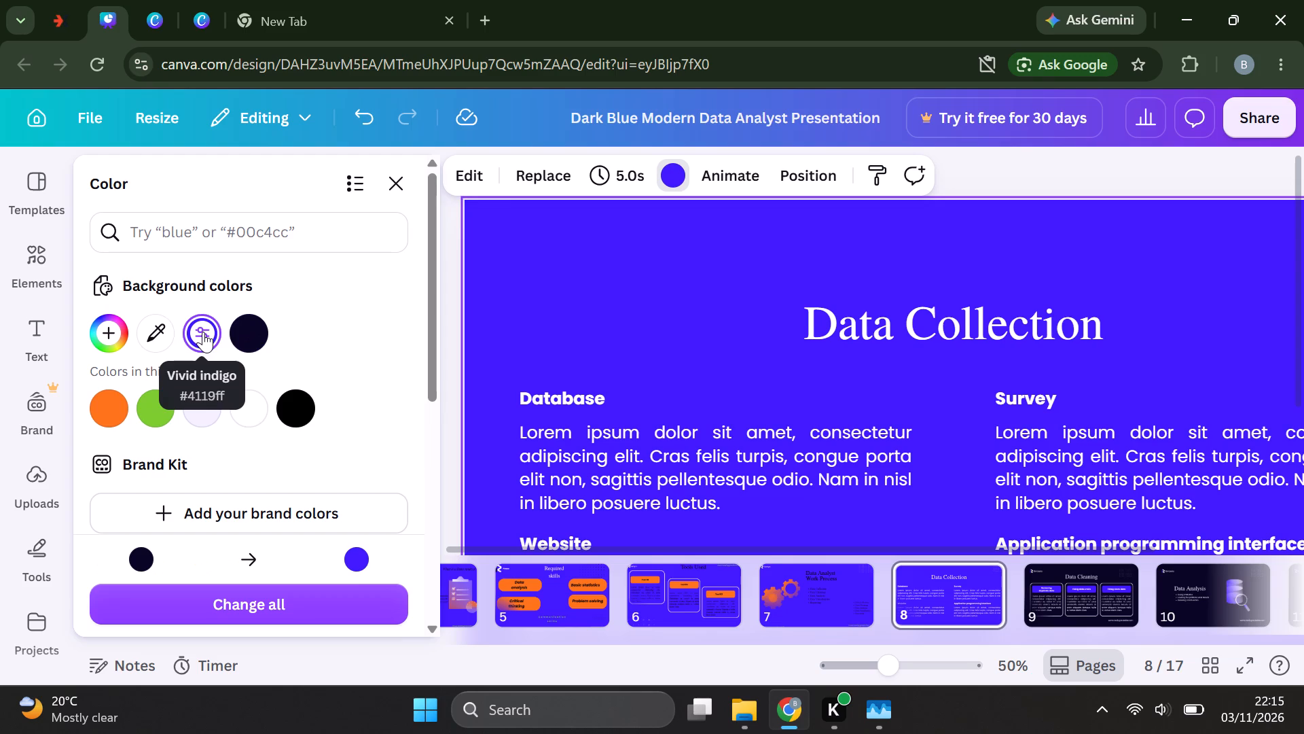
left_click(623, 300)
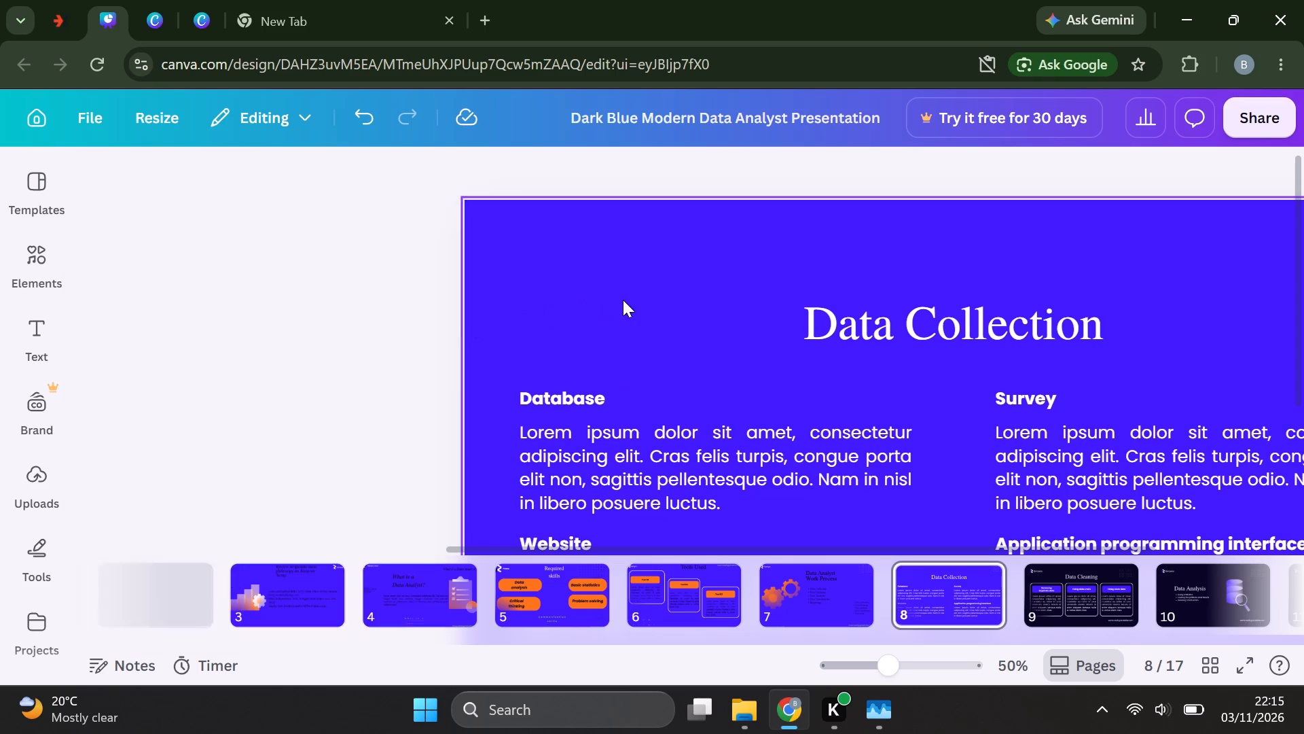
Apply the Typewriter animation to page 8's "Data Collection" title, playing on enter.
scroll(623, 300, "down", 2)
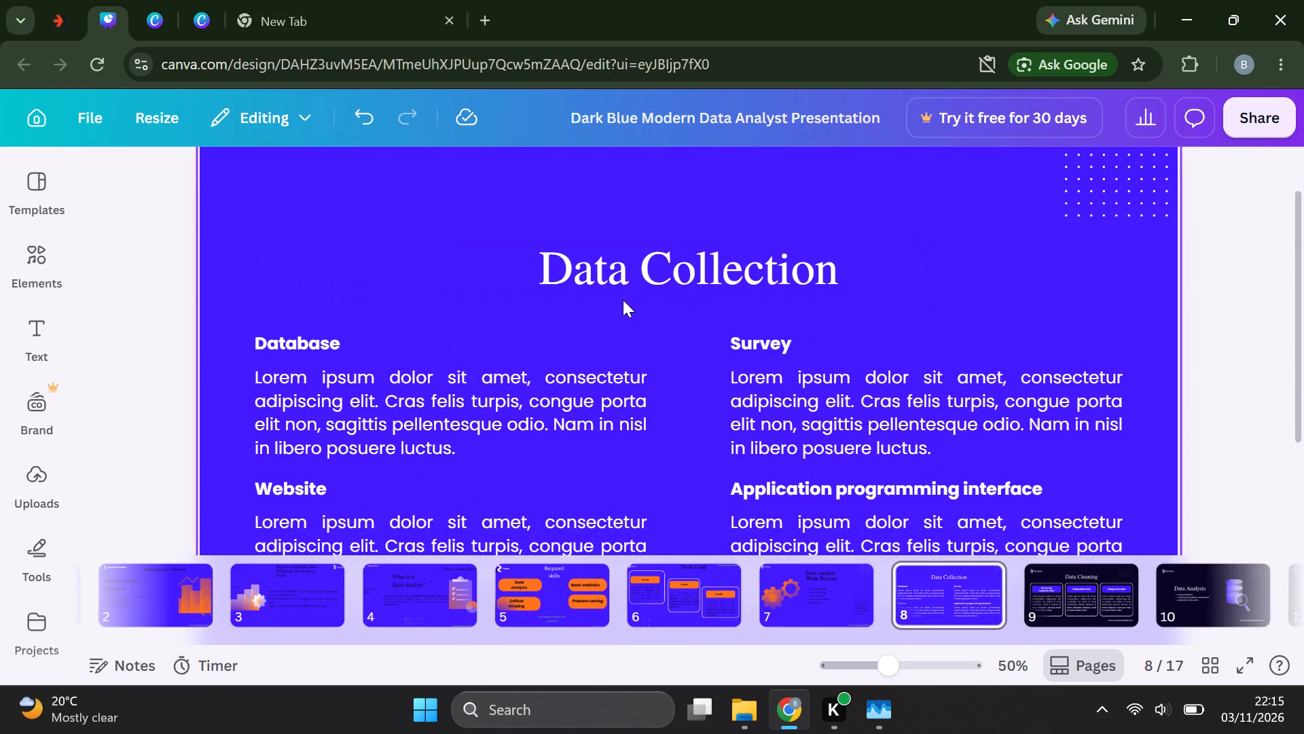
left_click(534, 257)
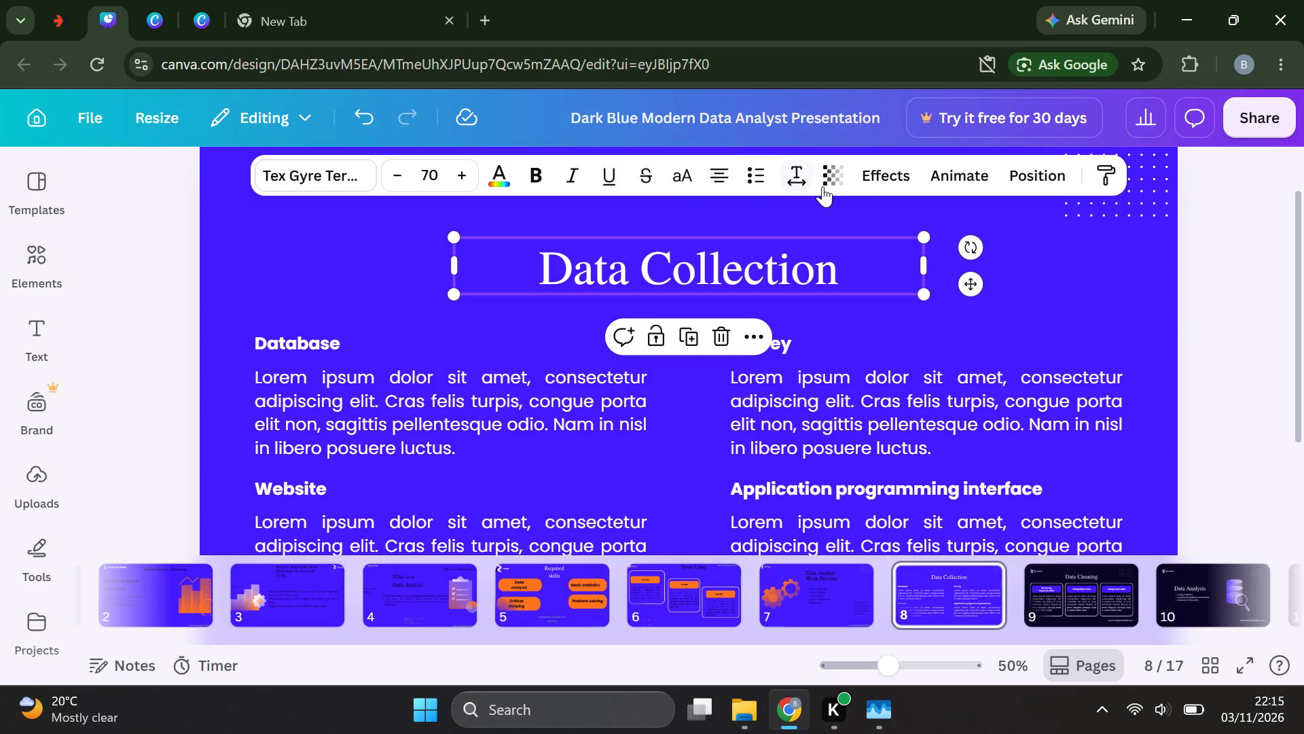
left_click(954, 175)
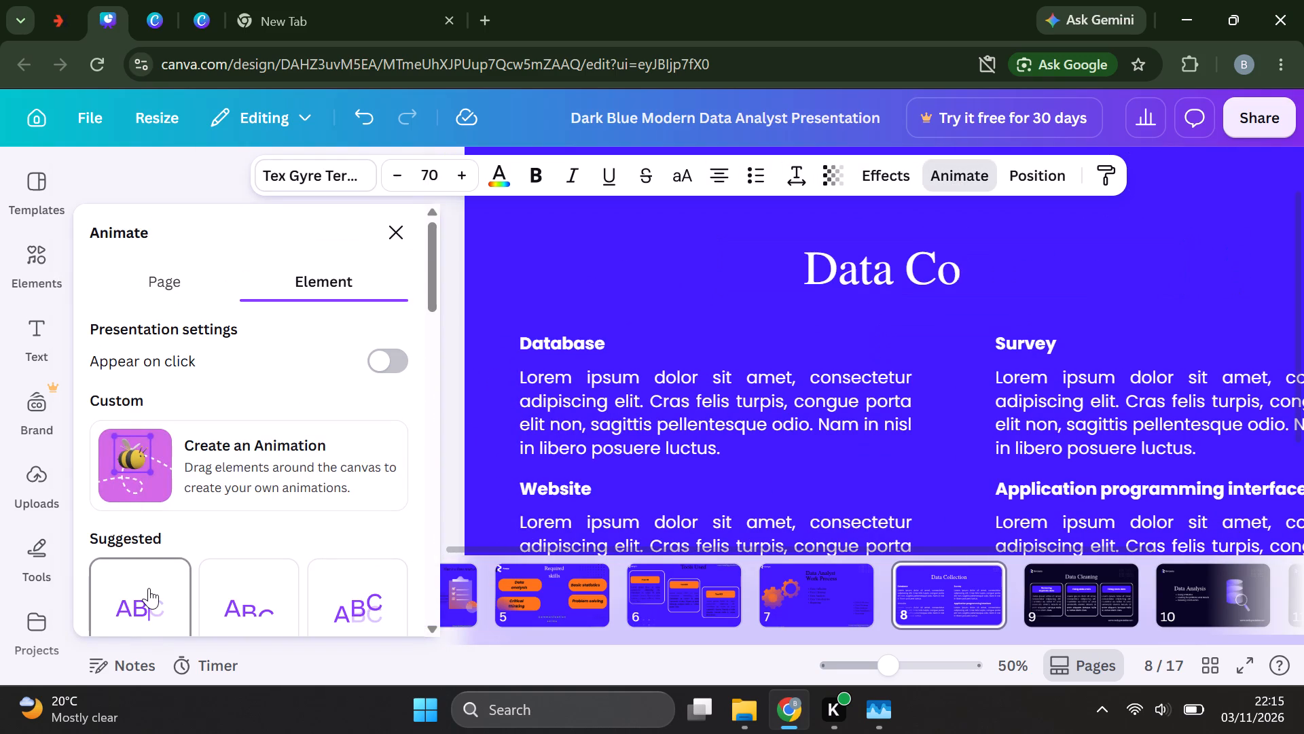
scroll(149, 588, "down", 1)
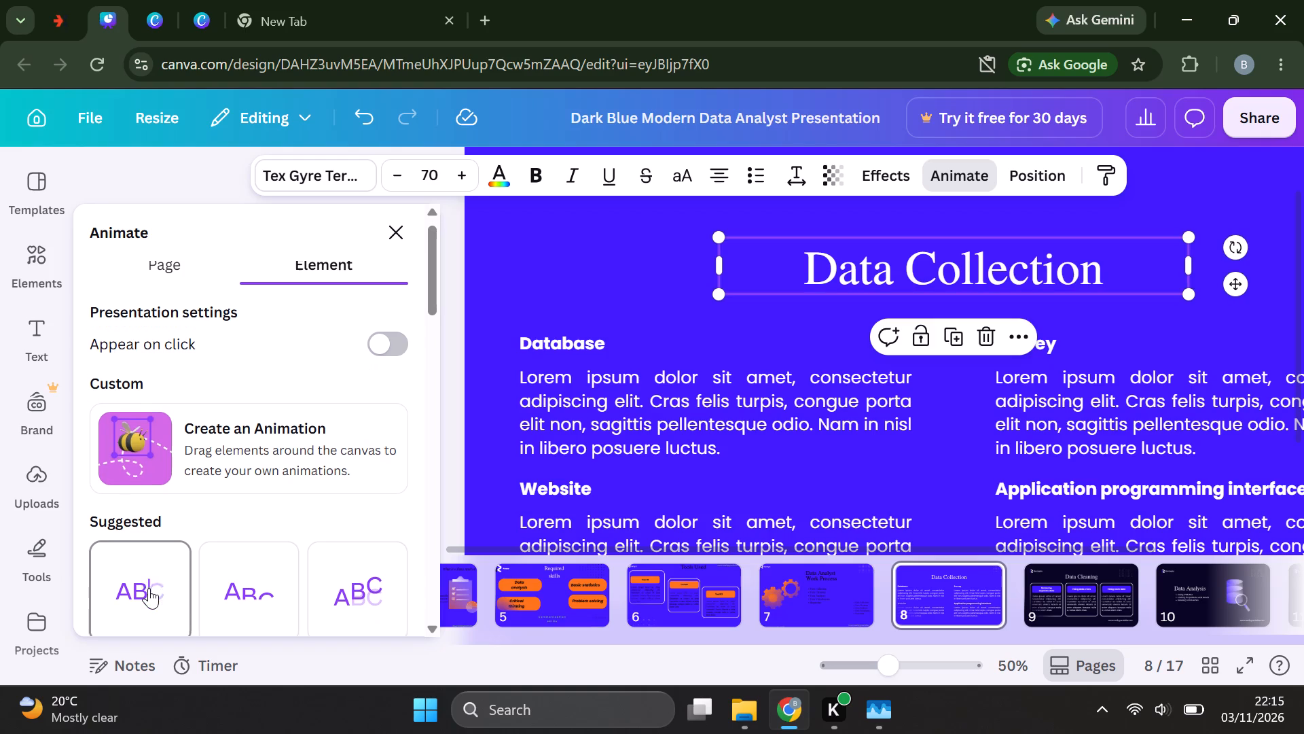
scroll(149, 588, "down", 1)
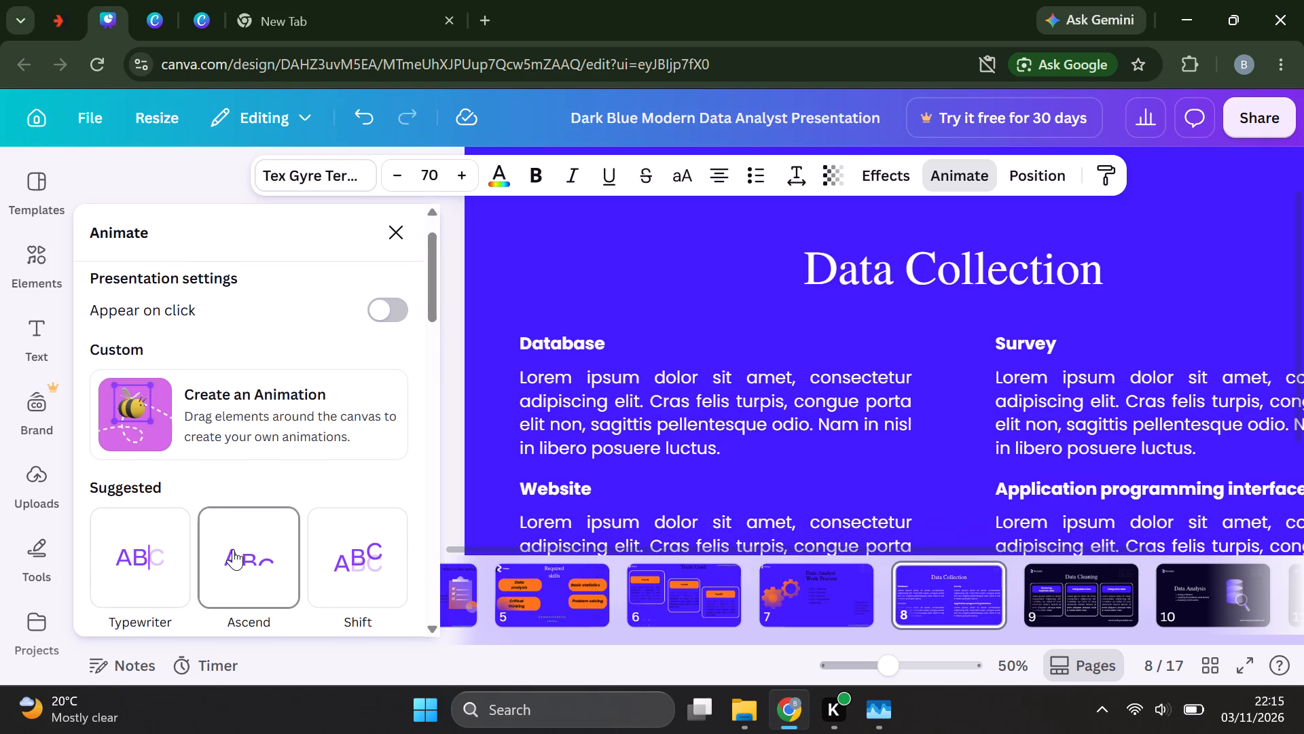
left_click(113, 565)
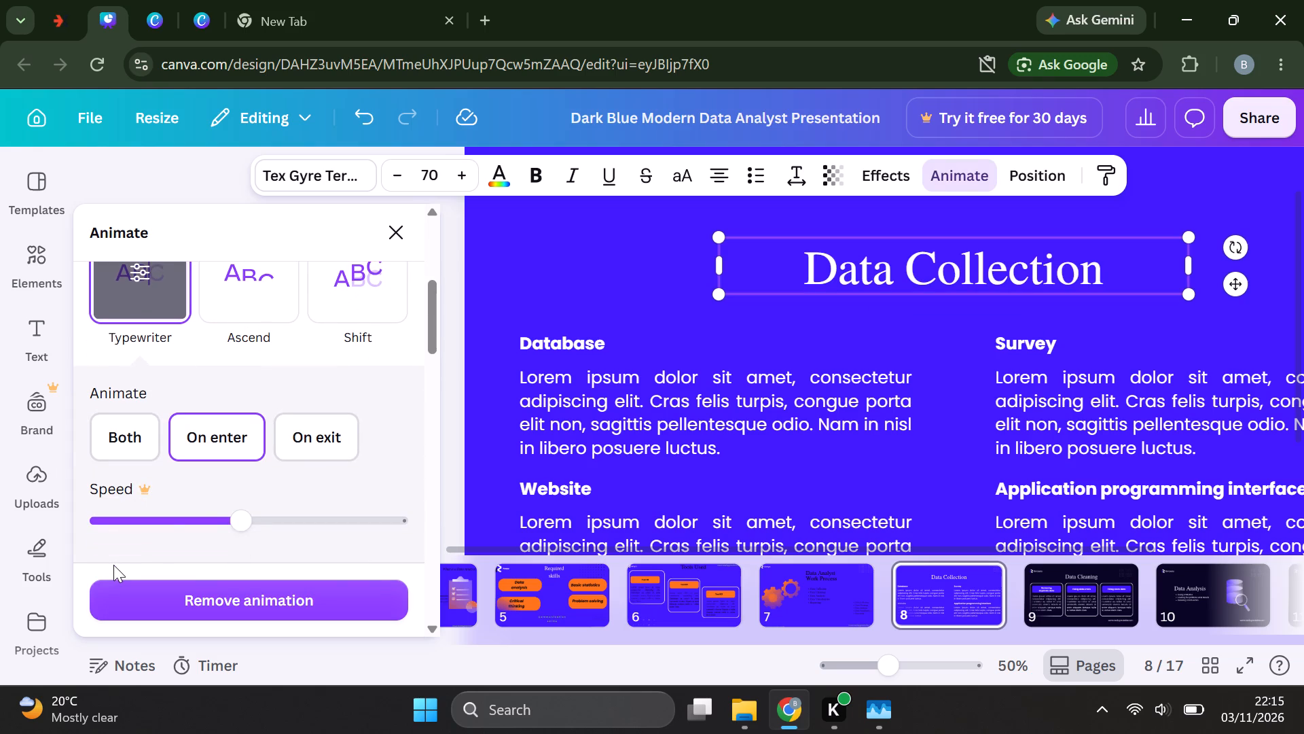
left_click(553, 283)
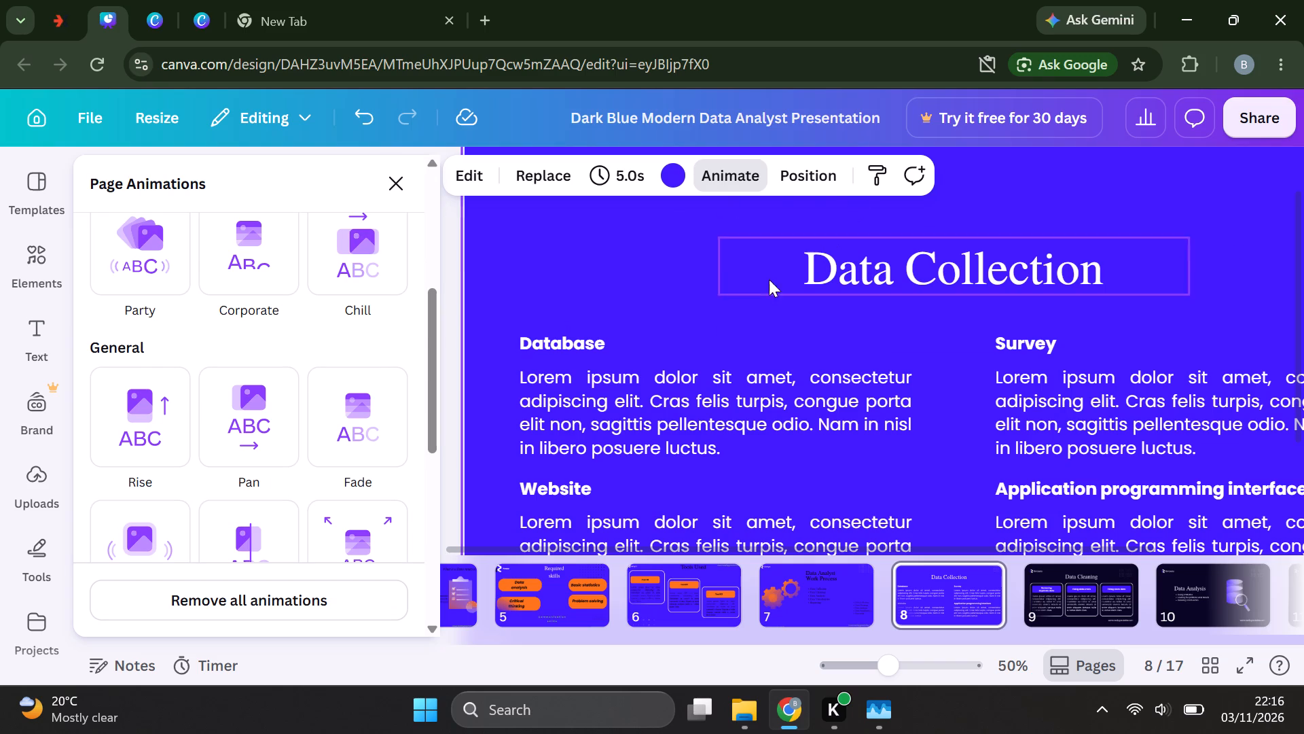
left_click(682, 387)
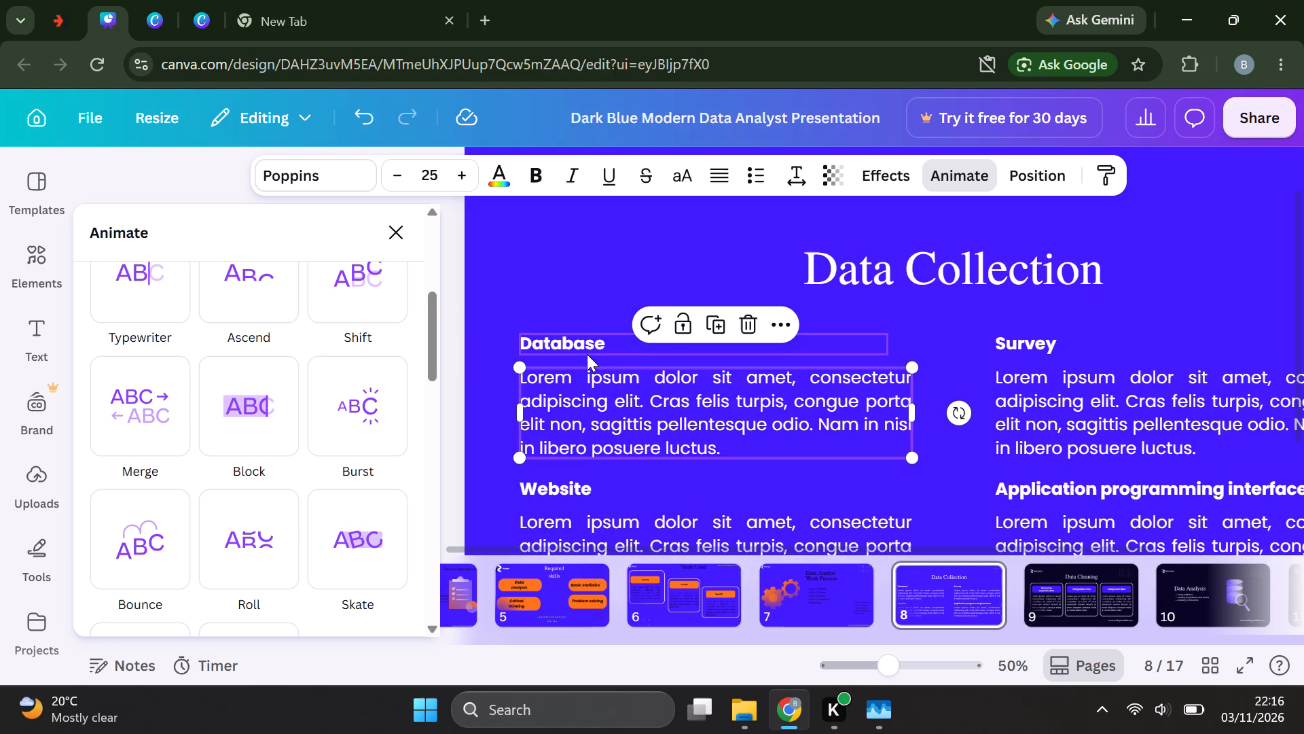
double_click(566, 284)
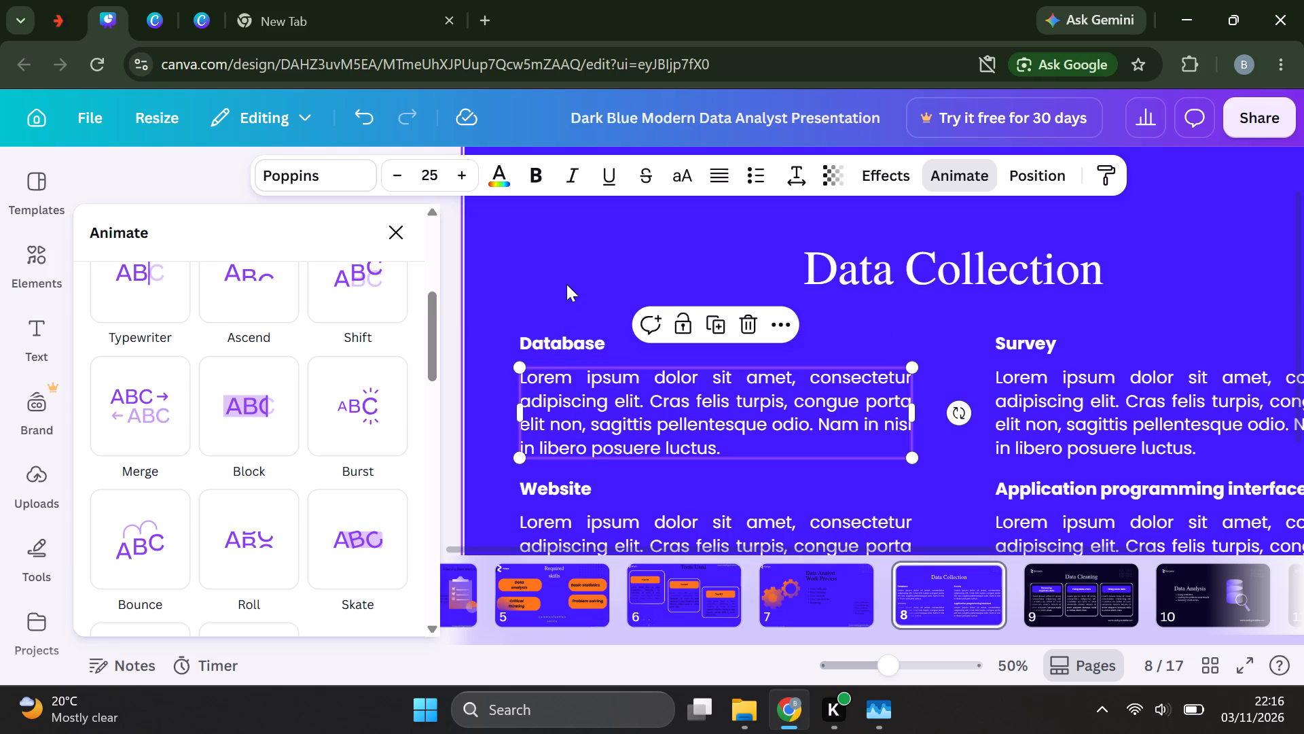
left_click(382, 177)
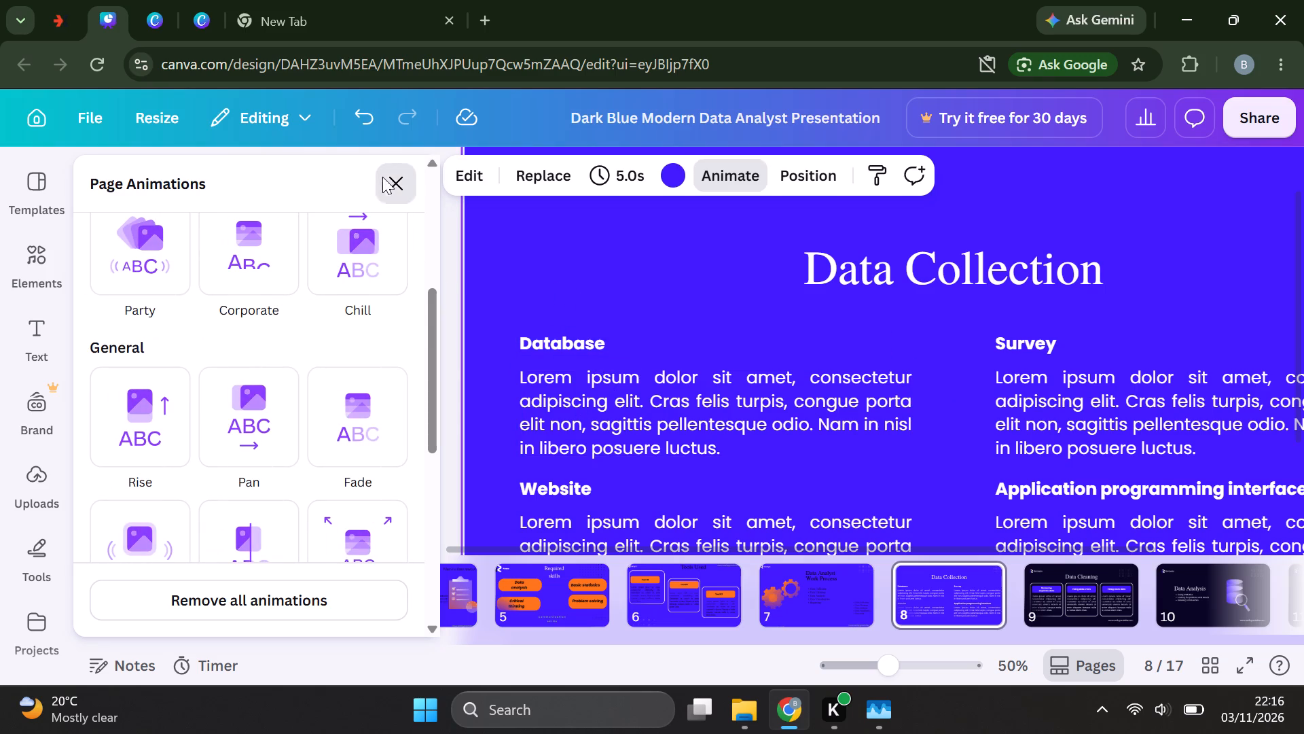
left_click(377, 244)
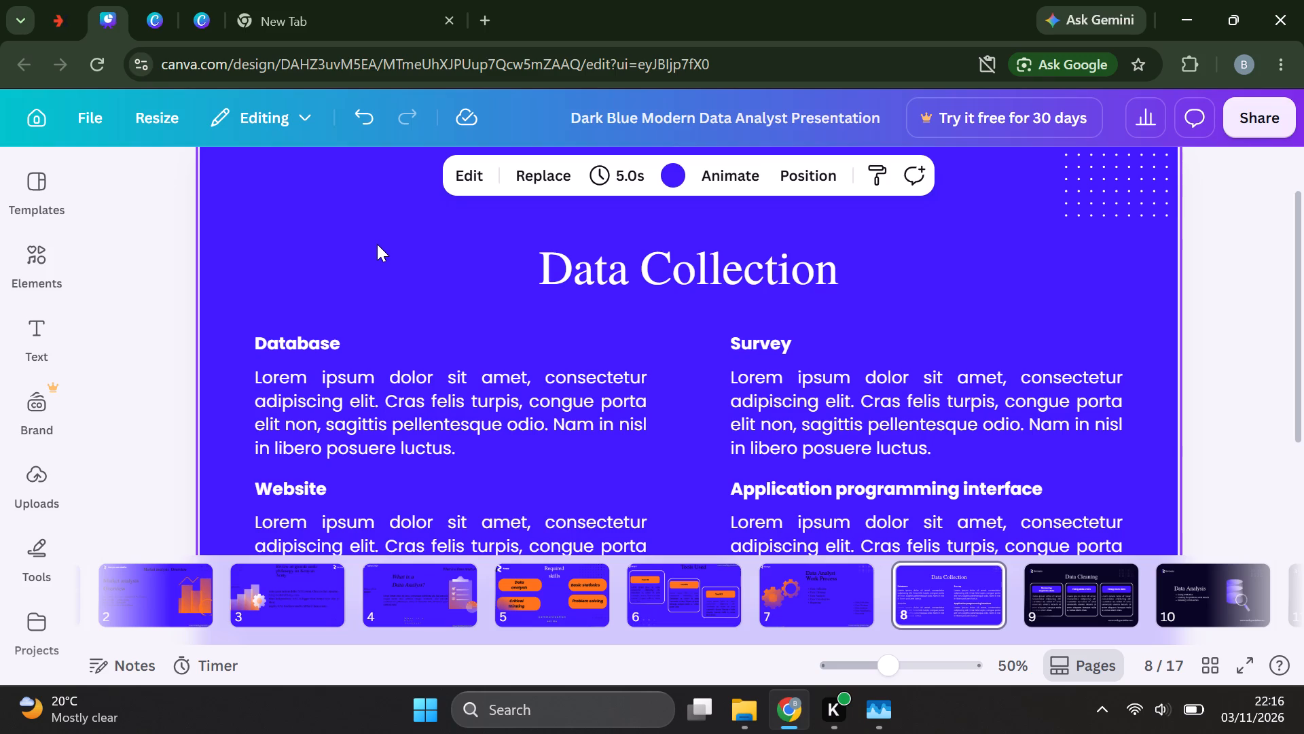
Change the font of the paragraph under the "Database" heading to Frasa Display.
left_click(381, 402)
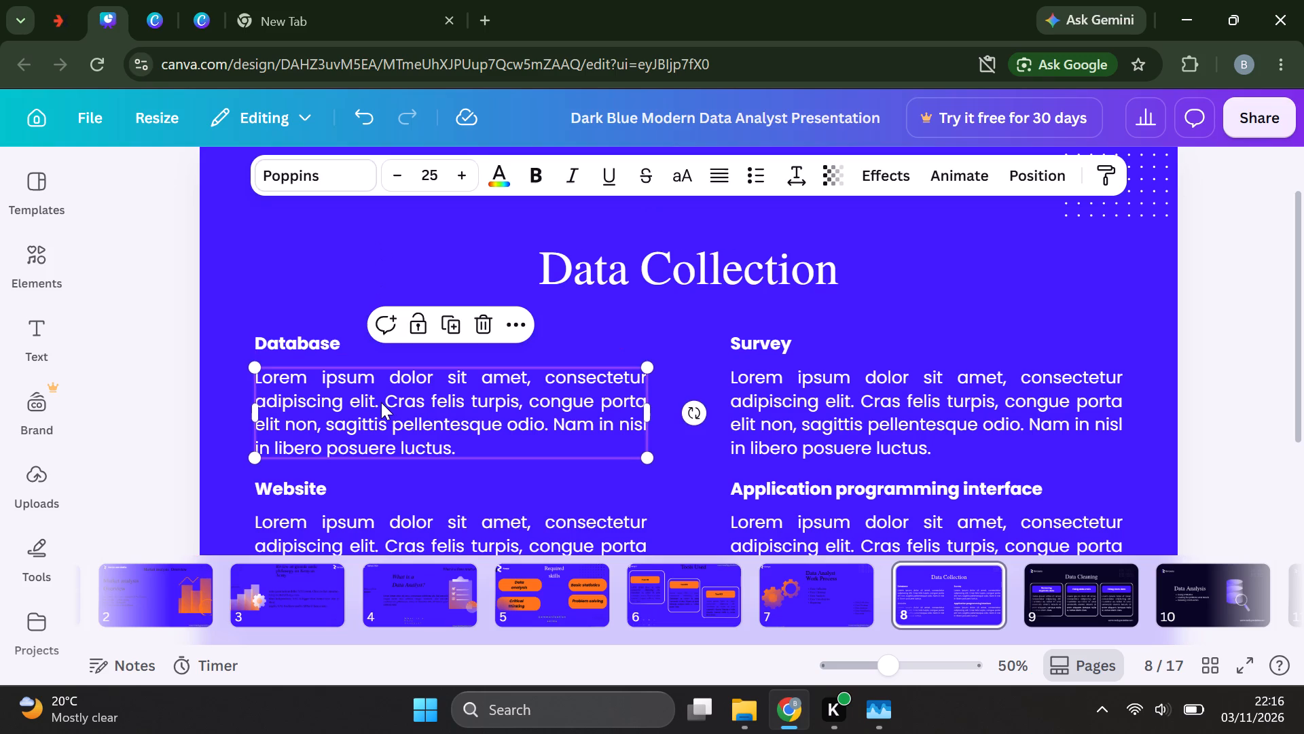
left_click(332, 184)
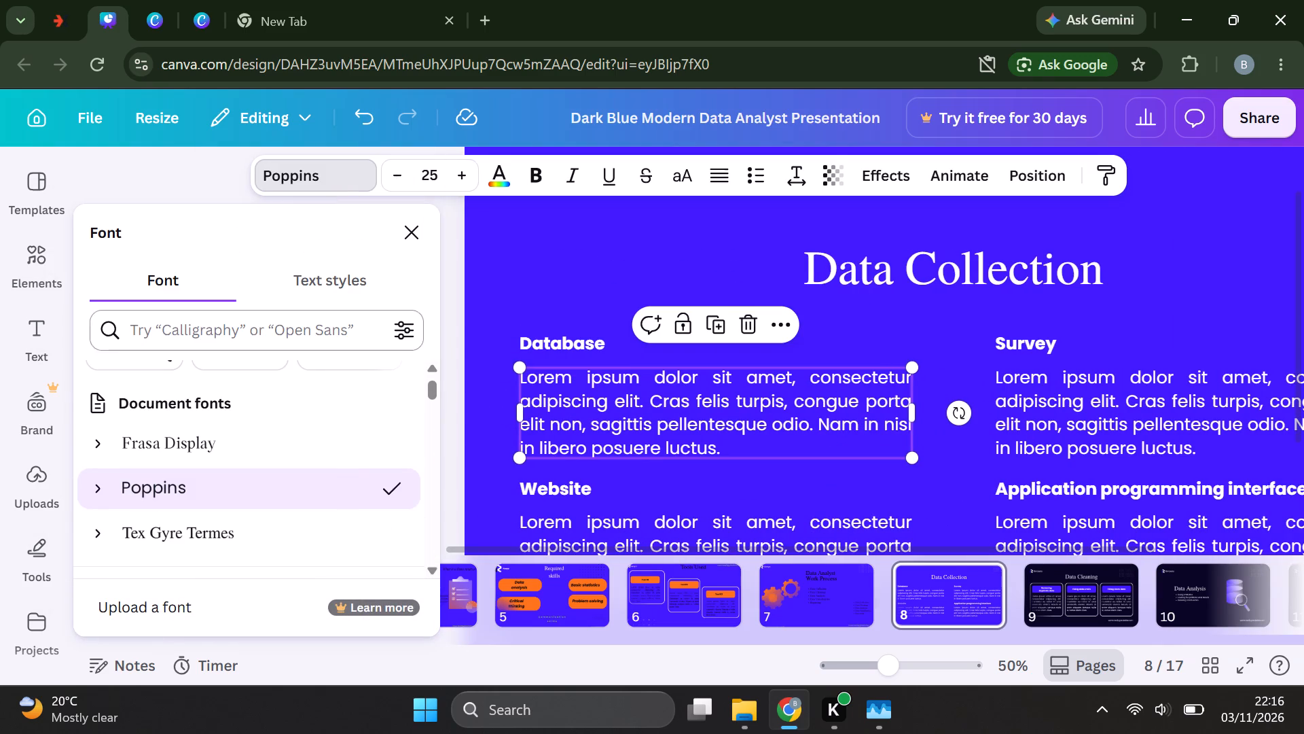
left_click(274, 440)
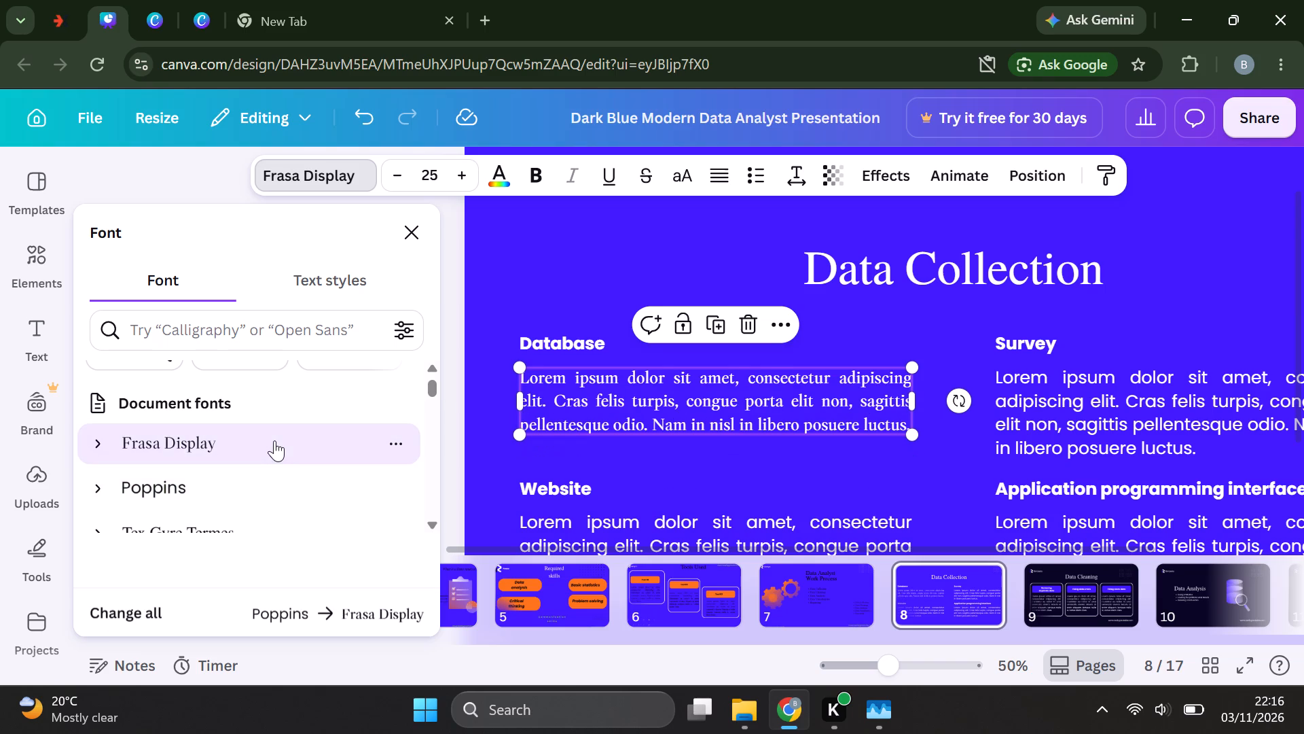
left_click(532, 280)
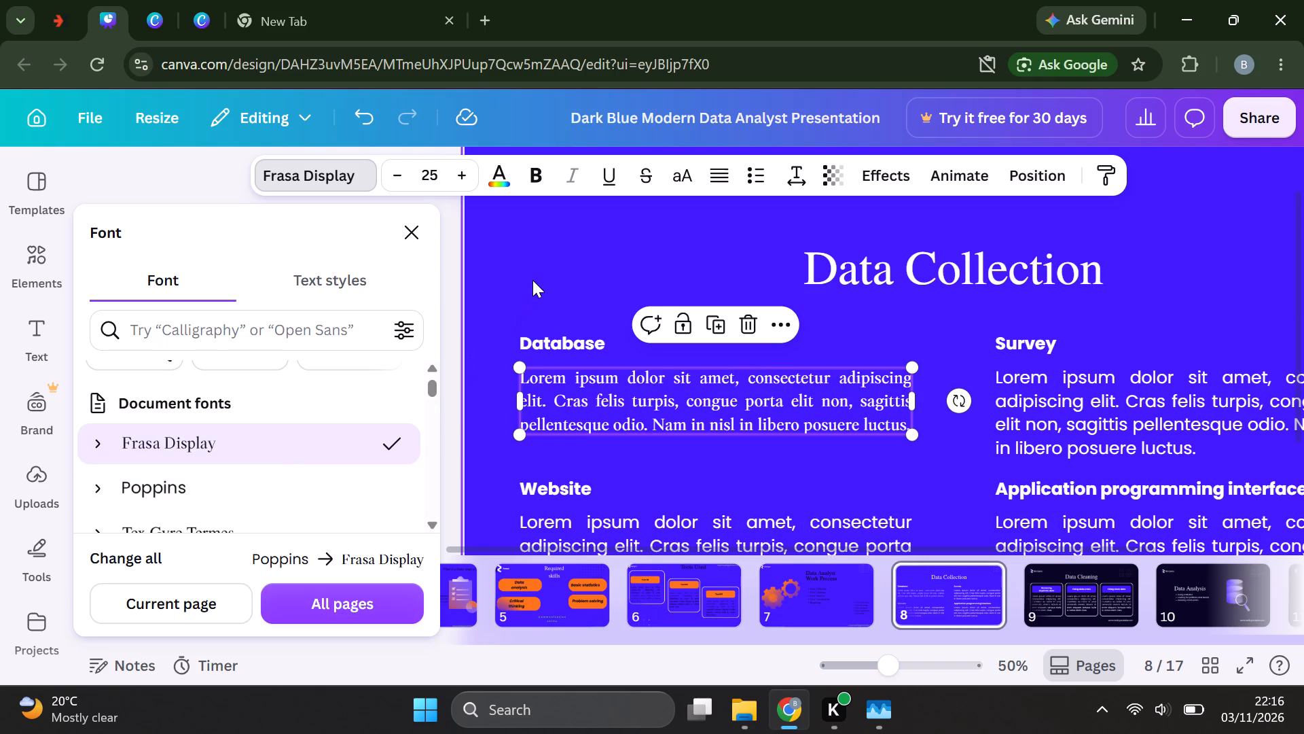
Set the text color of the paragraph under "Database" to black (#000000).
left_click(466, 399)
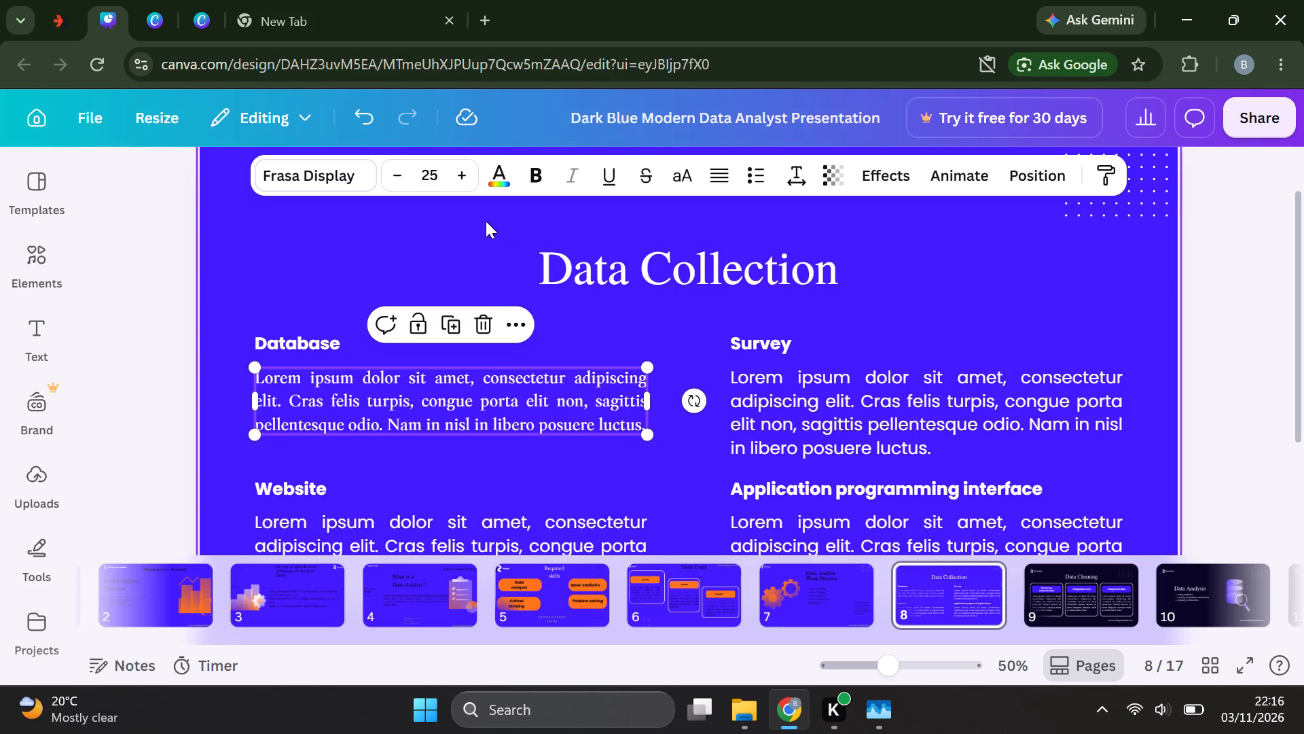
left_click(494, 183)
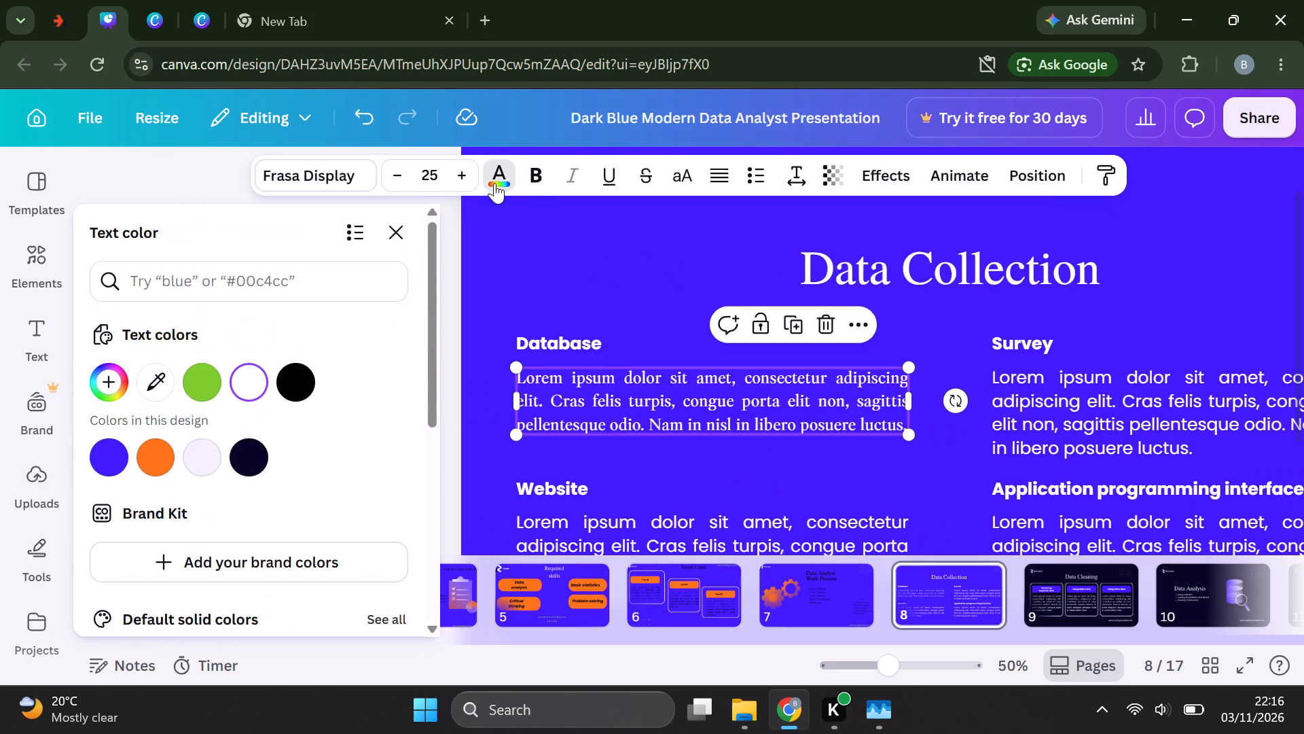
left_click(300, 377)
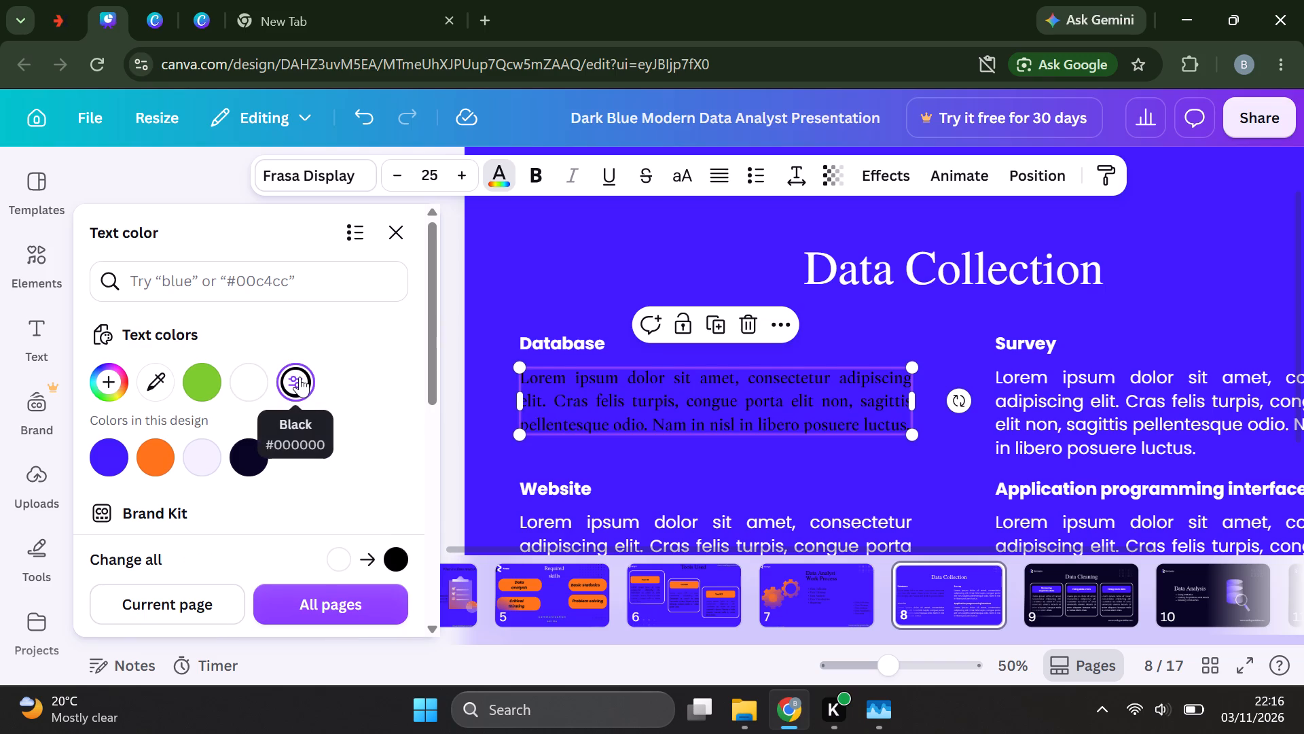
left_click(591, 287)
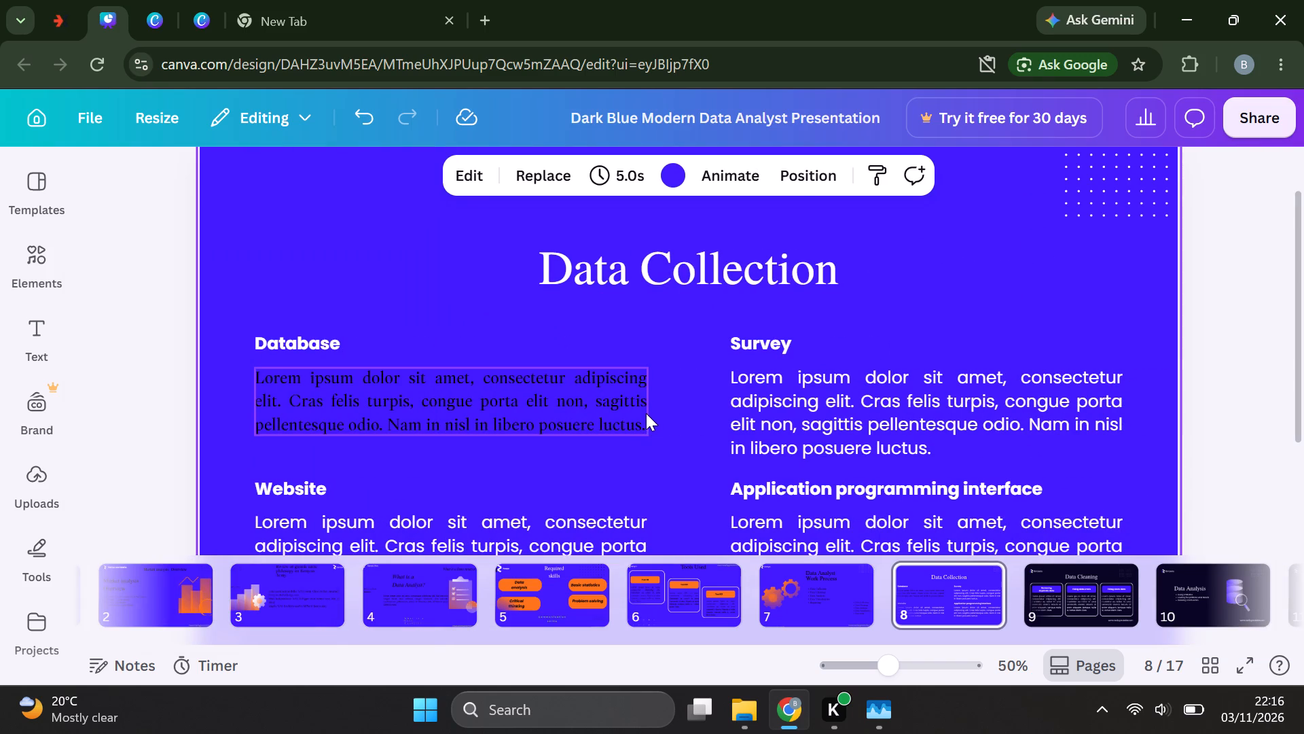
Enlarge the paragraph under the "Database" heading proportionally to a font size of about 28.8.
left_click(646, 413)
left_click_drag(646, 434, 638, 443)
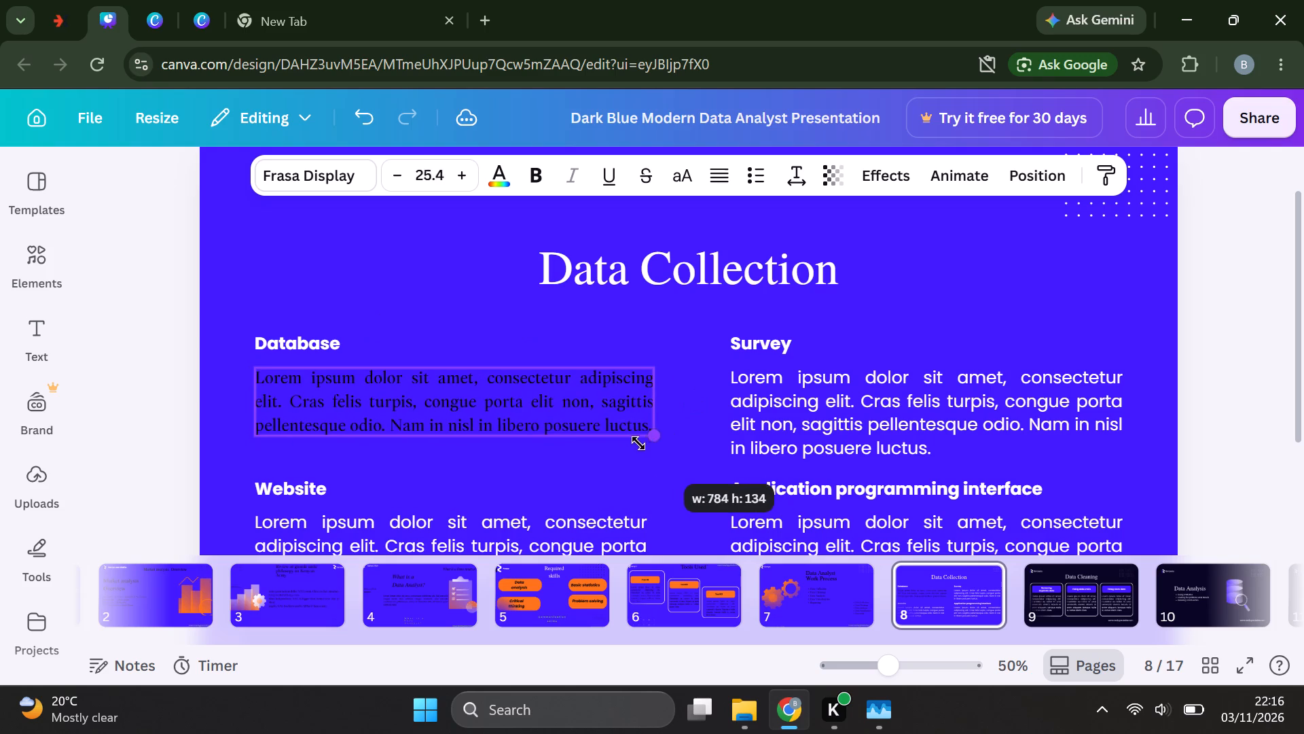
left_click_drag(638, 443, 653, 438)
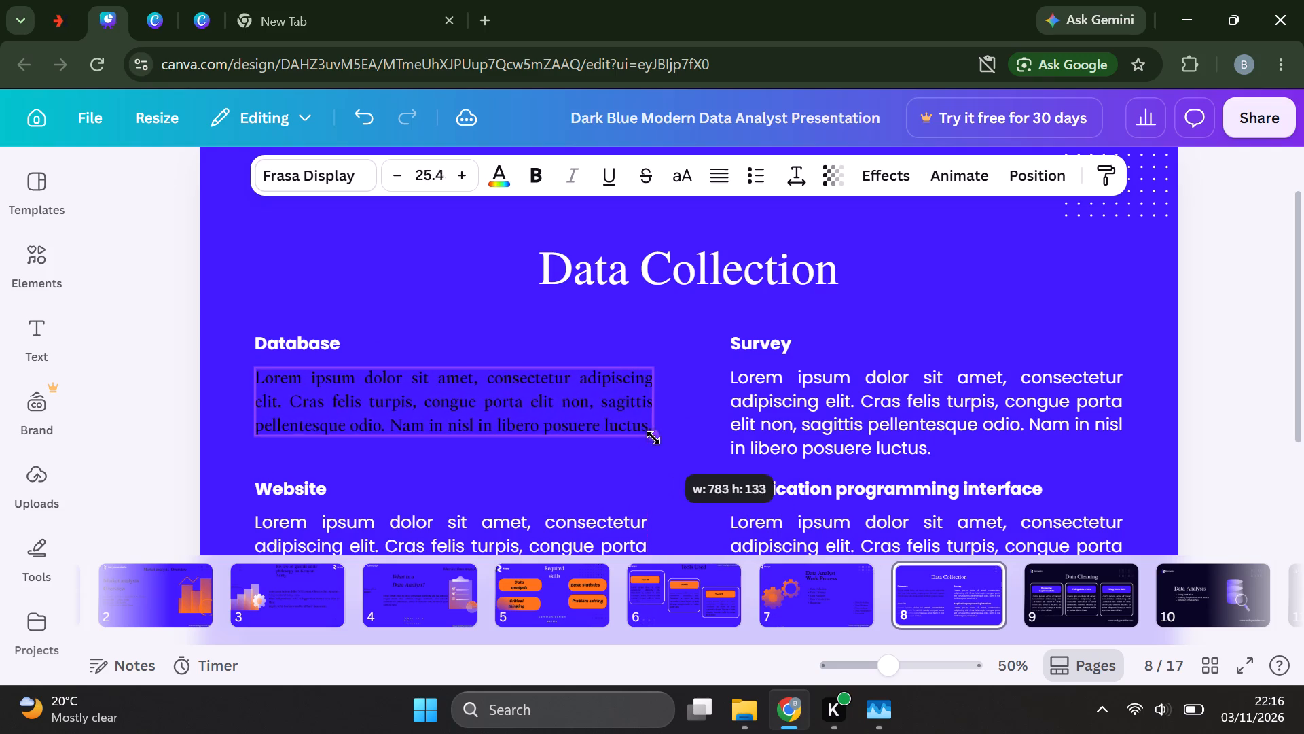
left_click_drag(653, 438, 686, 452)
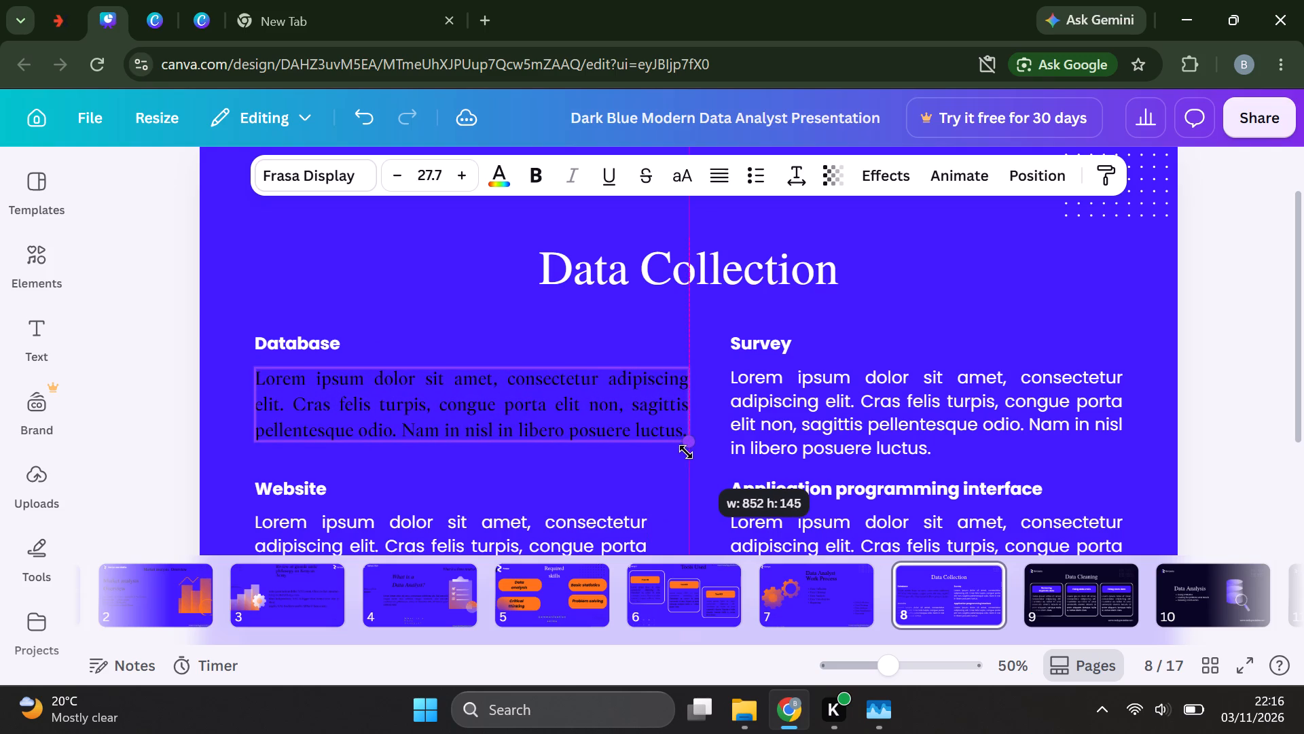
left_click_drag(686, 452, 702, 459)
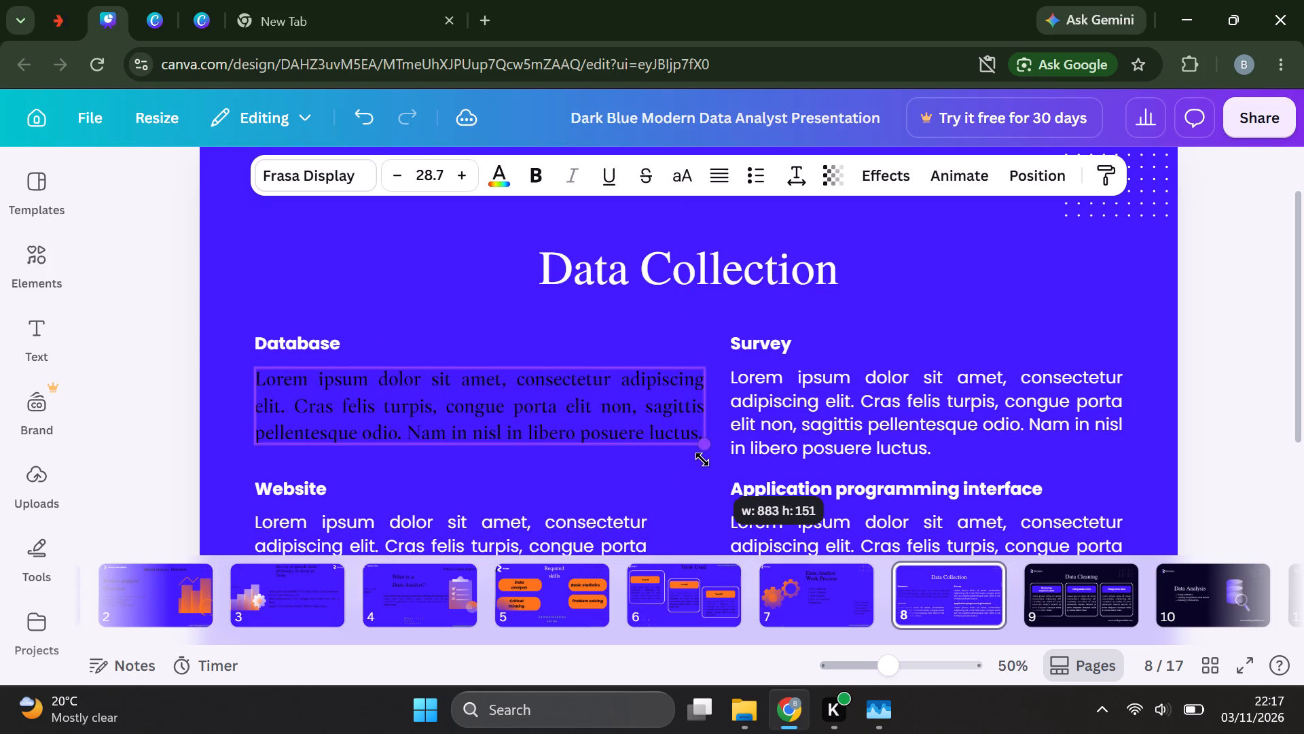
left_click_drag(702, 459, 703, 460)
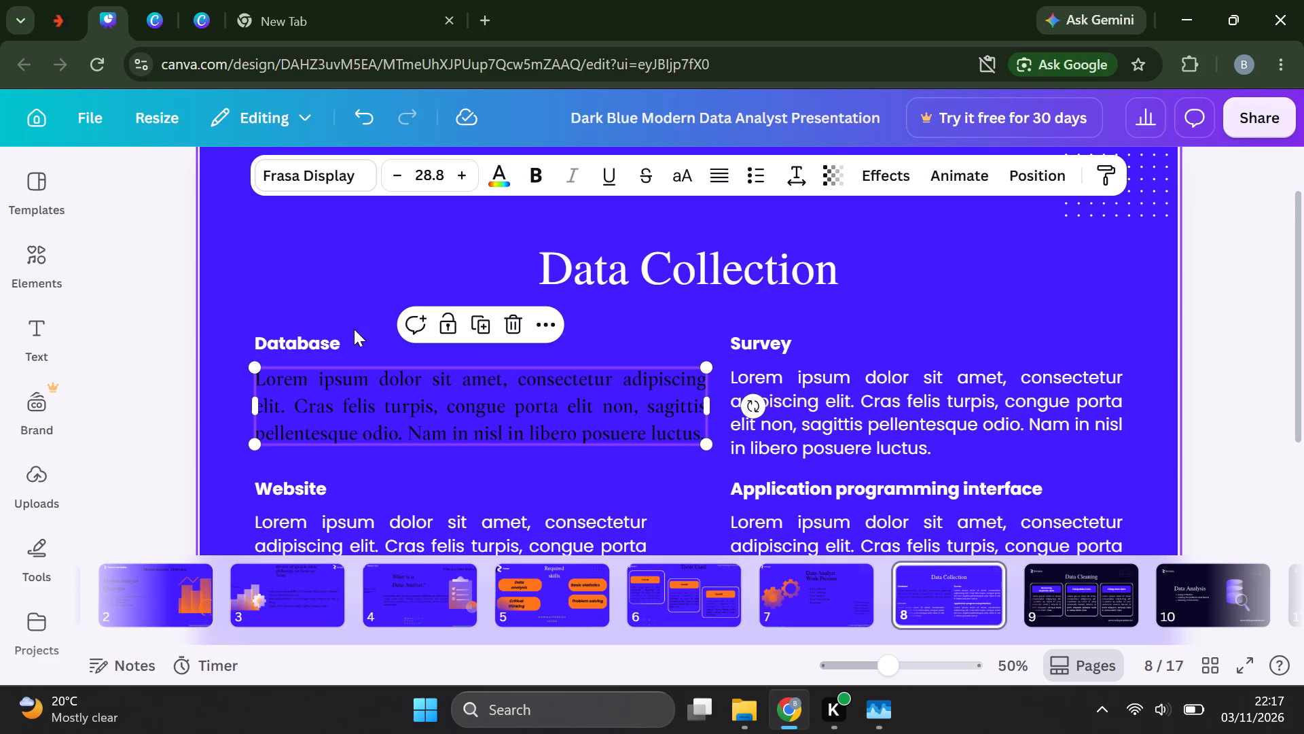
Set the text color of the "Database" heading to the default solid yellow.
left_click(326, 338)
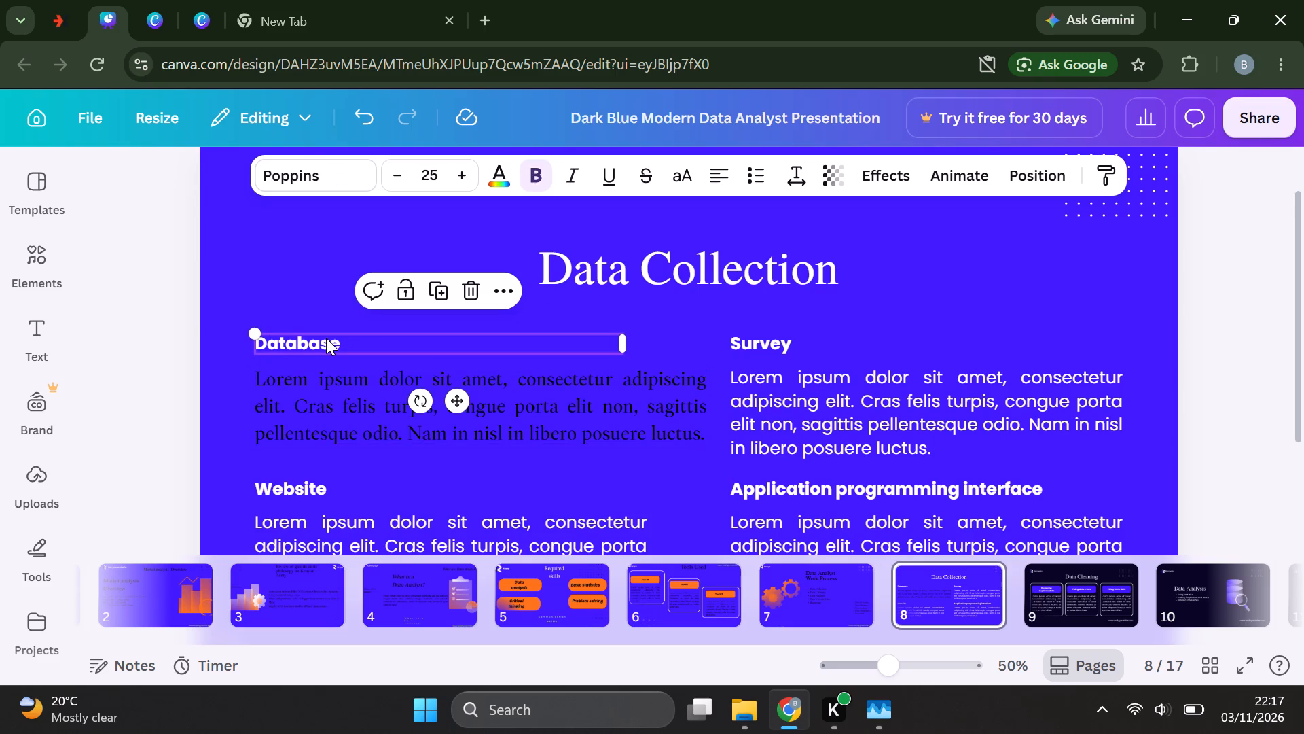
left_click(502, 175)
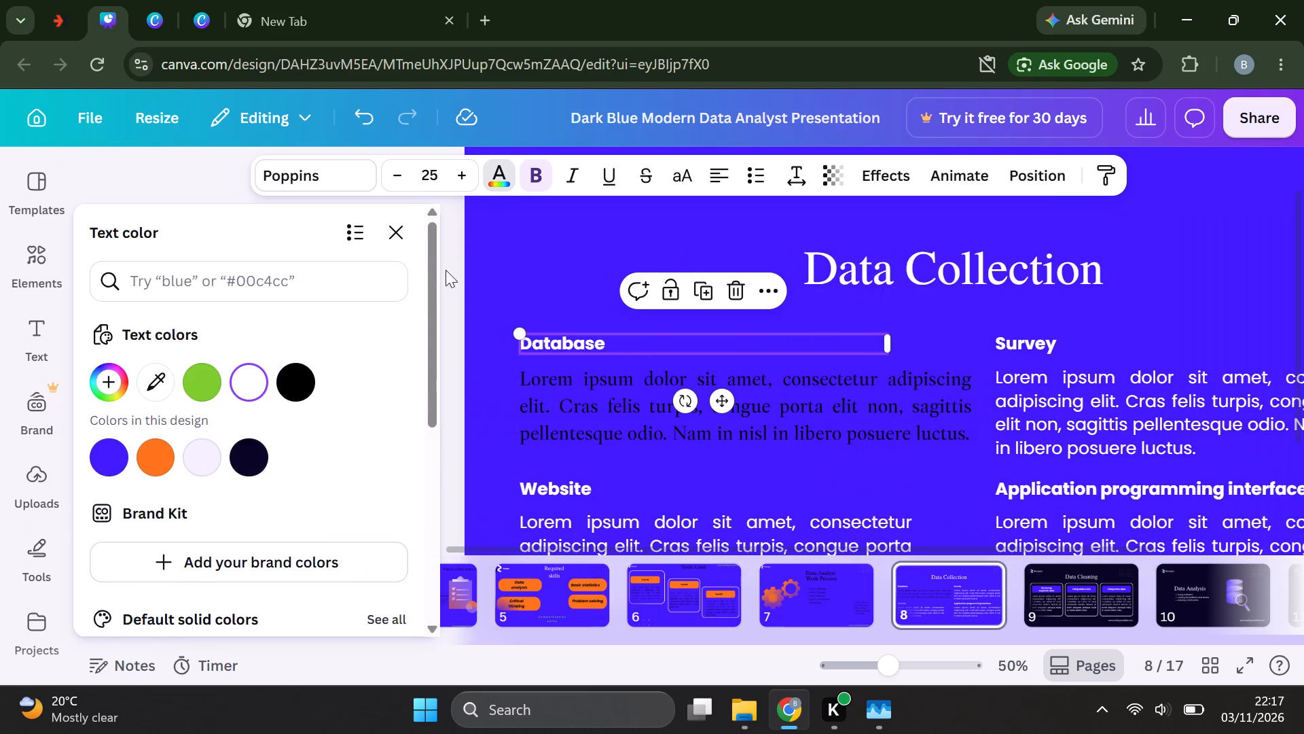
scroll(363, 447, "down", 1)
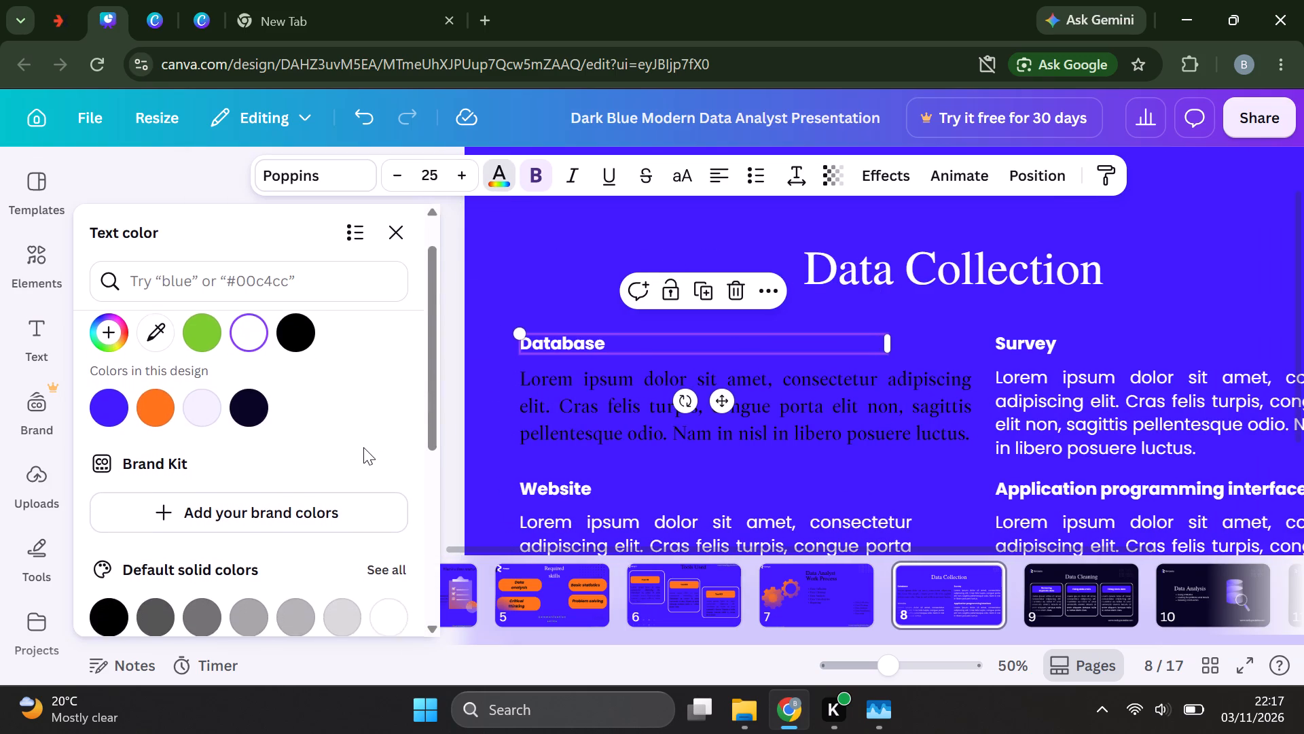
scroll(363, 447, "down", 2)
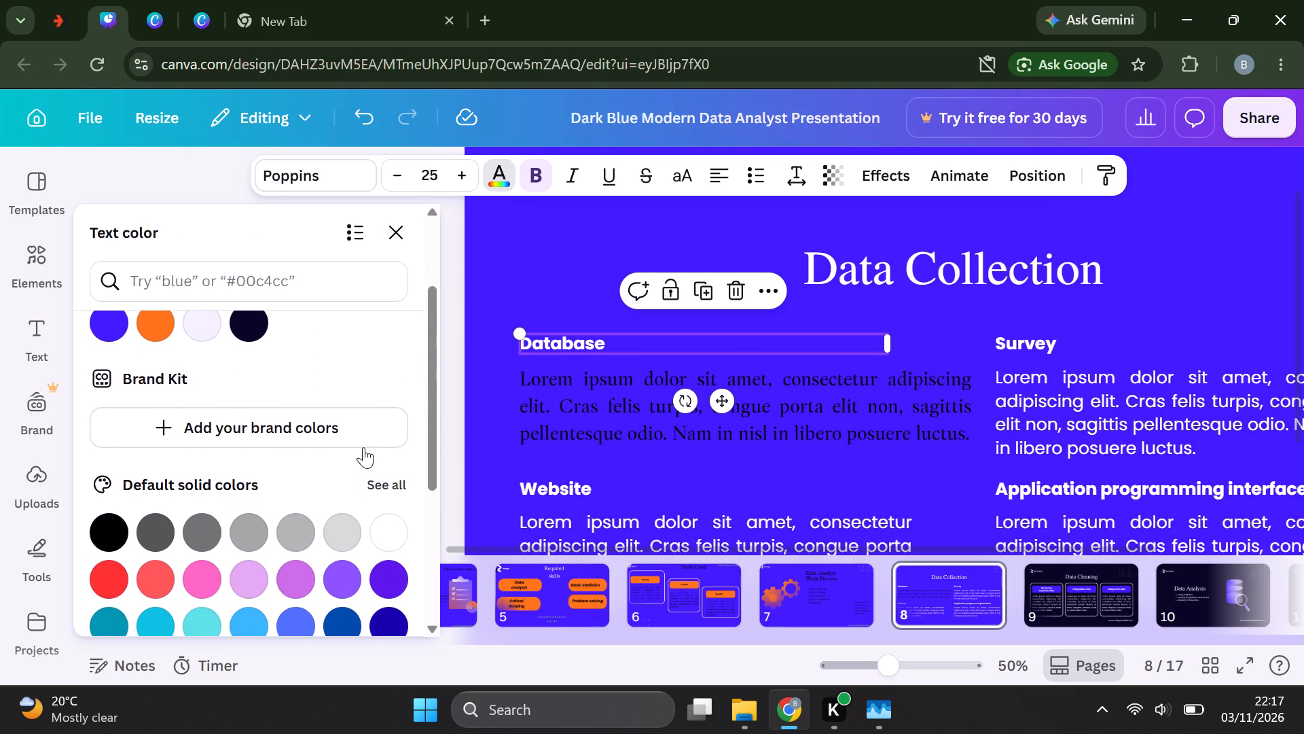
scroll(363, 447, "down", 2)
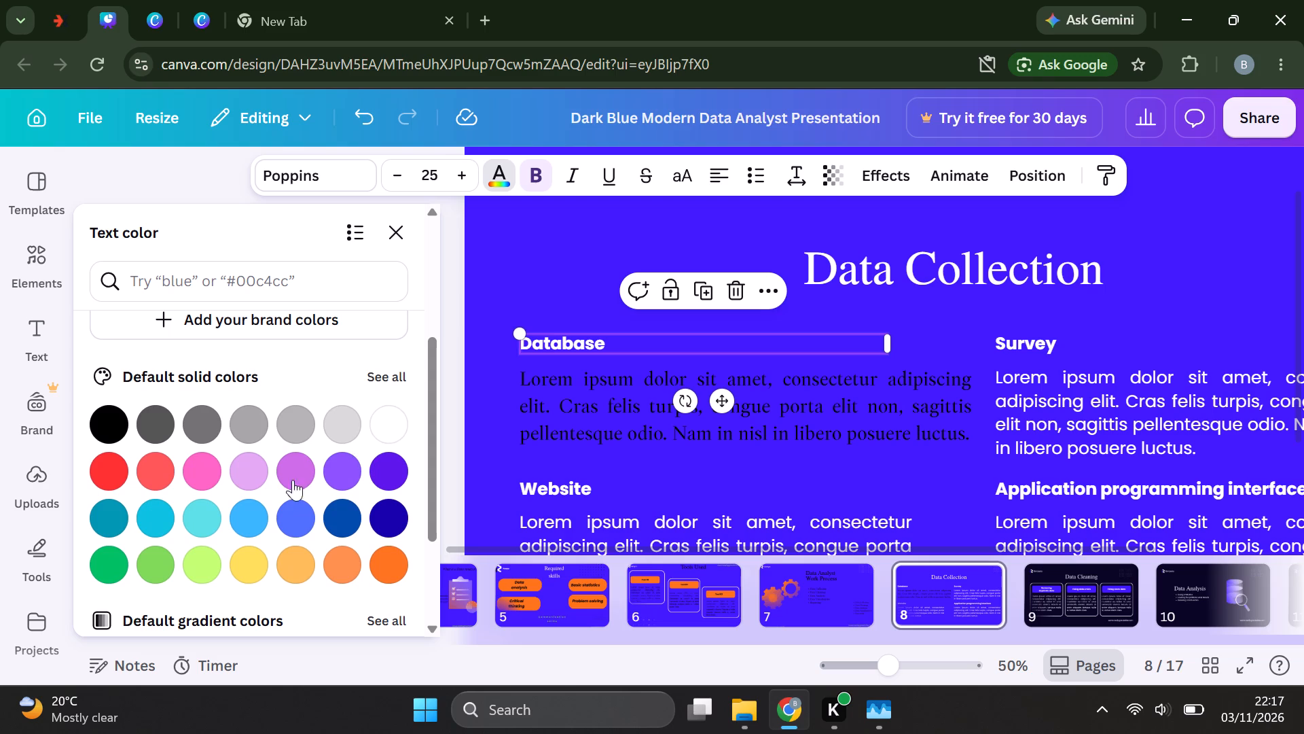
left_click(252, 570)
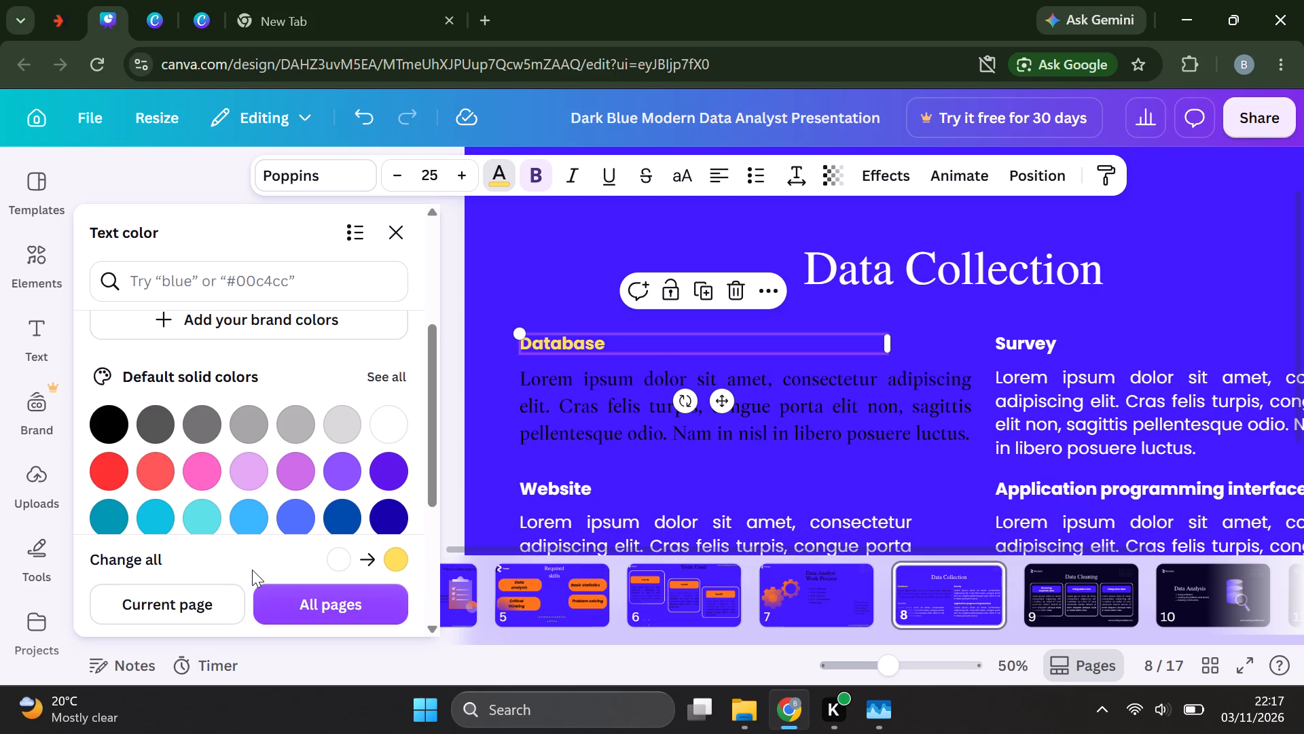
left_click(510, 285)
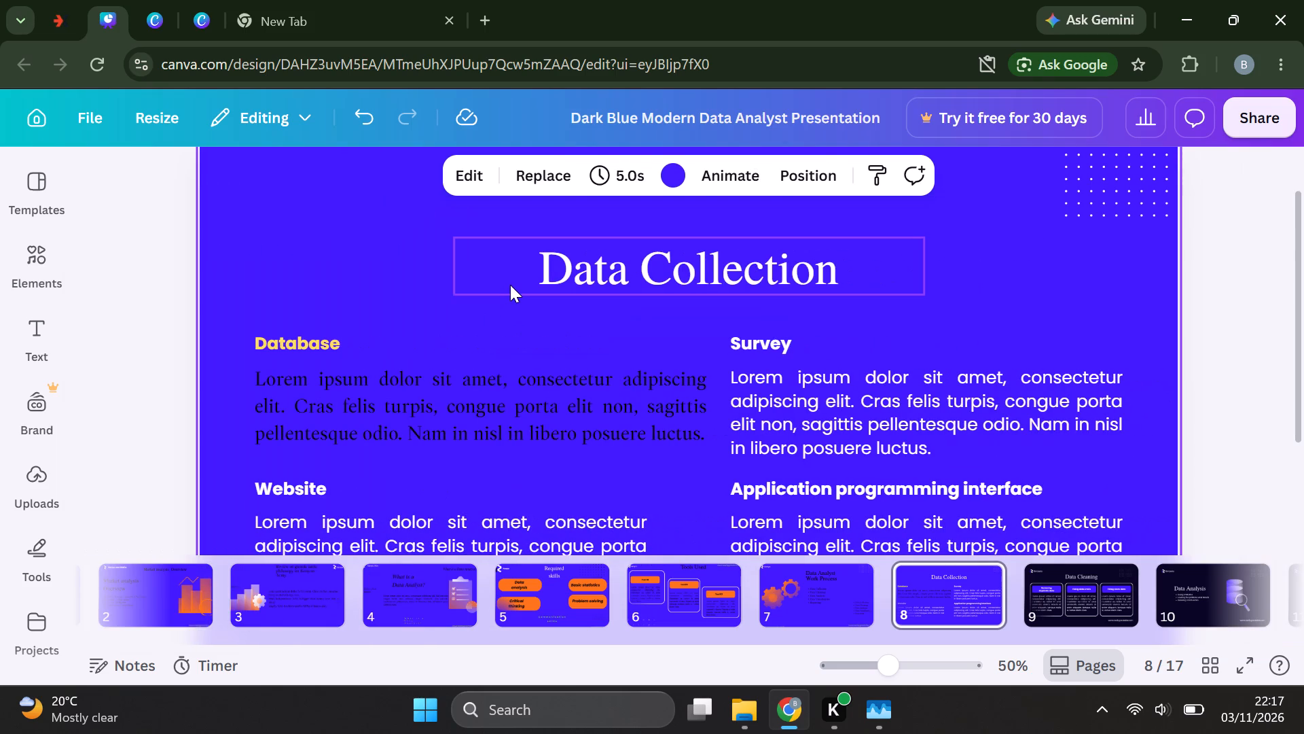
Move the paragraph under "Database" slightly left and up, so it starts a little outside its heading's left edge.
left_click_drag(481, 400, 458, 400)
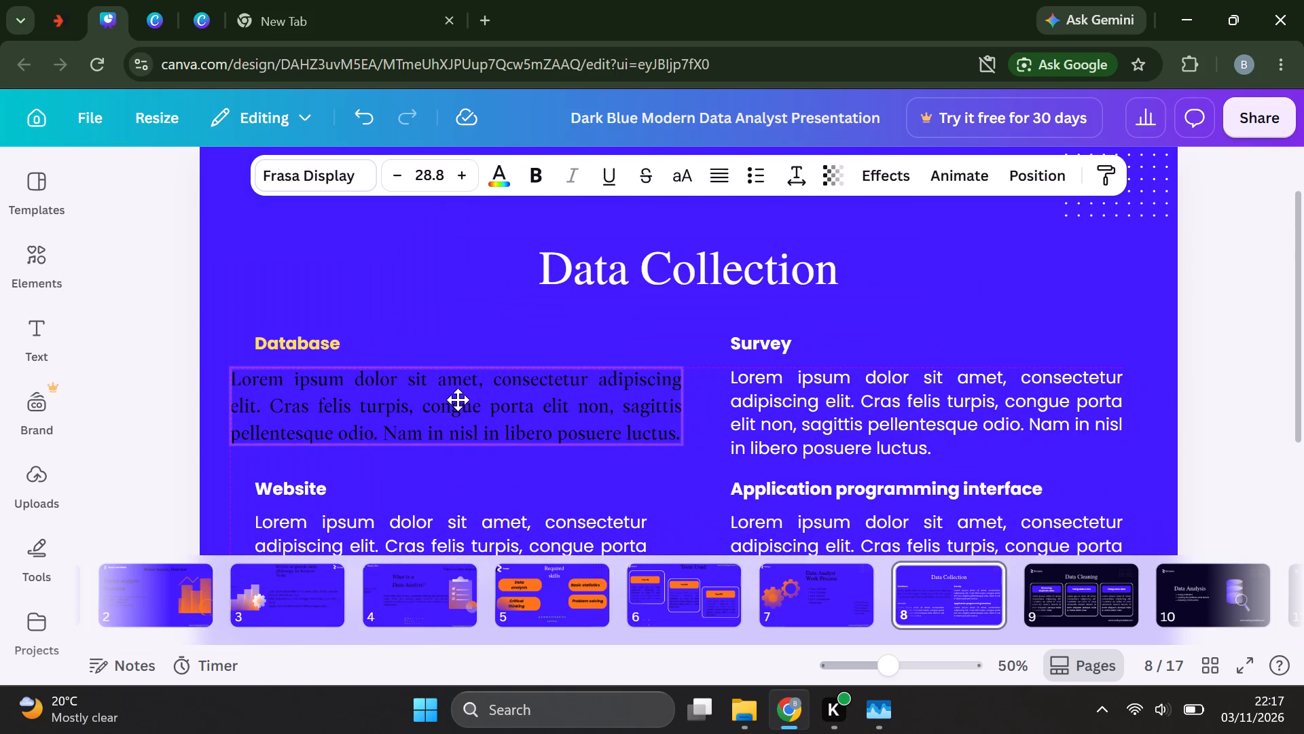
left_click_drag(458, 400, 454, 392)
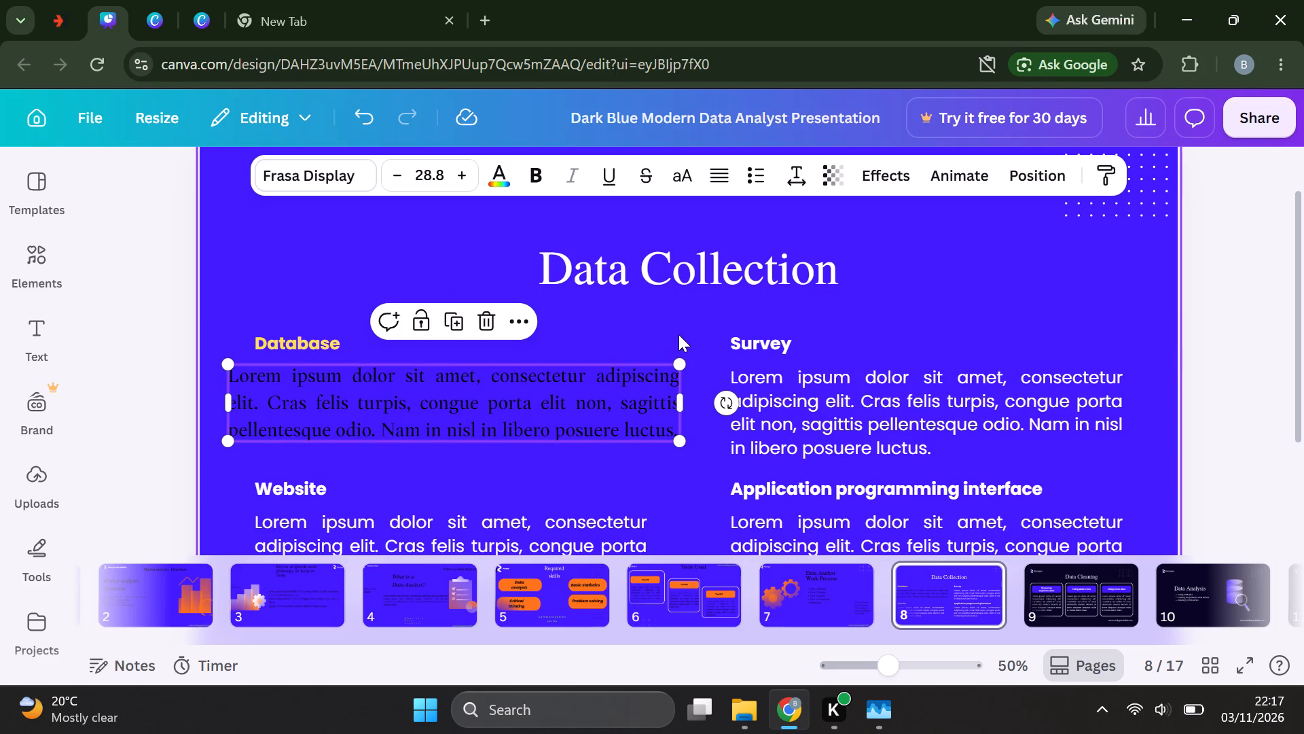
left_click(679, 334)
Set the text color of the "Survey" heading to the same yellow as the "Database" heading.
left_click(772, 336)
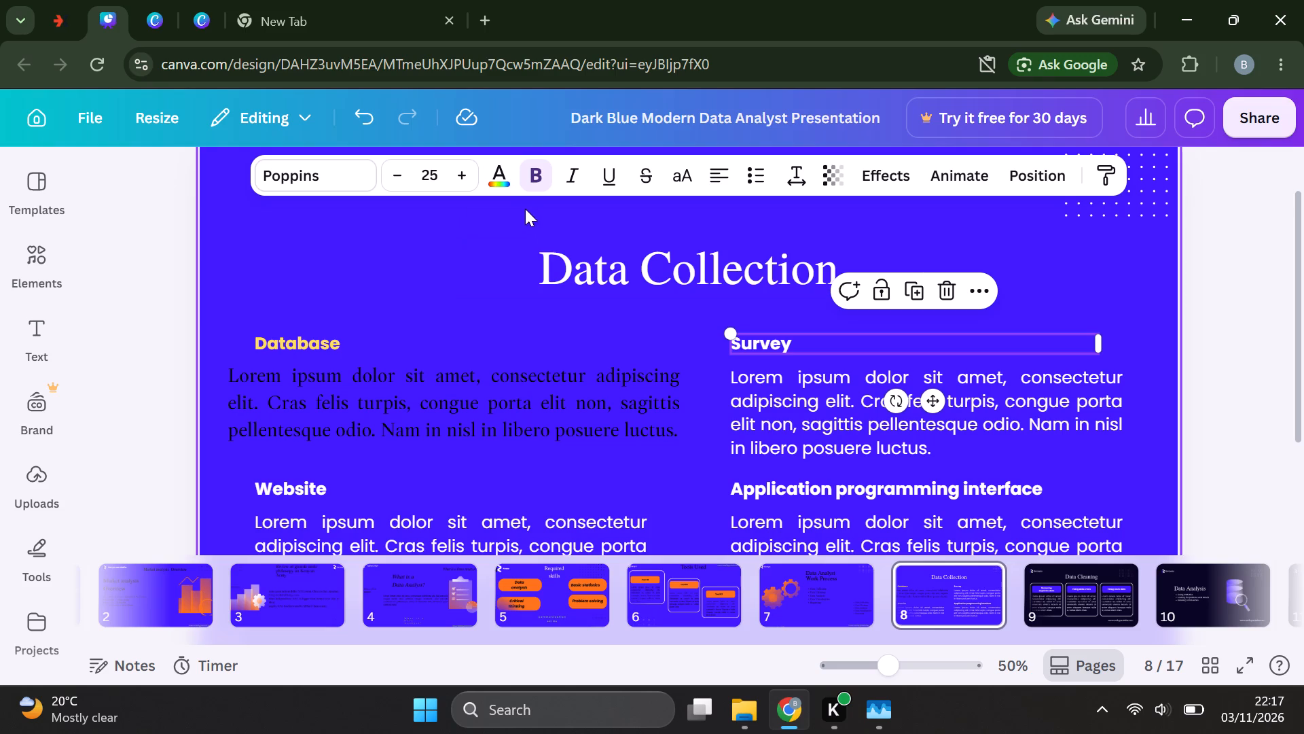
left_click(494, 175)
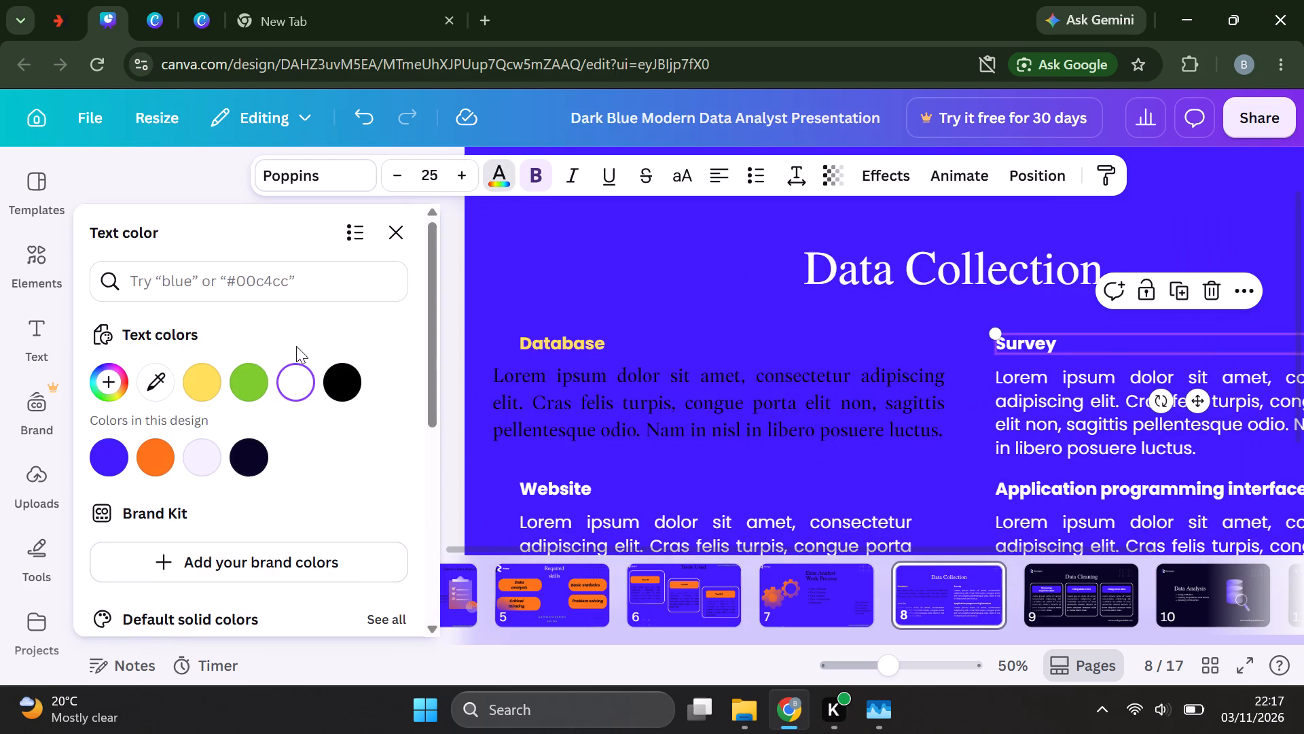
left_click(205, 378)
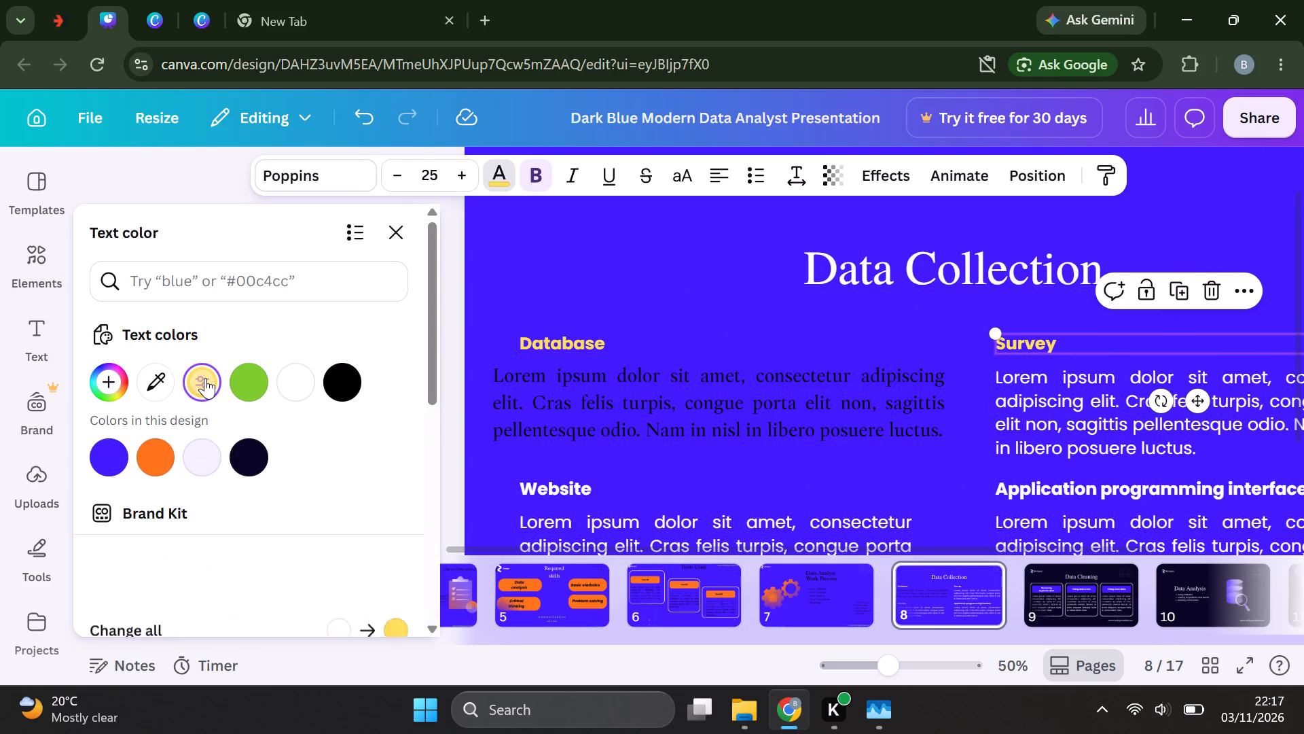
left_click(640, 259)
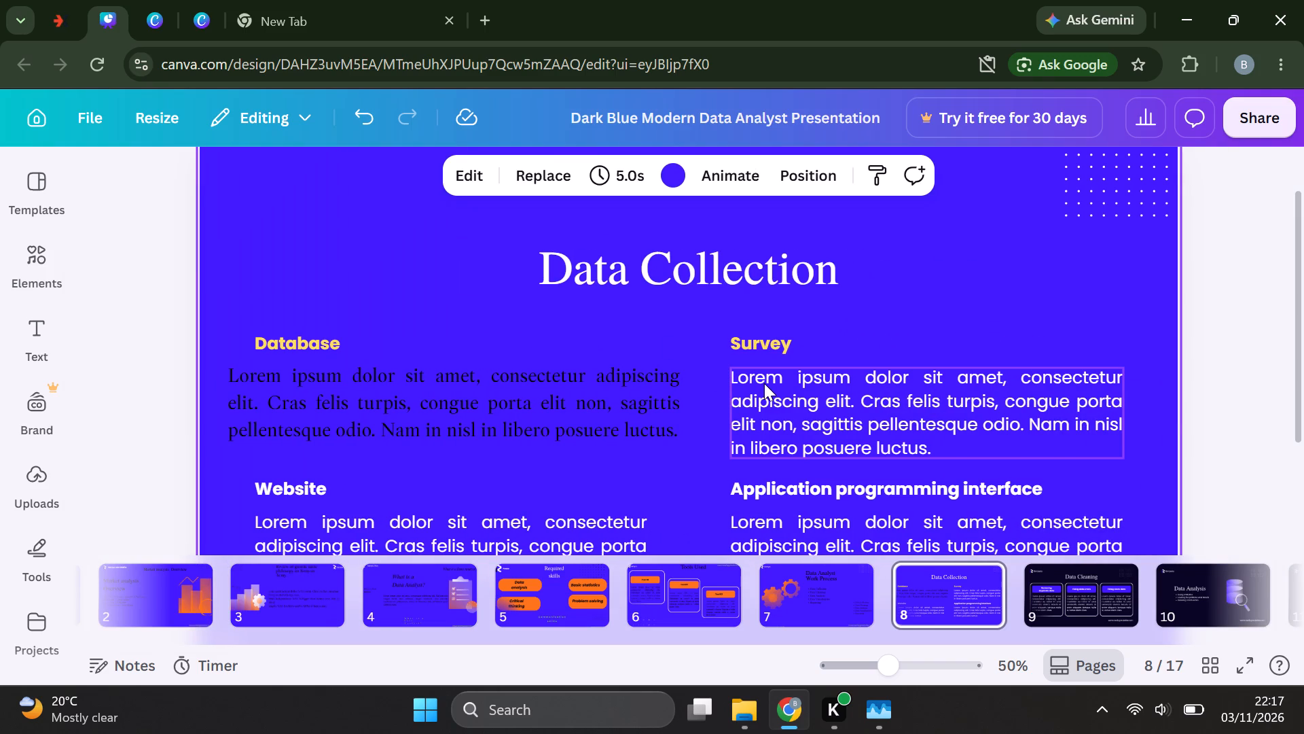
Set the text color of the paragraph under "Survey" to black (#000000).
left_click(764, 383)
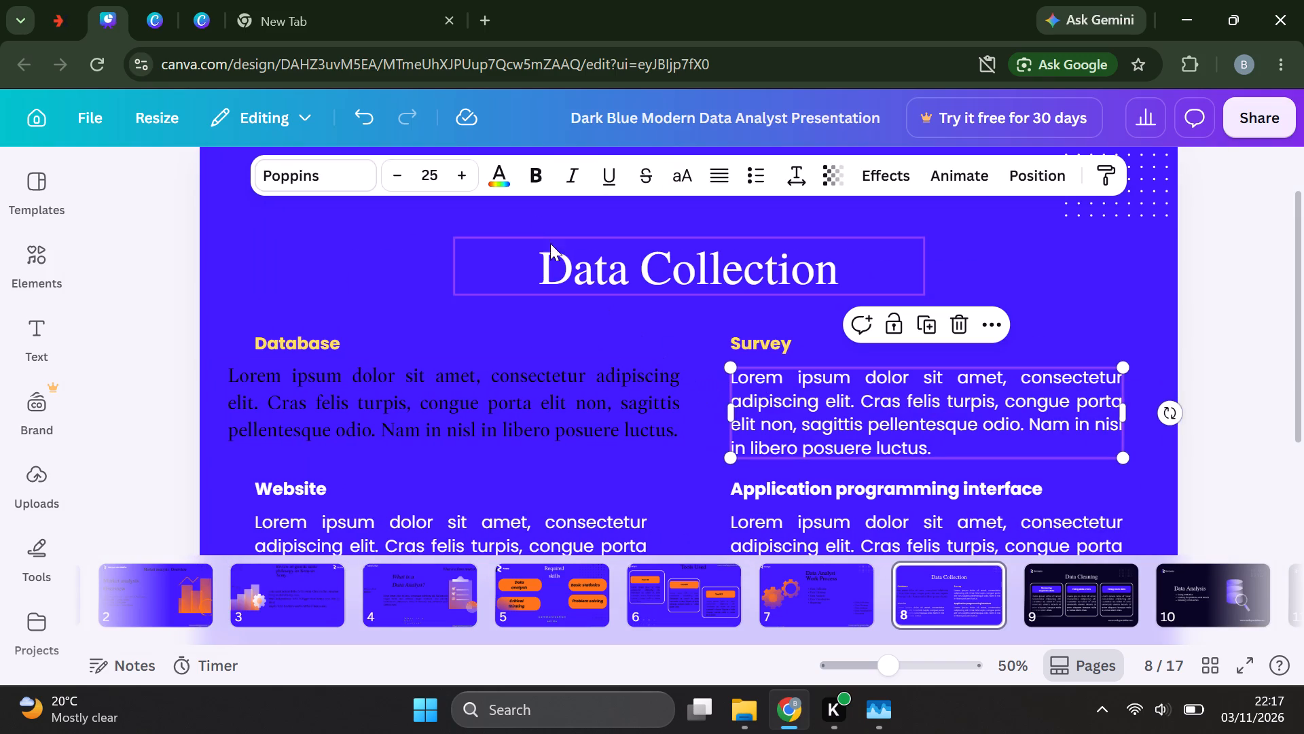
left_click(505, 179)
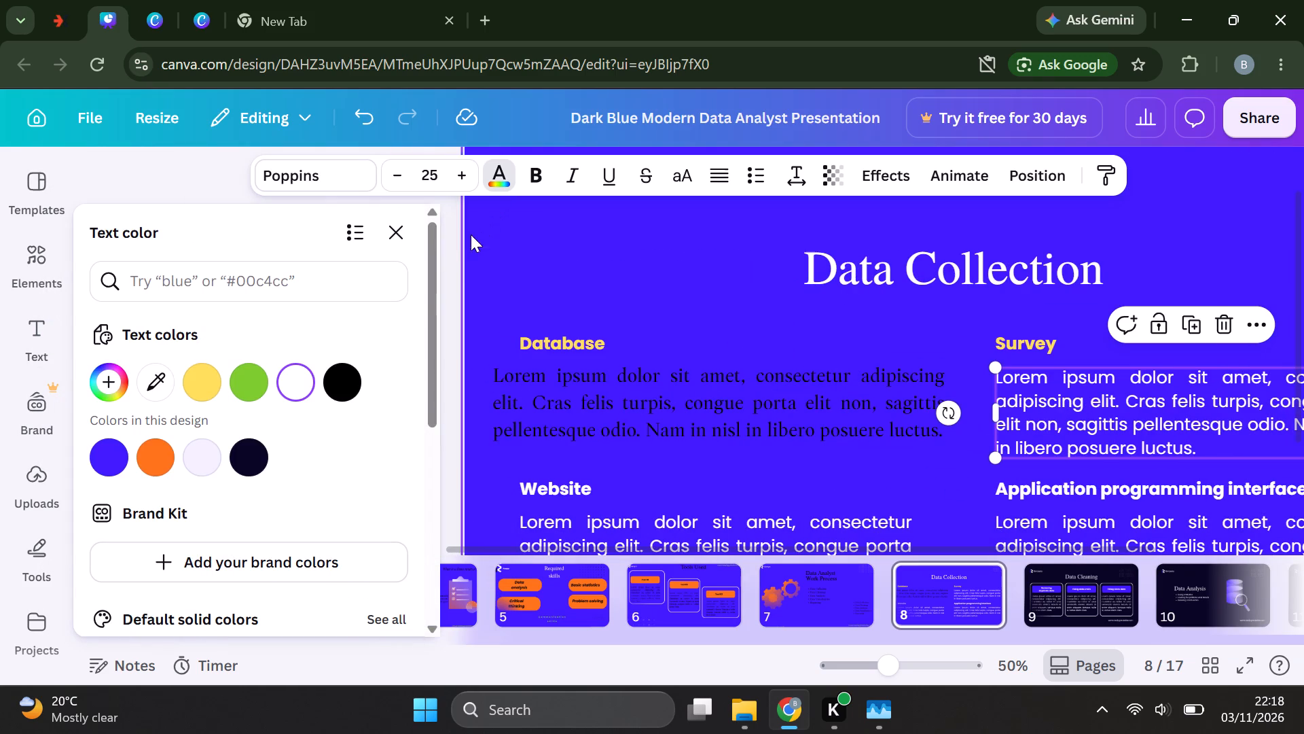
left_click(346, 379)
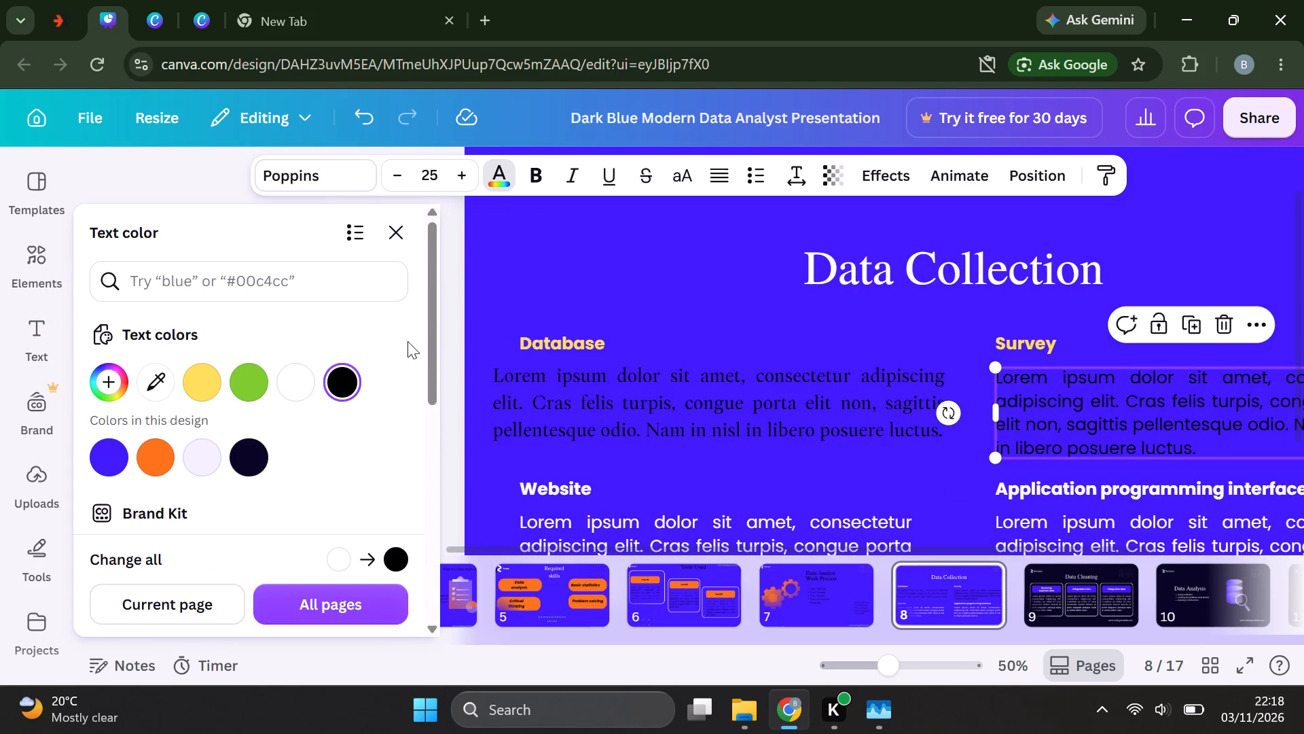
left_click(559, 280)
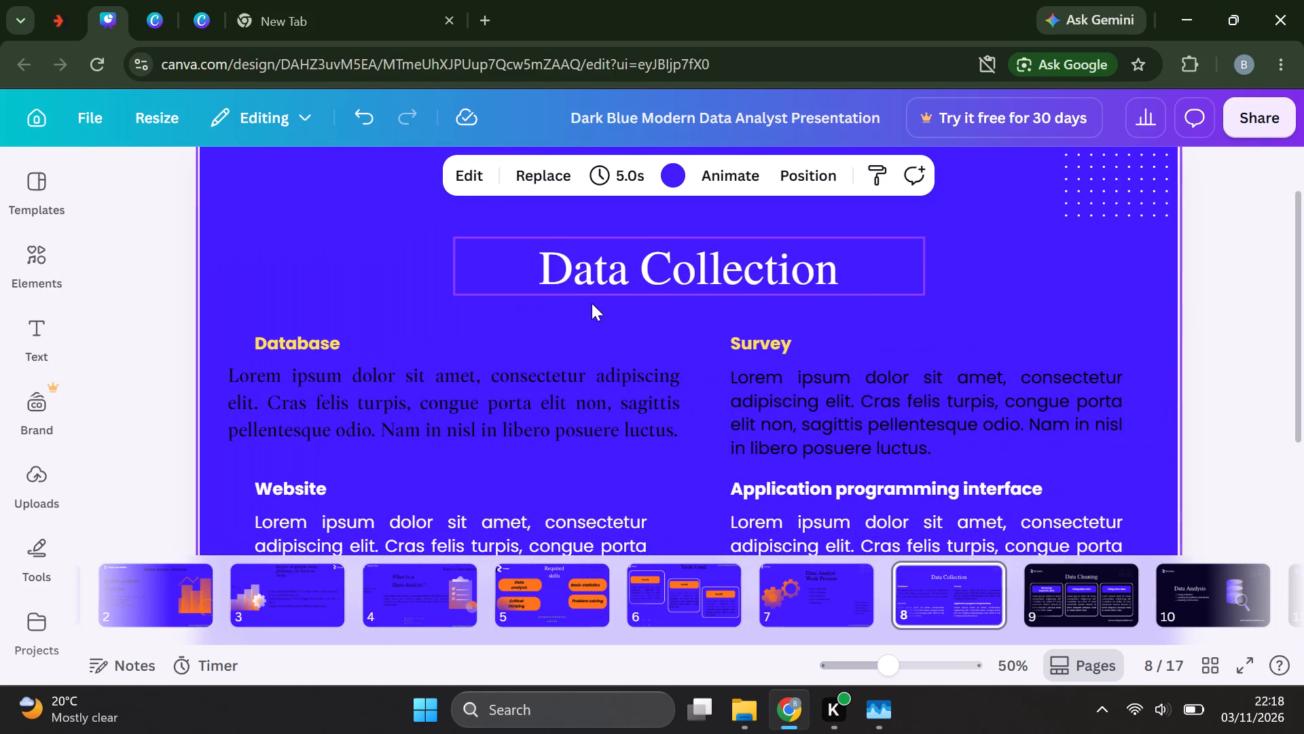
Move the "Data Collection" title left of the page's center, keeping it at nearly the same height.
left_click_drag(616, 280, 596, 281)
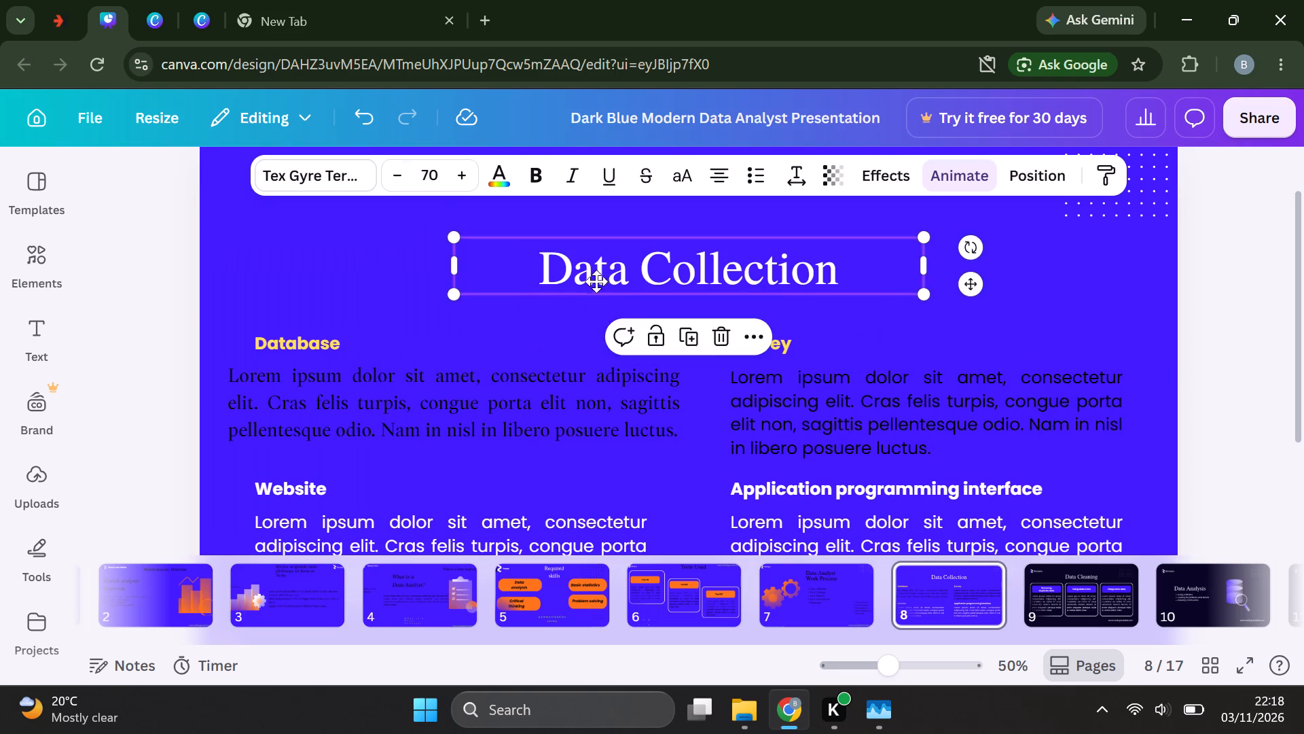
left_click_drag(596, 281, 558, 285)
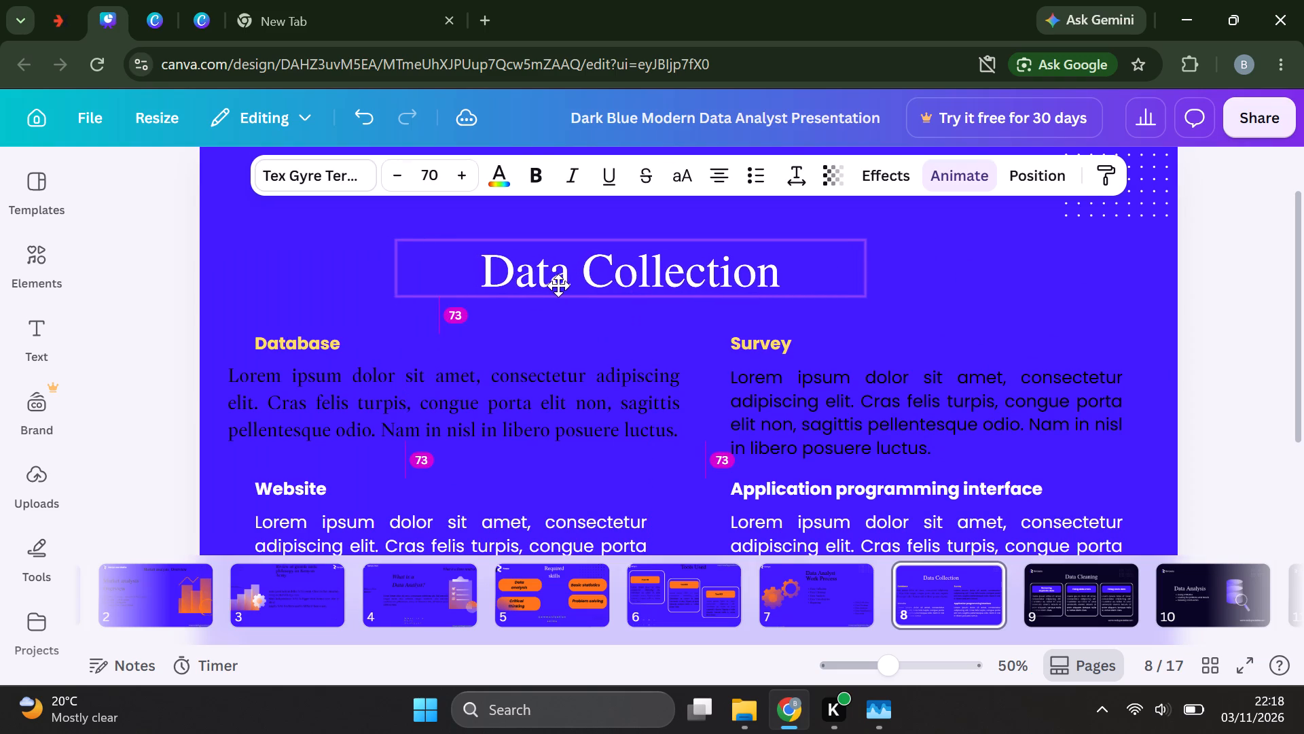
left_click_drag(558, 285, 549, 287)
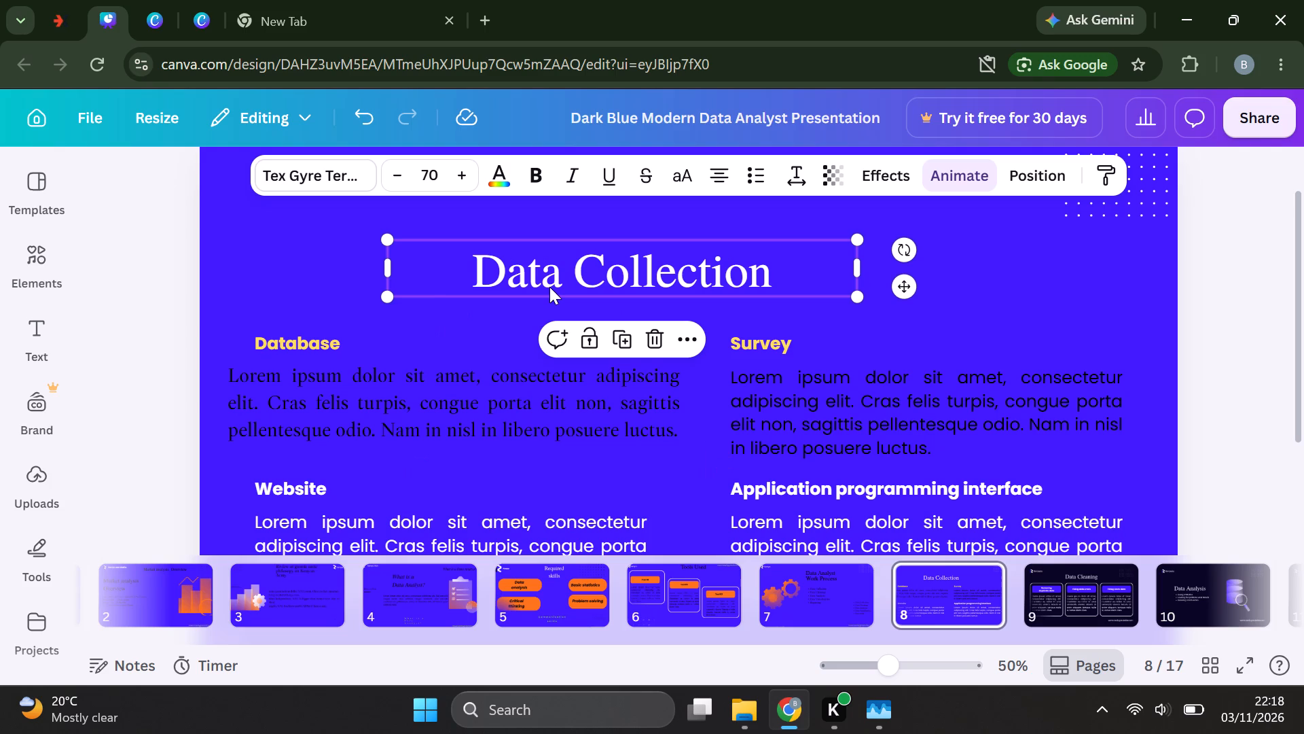
Widen the text box of the paragraph under "Survey" by extending its left edge toward the "Database" paragraph.
left_click(764, 400)
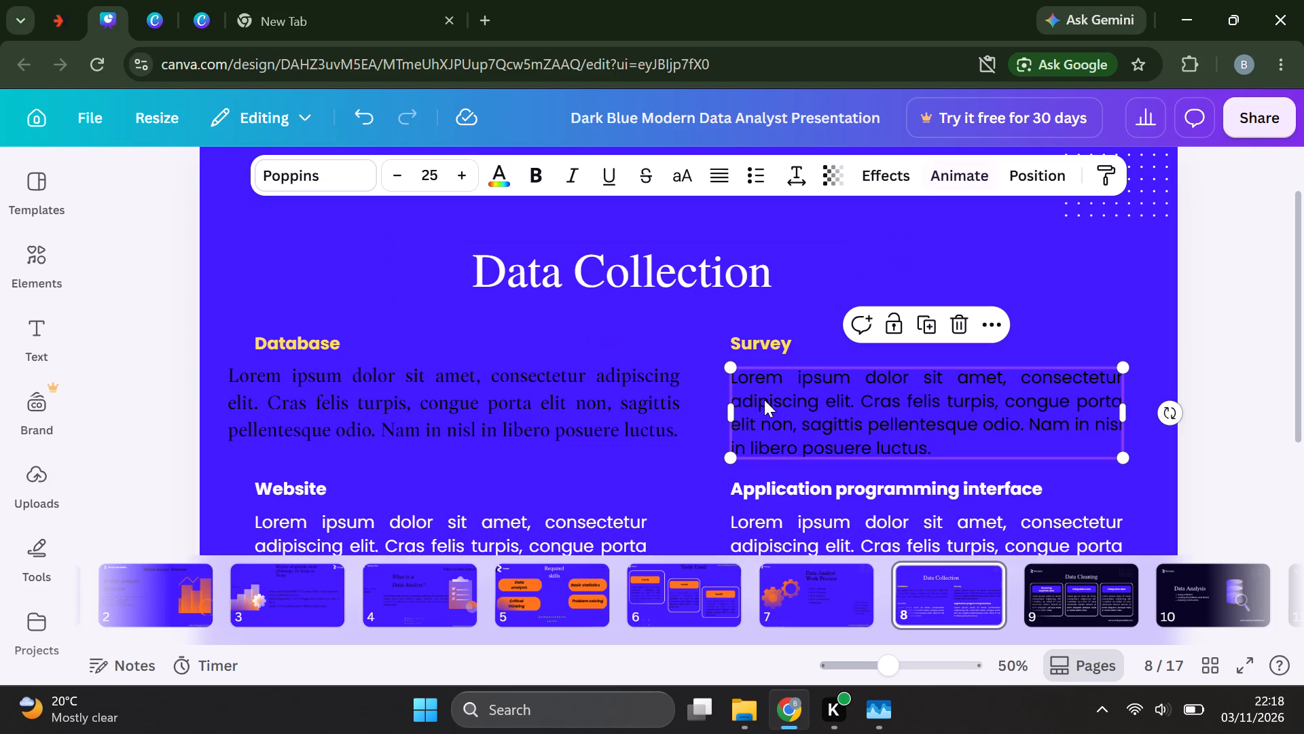
left_click_drag(729, 409, 697, 409)
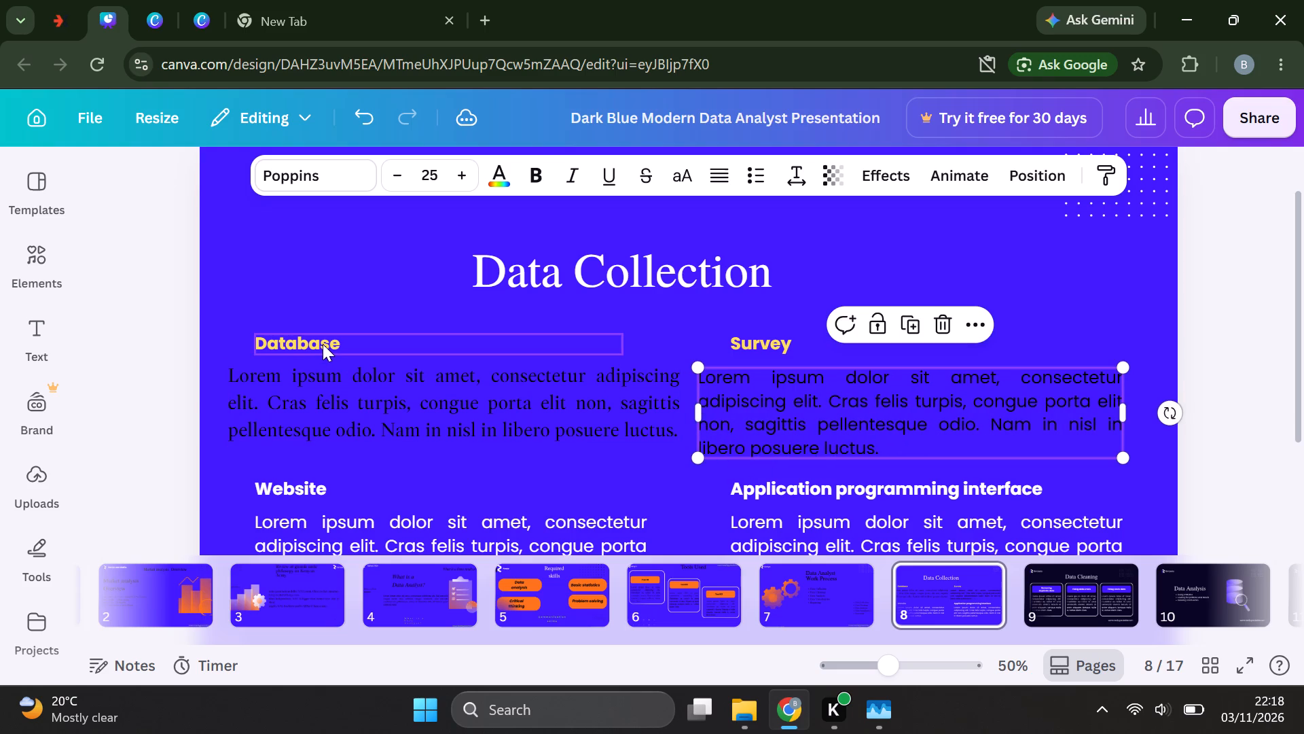
Increase the font size of the "Database" heading to 35.
left_click(321, 344)
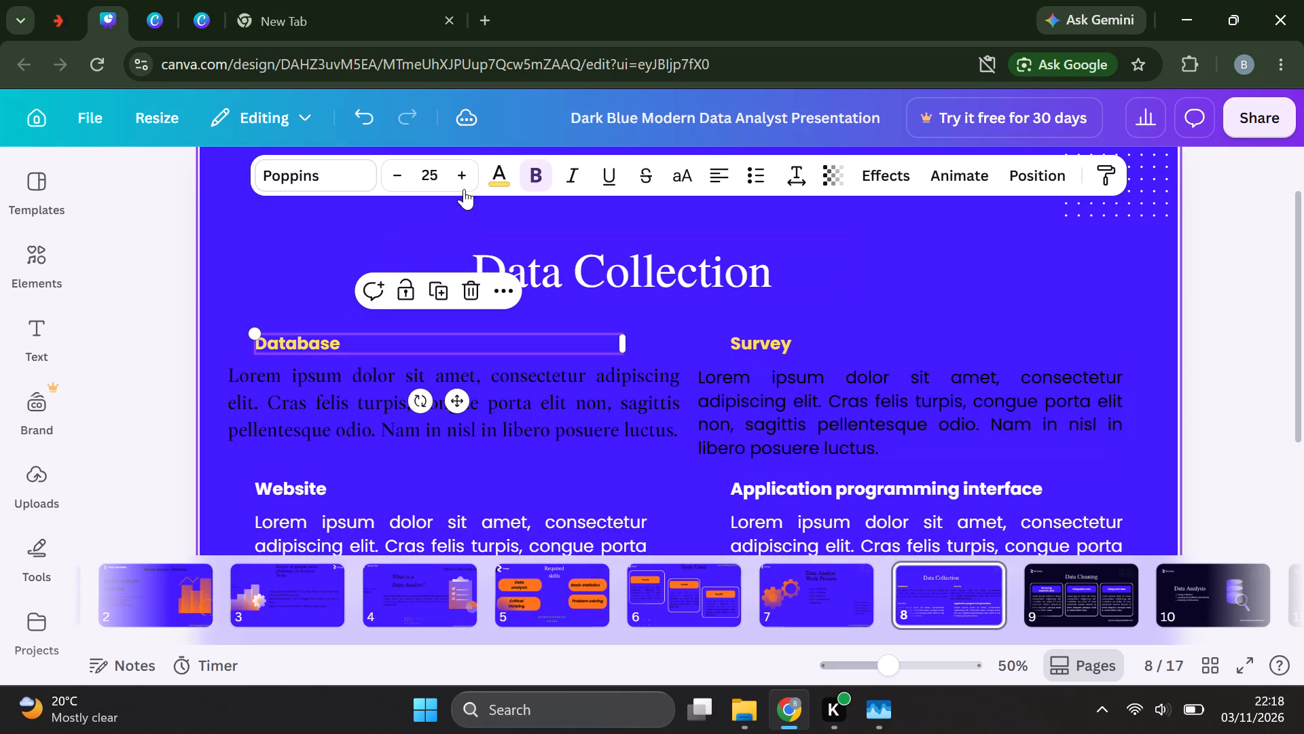
left_click(463, 173)
left_click(463, 173)
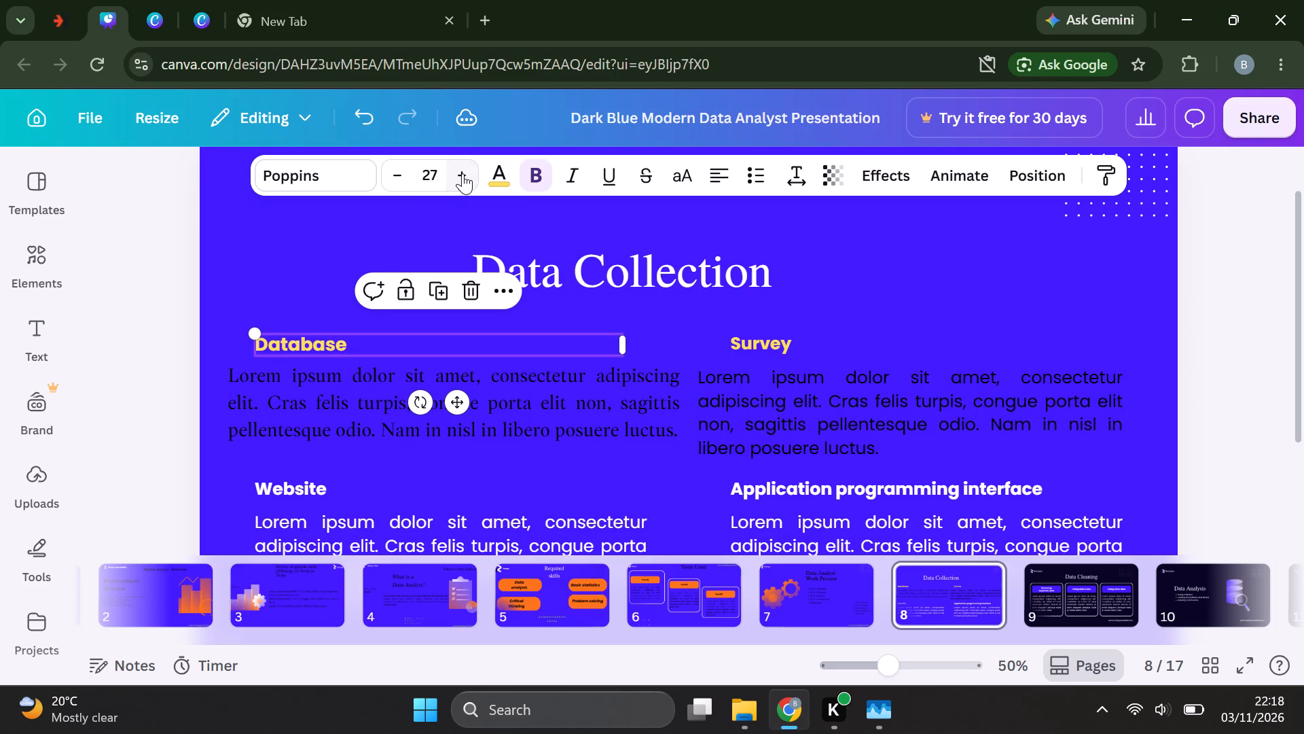
left_click(463, 173)
double_click(463, 173)
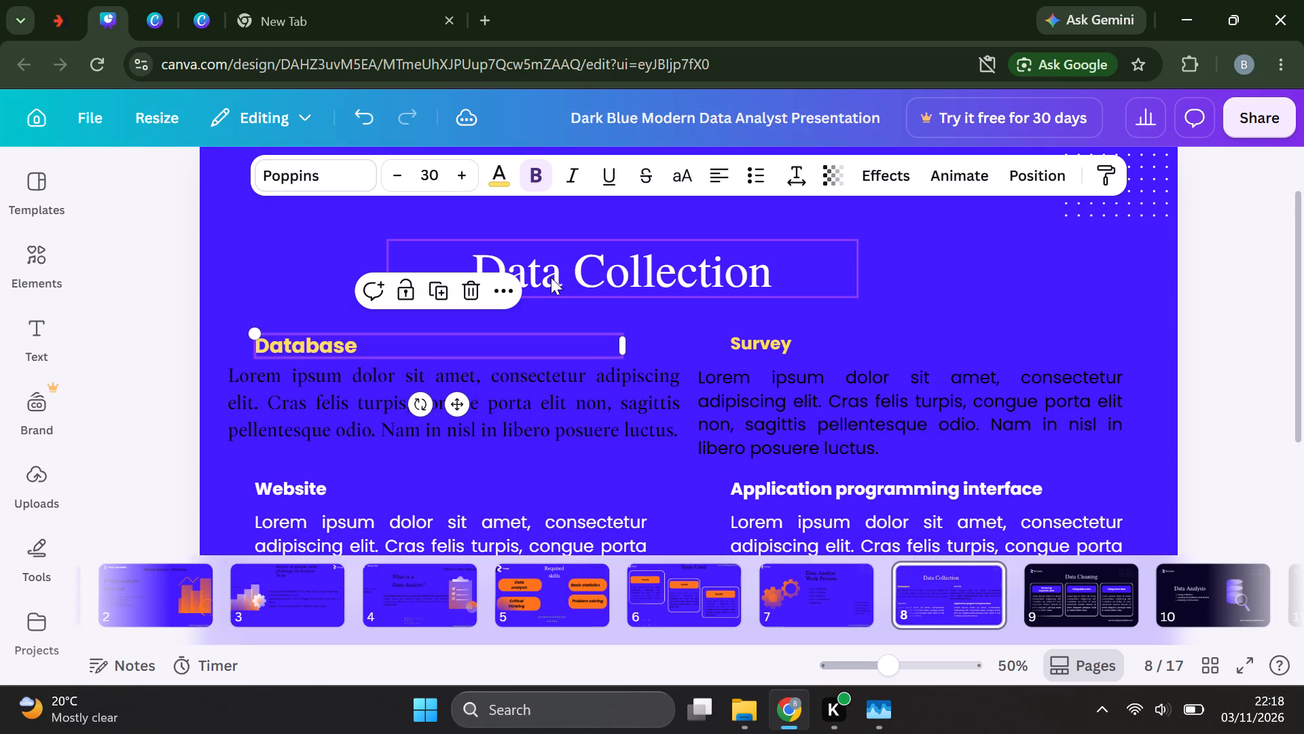
left_click(552, 277)
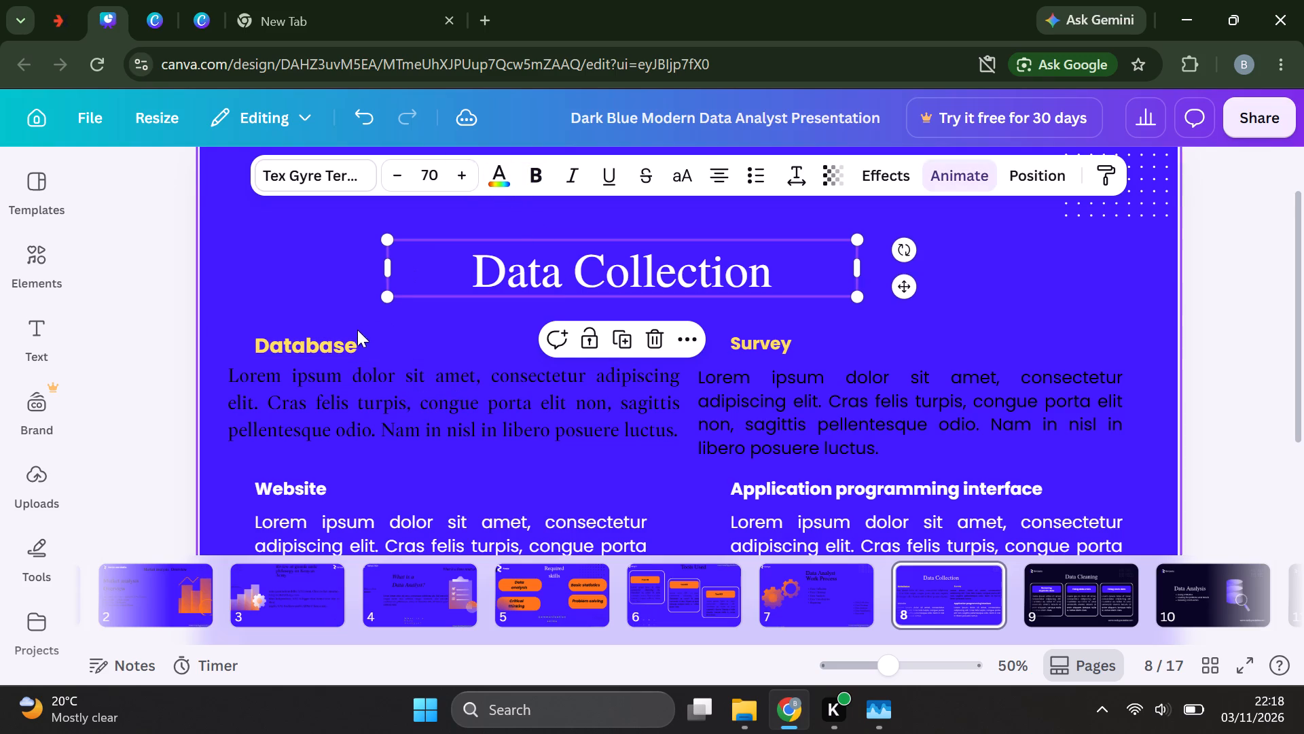
left_click(340, 345)
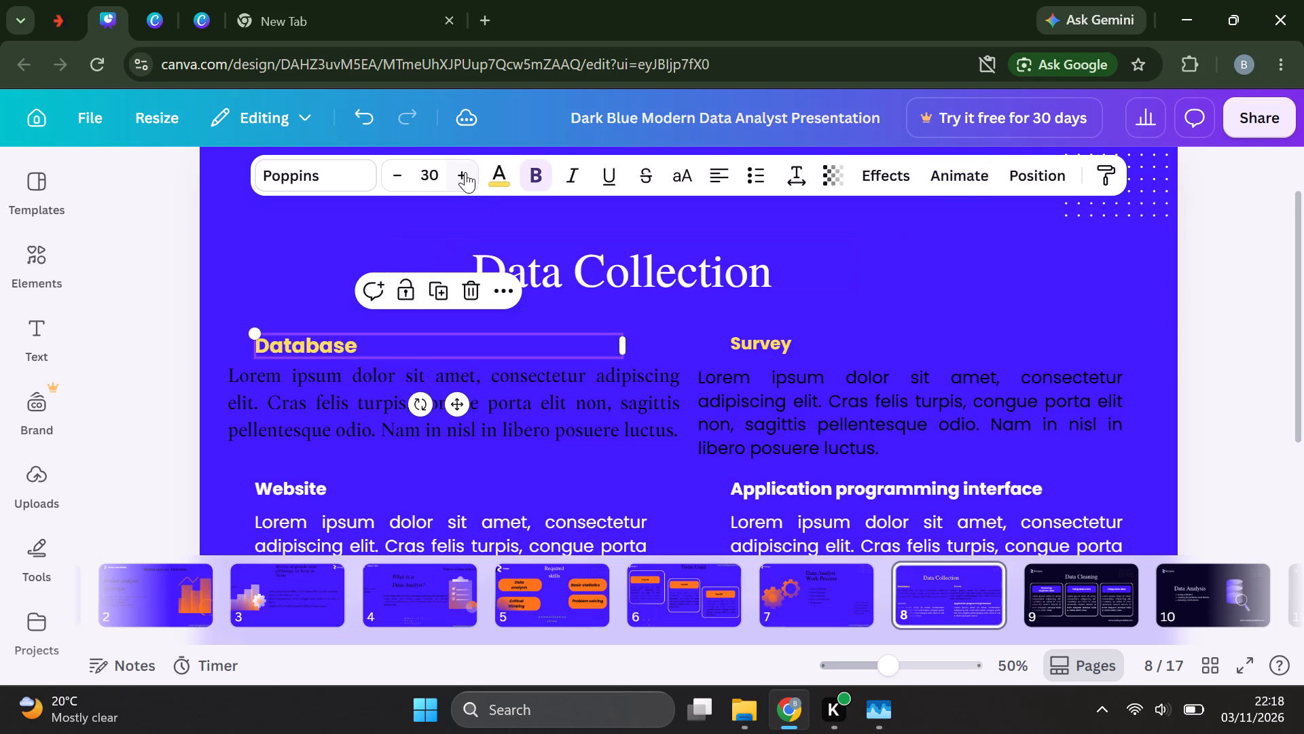
left_click(463, 171)
left_click(463, 171)
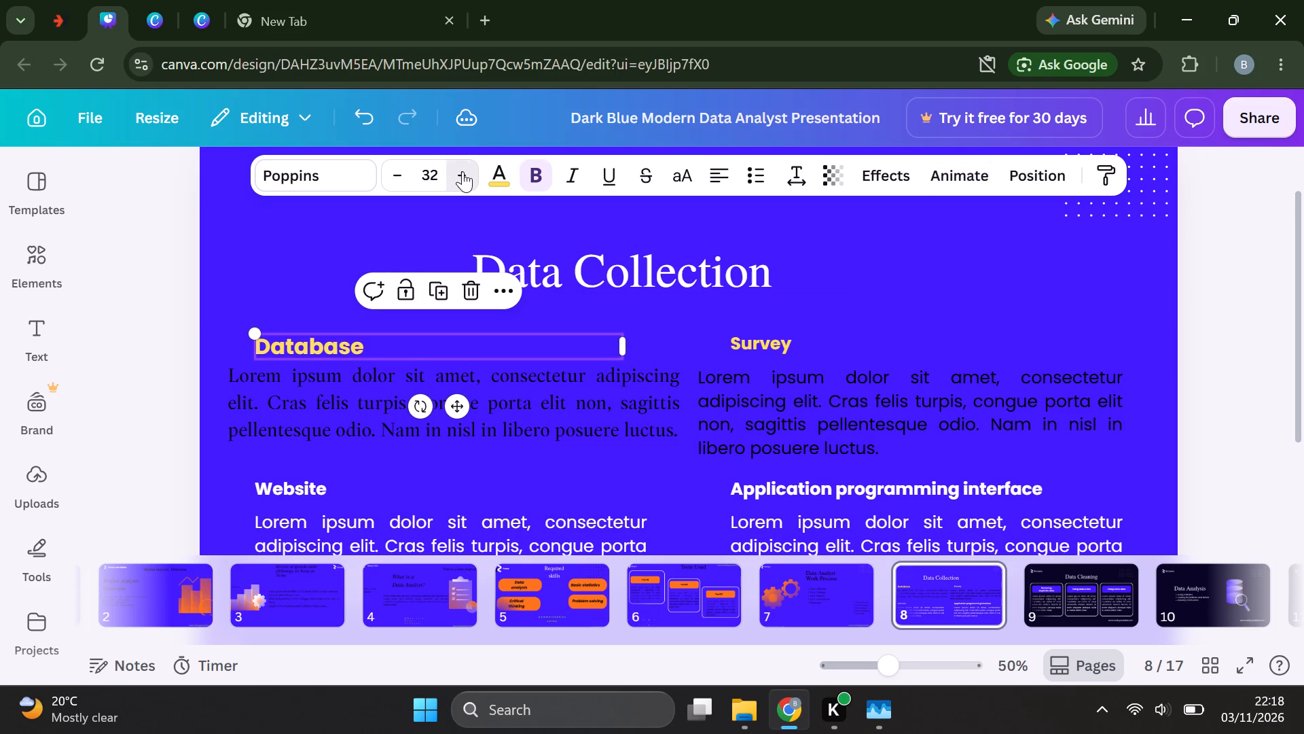
left_click(463, 171)
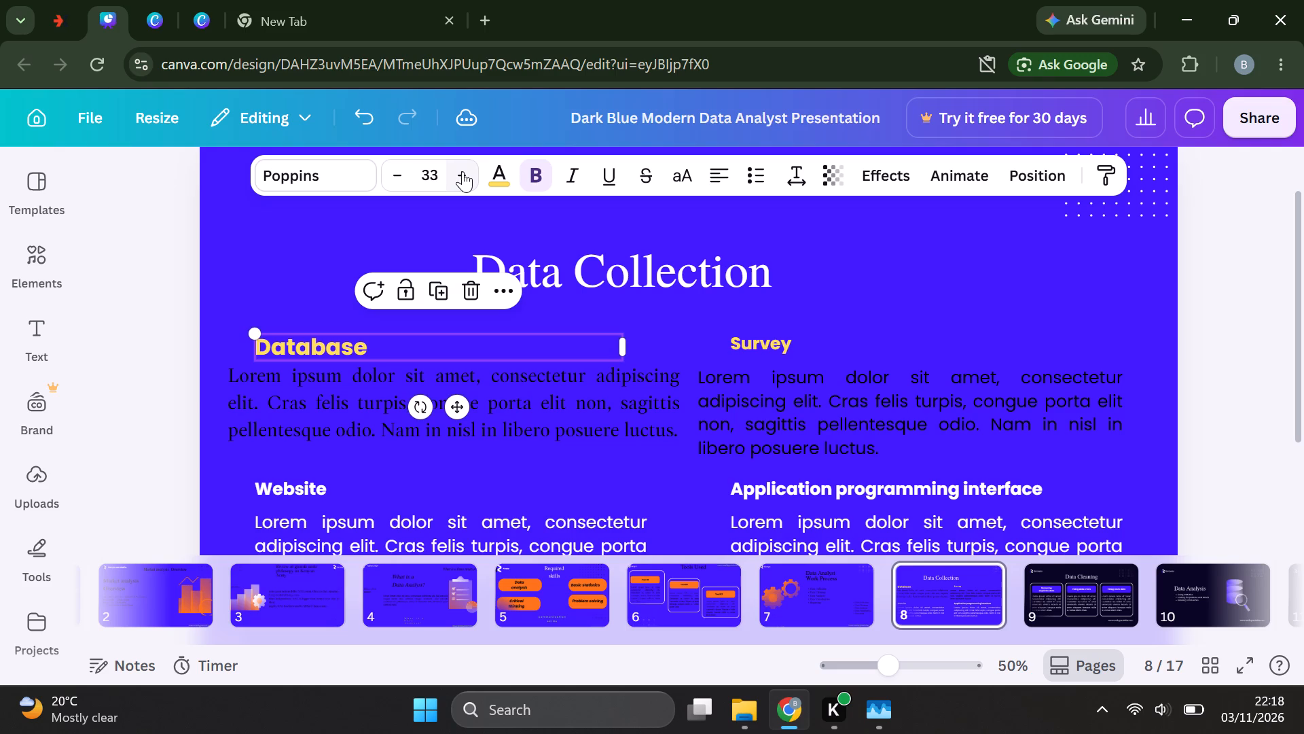
left_click(463, 171)
left_click(463, 171)
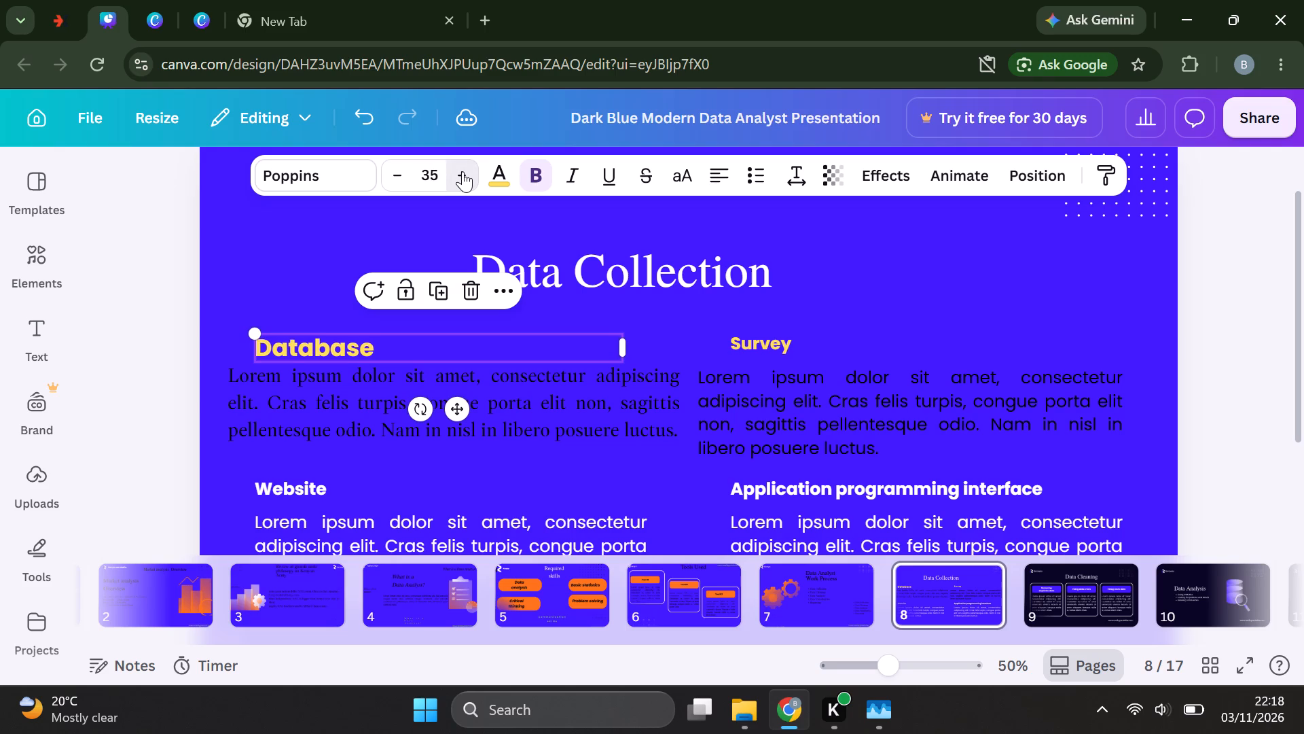
Move the "Database" heading left and slightly up, aligning it with the left edge of the paragraph below it.
left_click(319, 263)
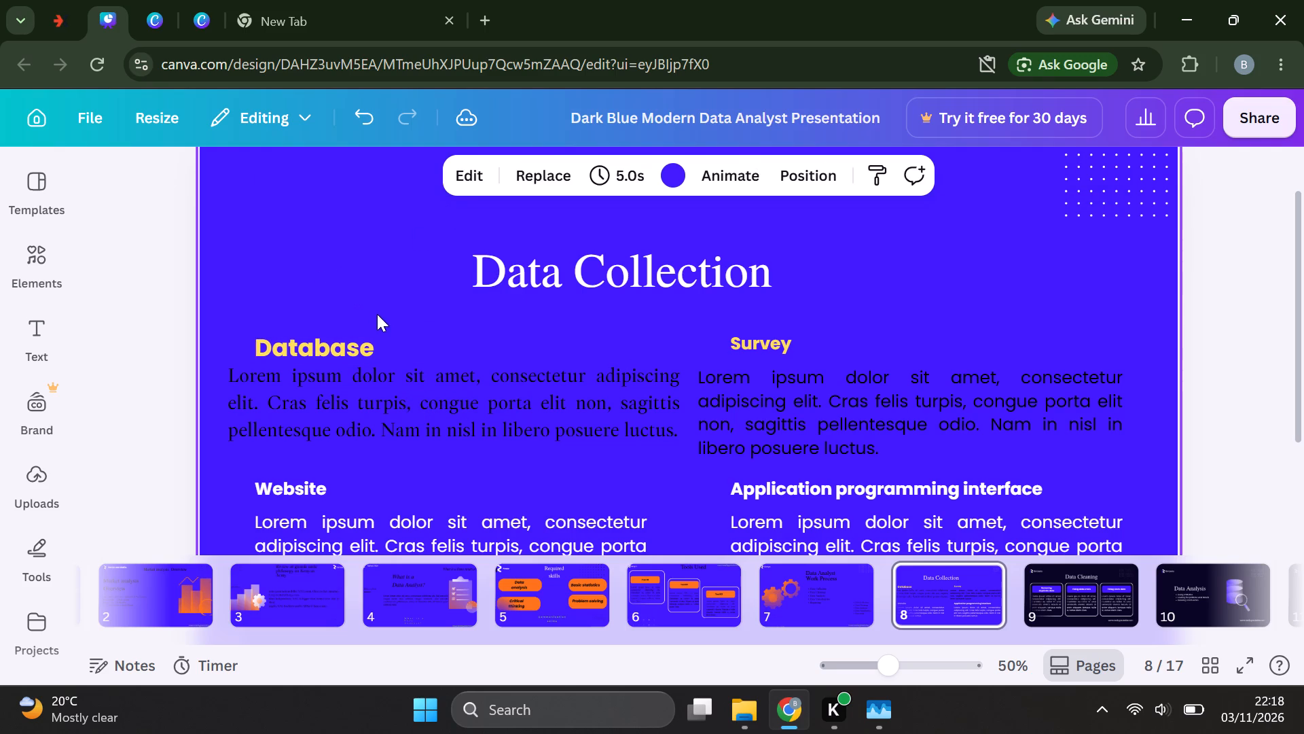
left_click_drag(357, 341, 336, 331)
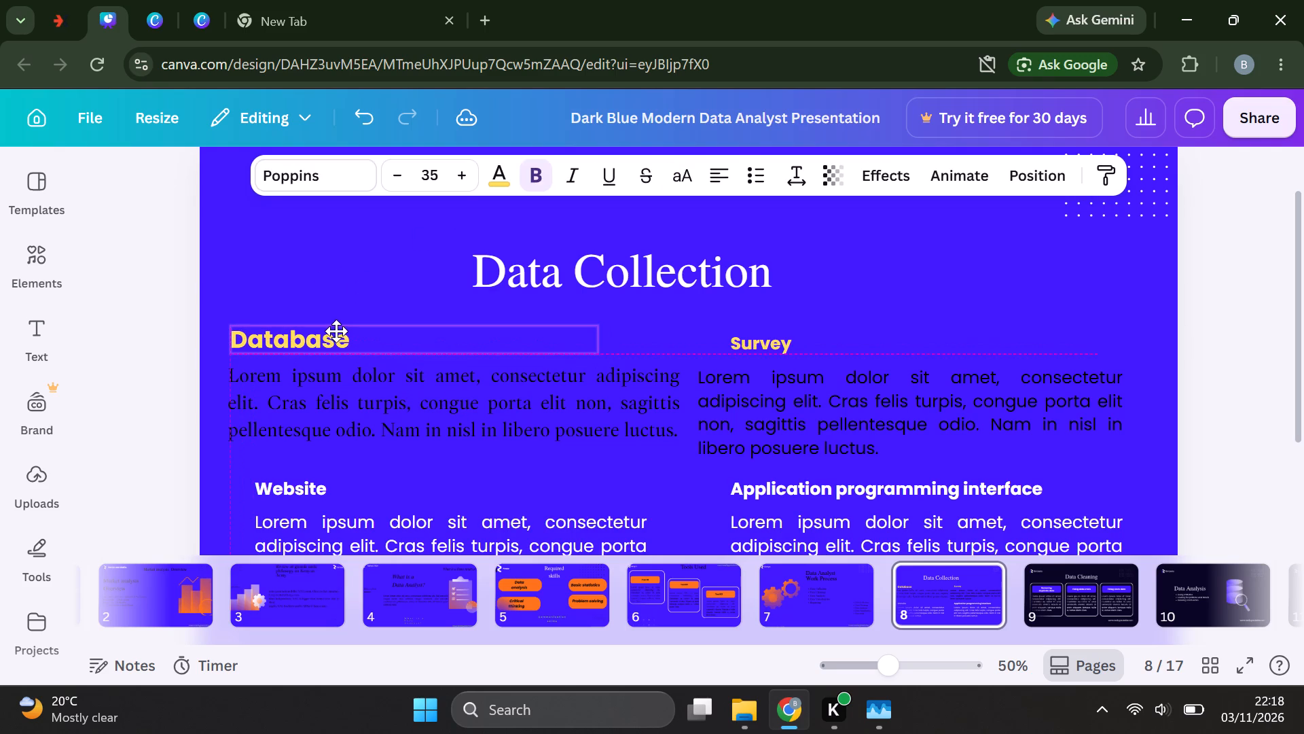
left_click_drag(336, 331, 336, 330)
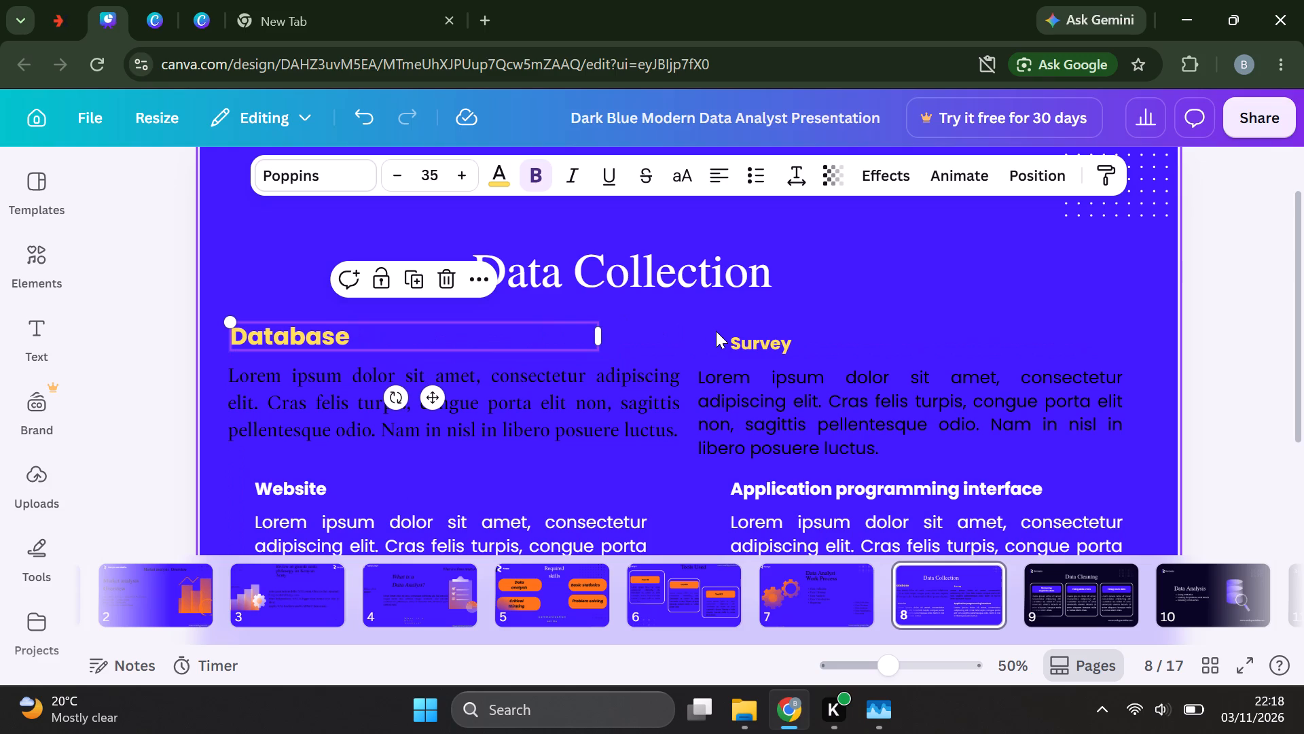
Increase the font size of the "Survey" heading to 35.
left_click(766, 331)
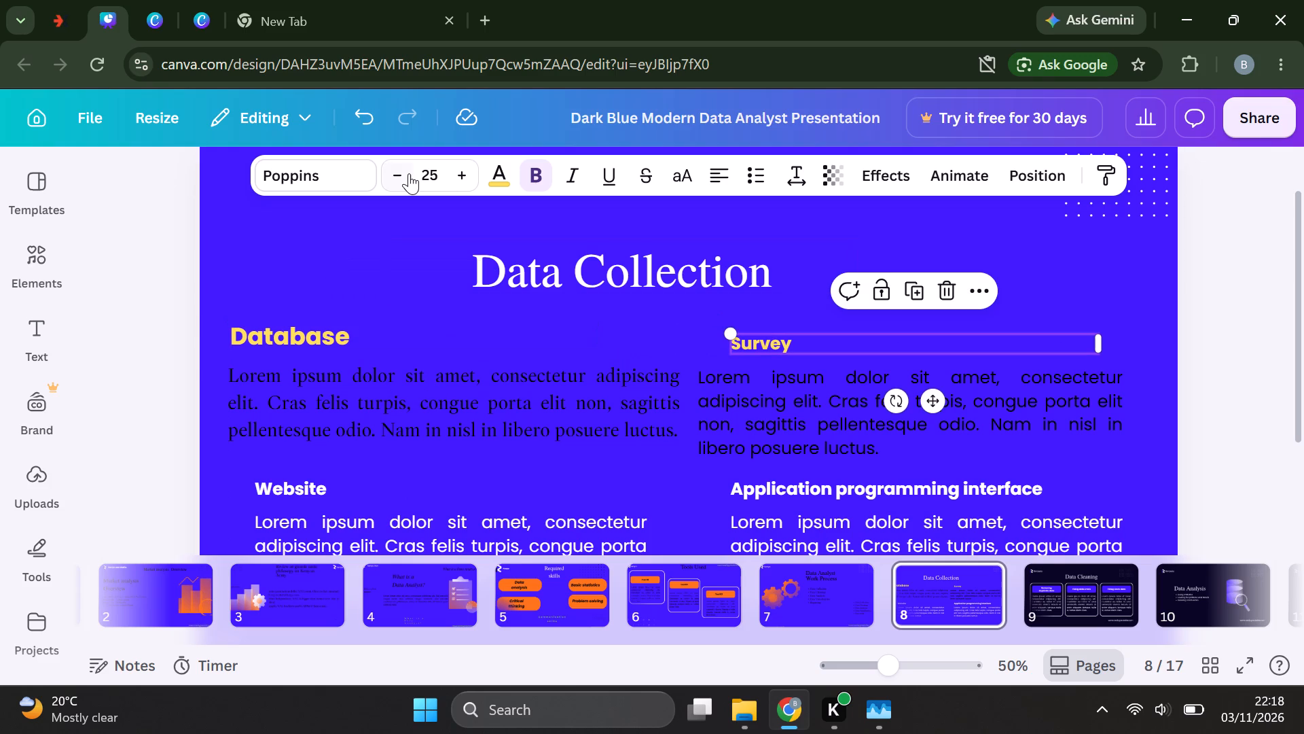
left_click(463, 175)
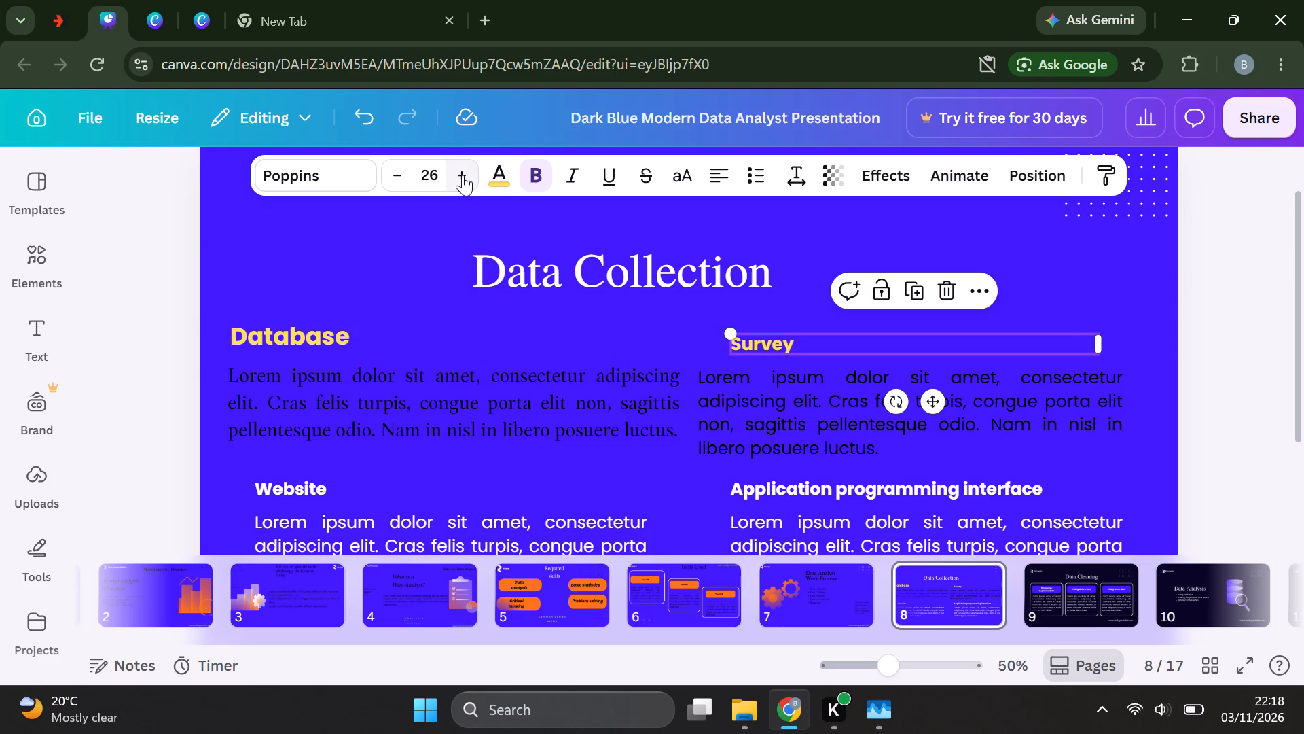
triple_click(463, 175)
left_click(463, 175)
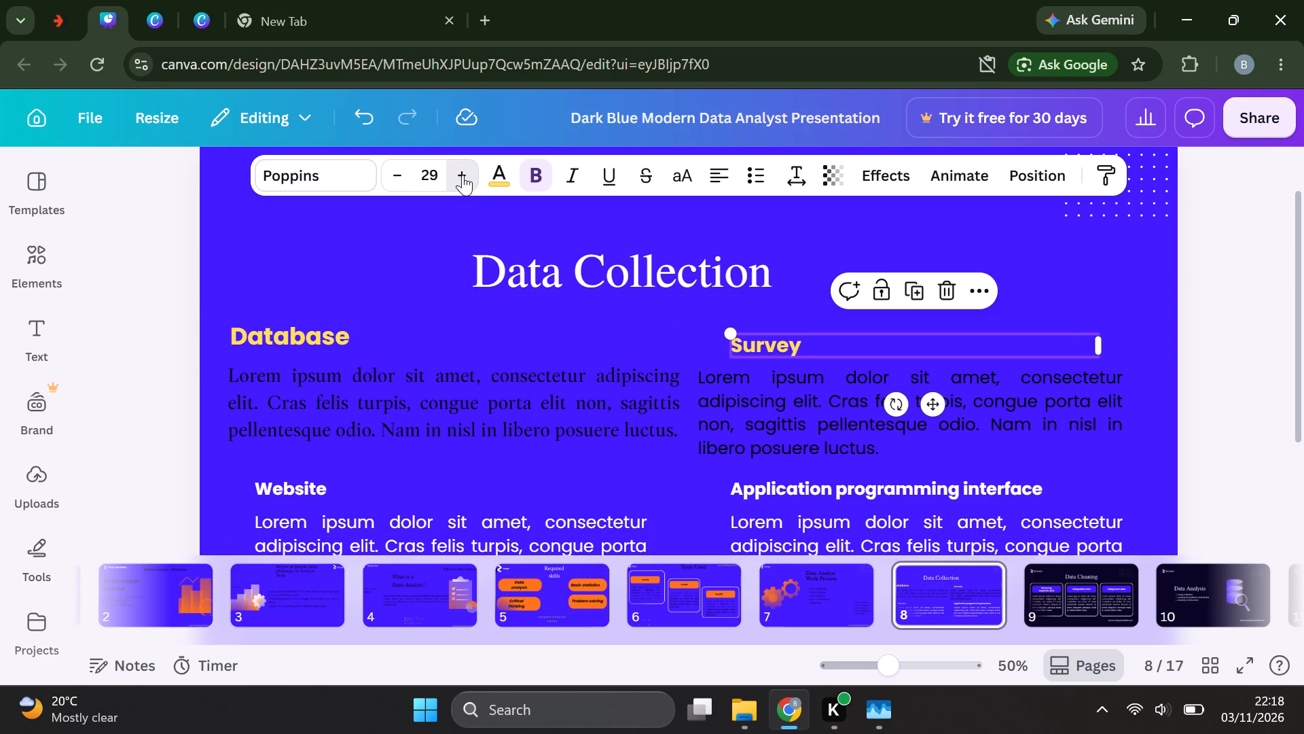
left_click(463, 175)
left_click(463, 175)
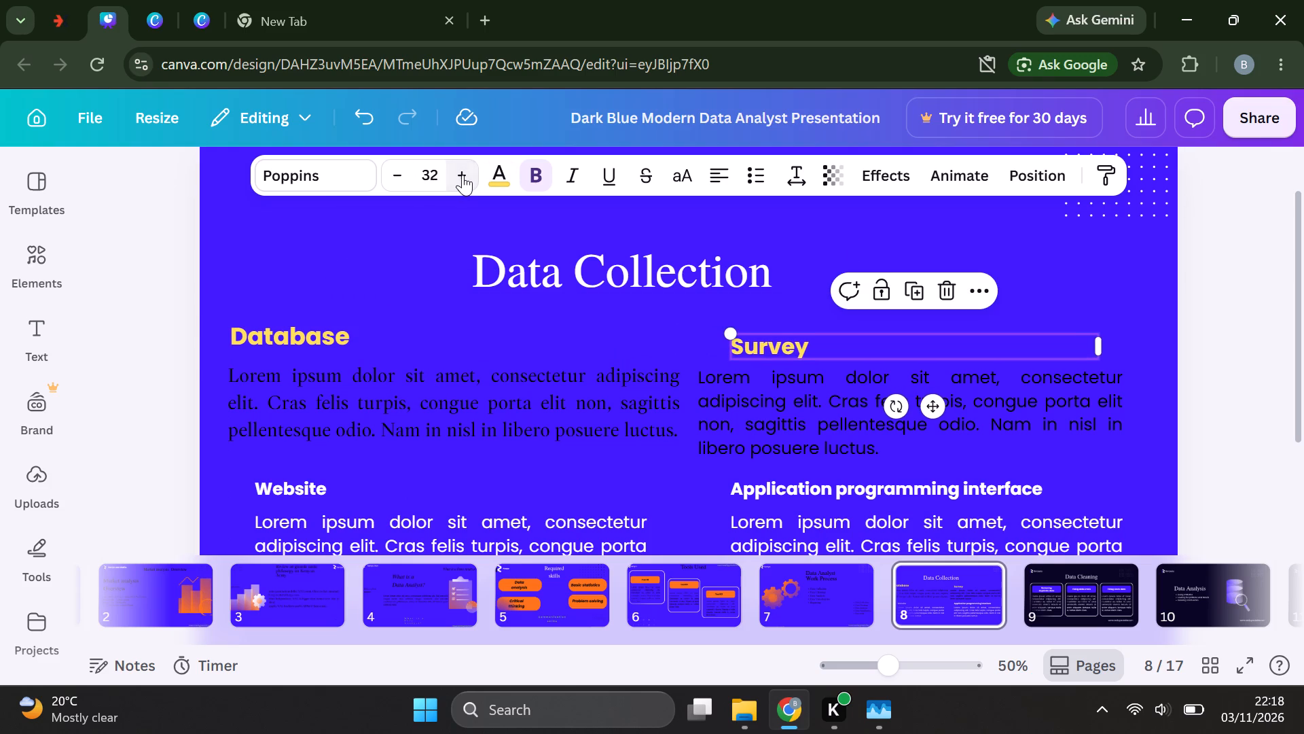
left_click(463, 175)
left_click(463, 175)
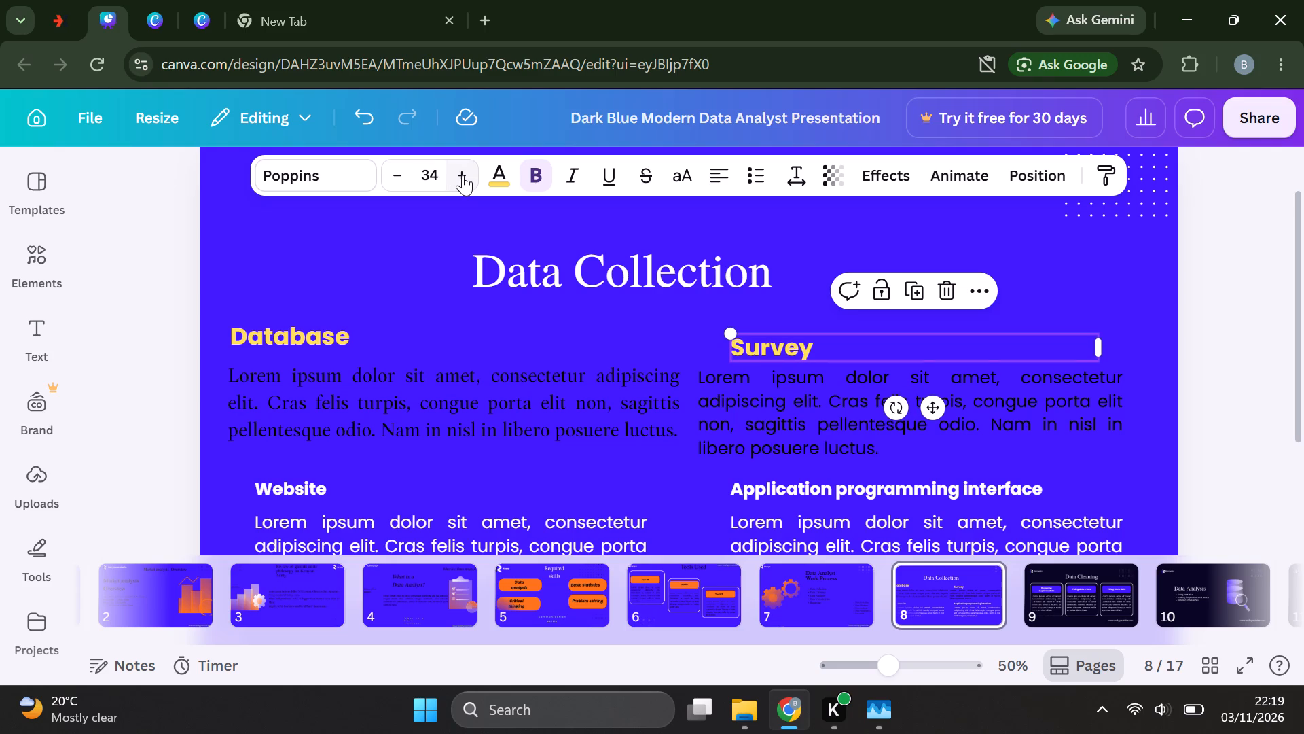
left_click(463, 175)
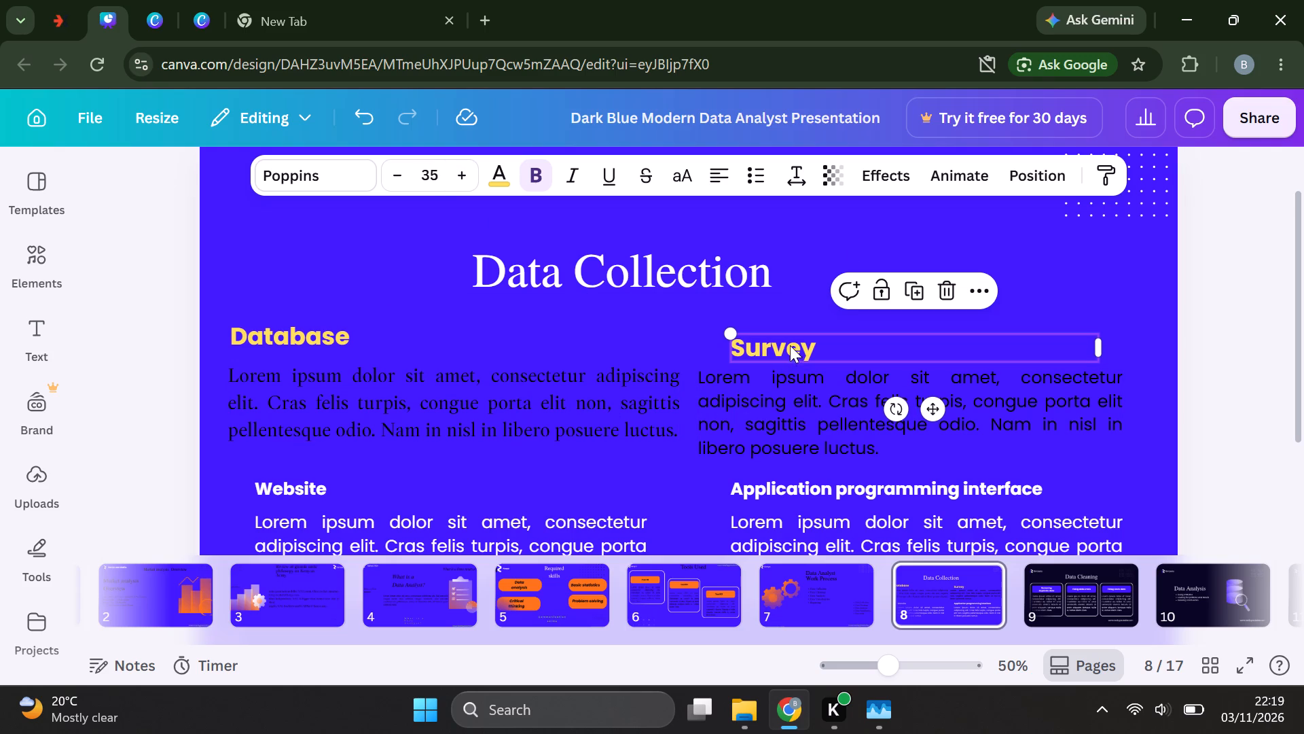
Move the "Survey" heading left so it aligns with the left edge of the paragraph below it.
left_click(759, 311)
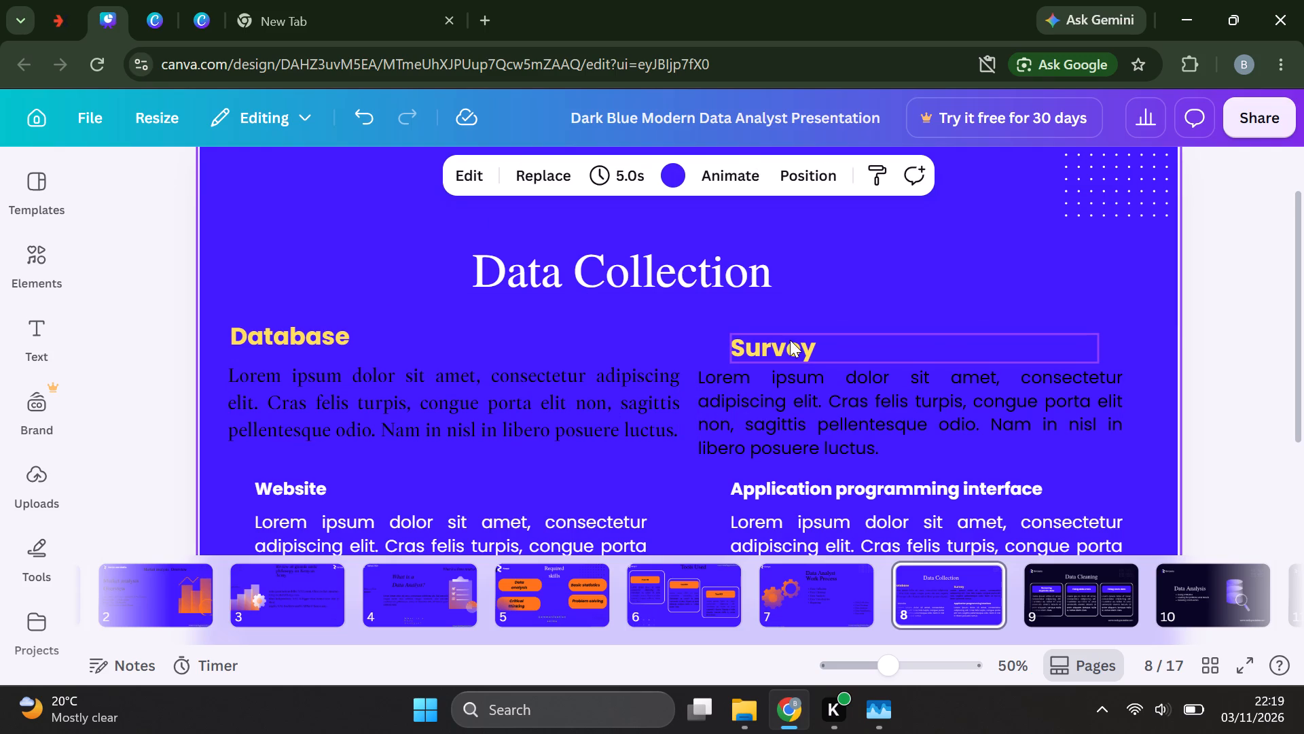
left_click_drag(790, 340, 763, 341)
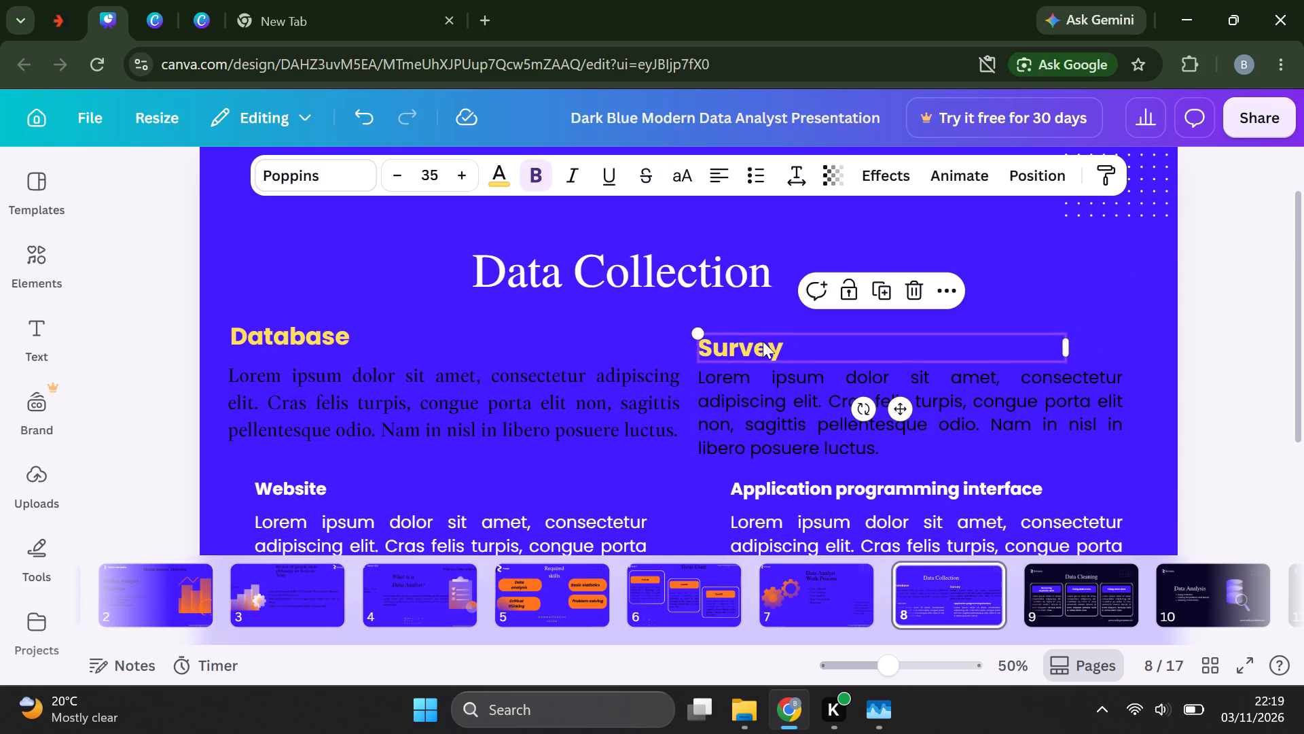
Change the font of the paragraph under "Survey" to Frasa Display.
left_click(755, 396)
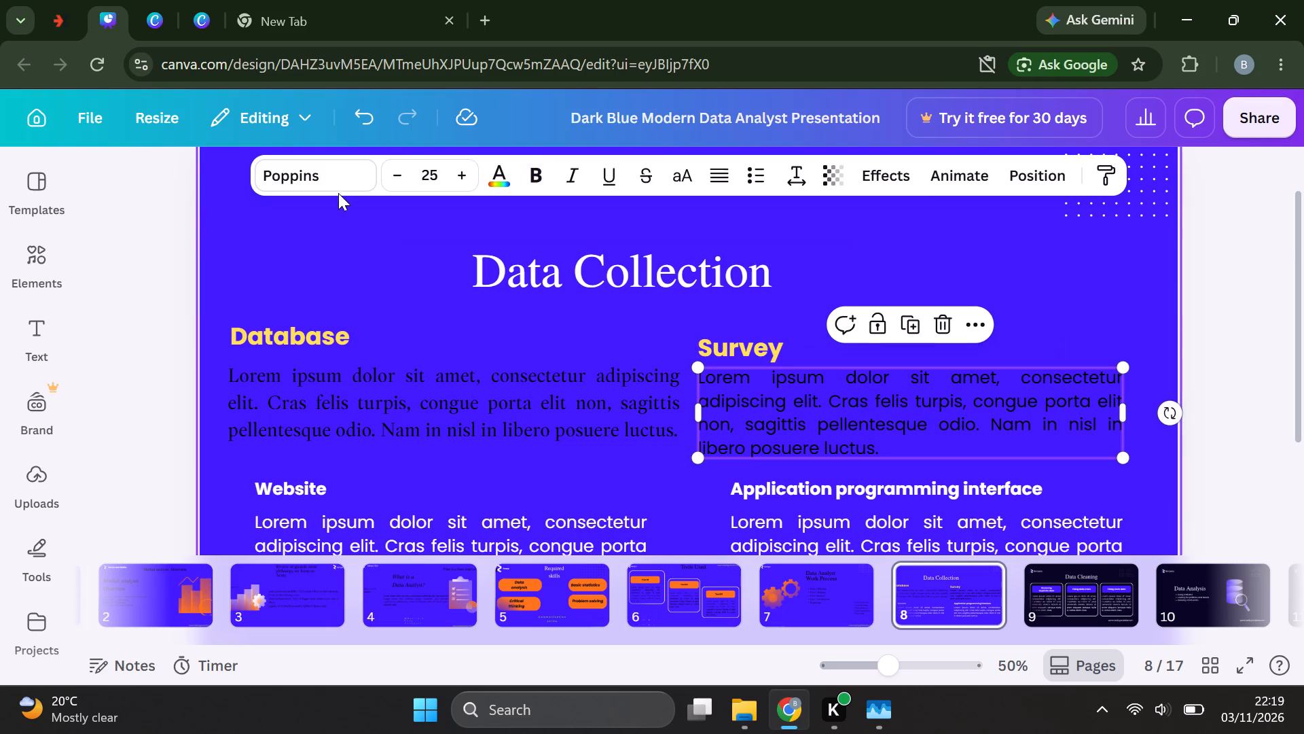
left_click(337, 173)
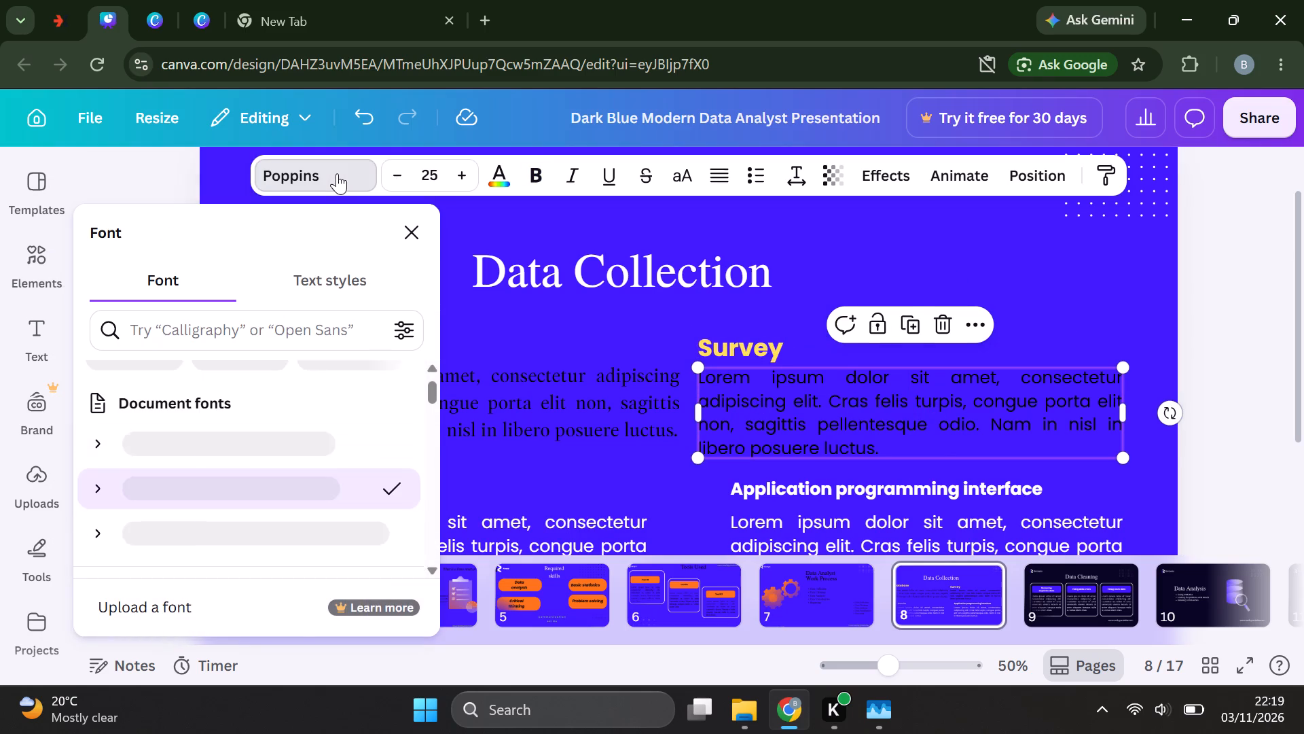
left_click(242, 438)
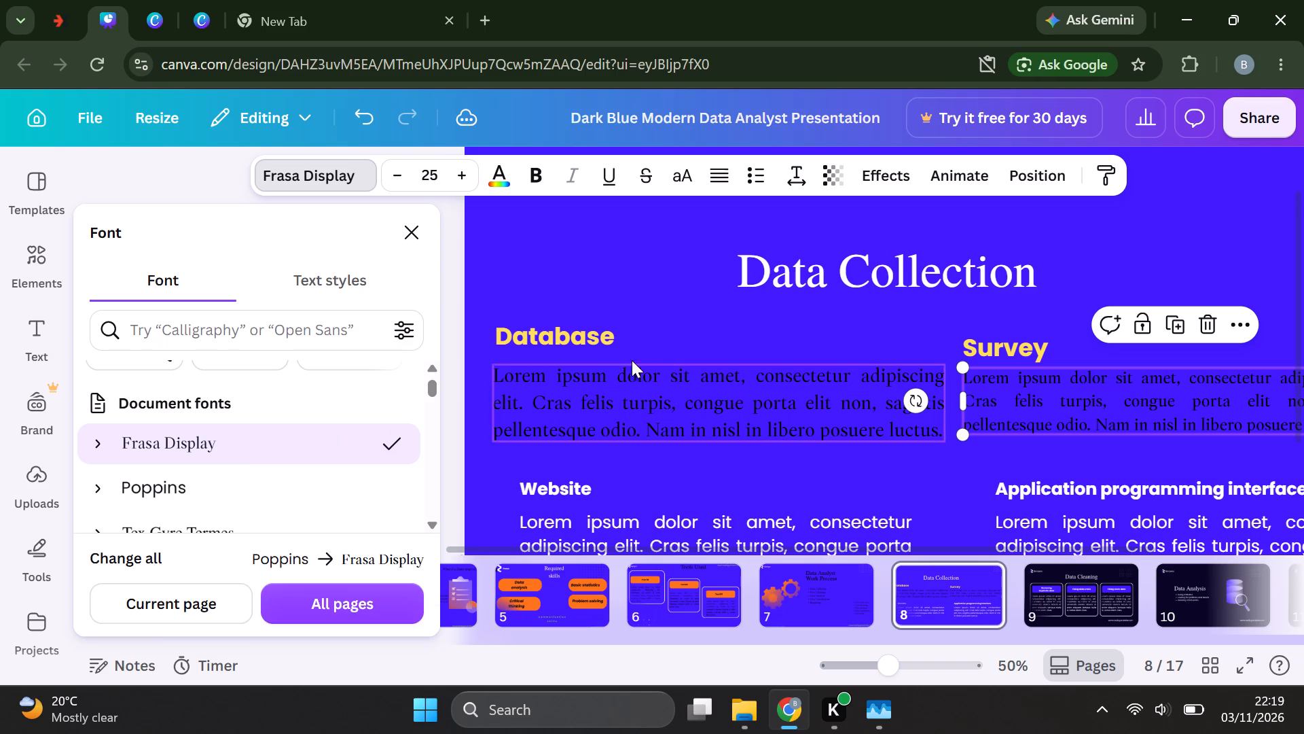
left_click(668, 304)
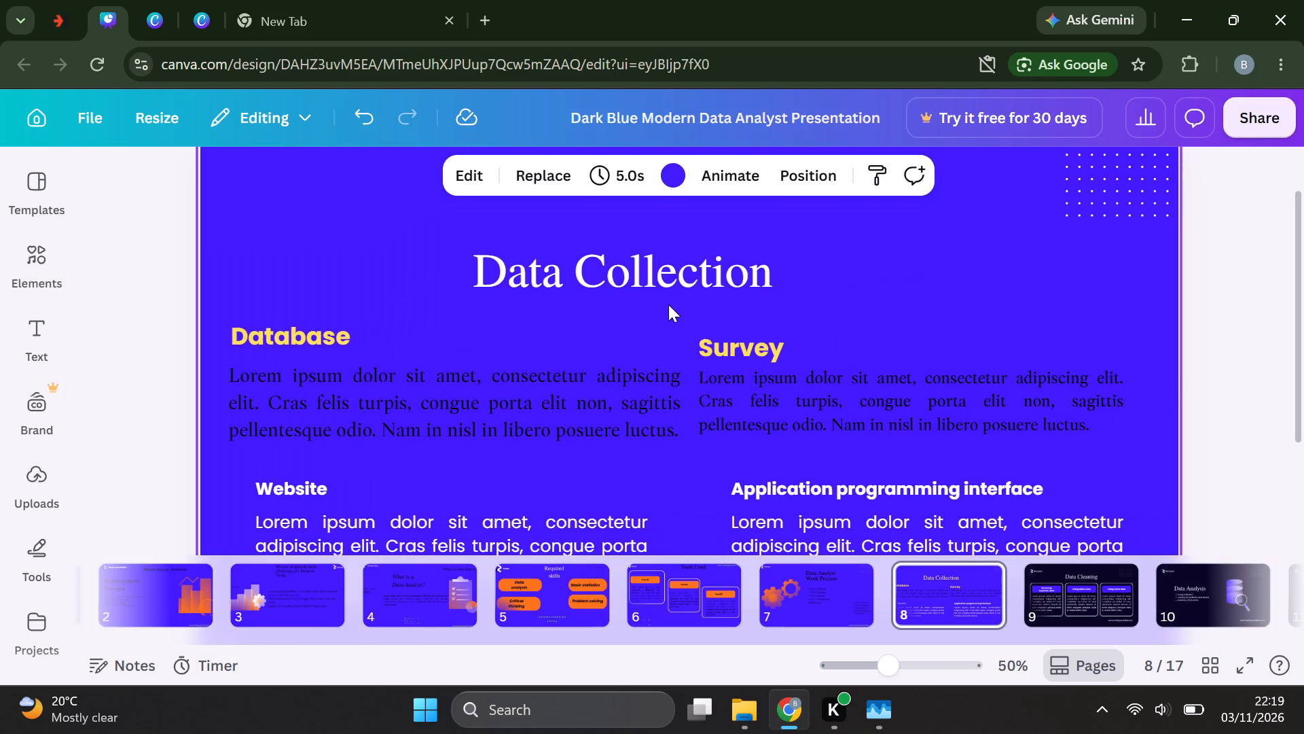
Move the "Website" heading left and slightly up, aligning it with the left edge of the "Database" paragraph.
scroll(668, 304, "down", 2)
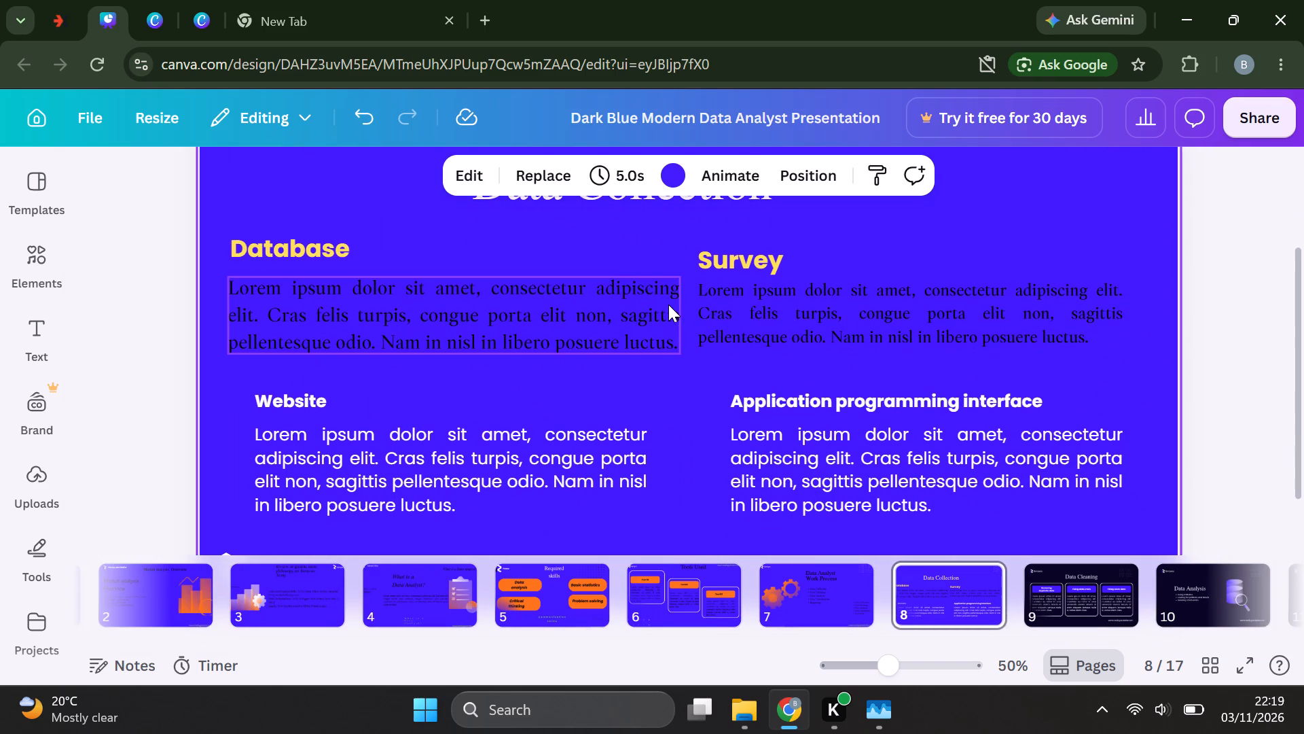
scroll(668, 304, "down", 3)
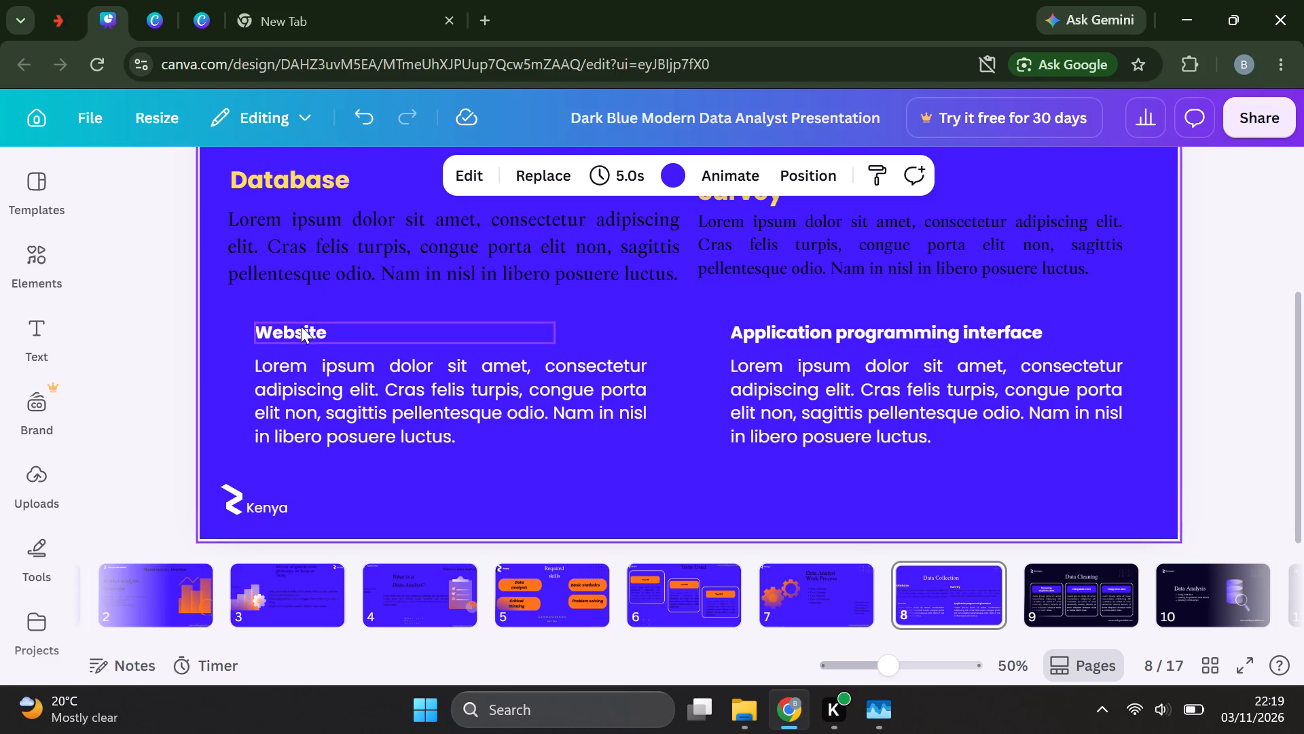
left_click_drag(301, 326, 272, 315)
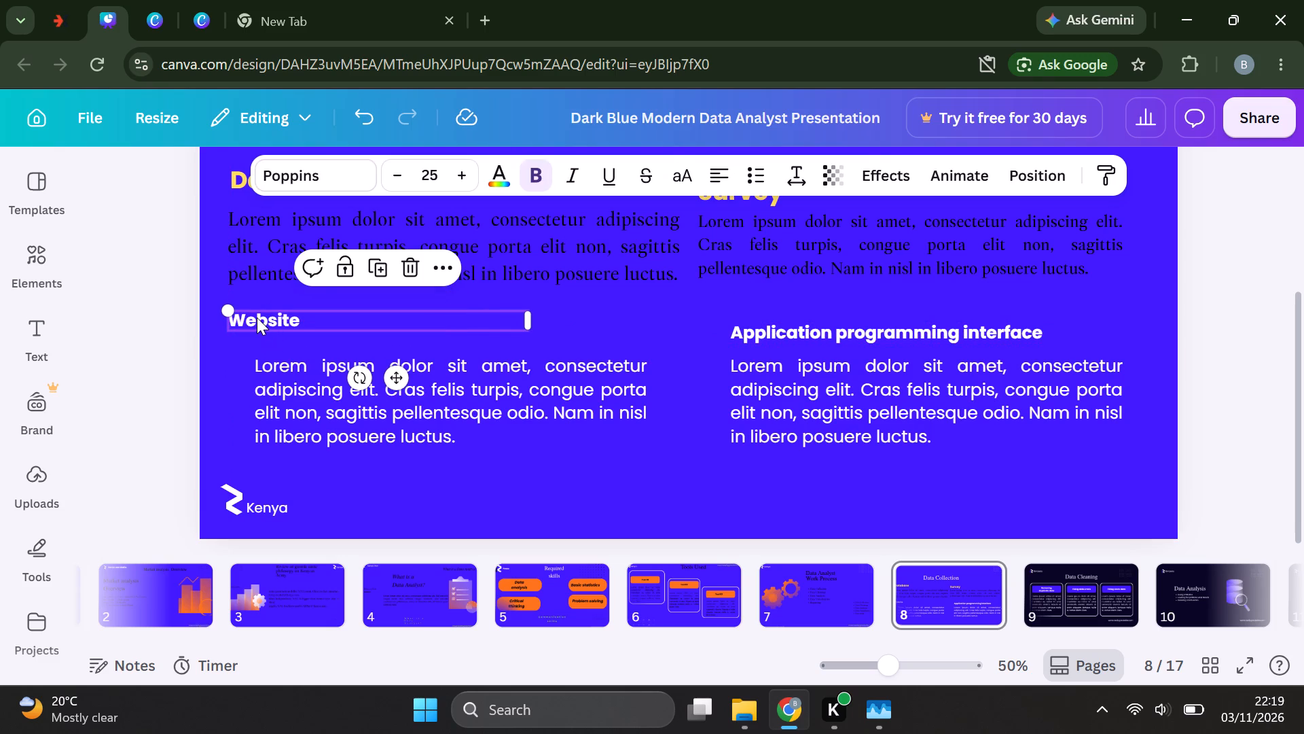
Increase the font size of the "Website" heading to 35.
left_click(257, 317)
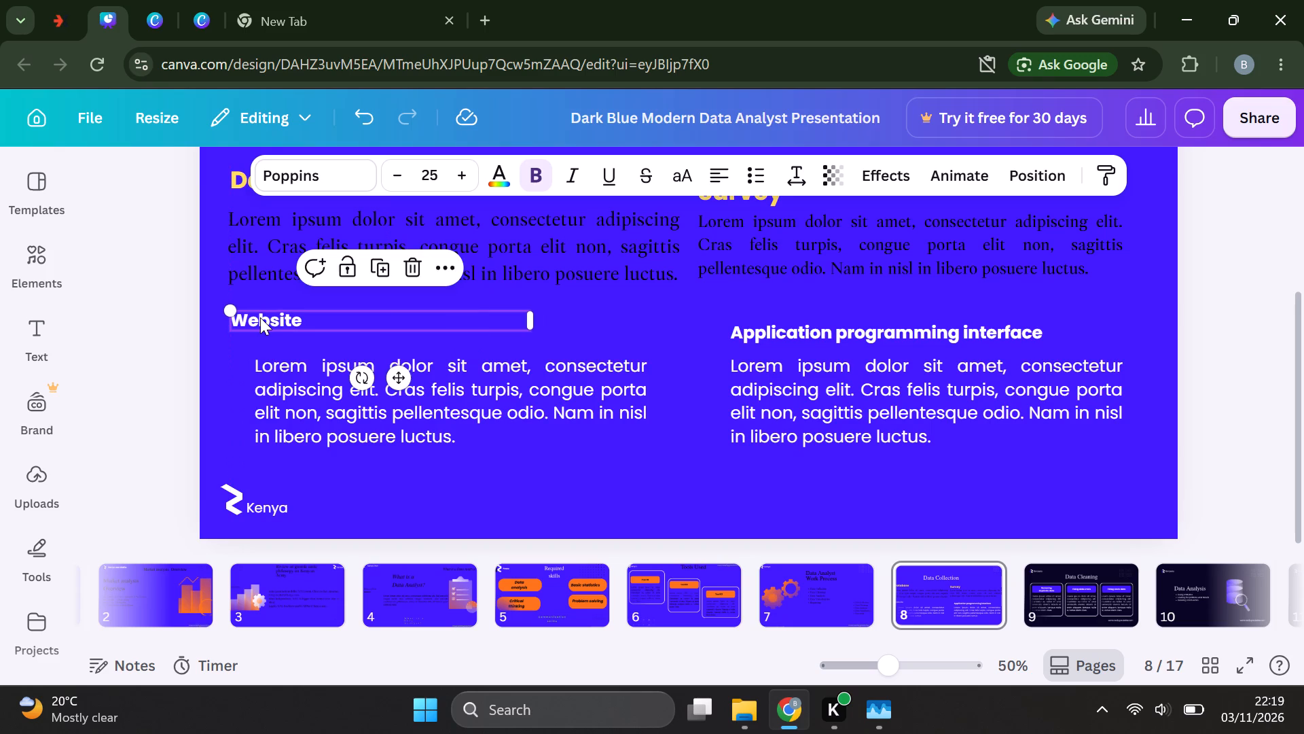
left_click(458, 171)
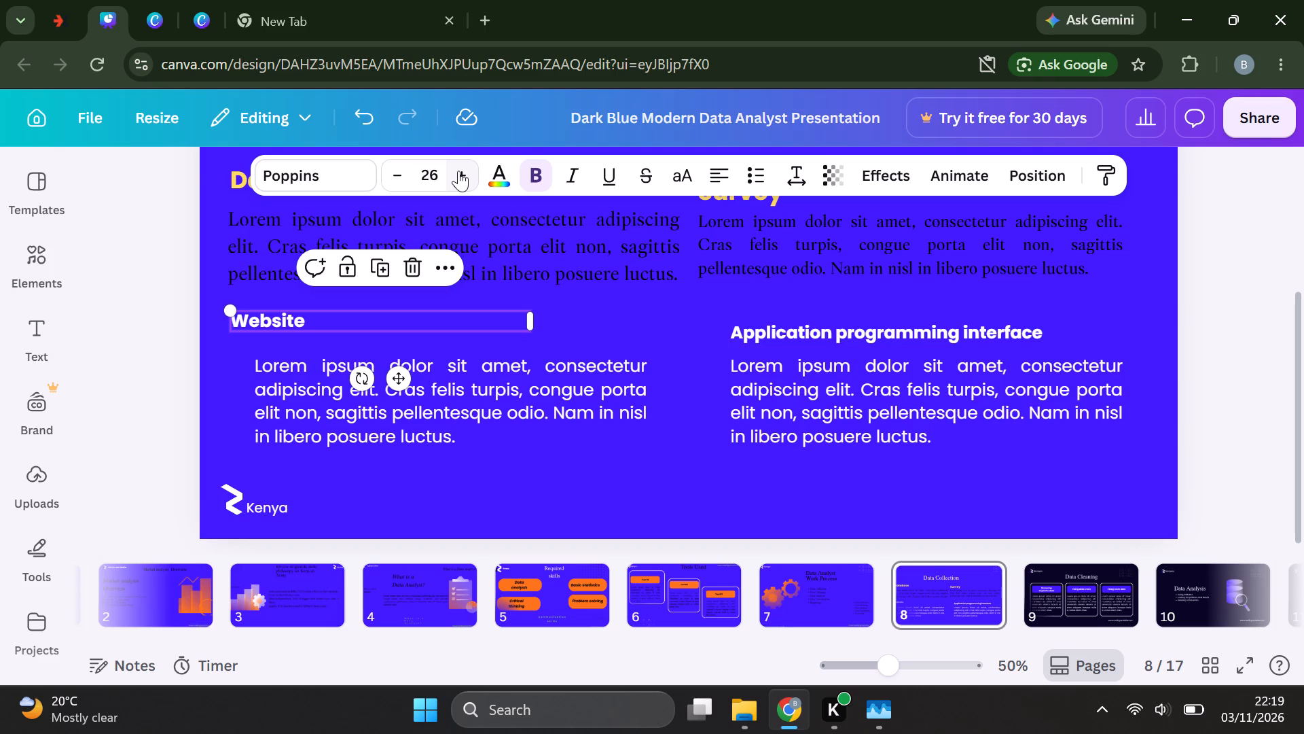
left_click(458, 171)
left_click(458, 171)
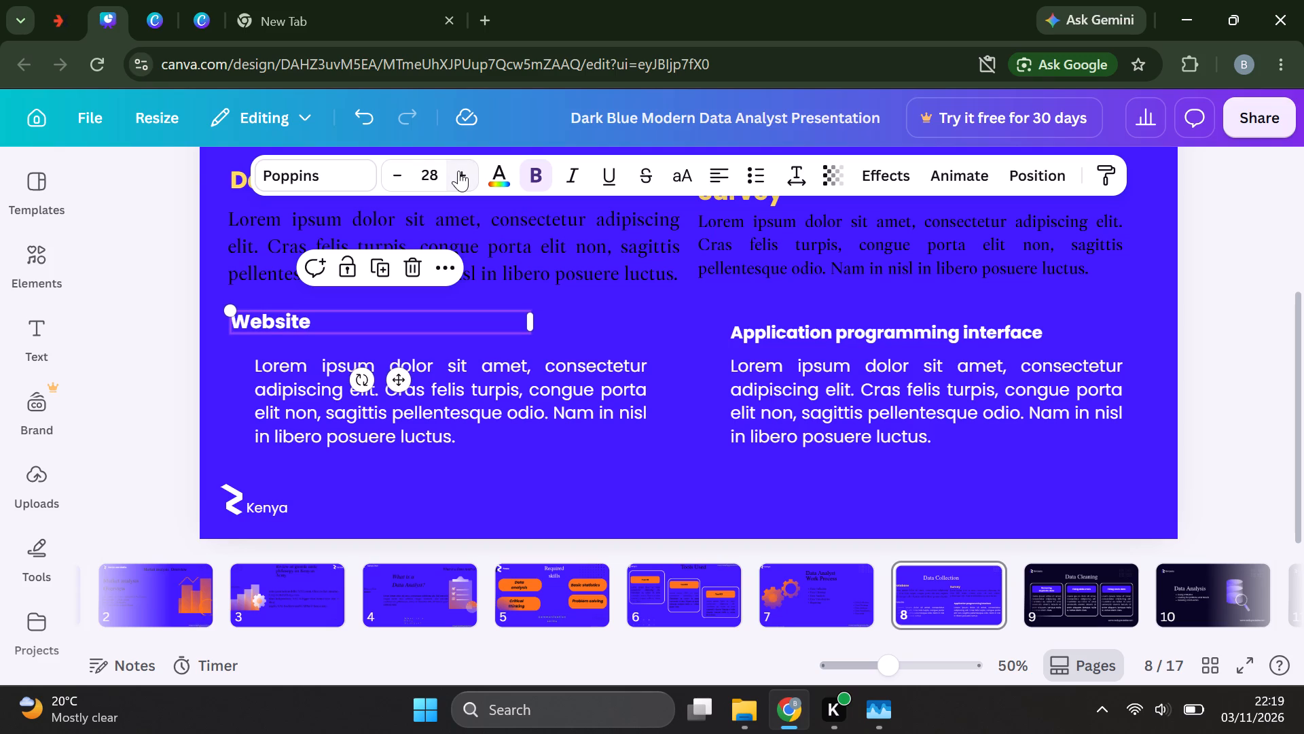
left_click(458, 171)
left_click(458, 171)
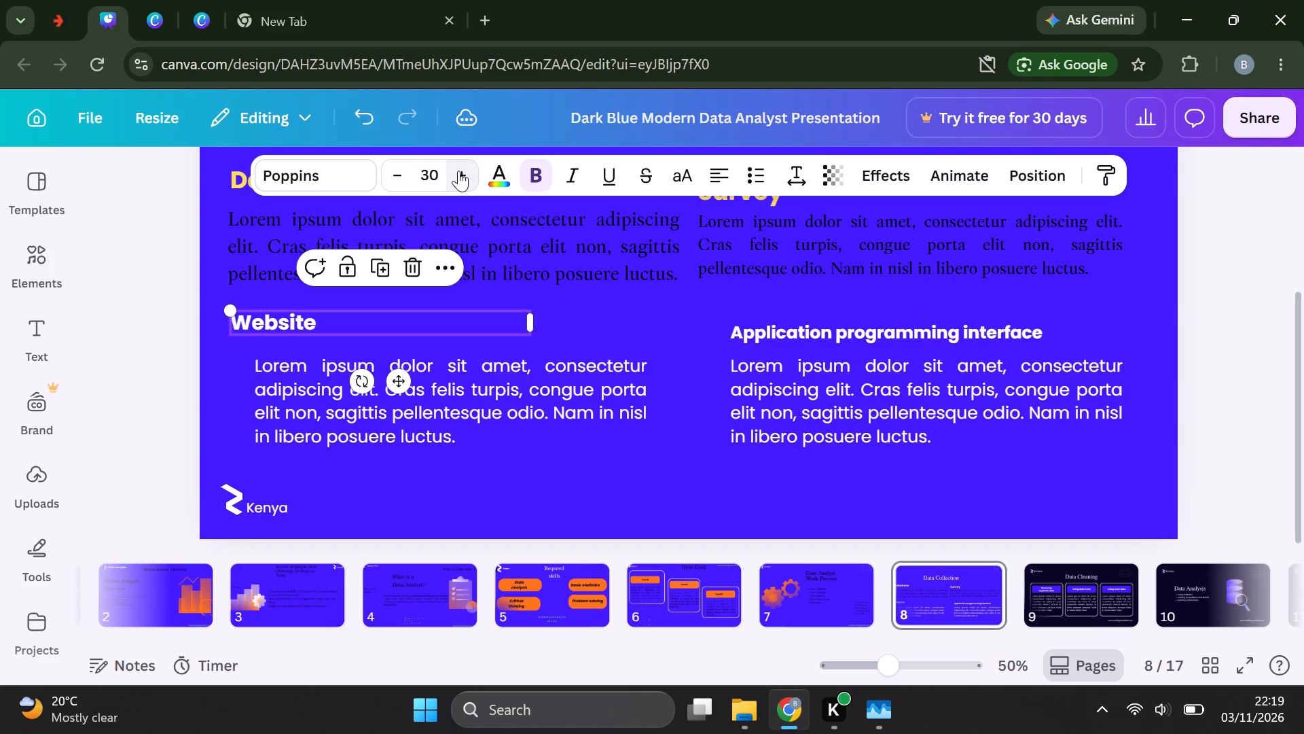
left_click(458, 171)
left_click(458, 171)
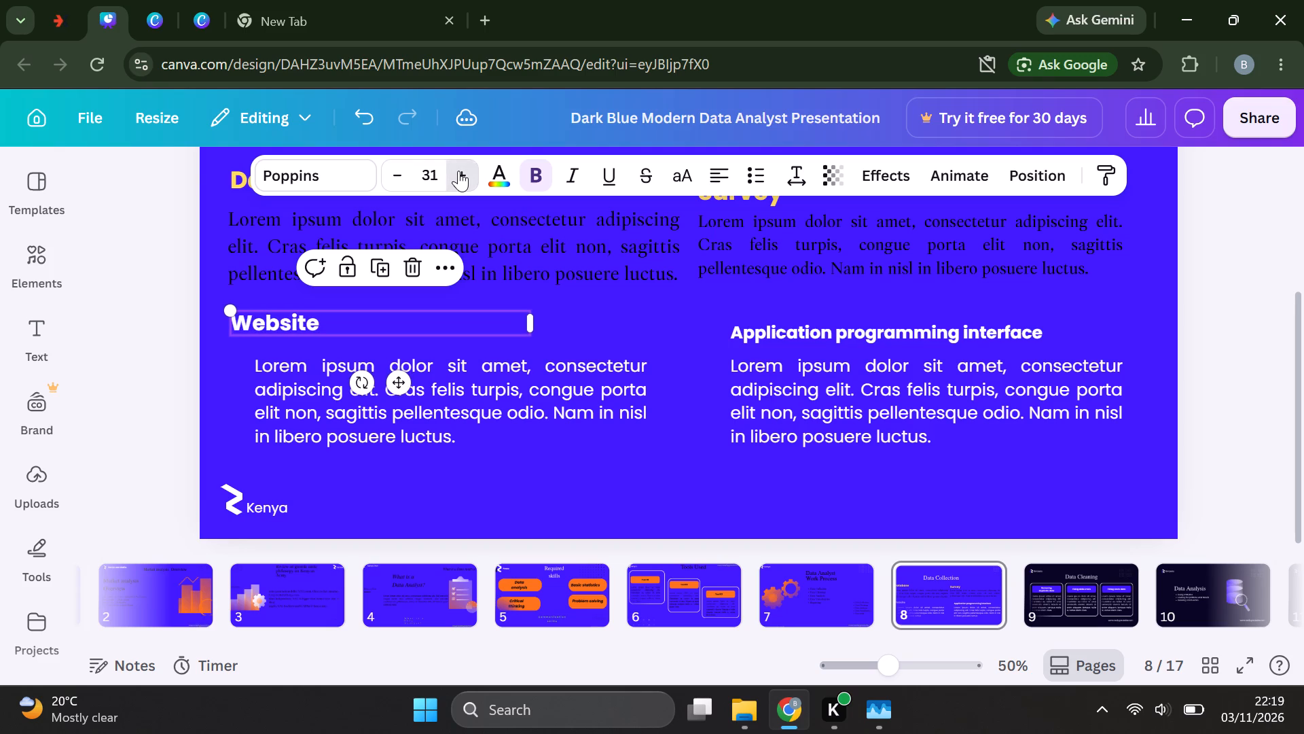
left_click(458, 171)
left_click(458, 171)
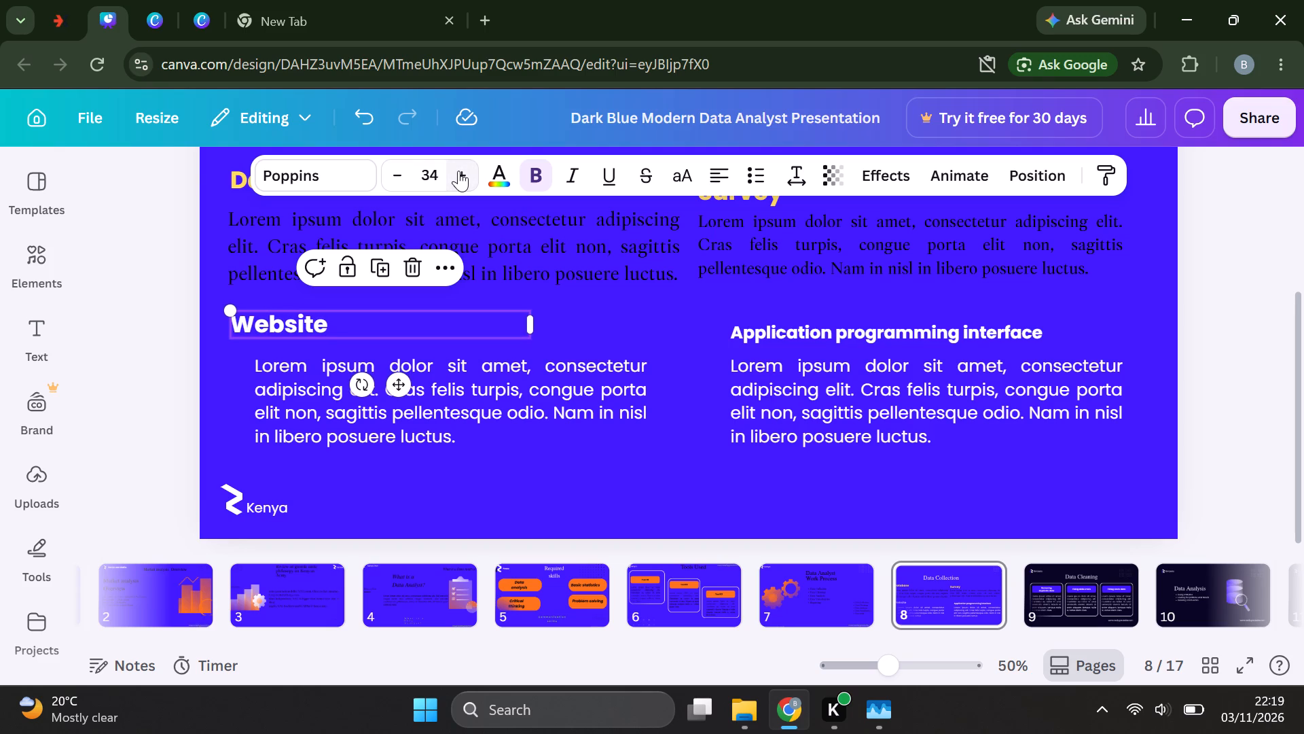
left_click(458, 171)
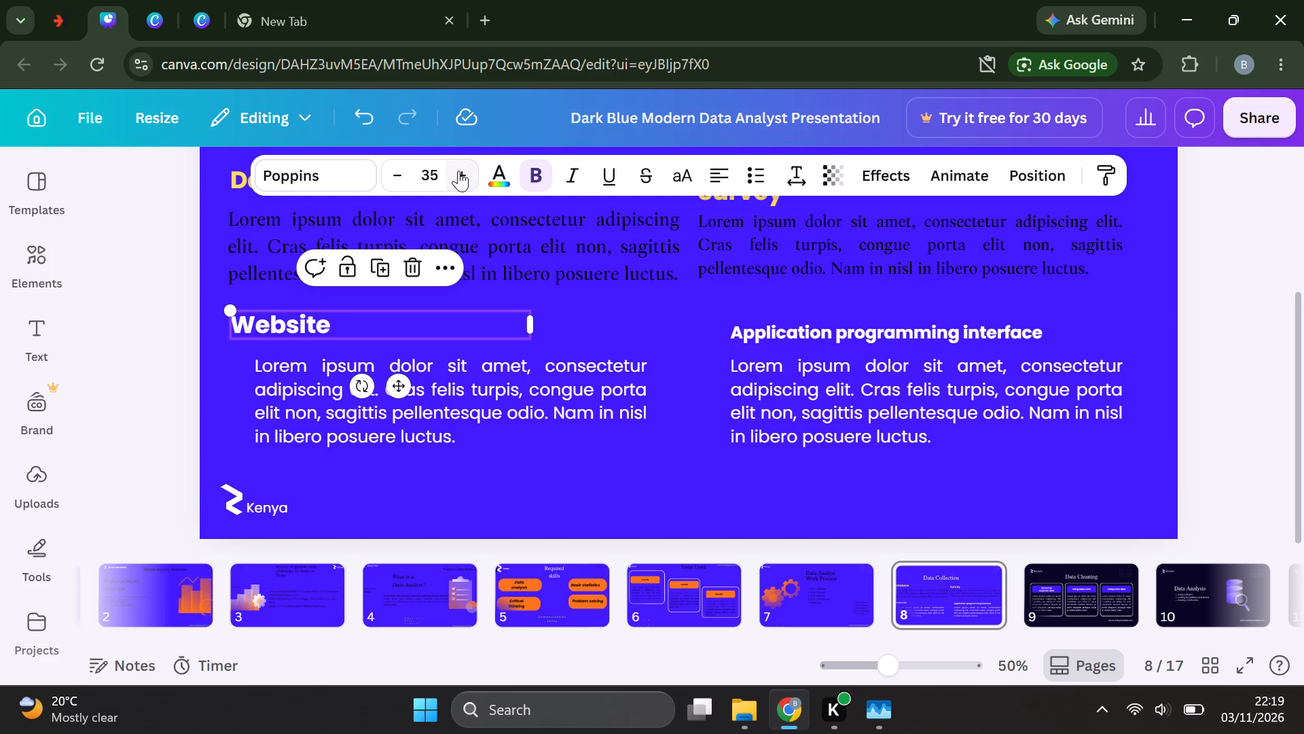
left_click(310, 175)
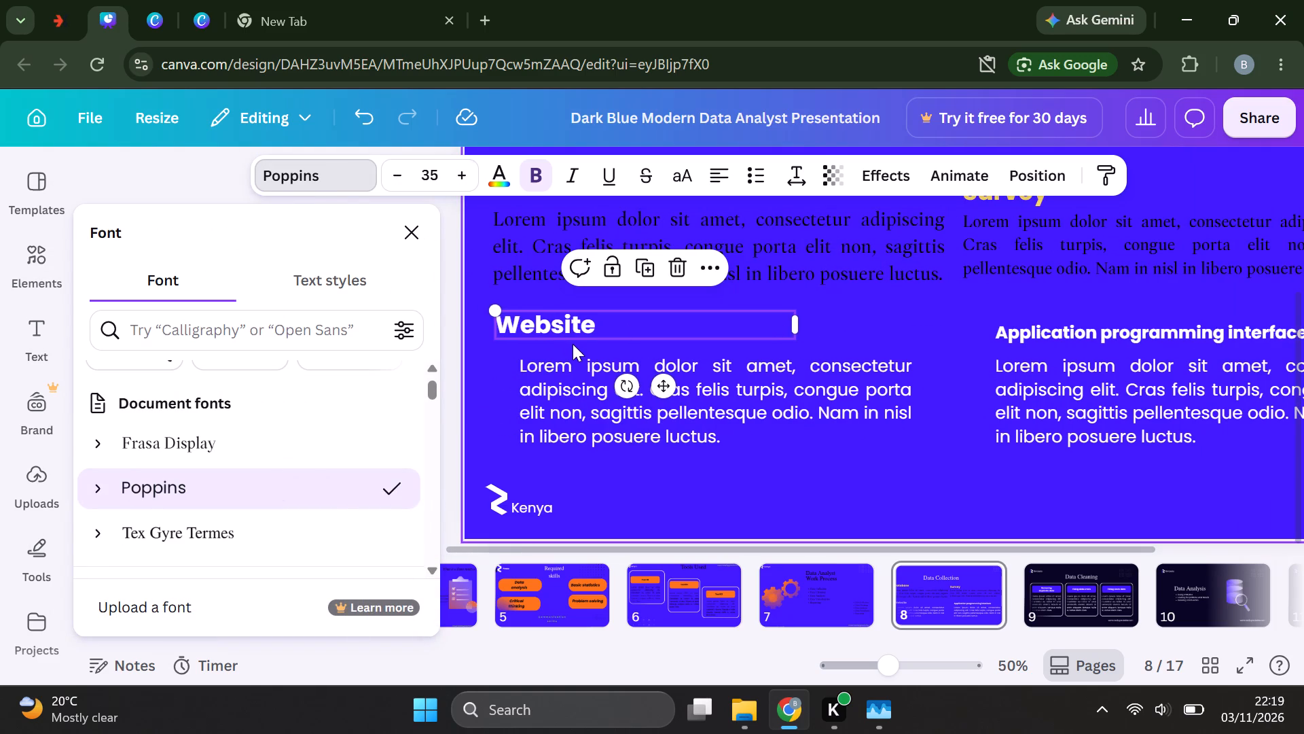
left_click(573, 344)
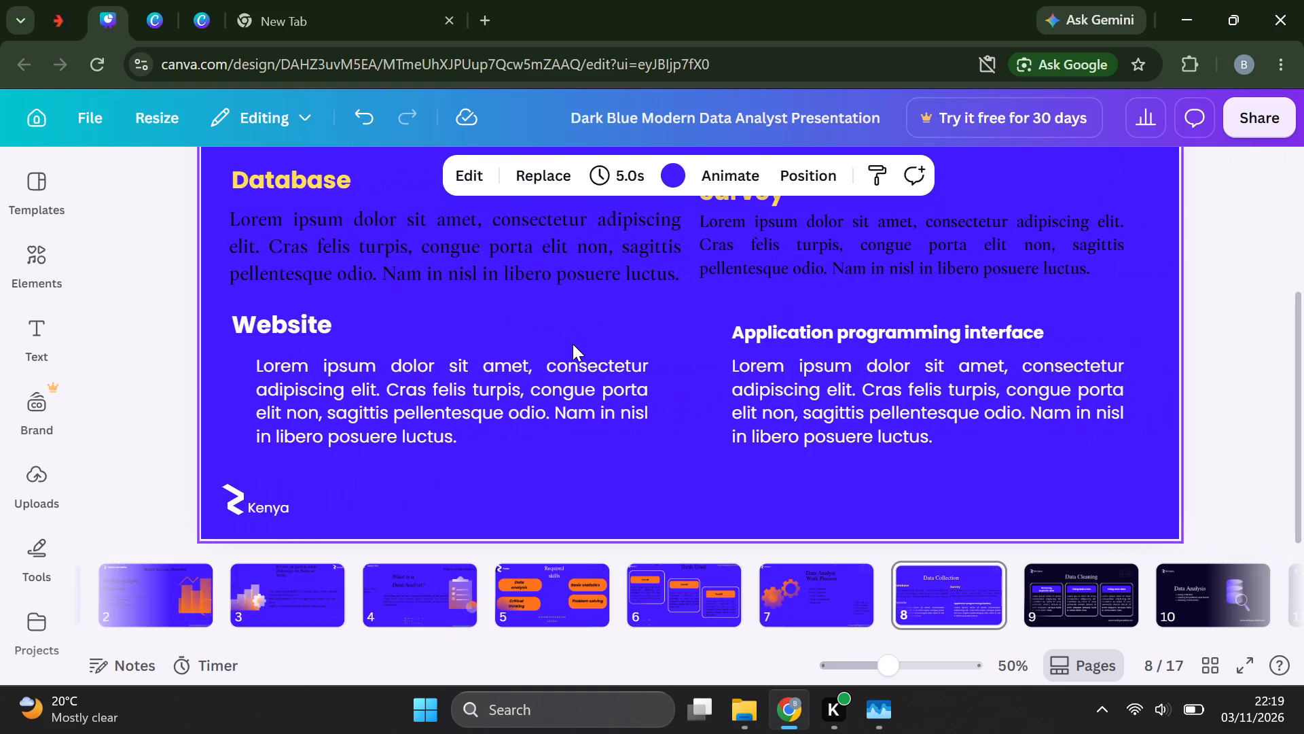
Set the text color of the "Website" heading to the yellow used for the "Database" and "Survey" headings.
left_click(506, 315)
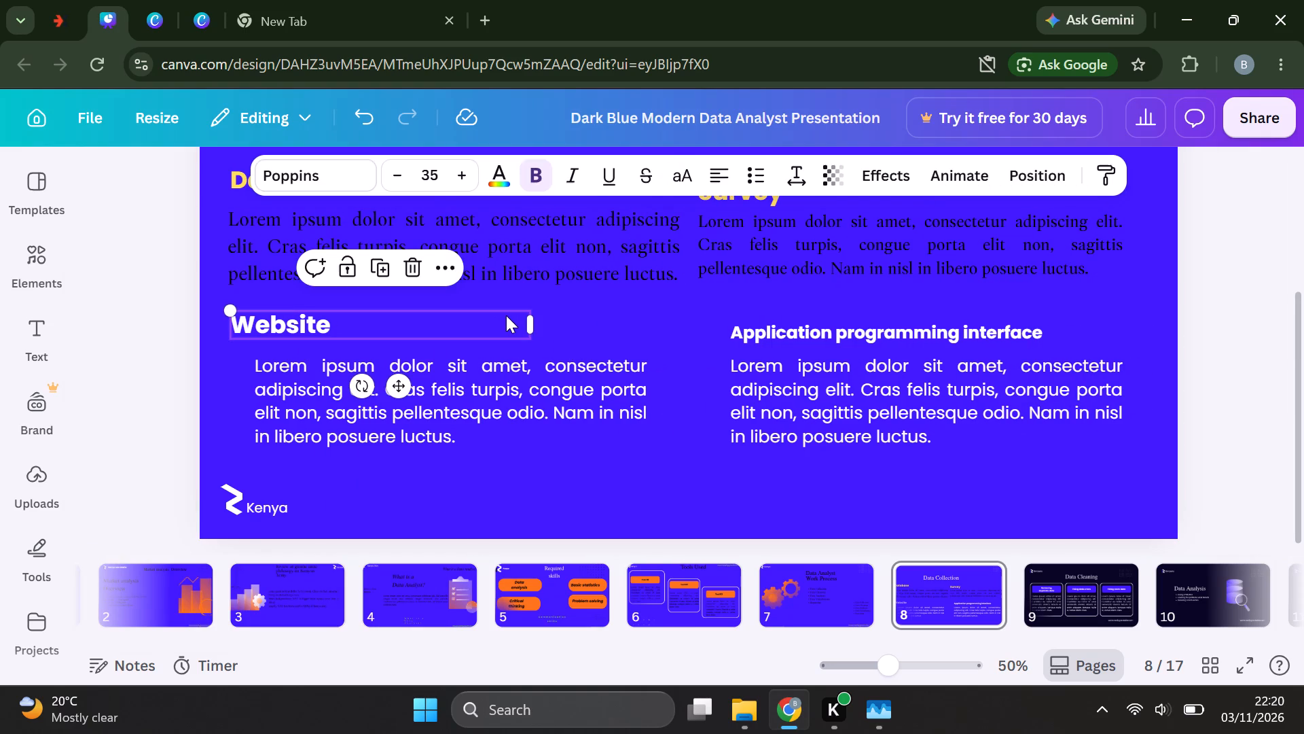
left_click(503, 175)
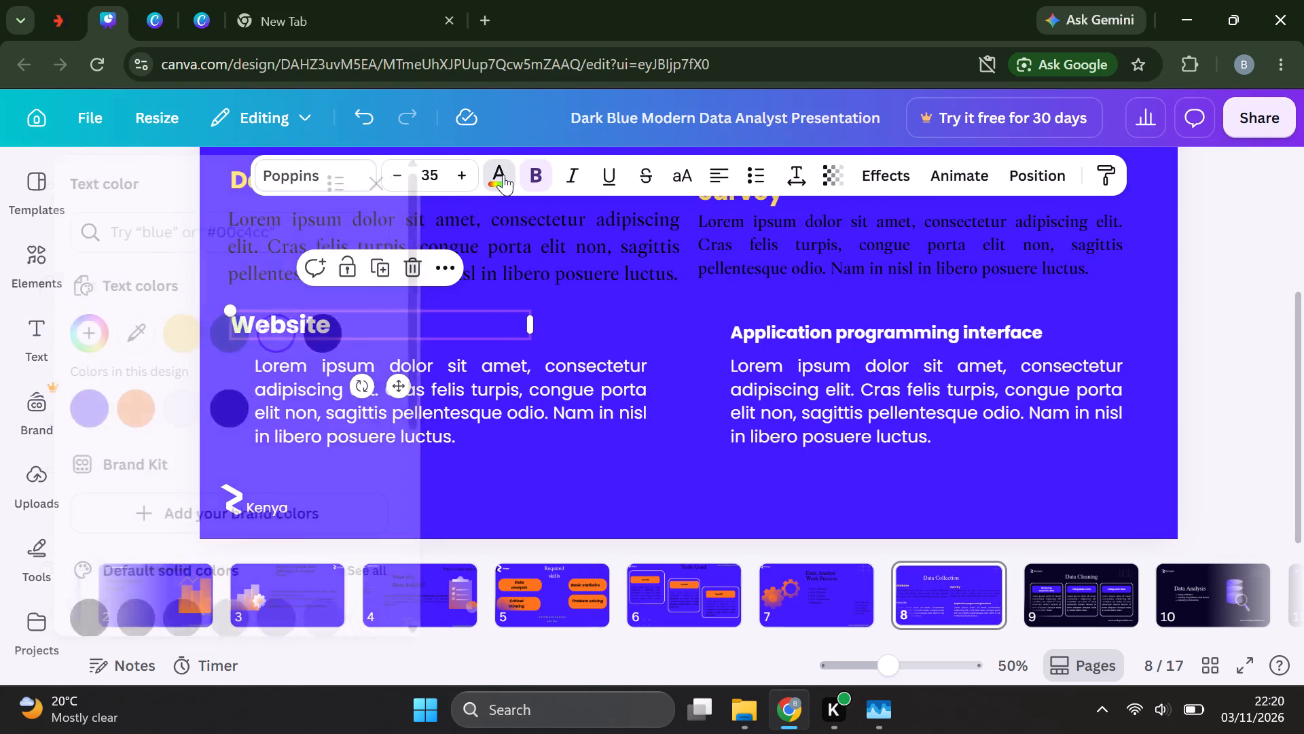
left_click(206, 382)
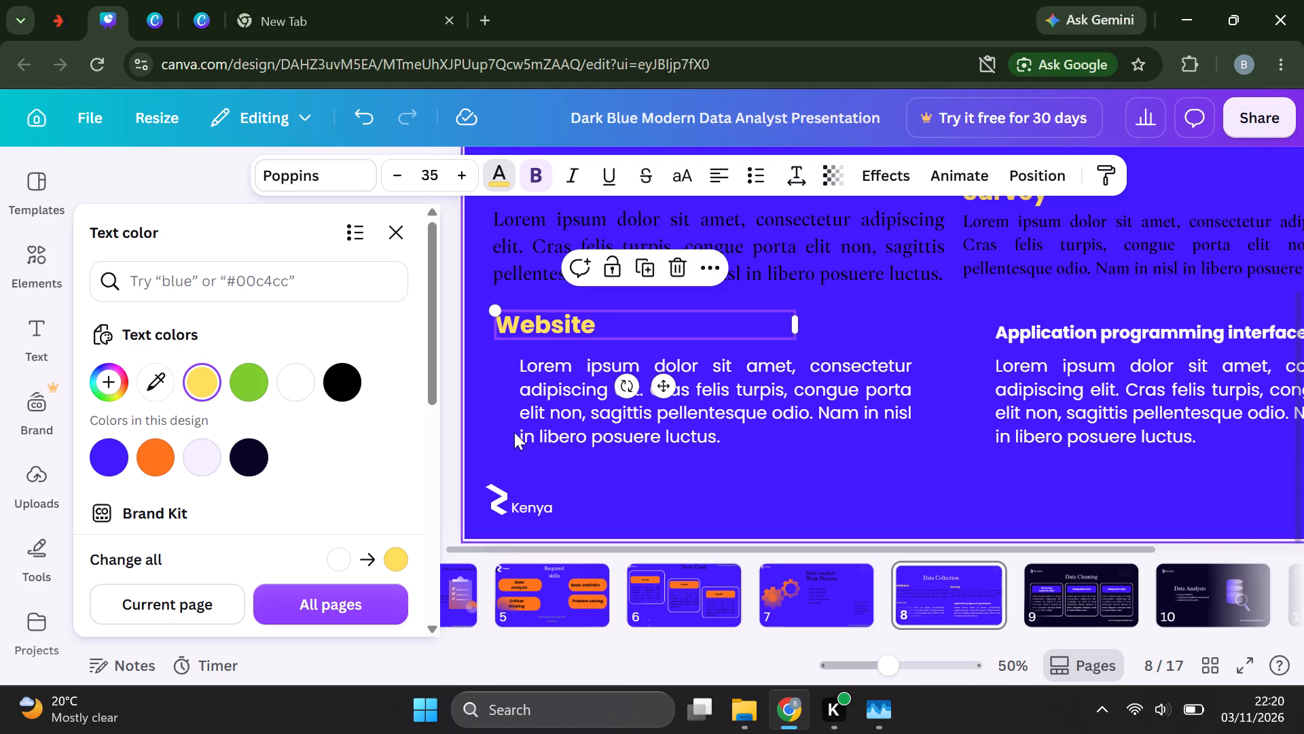
Move the paragraph under "Website" left and slightly up, aligning its left edge with the "Database" paragraph.
left_click(539, 425)
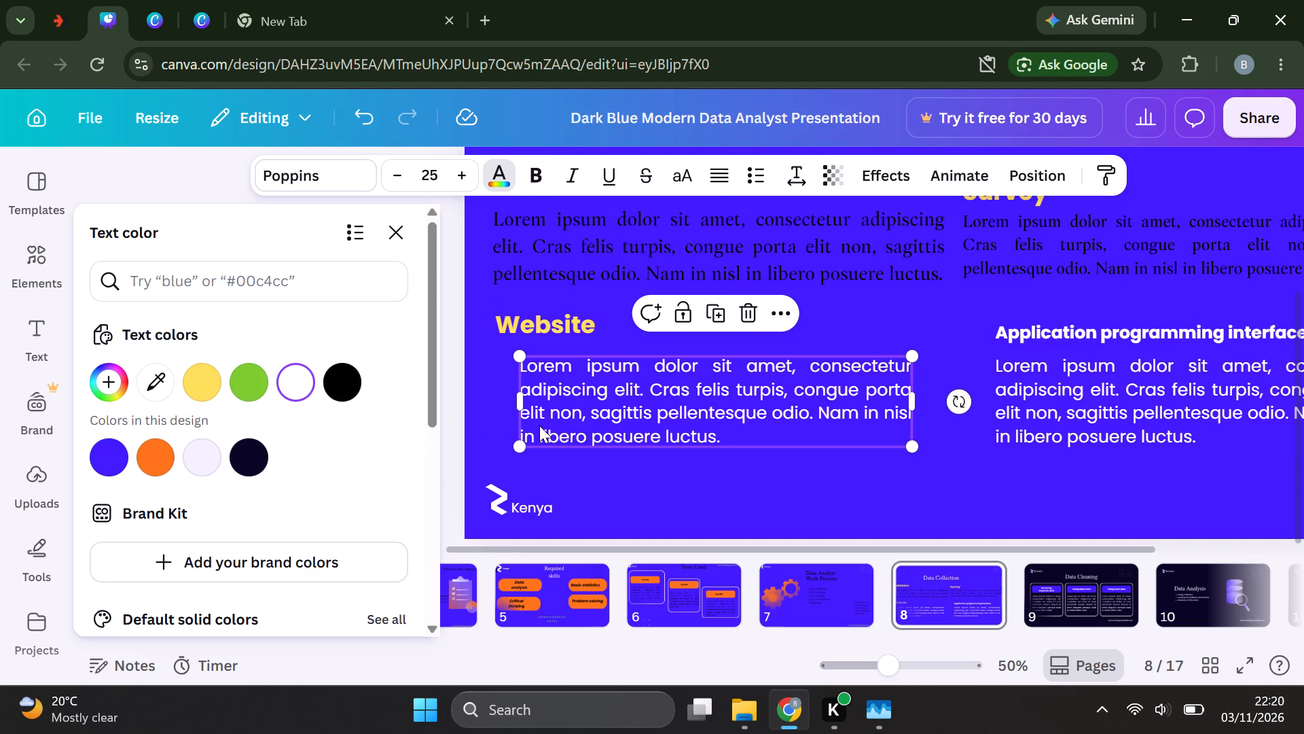
left_click(577, 419)
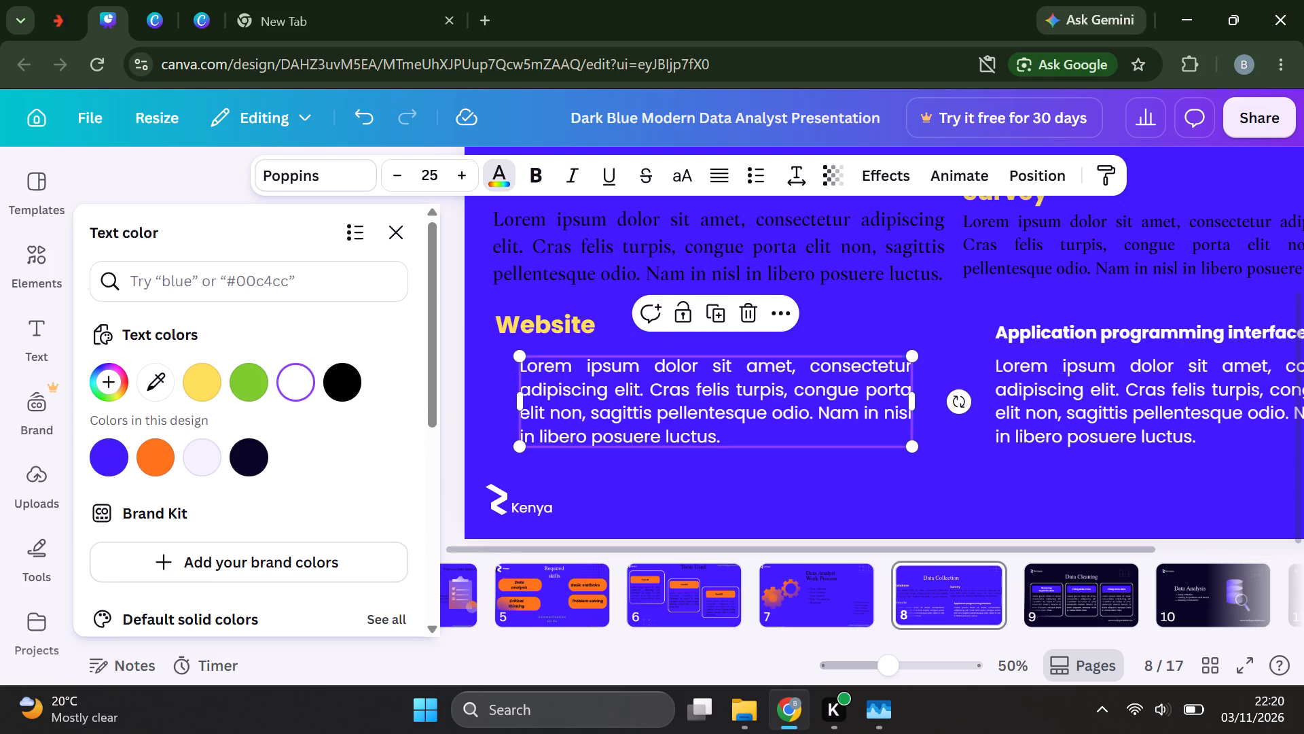
double_click(577, 419)
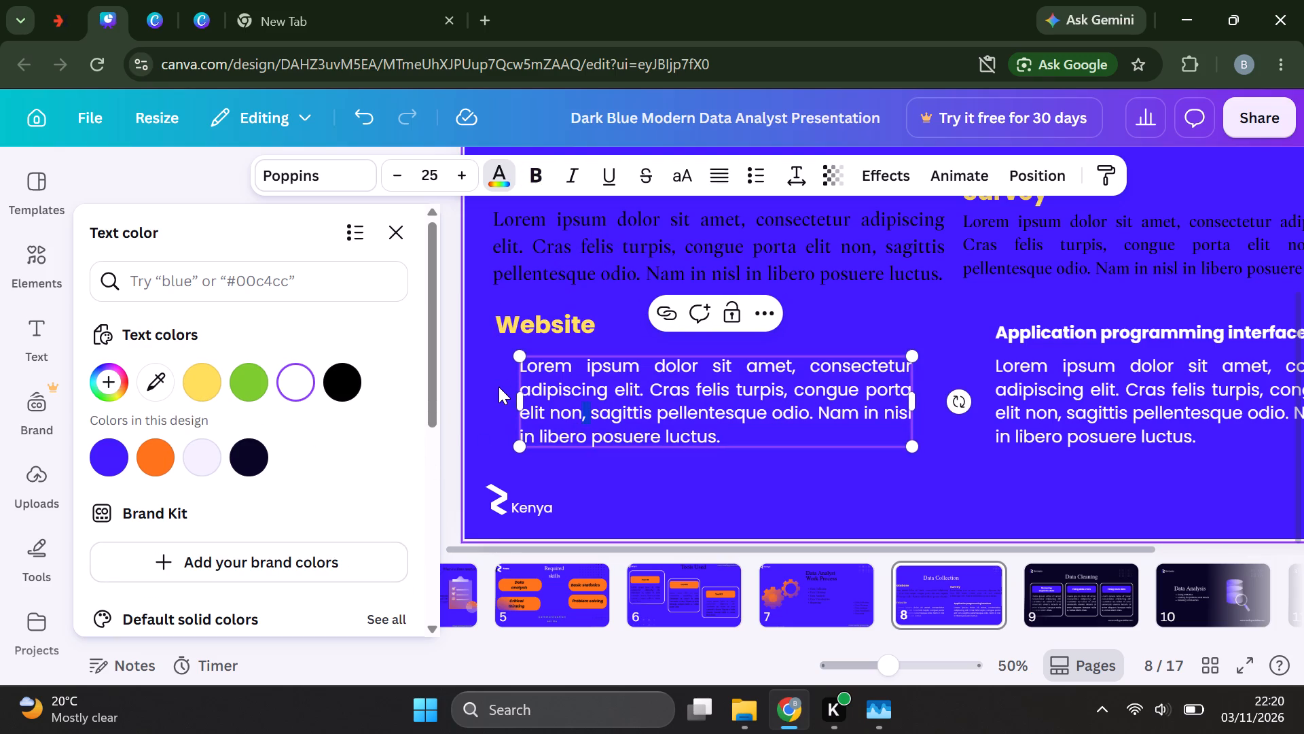
left_click(499, 387)
left_click_drag(514, 387, 487, 385)
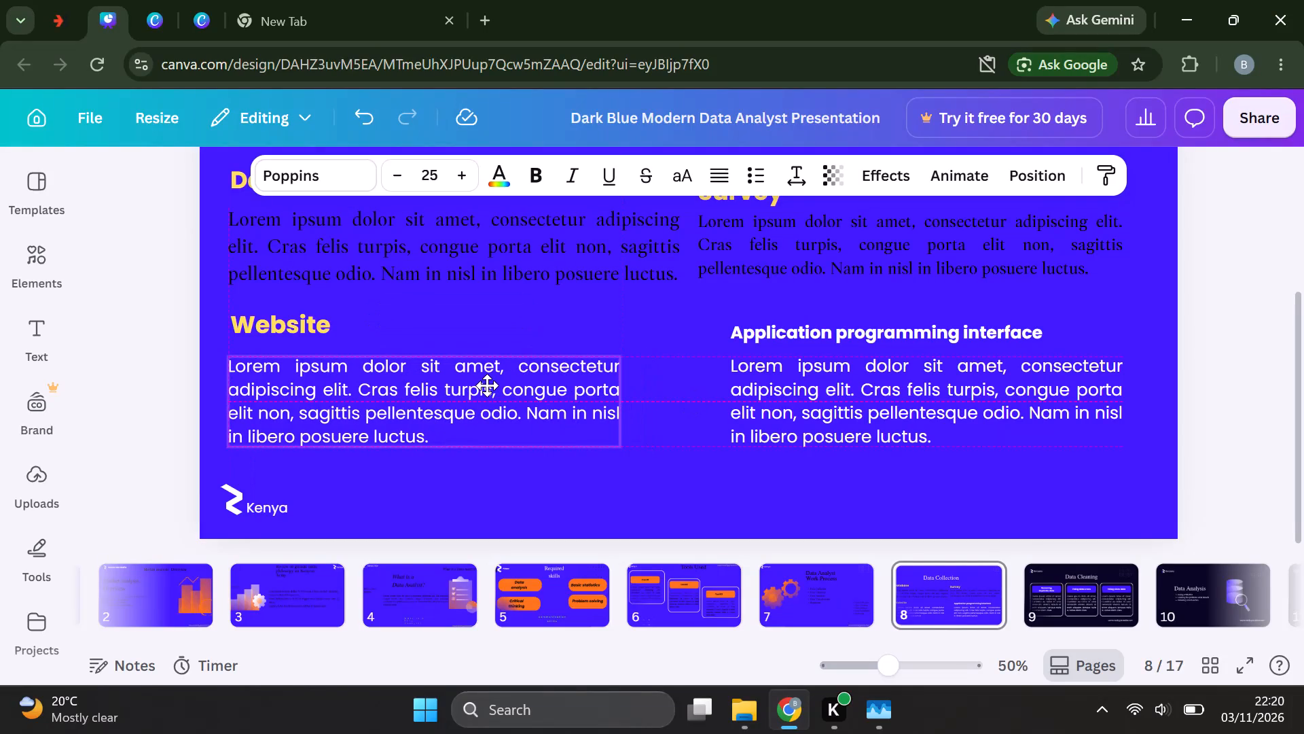
left_click_drag(487, 385, 487, 385)
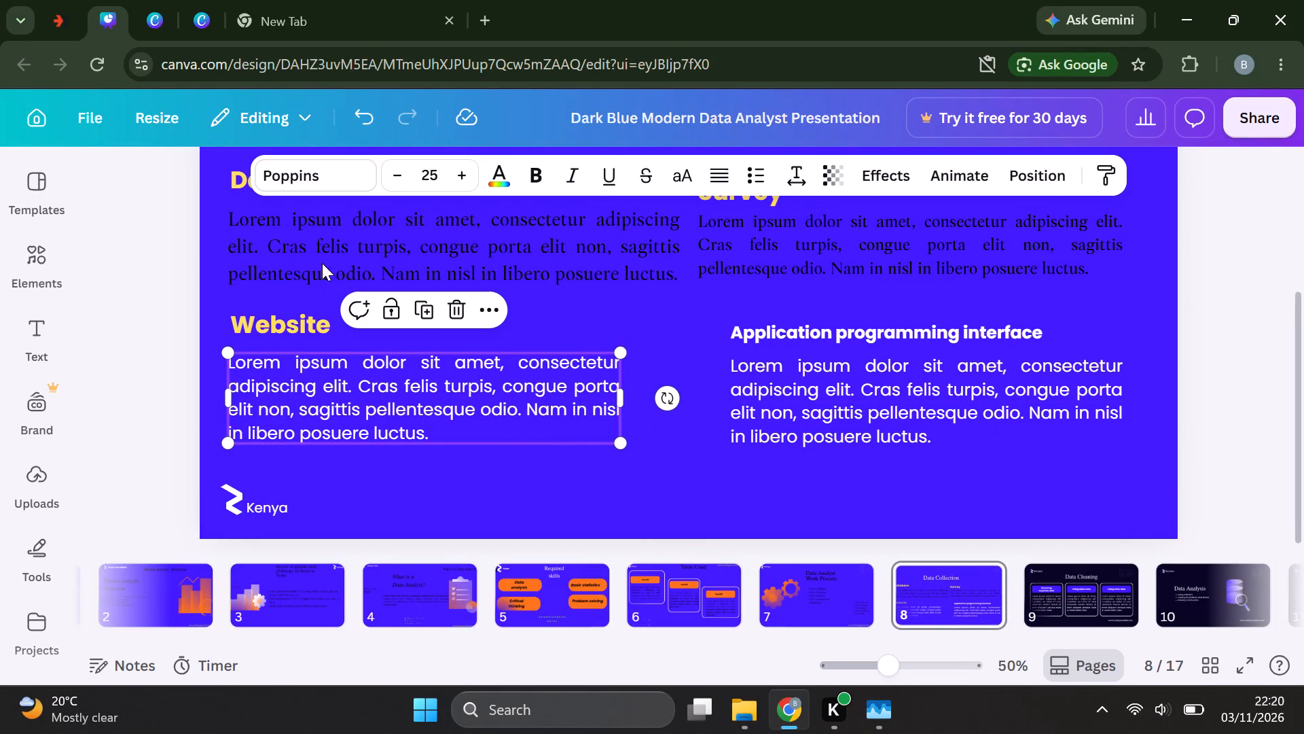
Change the font of the paragraph under "Website" to Frasa Display.
left_click(310, 180)
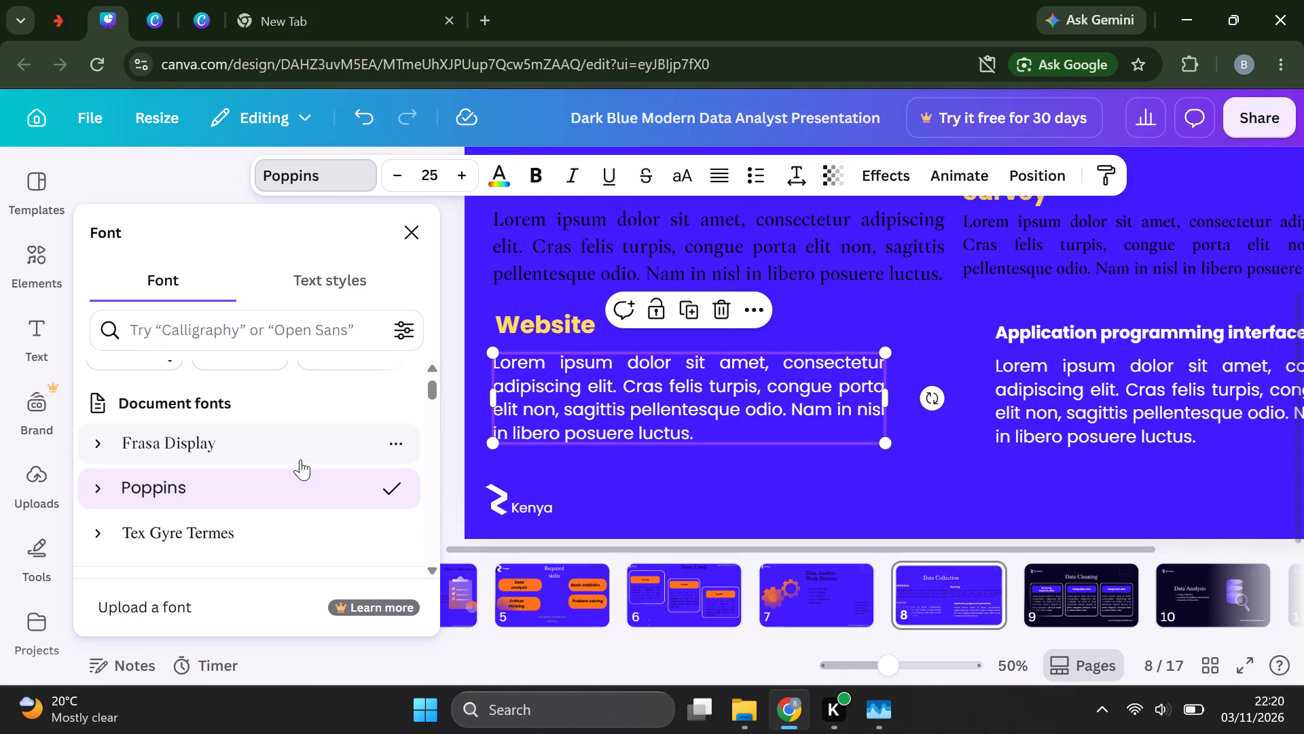
left_click(274, 439)
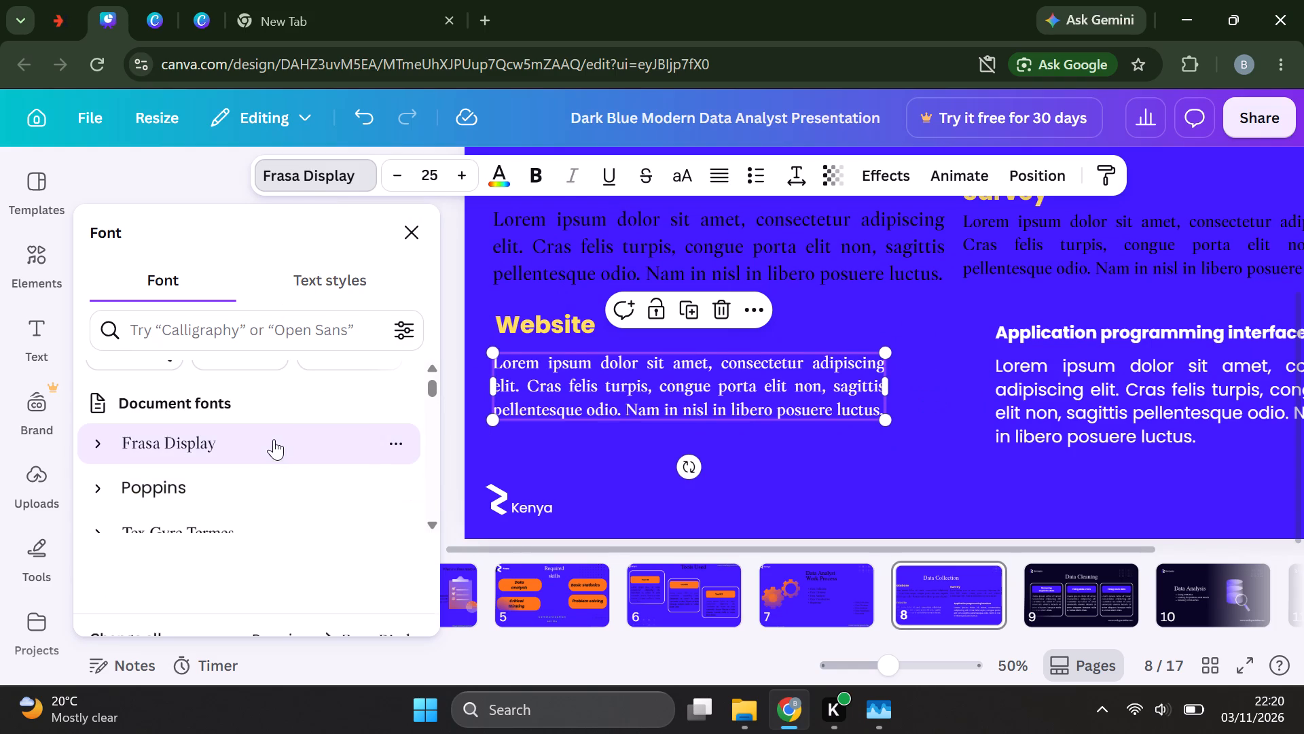
left_click(547, 464)
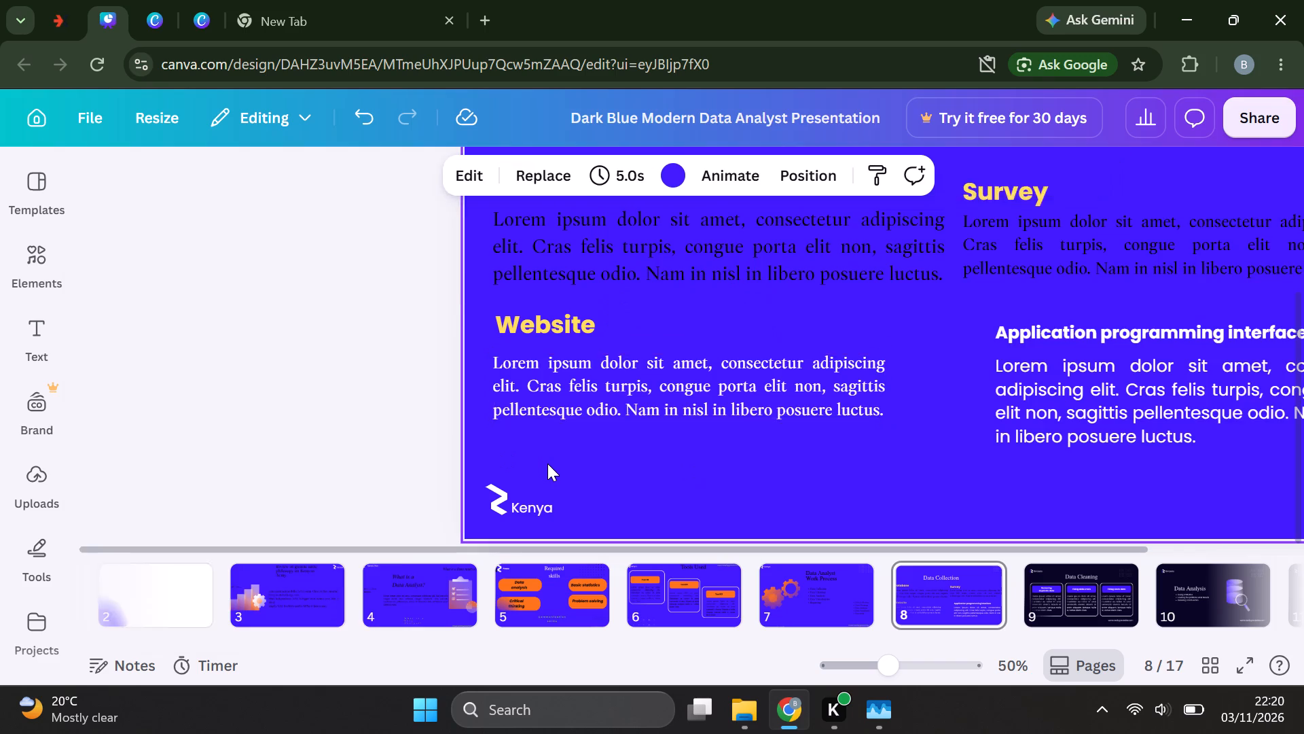
Scale up the paragraph under "Website" to a font size of about 28.8, matching the width of the "Database" paragraph.
left_click(502, 387)
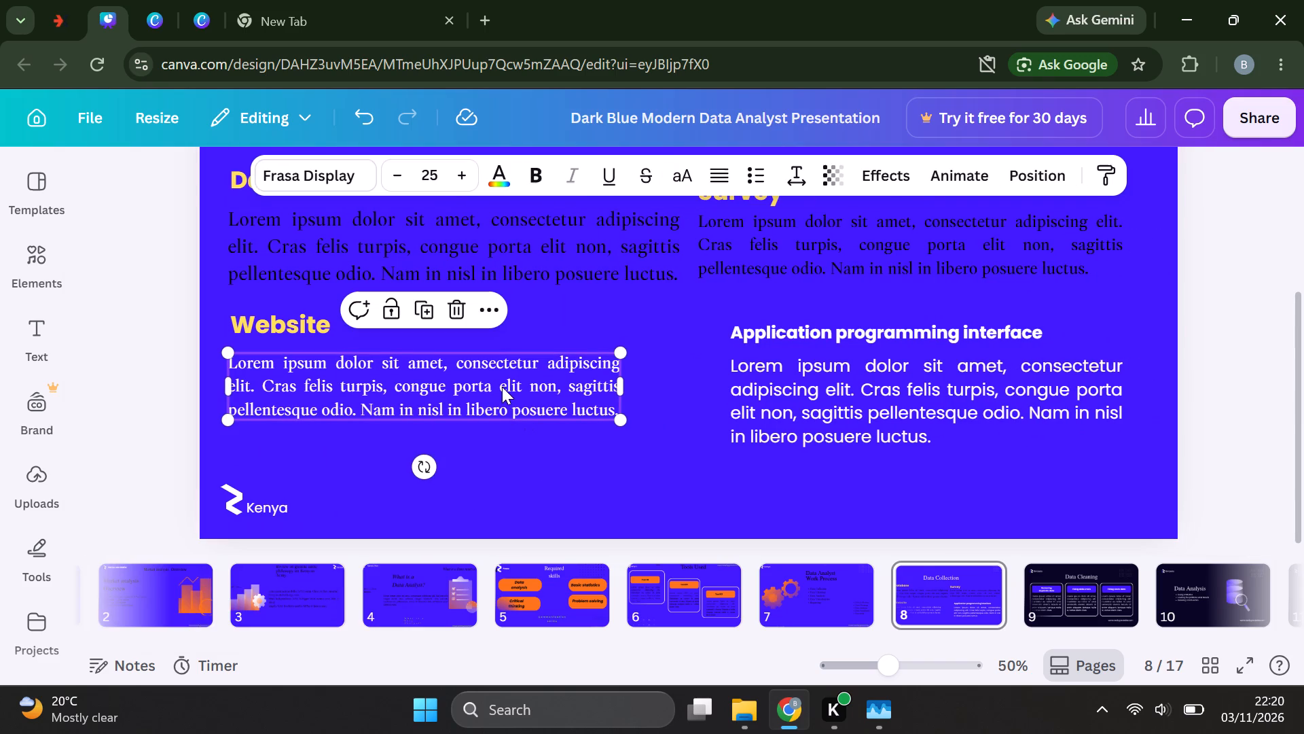
left_click(619, 388)
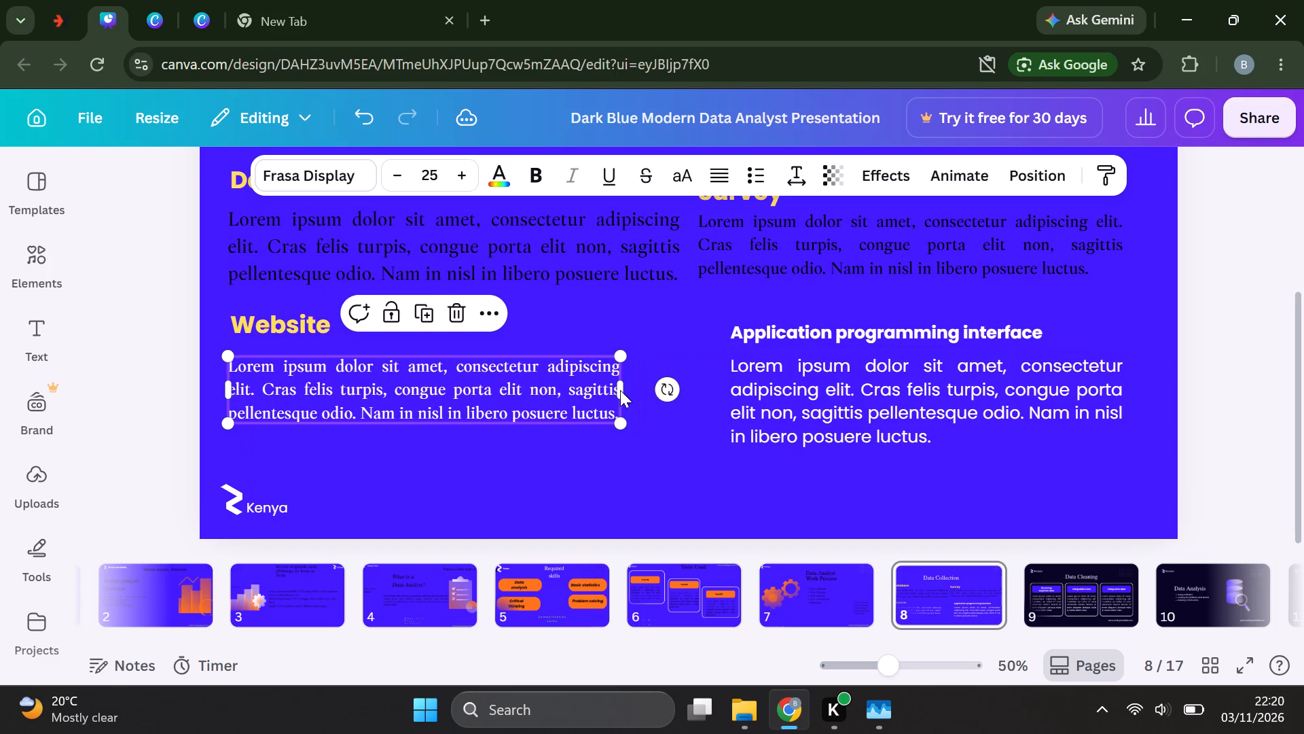
left_click_drag(616, 355, 664, 351)
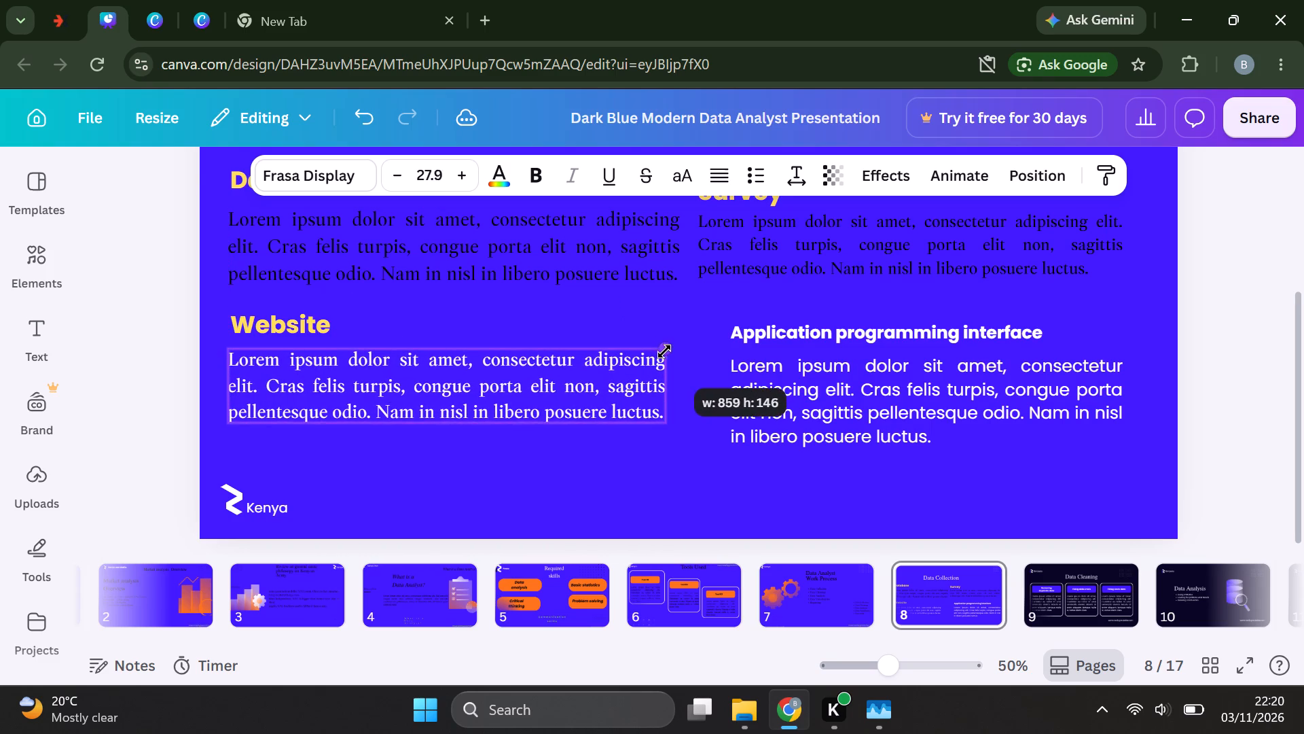
left_click_drag(664, 351, 676, 347)
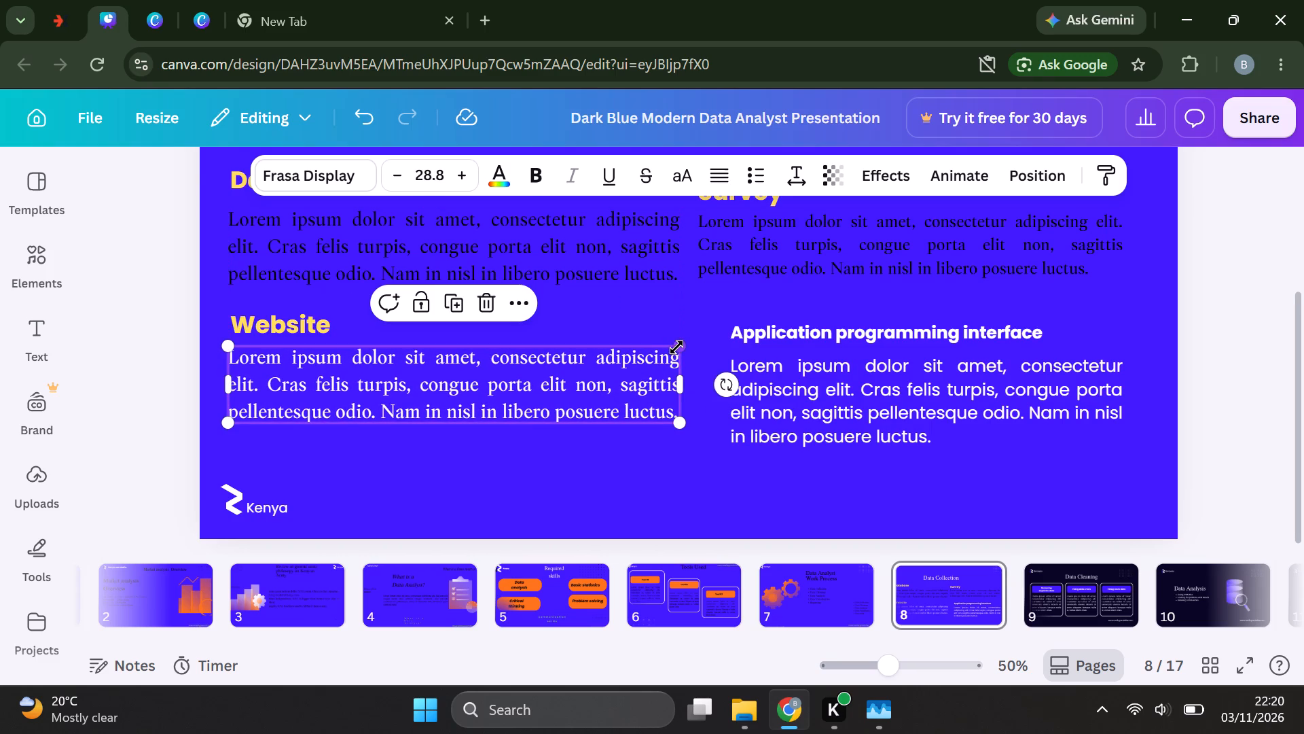
left_click(570, 435)
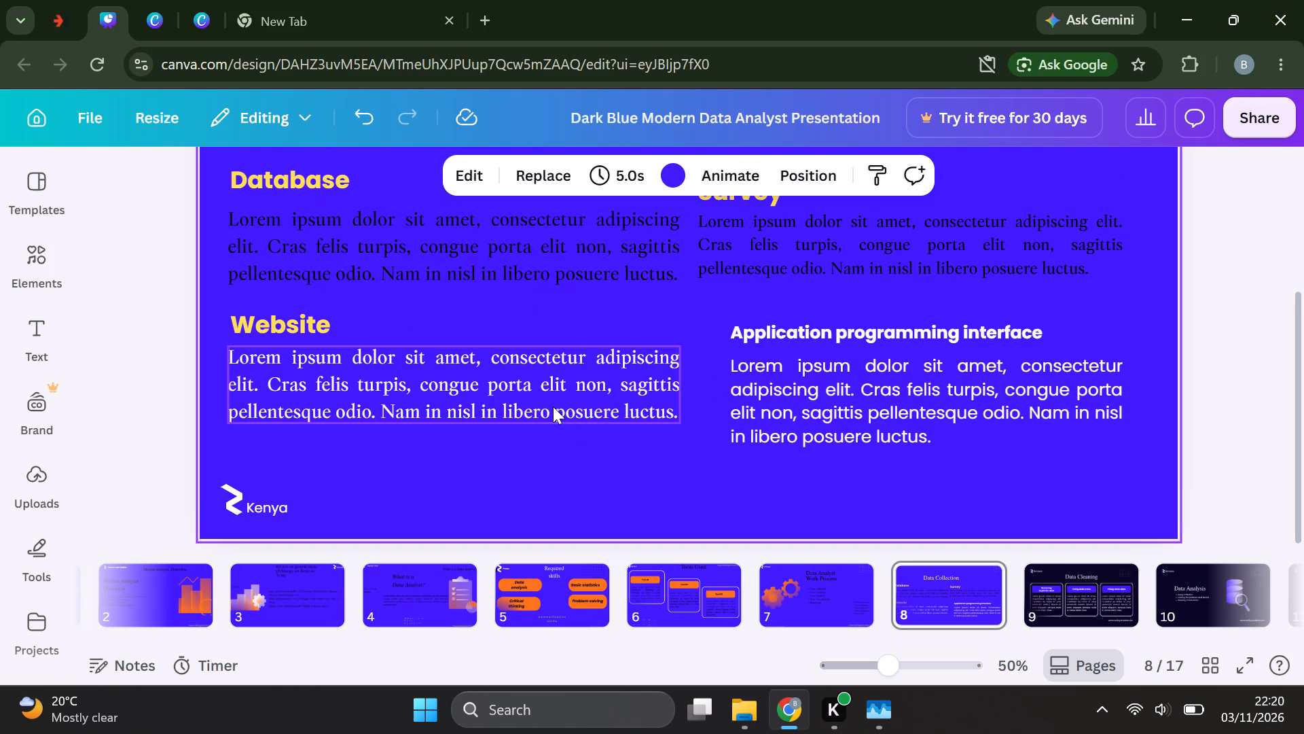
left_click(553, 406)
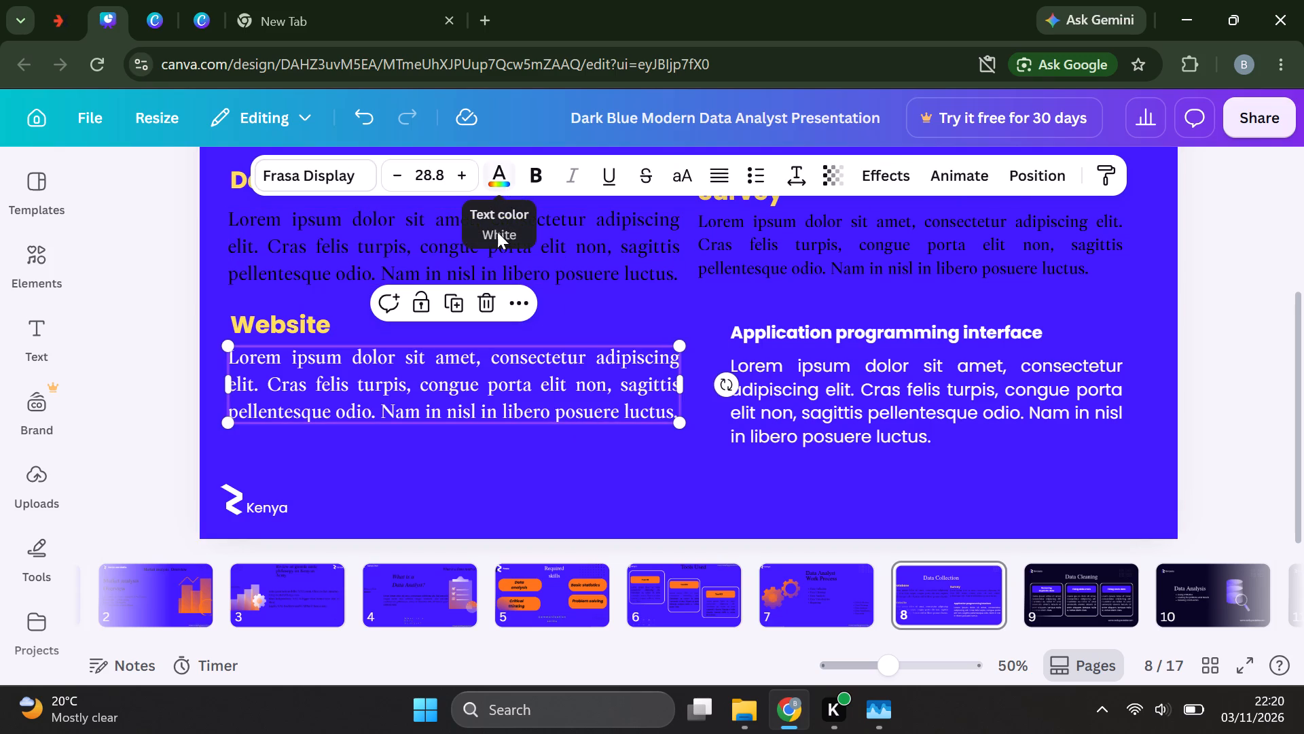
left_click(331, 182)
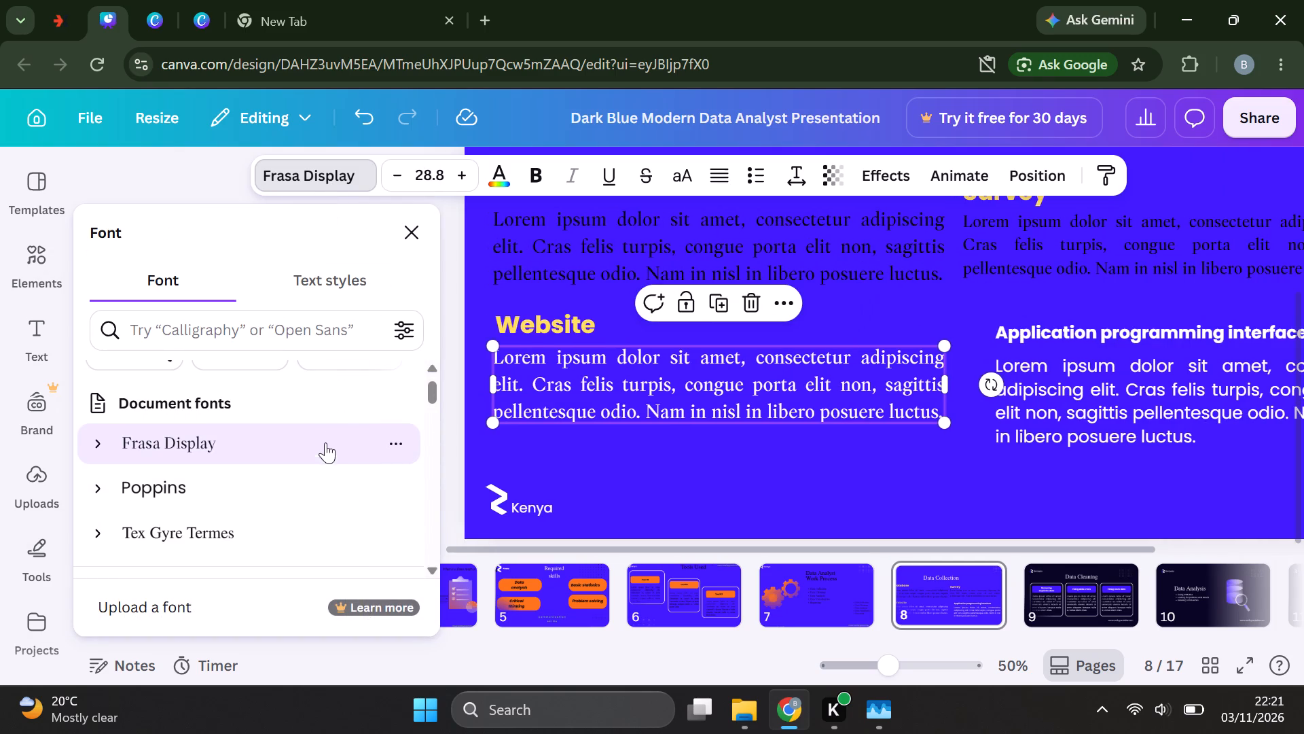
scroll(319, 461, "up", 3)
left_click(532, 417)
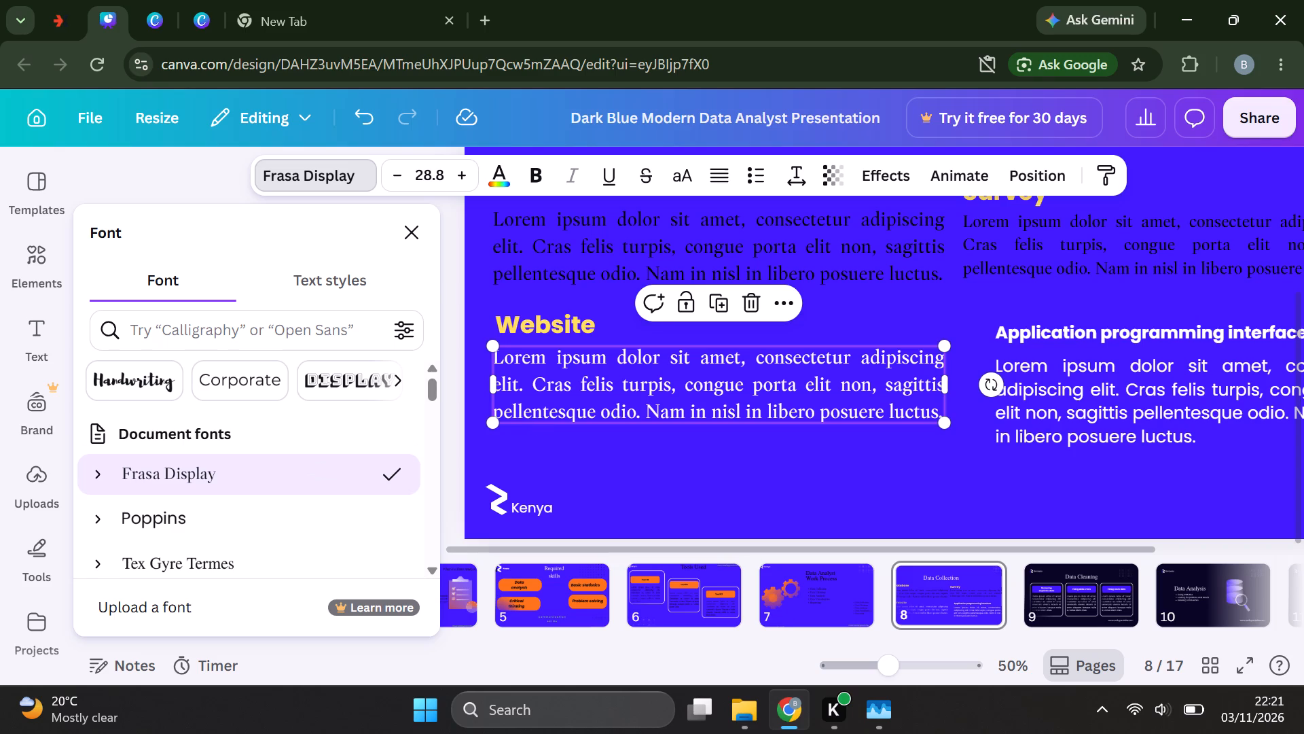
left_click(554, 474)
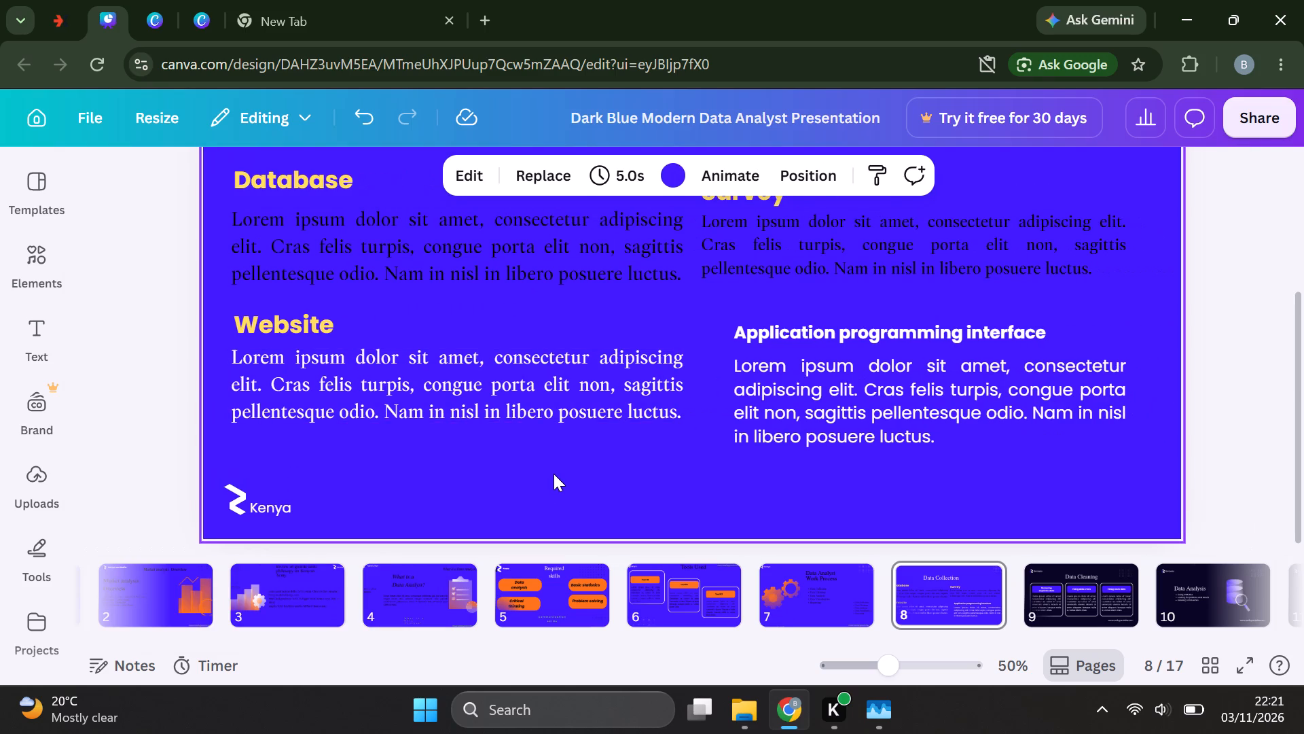
Set the text color of the paragraph under "Website" to black.
left_click(514, 386)
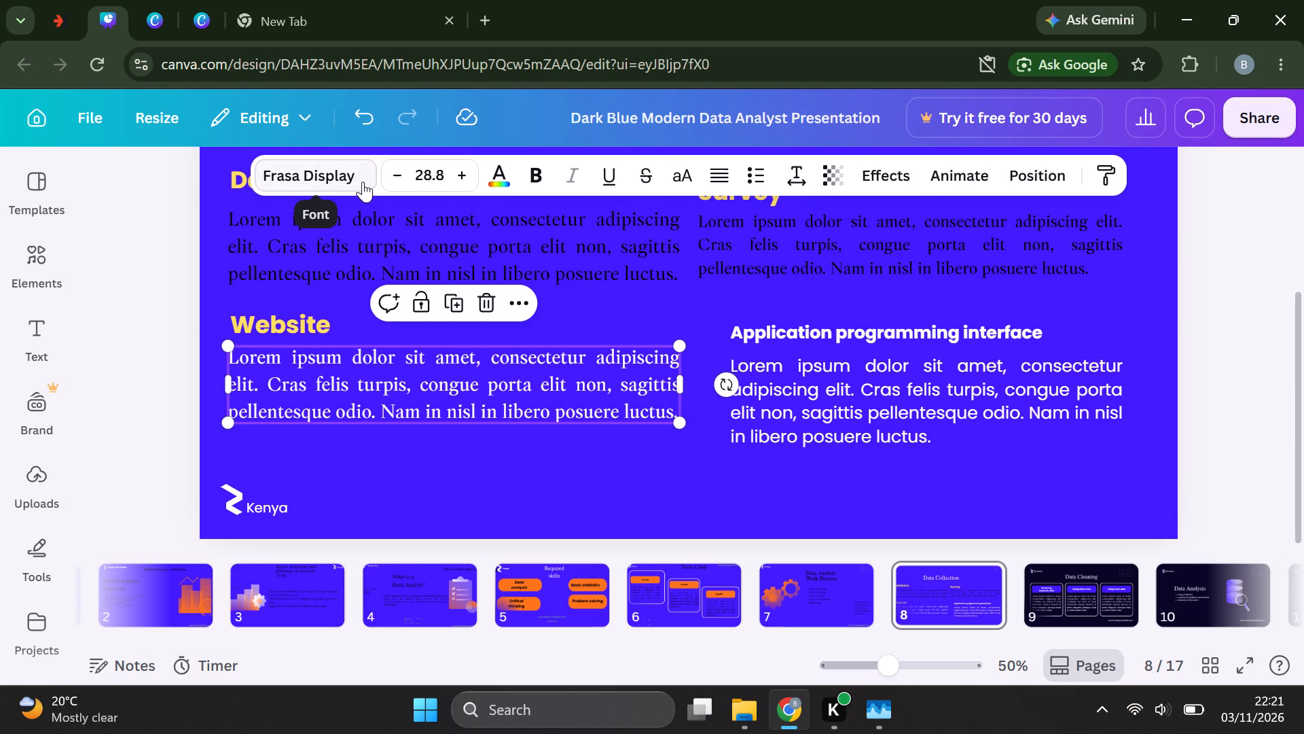
left_click(499, 177)
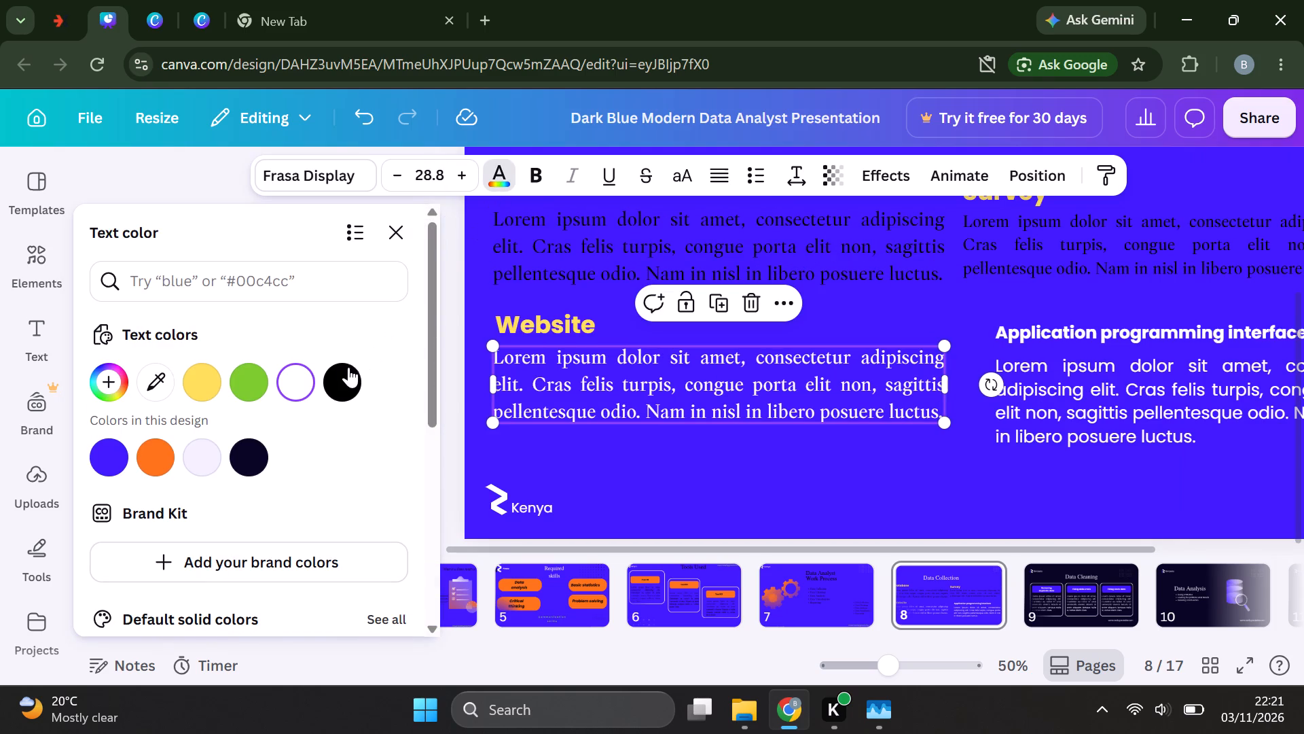
left_click(348, 367)
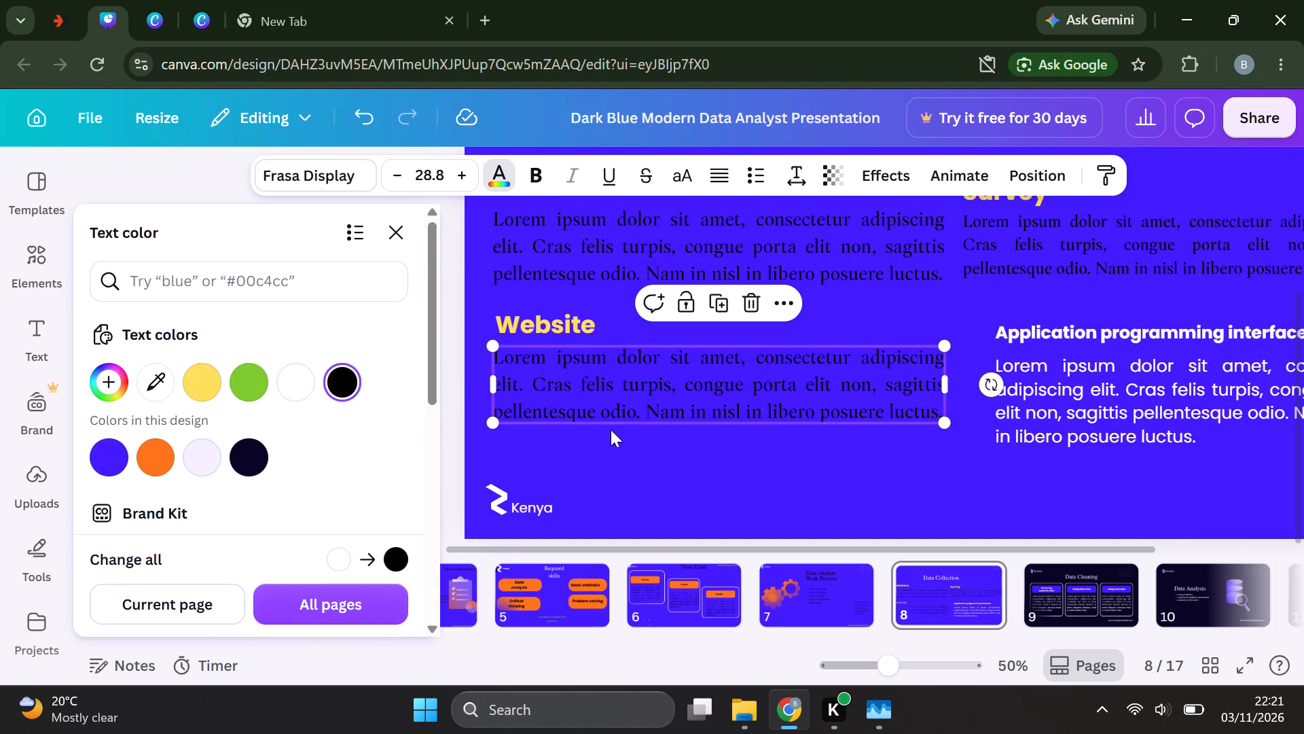
left_click(630, 444)
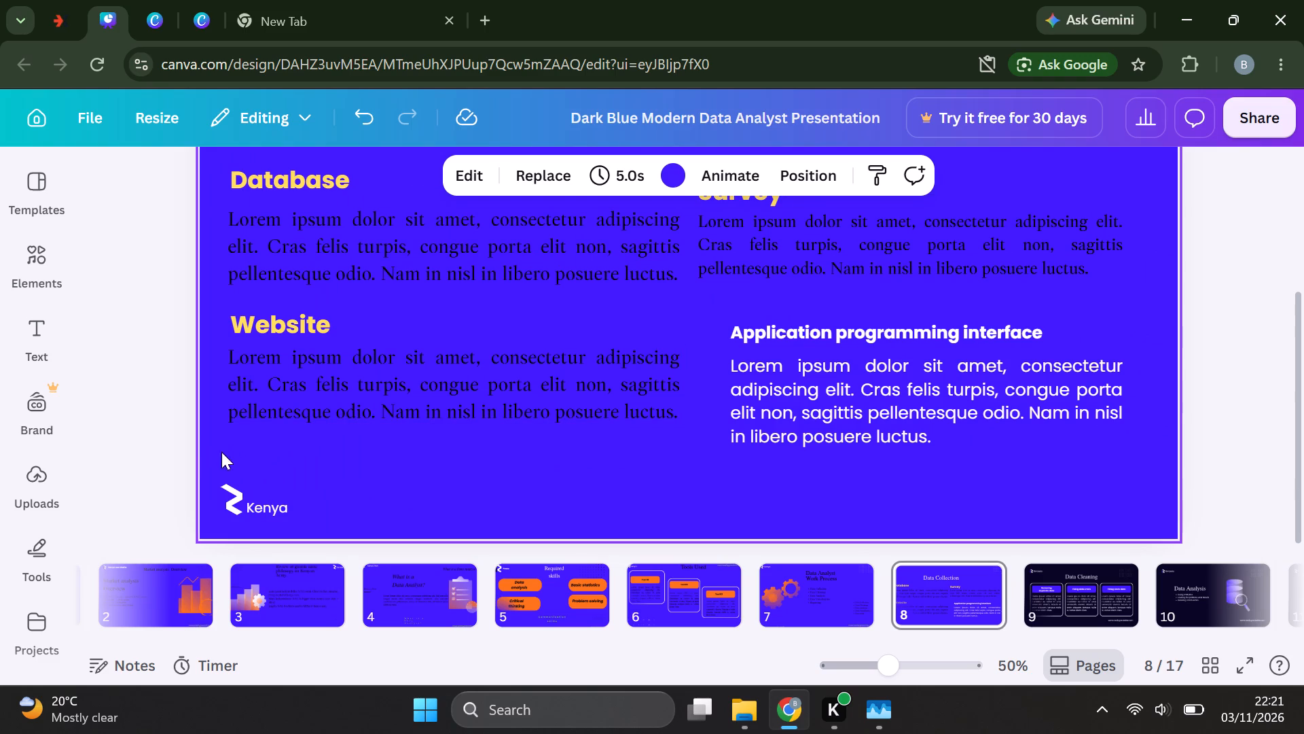
Recolor the blue part of the logo graphic beside "Kenya" to dark indigo #0a0425.
left_click(225, 500)
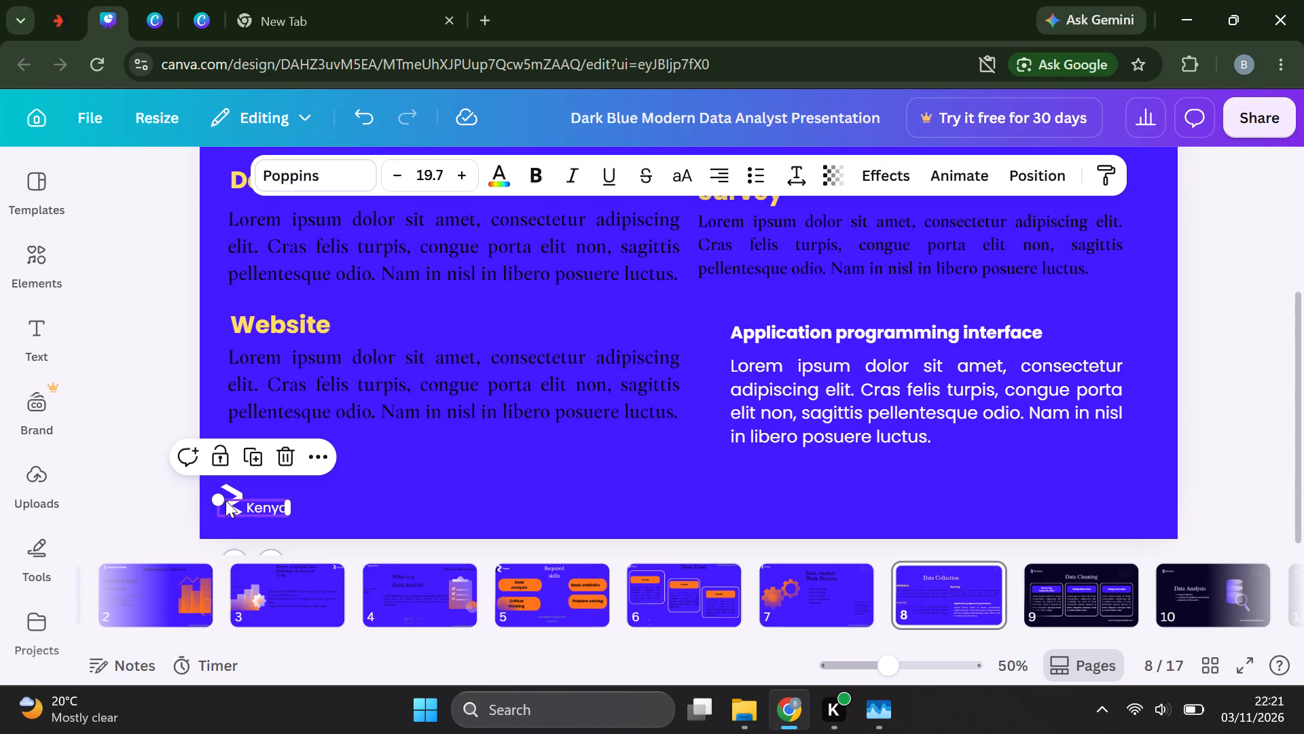
left_click(336, 502)
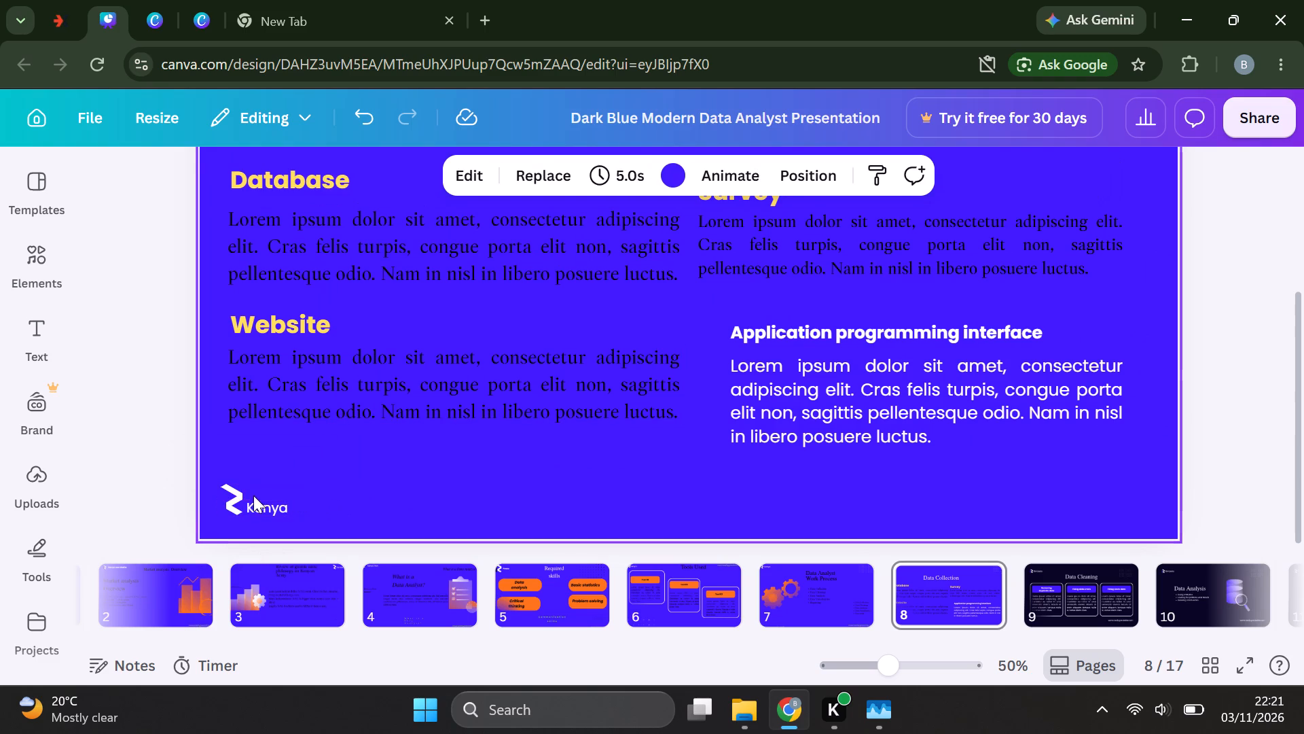
left_click(216, 493)
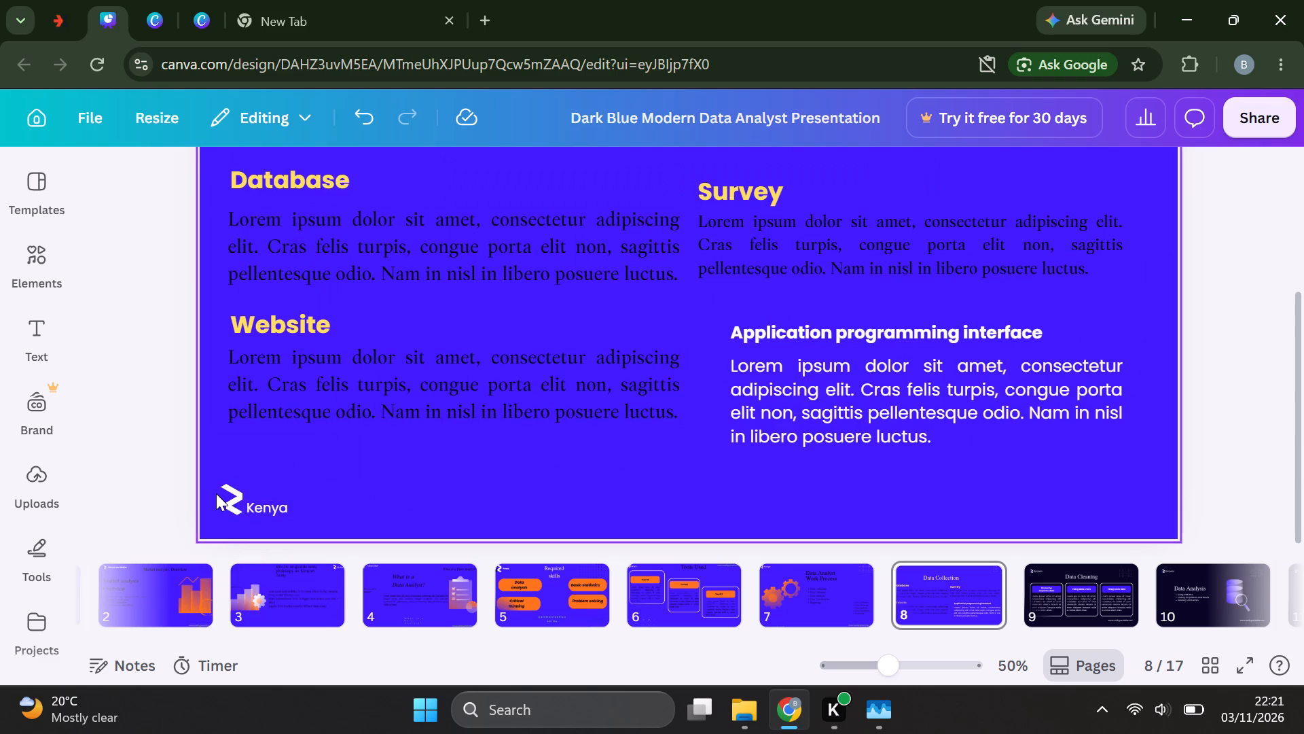
left_click(228, 496)
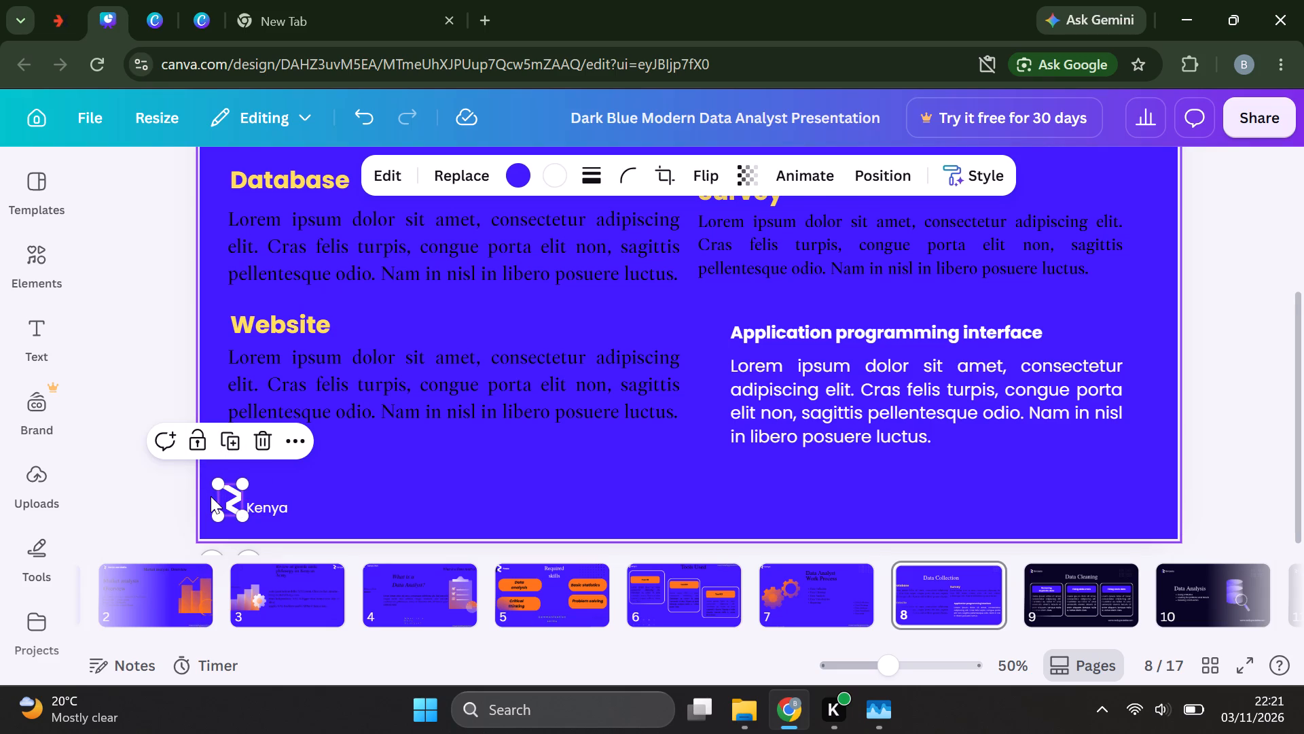
left_click(211, 496)
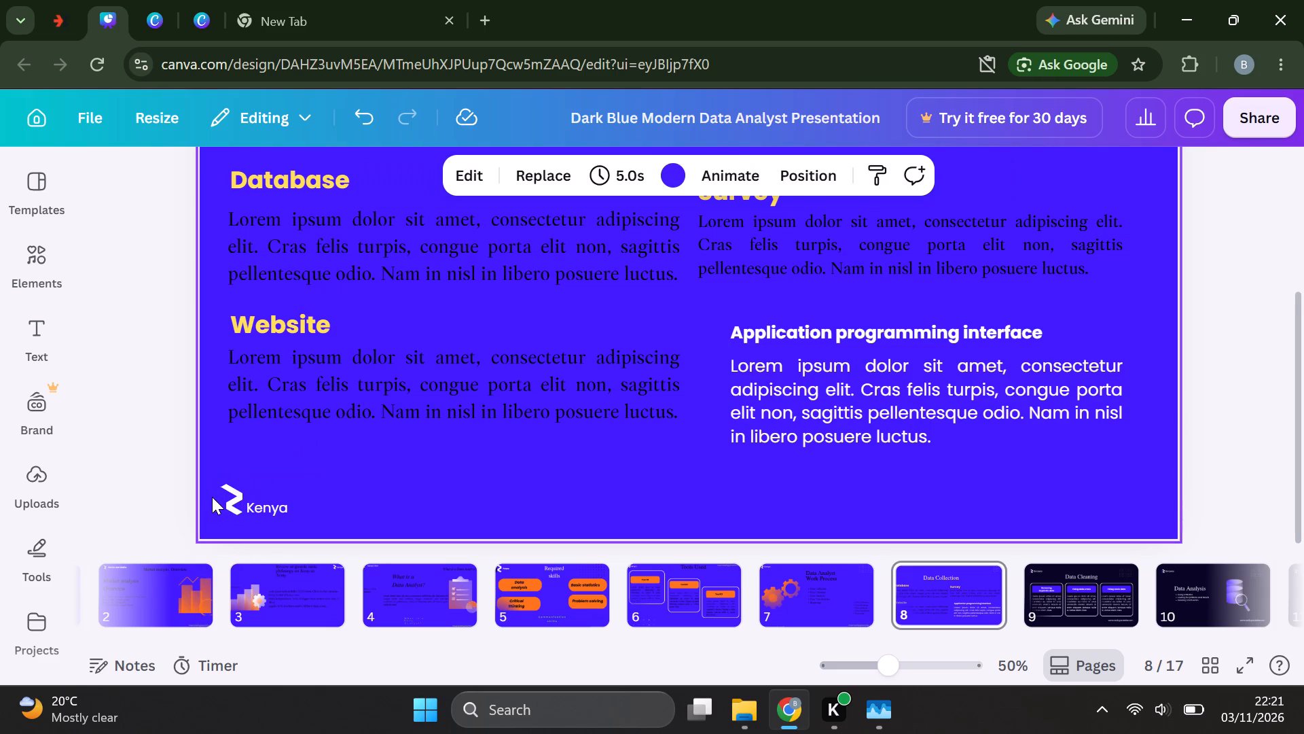
left_click(221, 500)
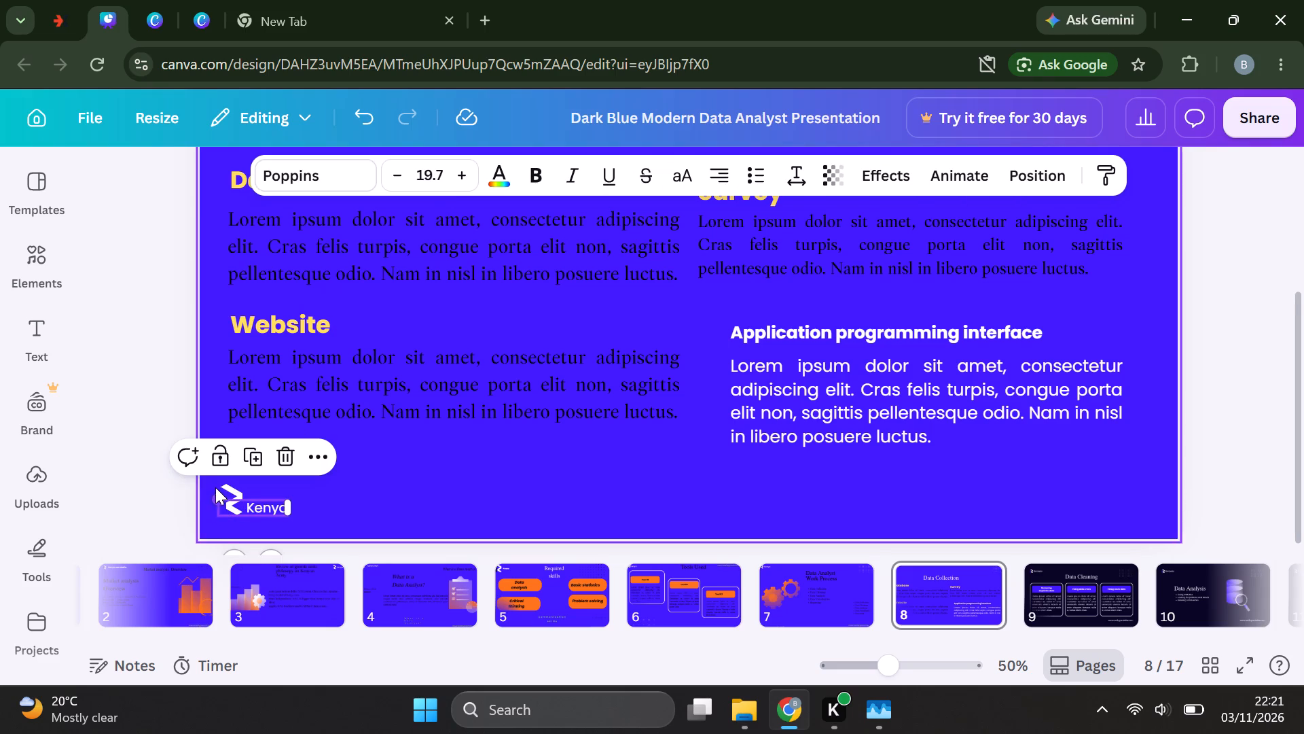
left_click(224, 486)
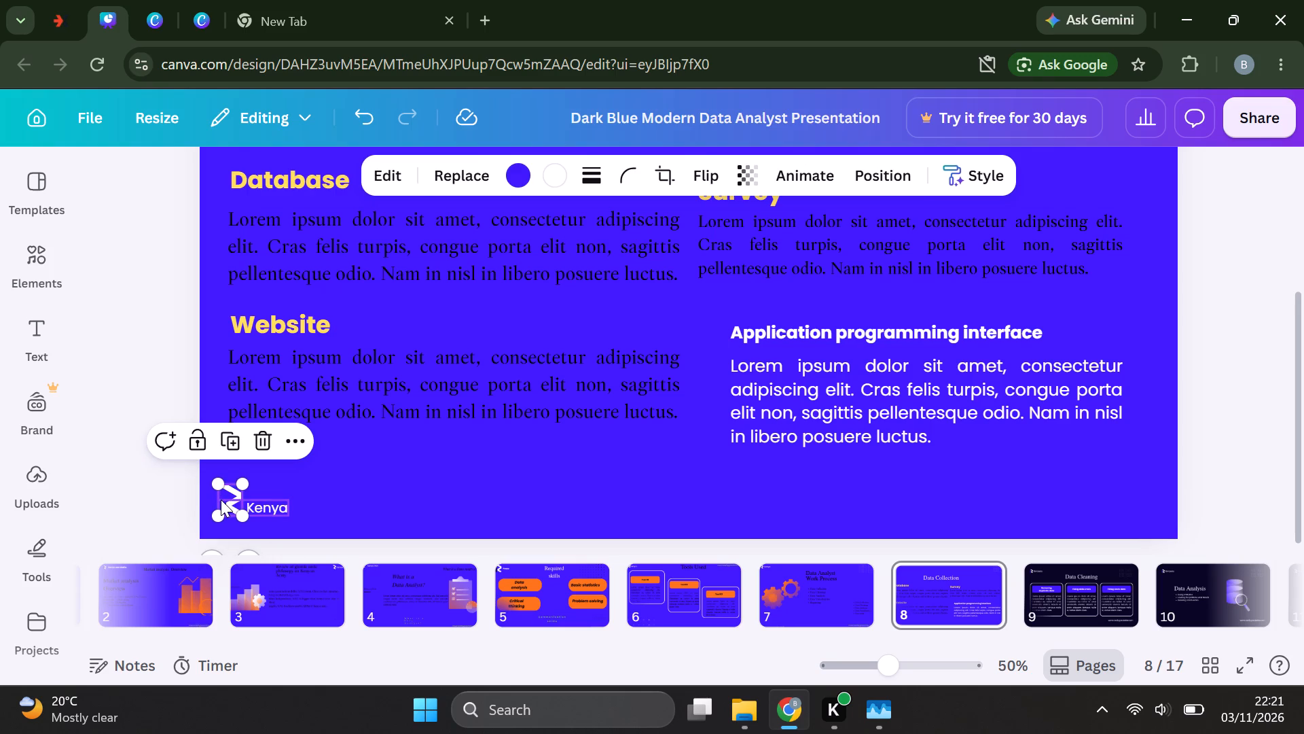
left_click(514, 180)
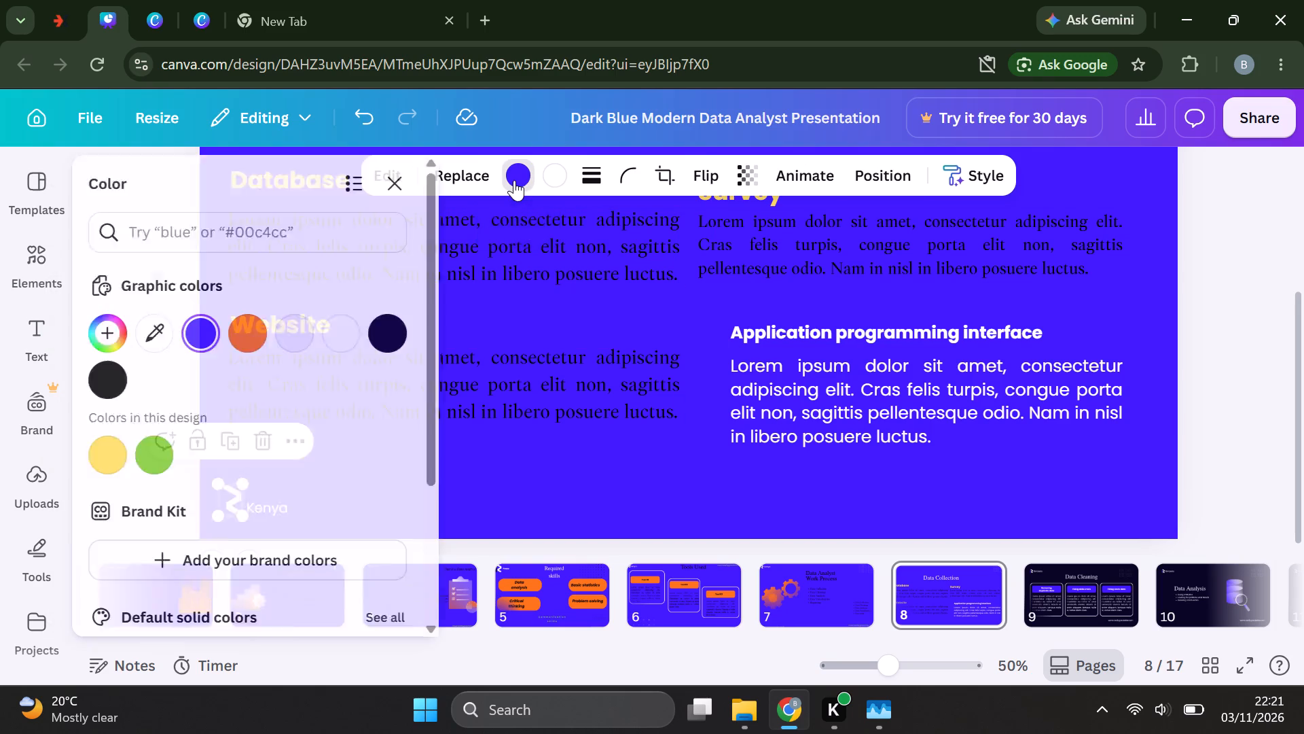
left_click(399, 387)
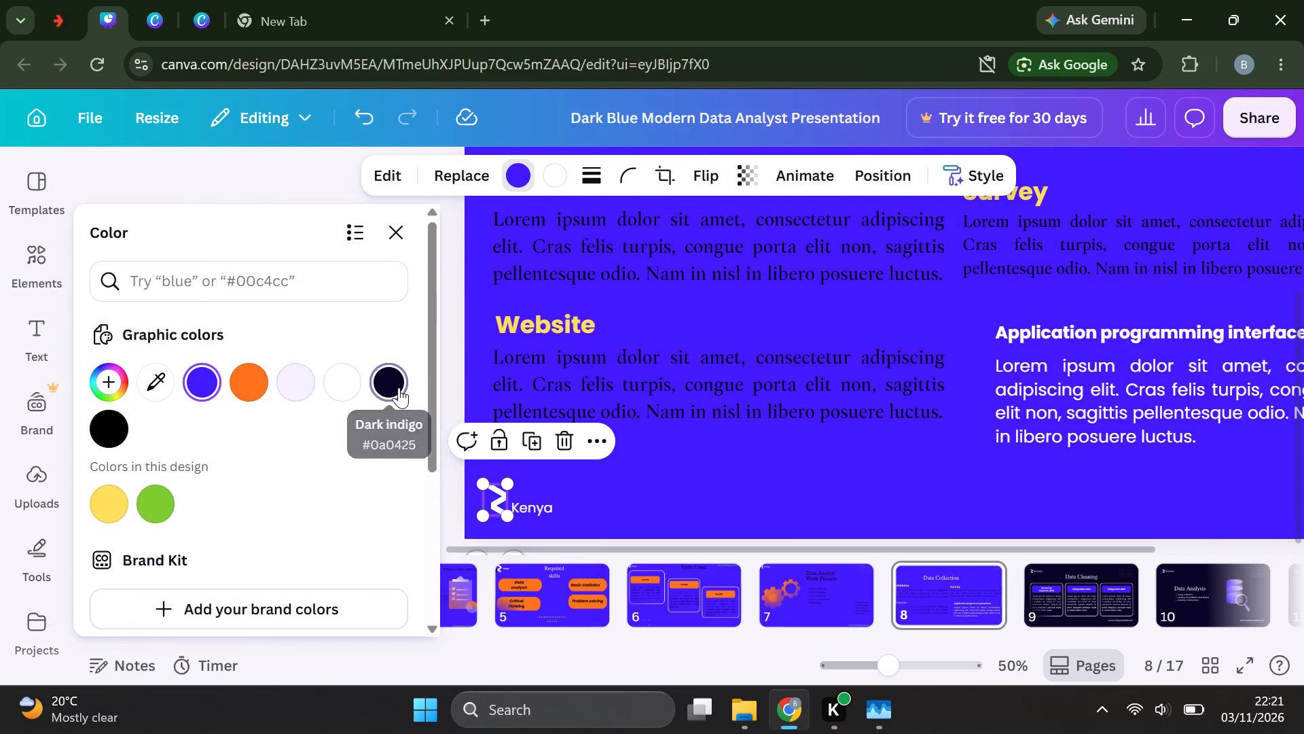
left_click(681, 470)
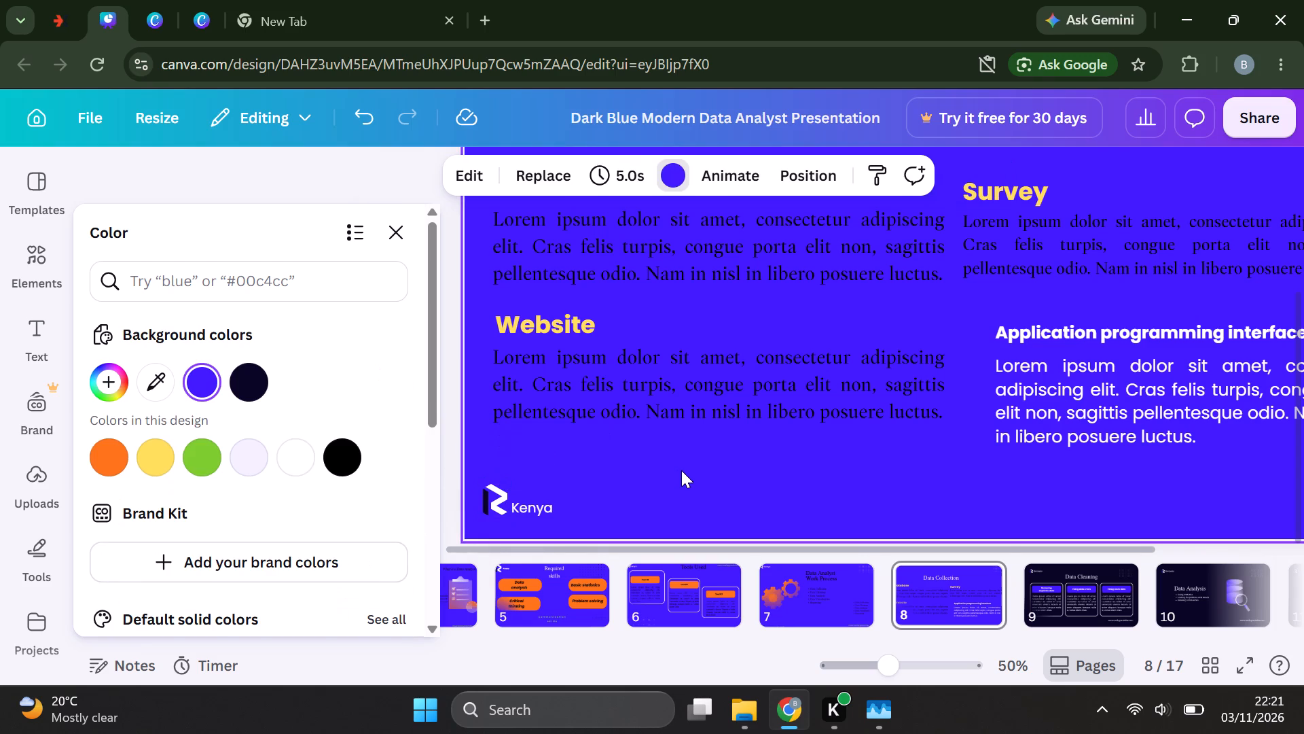
Change the font of the paragraph under "Application programming interface" to Frasa Display.
scroll(681, 470, "left", 4)
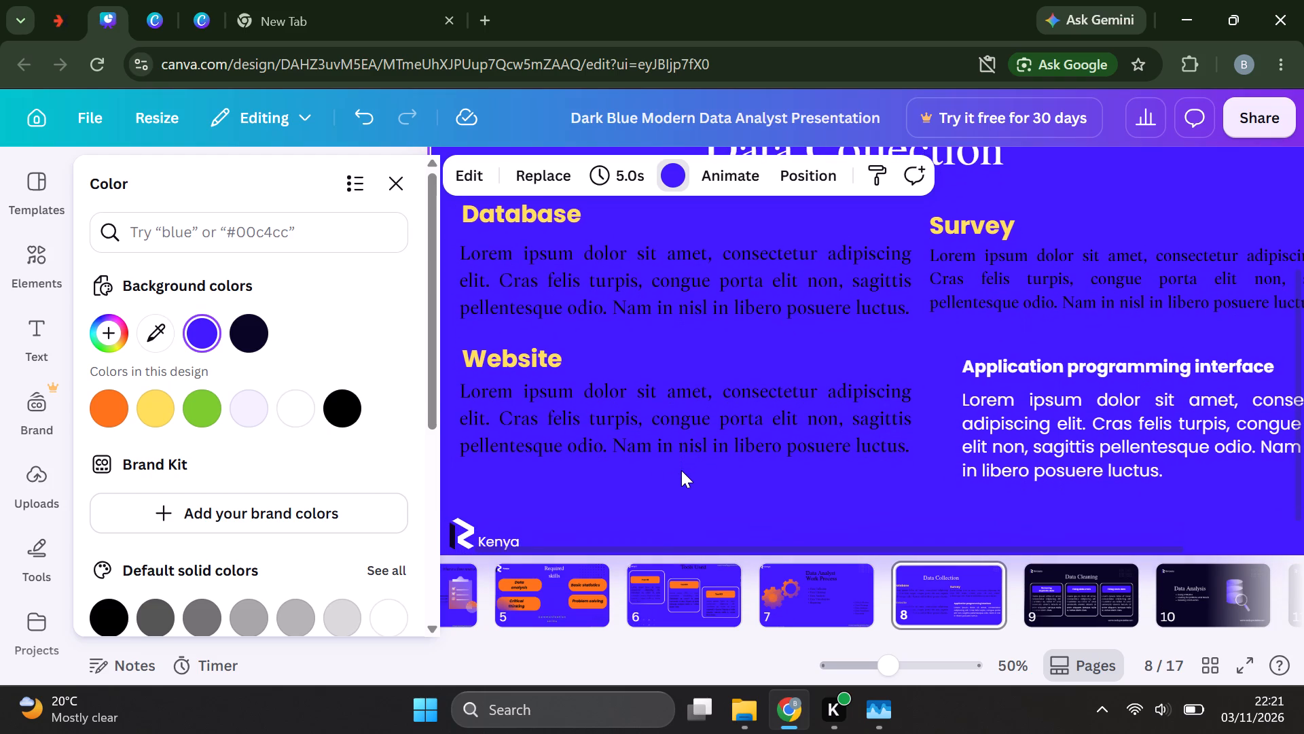
scroll(681, 470, "left", 1)
left_click(1049, 427)
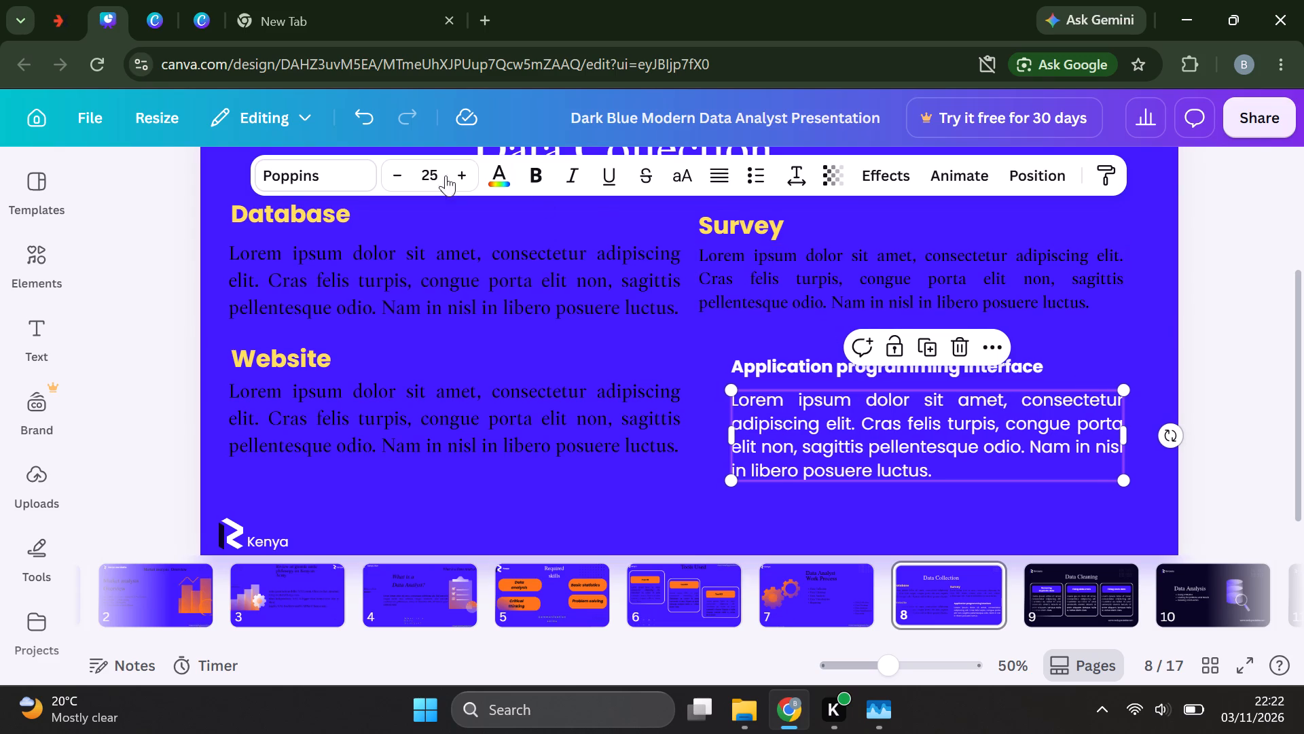
left_click(357, 177)
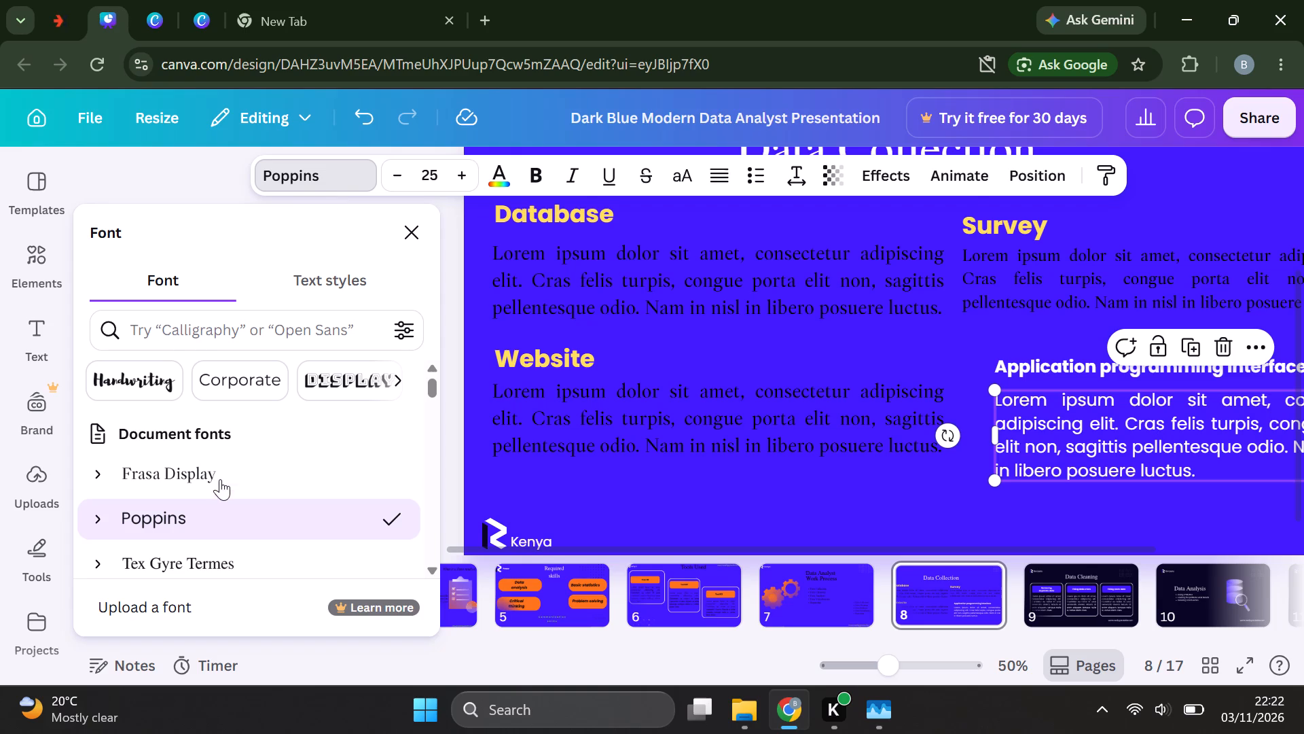
left_click(233, 465)
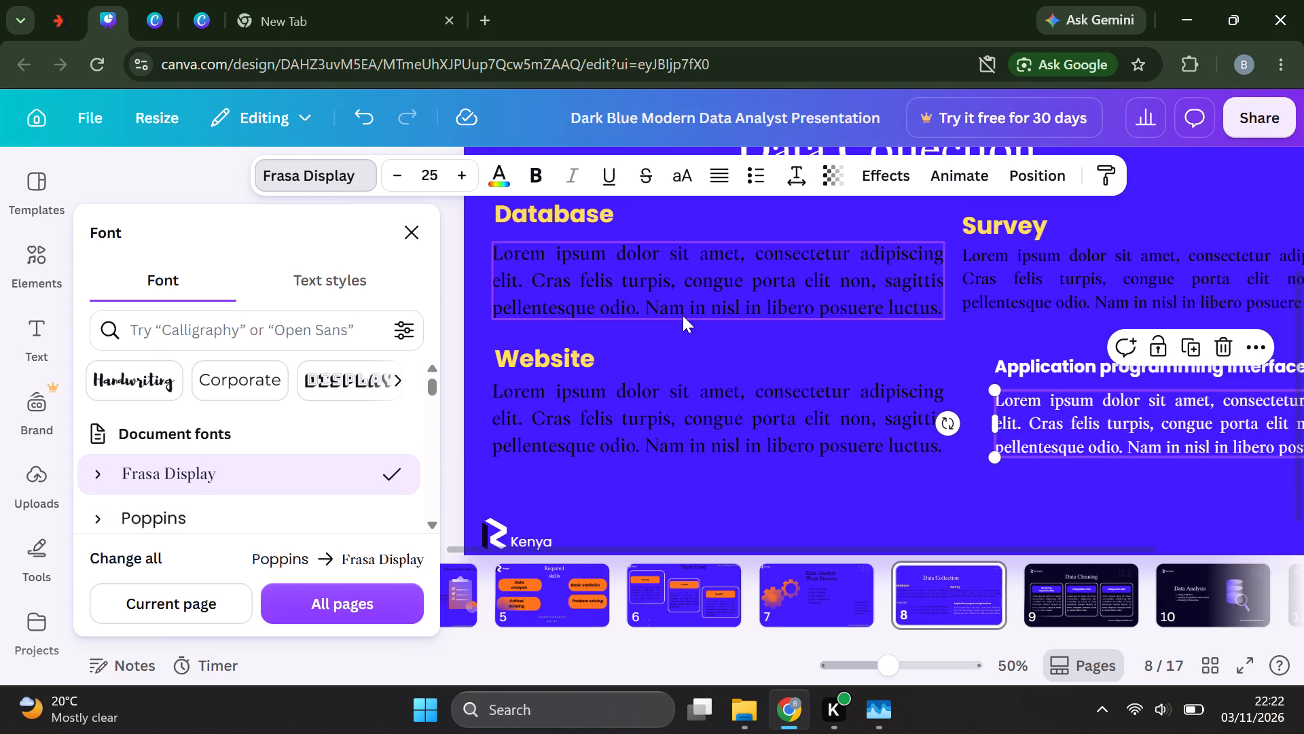
left_click(952, 341)
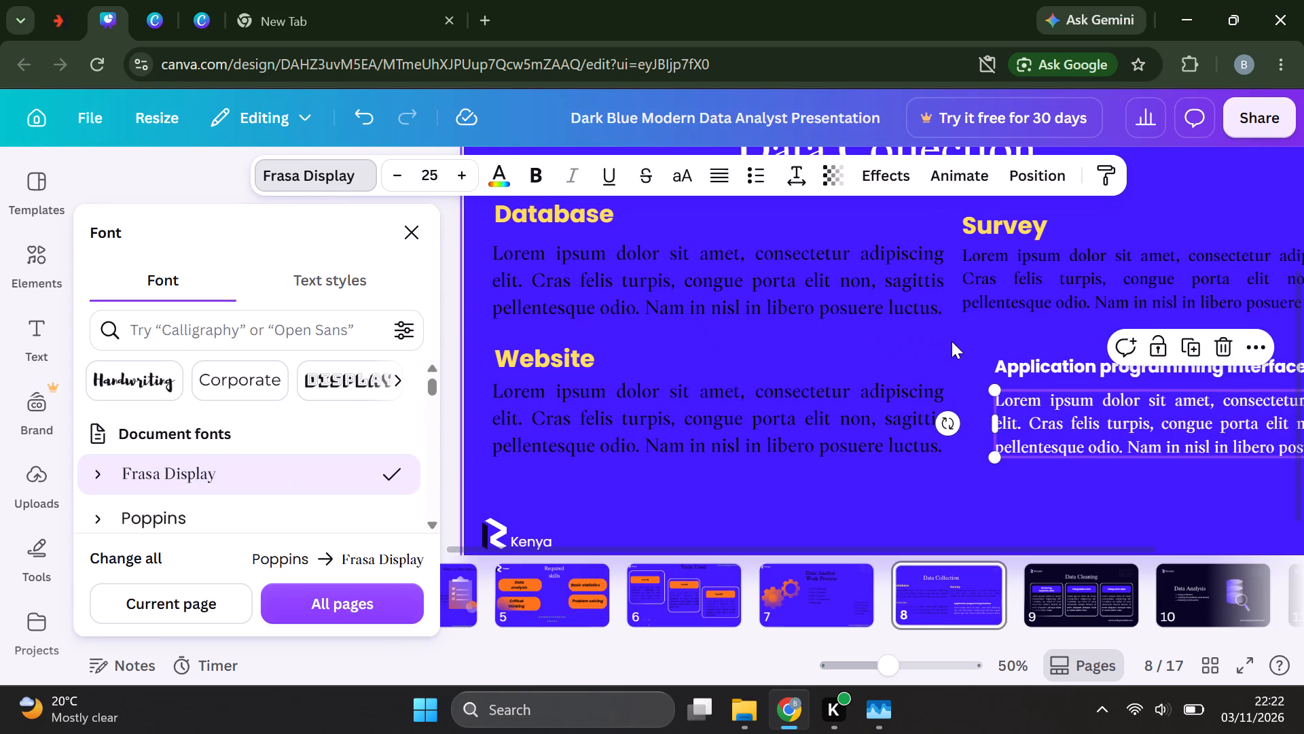
Set the text color of the paragraph under "Application programming interface" to black #000000.
left_click(943, 422)
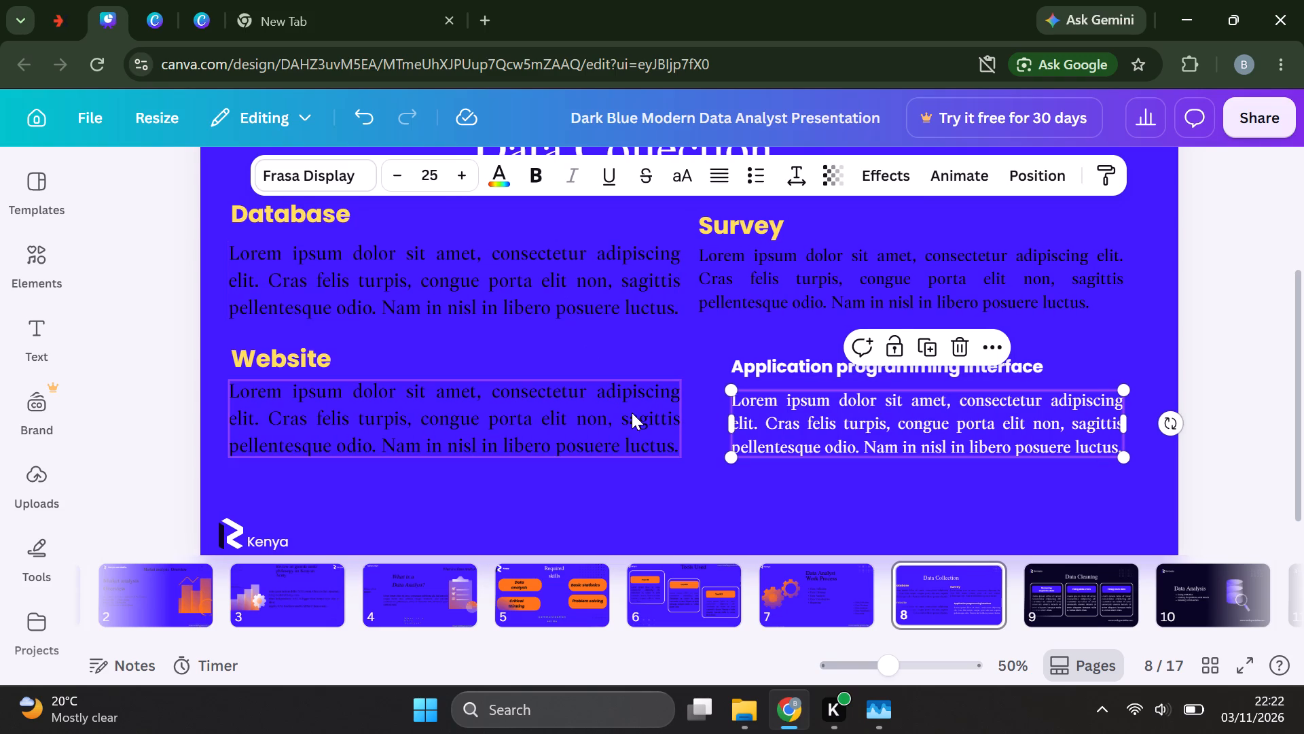
left_click(500, 170)
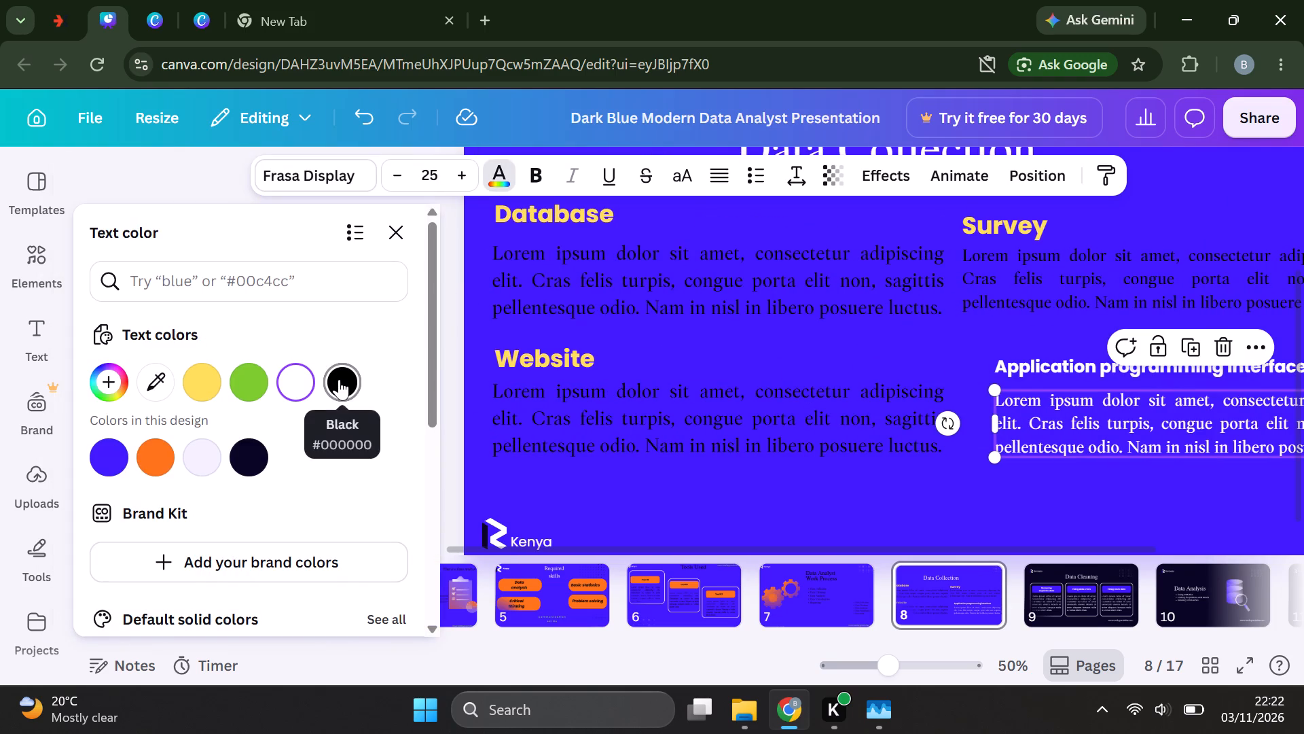
left_click(339, 379)
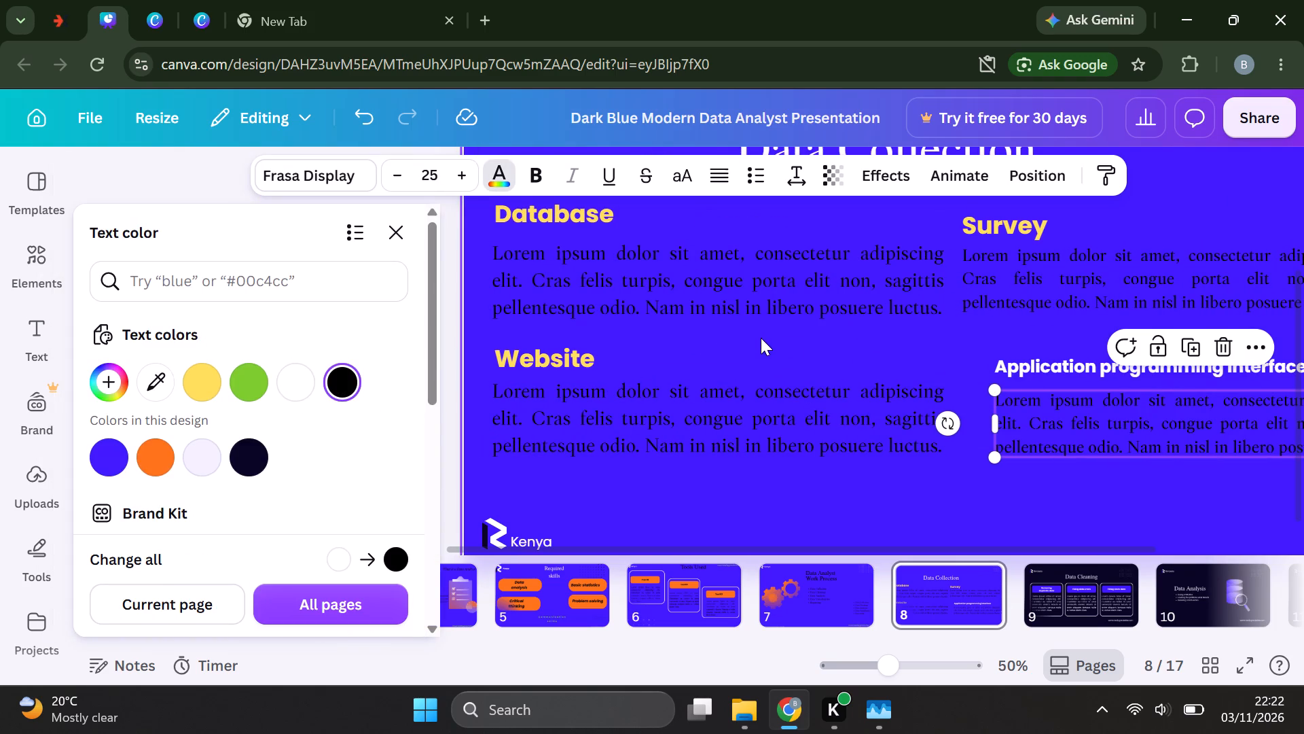
left_click(761, 338)
Set the text color of the "Application programming interface" heading to yellow #ffde59.
left_click(813, 359)
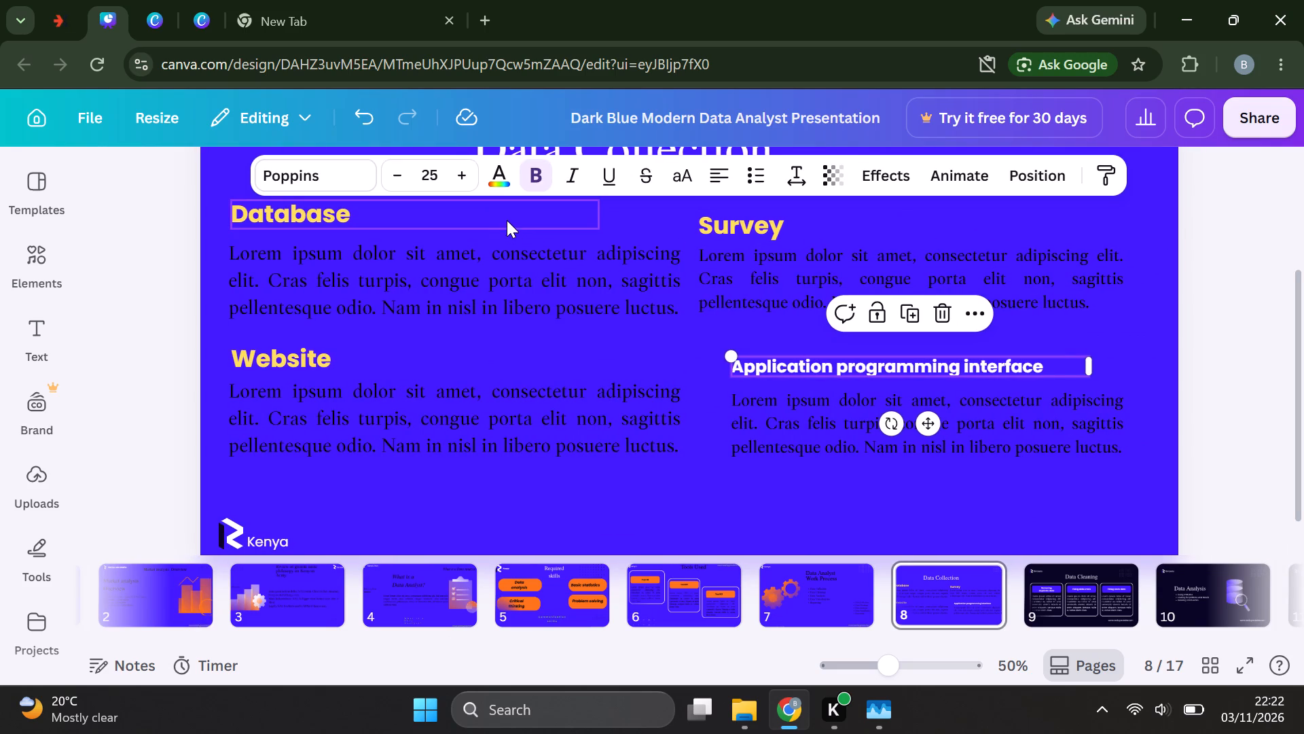
left_click(501, 178)
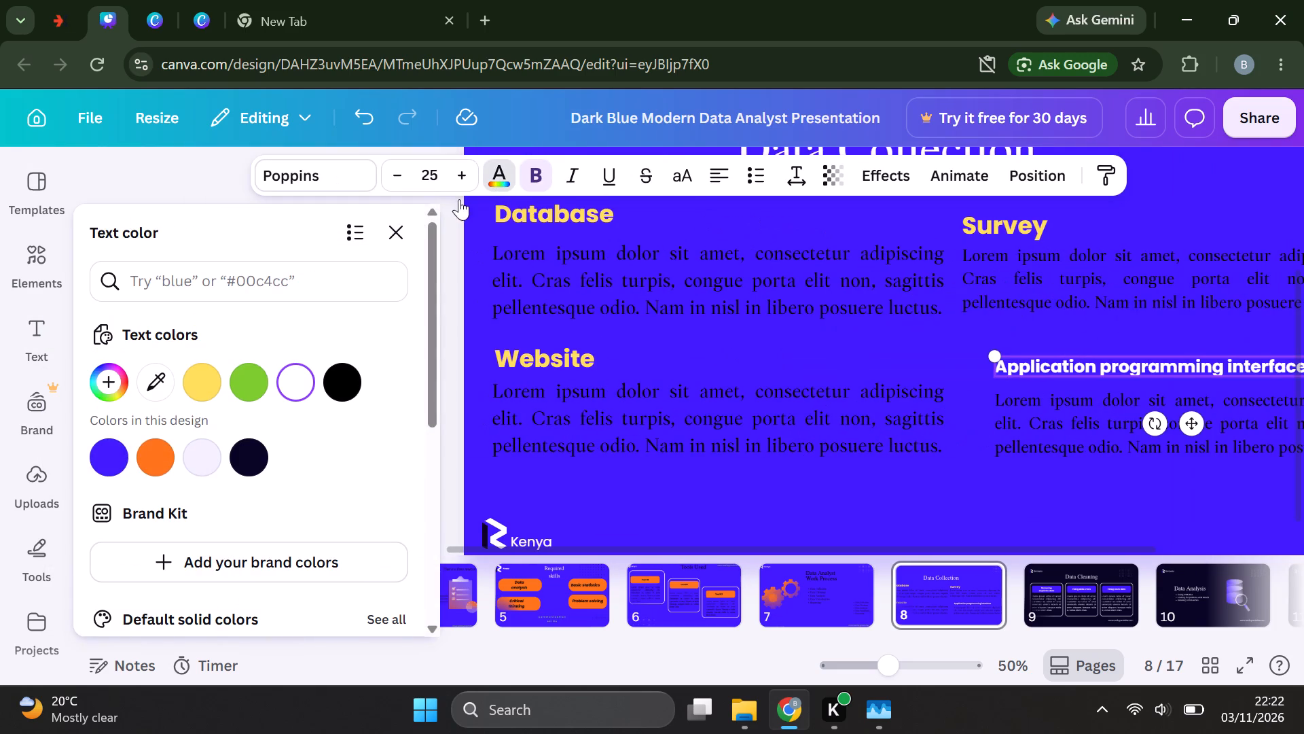
left_click(199, 380)
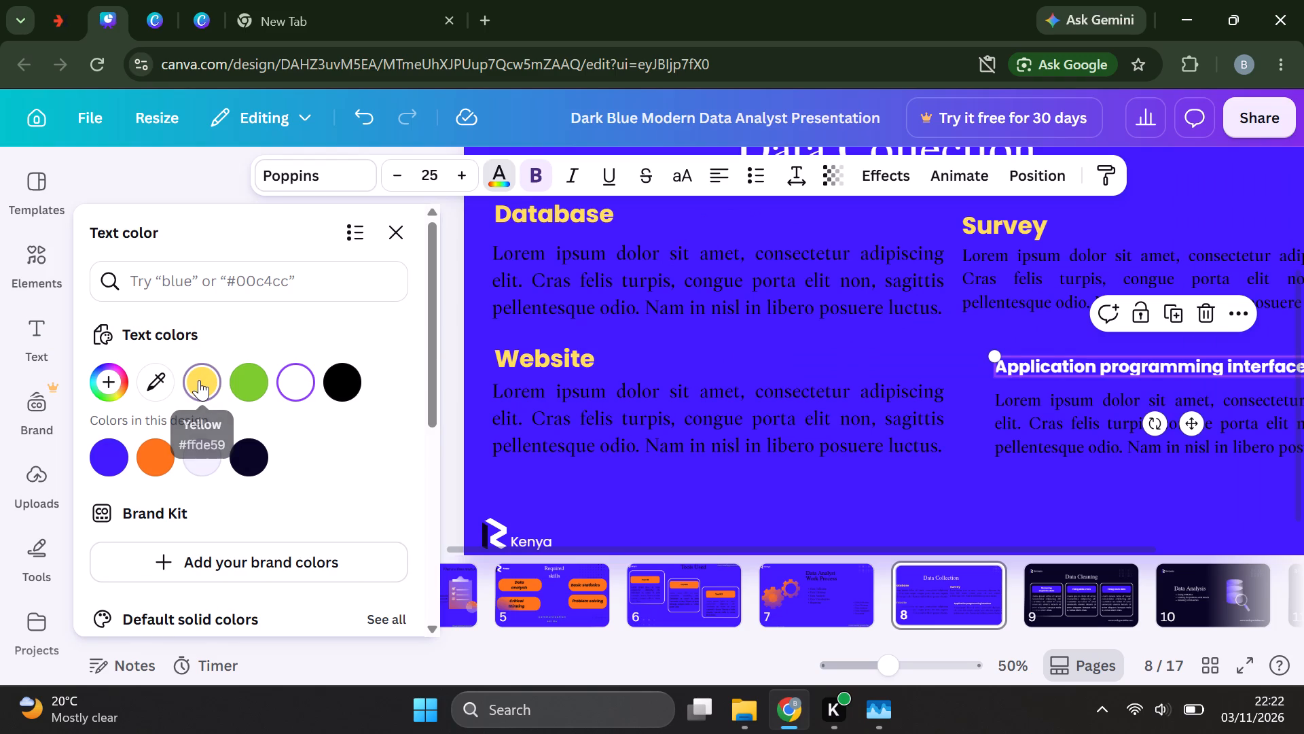
left_click(700, 347)
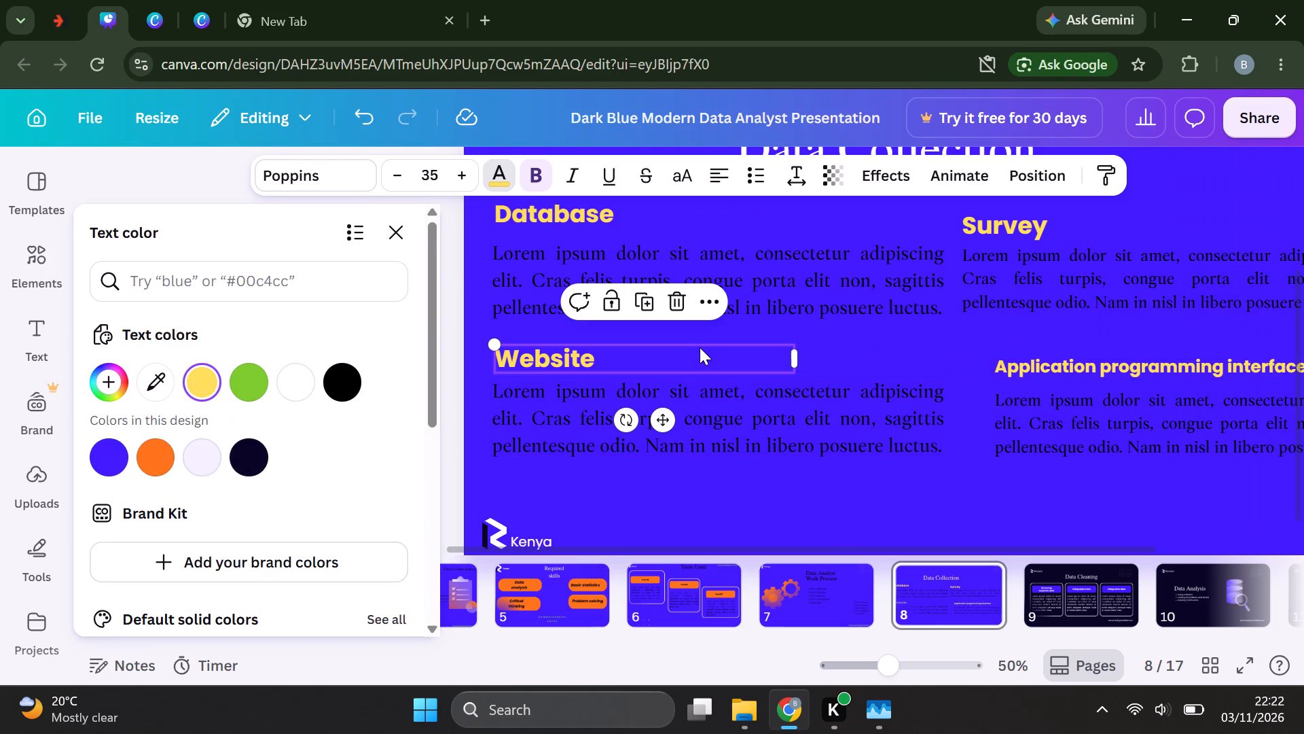
left_click(888, 343)
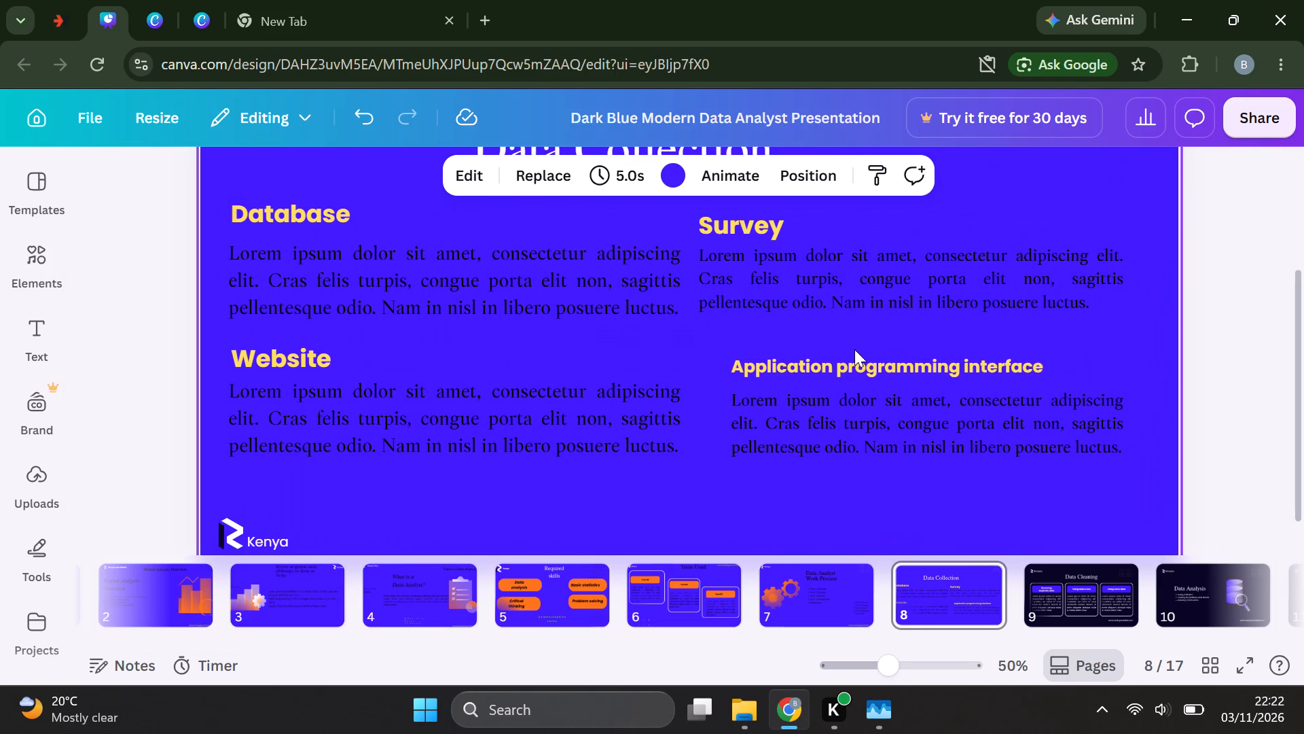
Move the "Application programming interface" heading and its paragraph left to align with the left edge of the "Survey" text.
left_click_drag(835, 367, 805, 367)
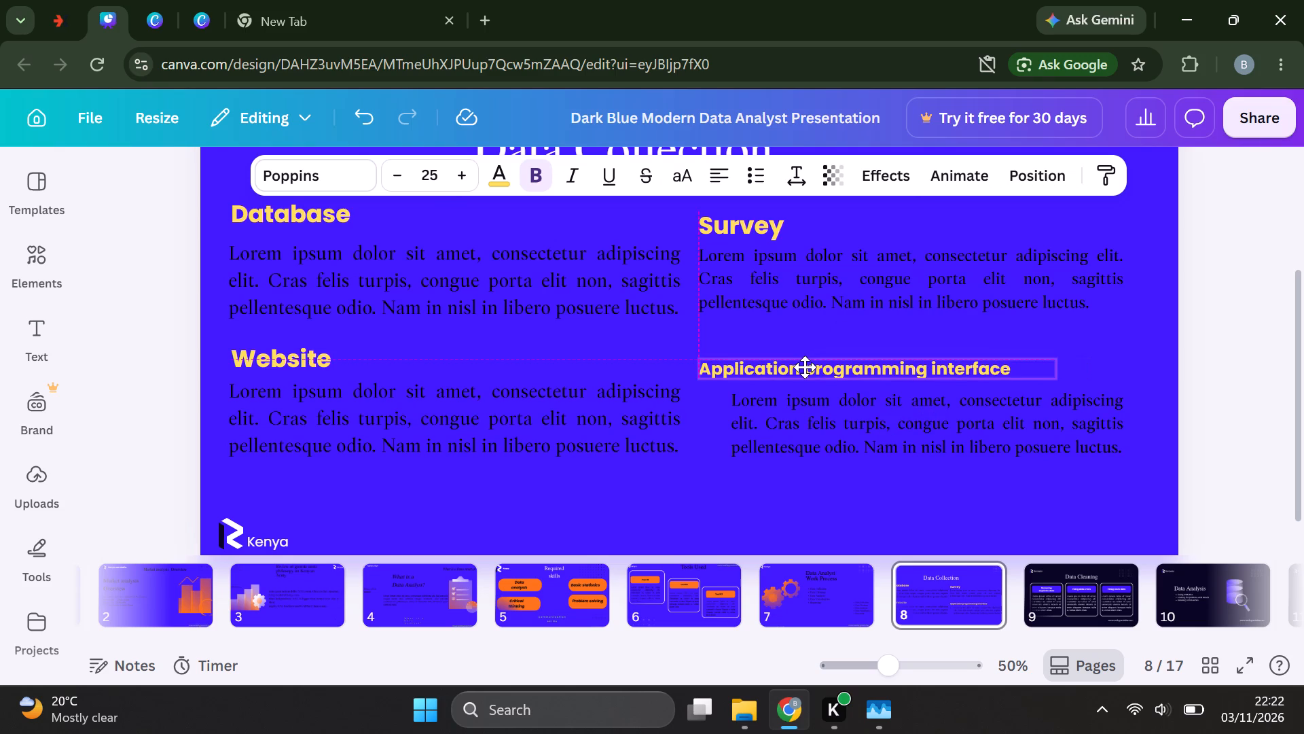
left_click_drag(805, 367, 804, 368)
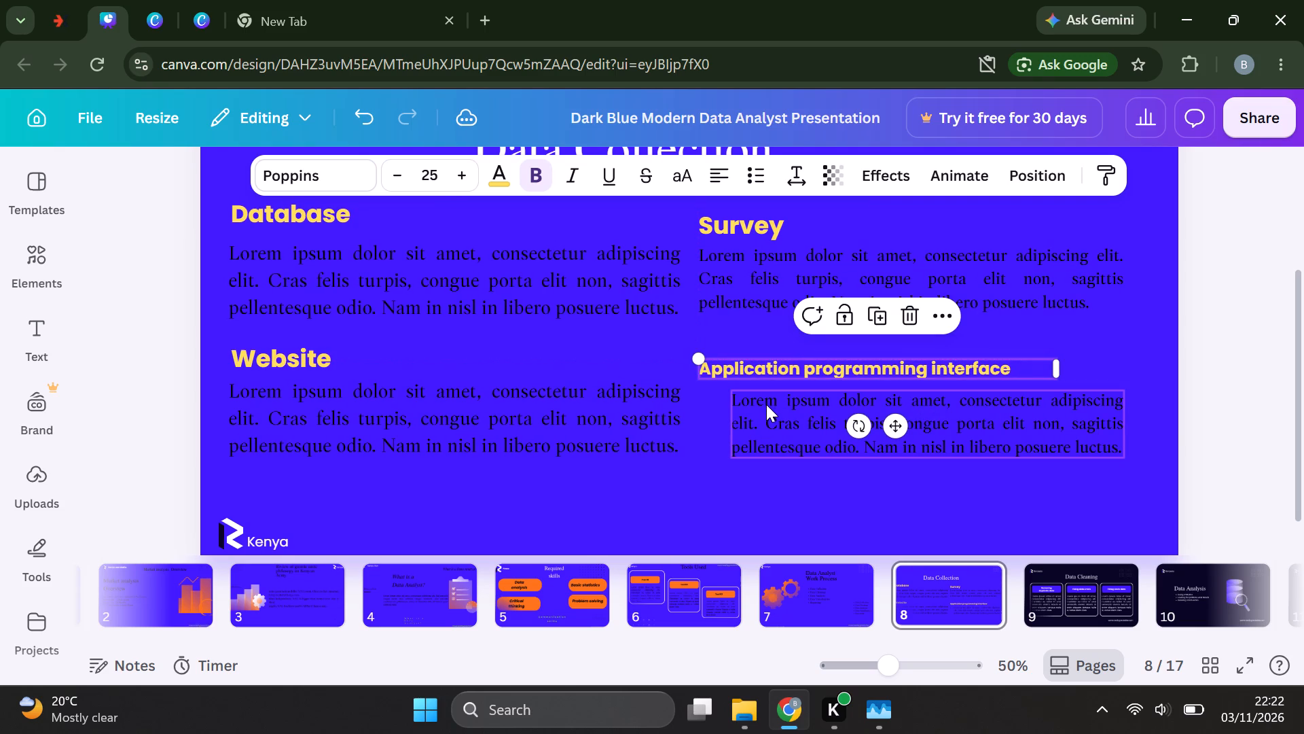
left_click_drag(766, 405, 736, 412)
Move the "Data Collection" title right, close to the page's horizontal center.
scroll(739, 300, "up", 1)
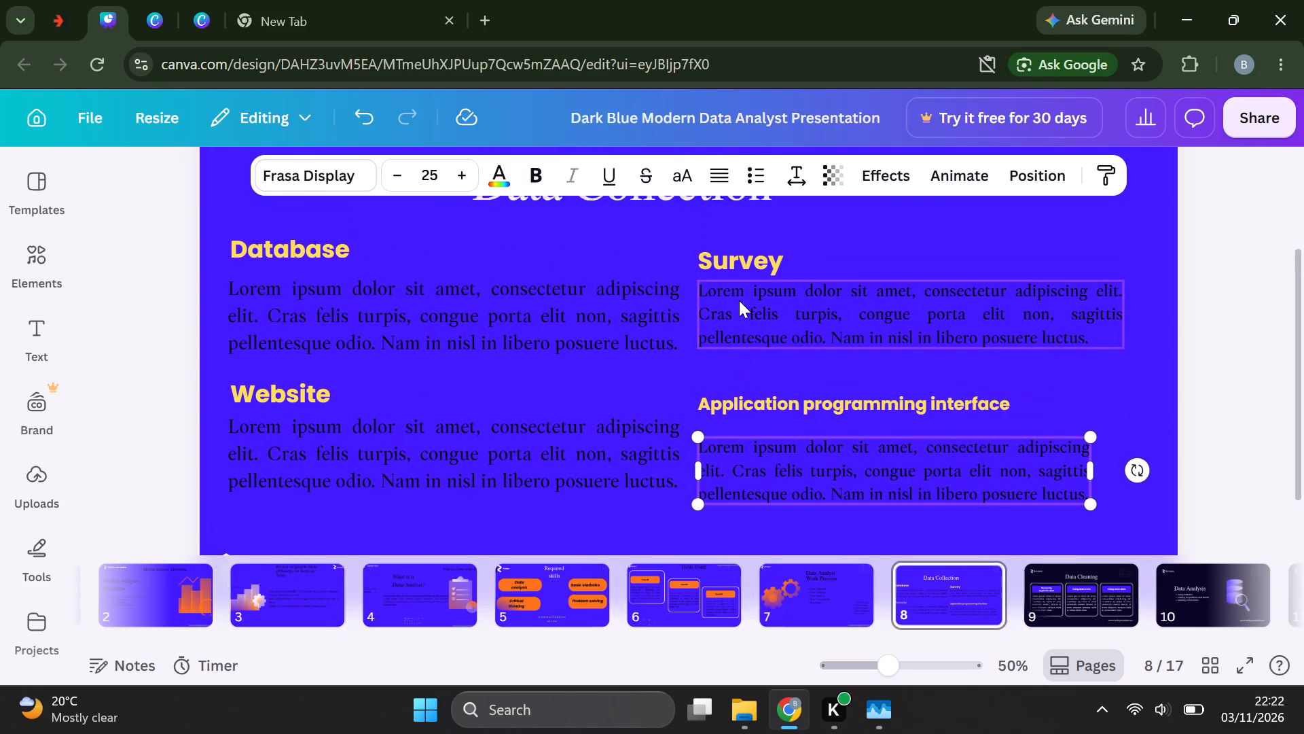
scroll(739, 300, "up", 2)
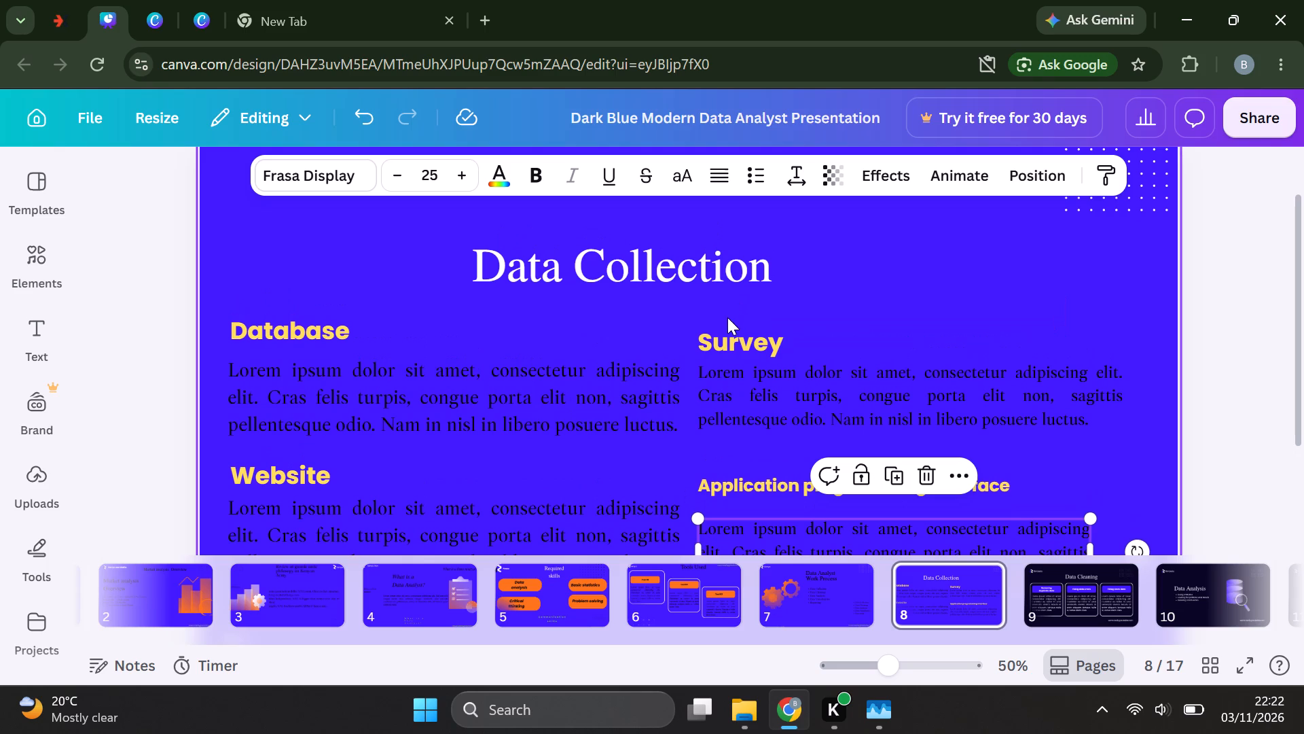
left_click_drag(673, 267, 707, 267)
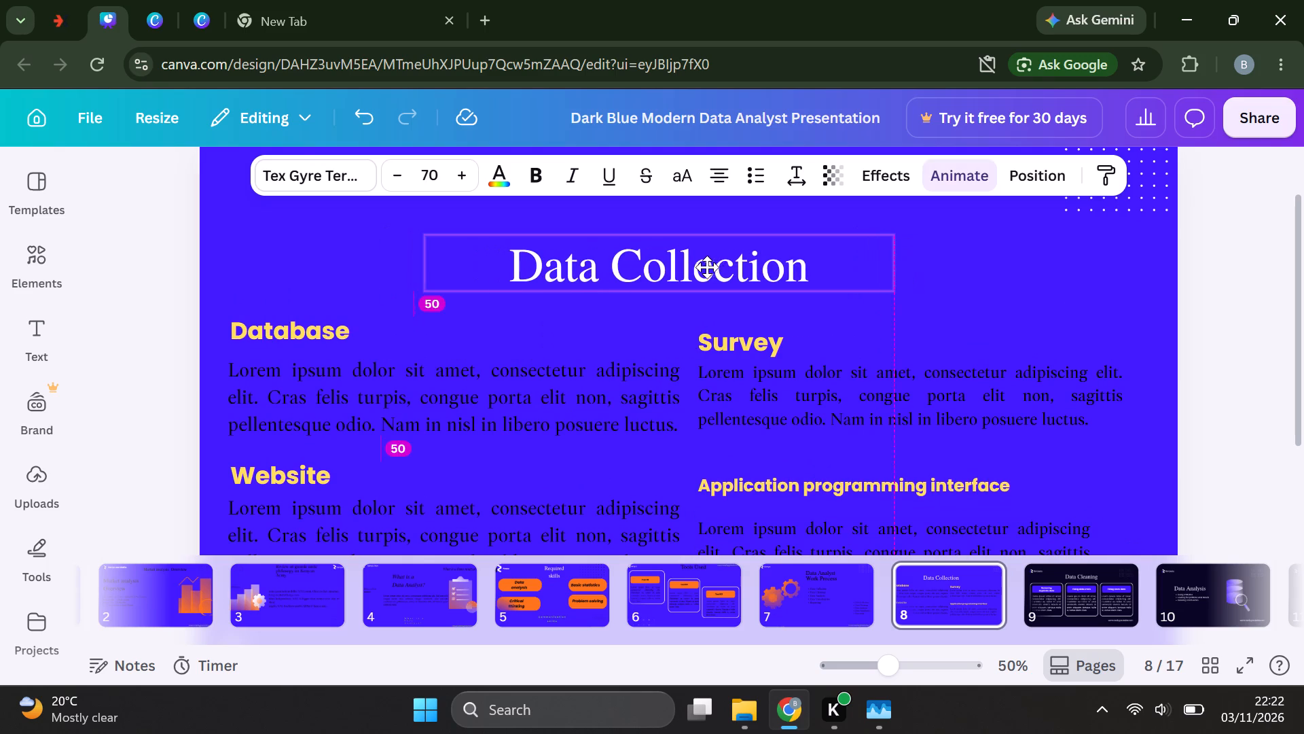
left_click_drag(707, 267, 723, 267)
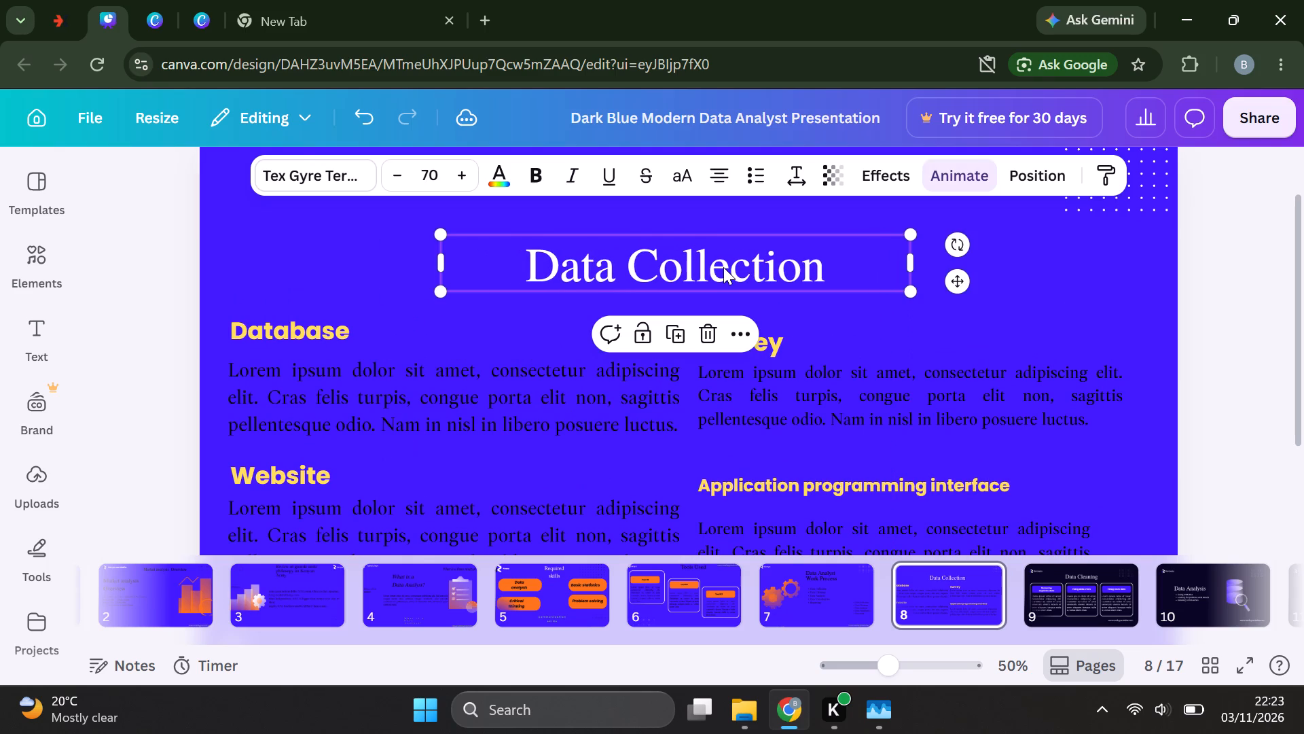
Set the text color of the "Data Collection" title to black #000000.
left_click(501, 179)
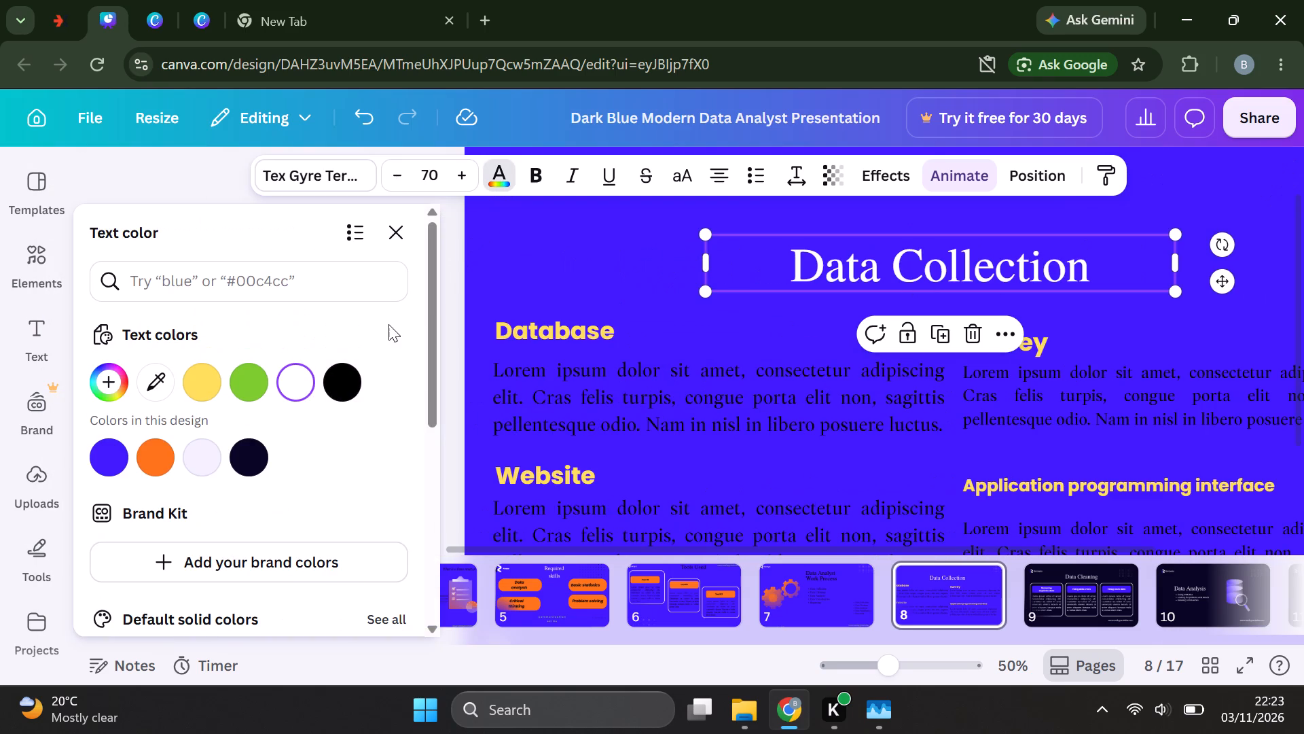
left_click(342, 379)
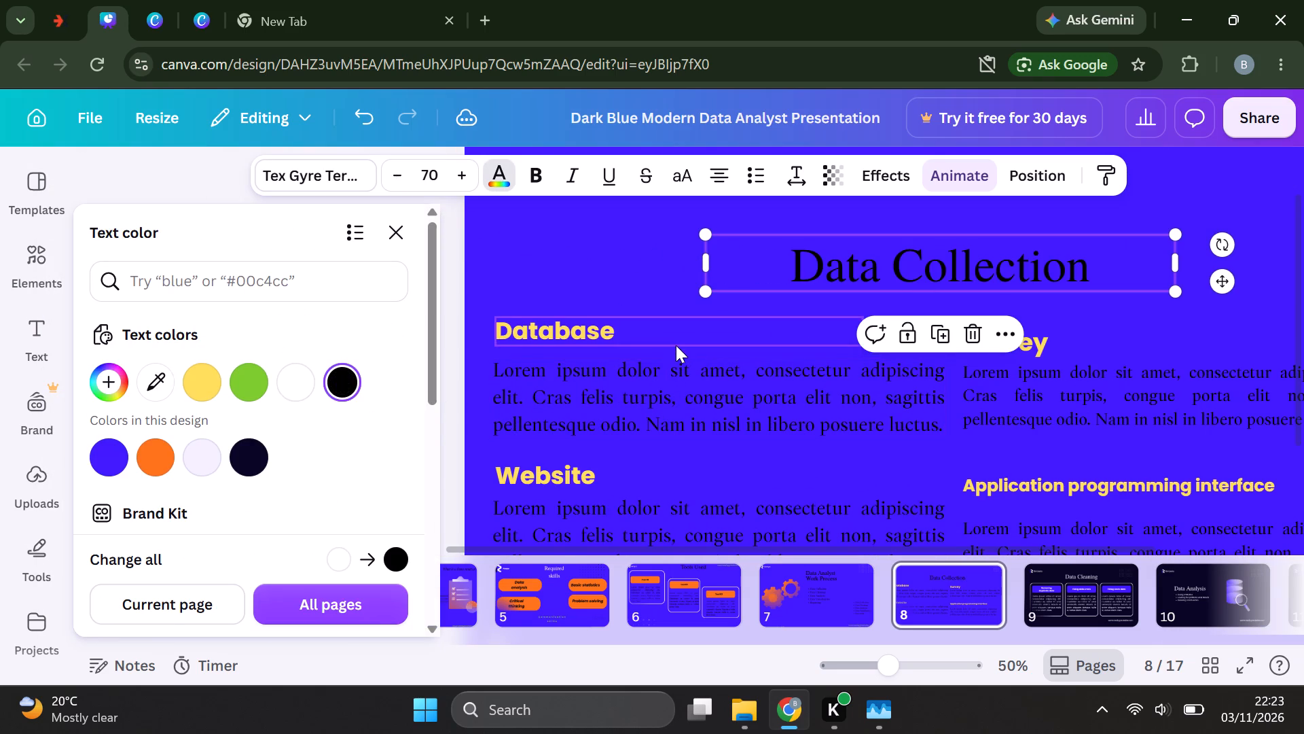
left_click(676, 345)
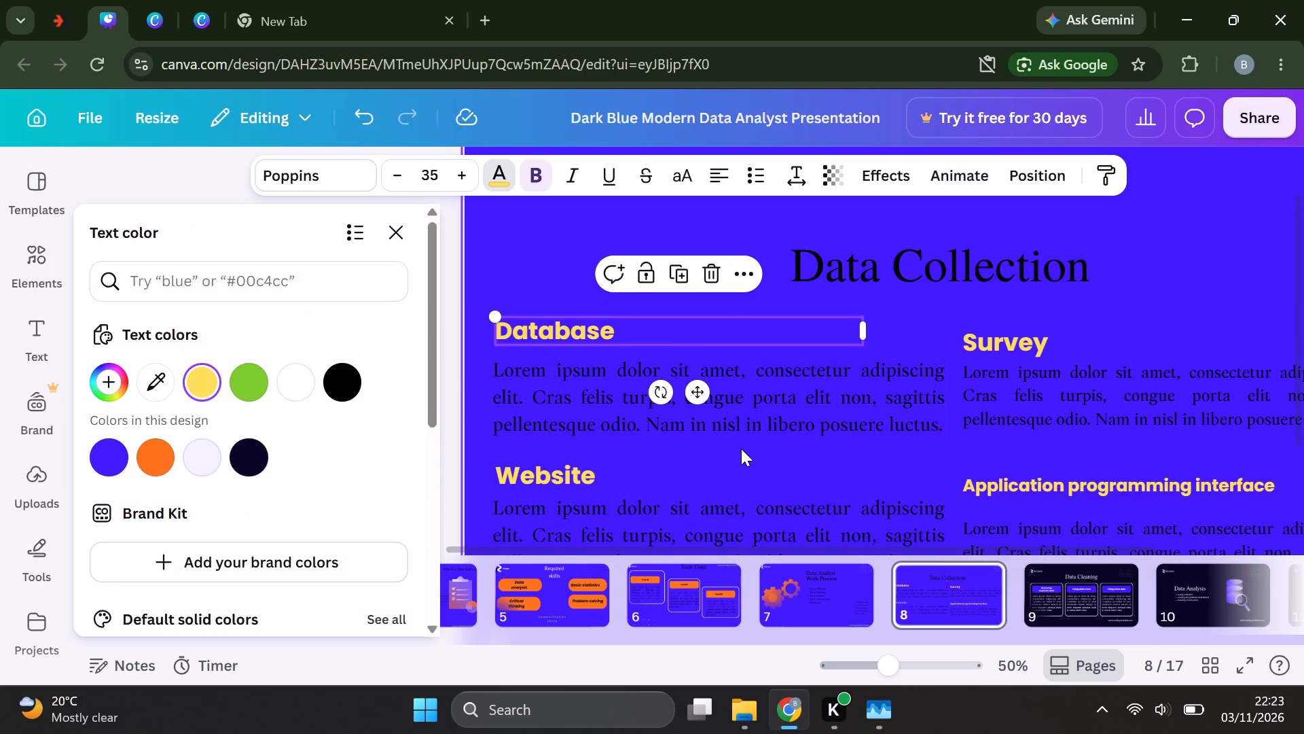
left_click(741, 449)
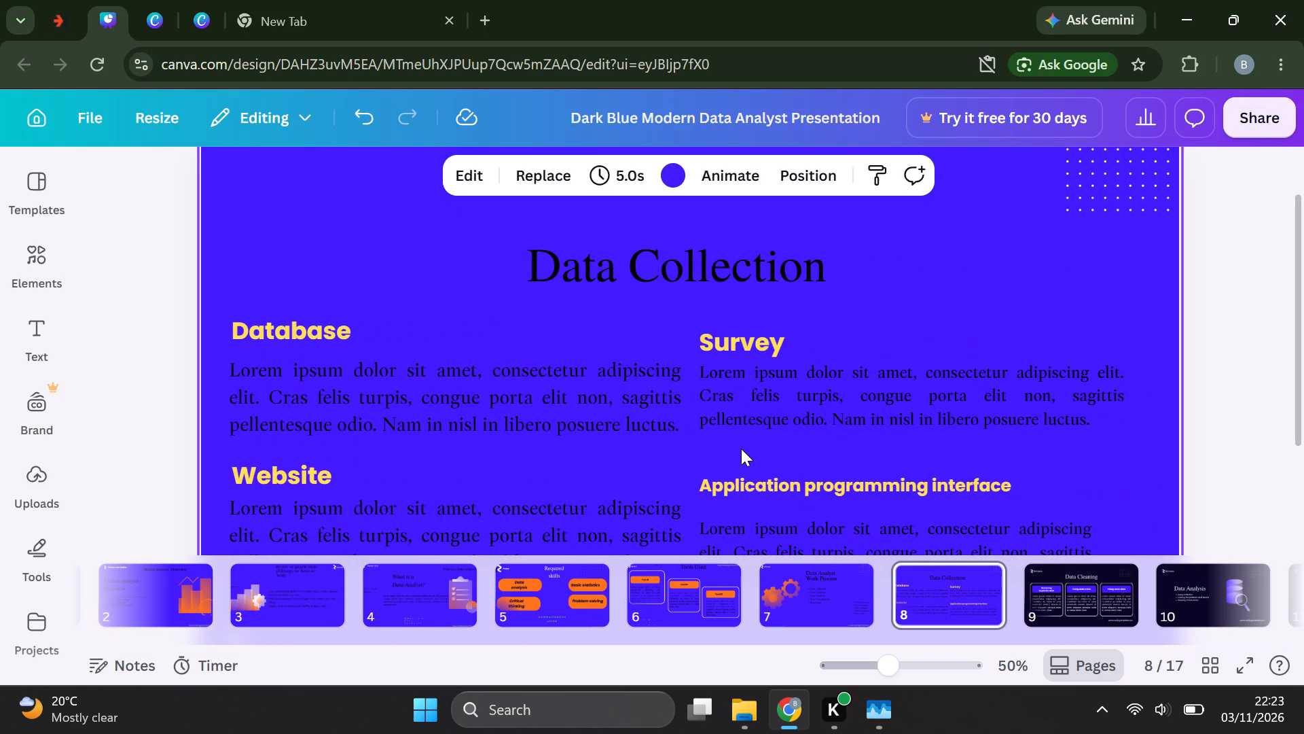
Duplicate the white dot grid from the page's top-right corner and move the copy above the start of the "Data Collection" title.
scroll(741, 449, "down", 2)
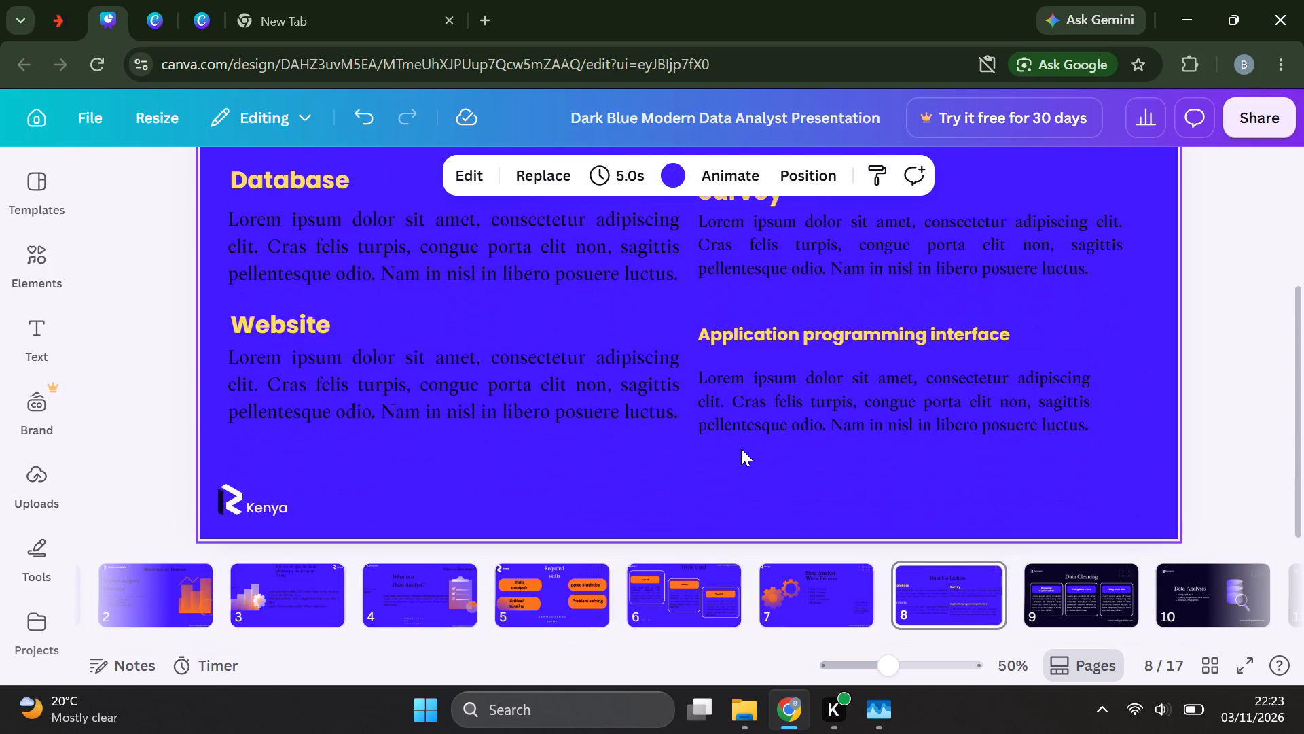
scroll(741, 449, "up", 2)
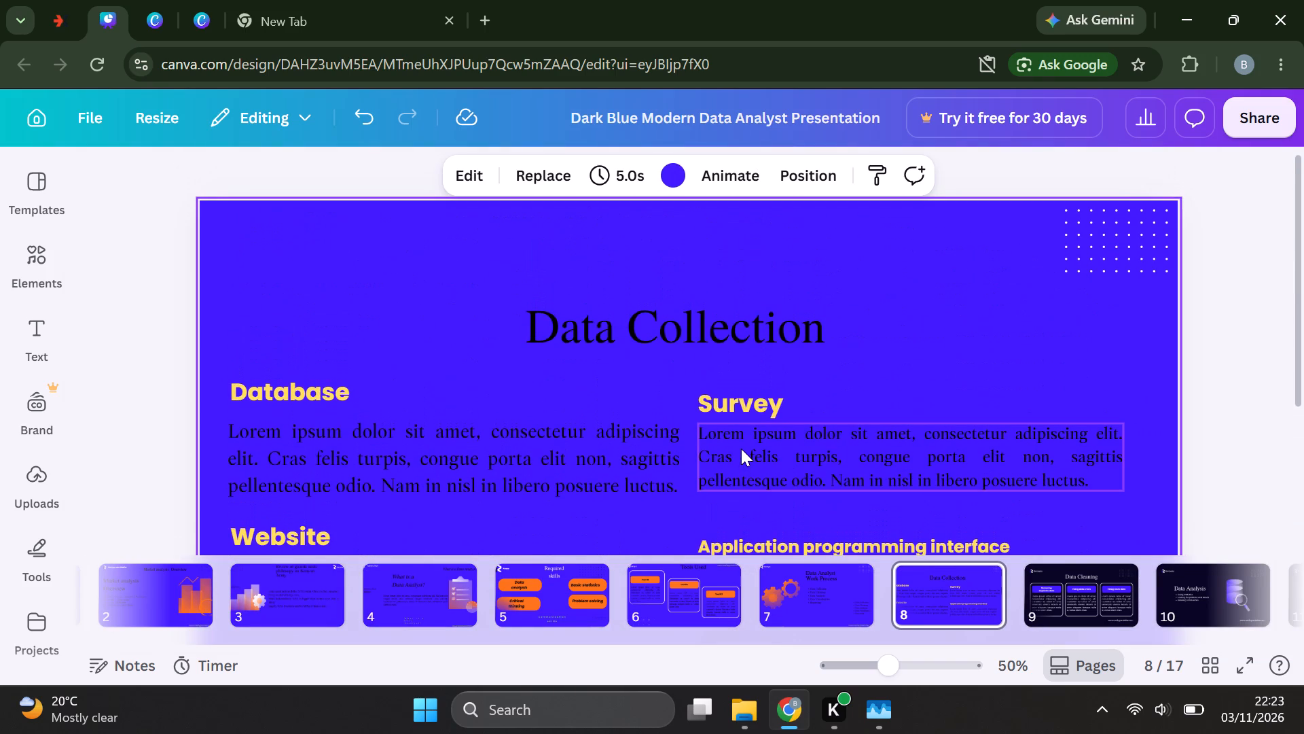
left_click(1072, 243)
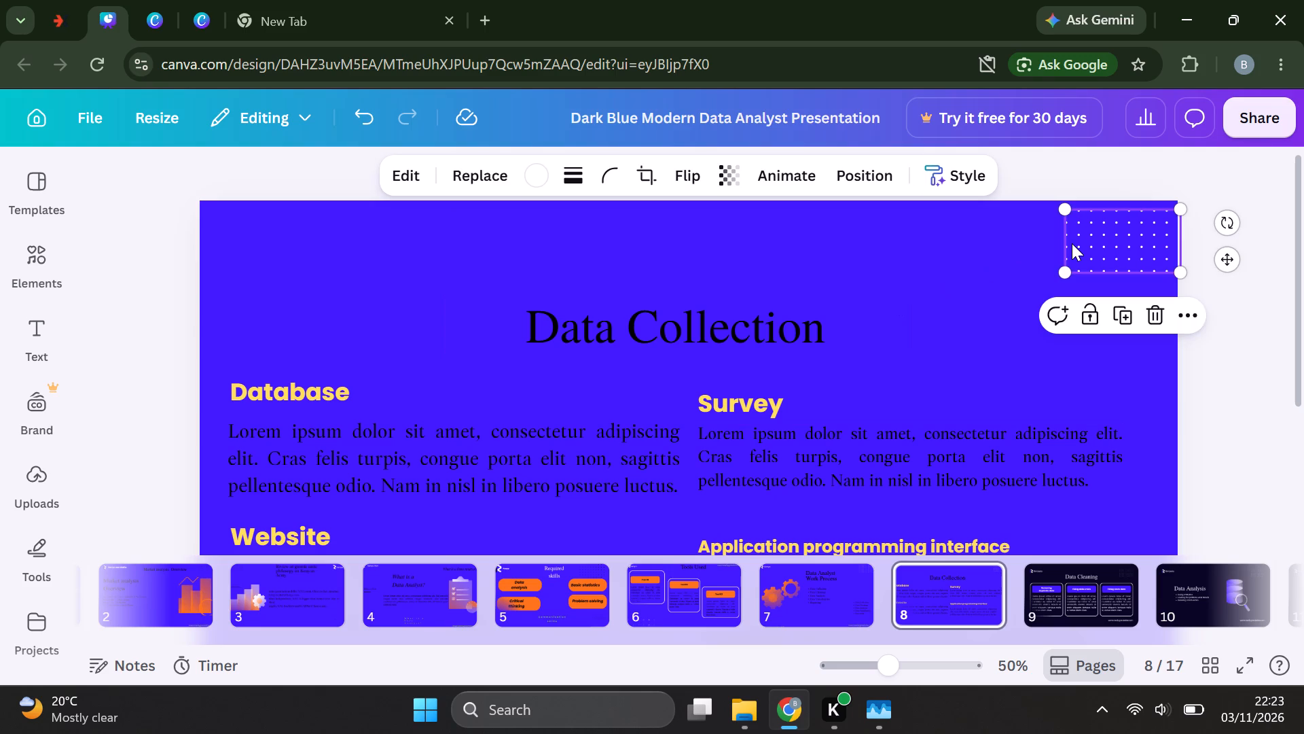
key("ctrl+c")
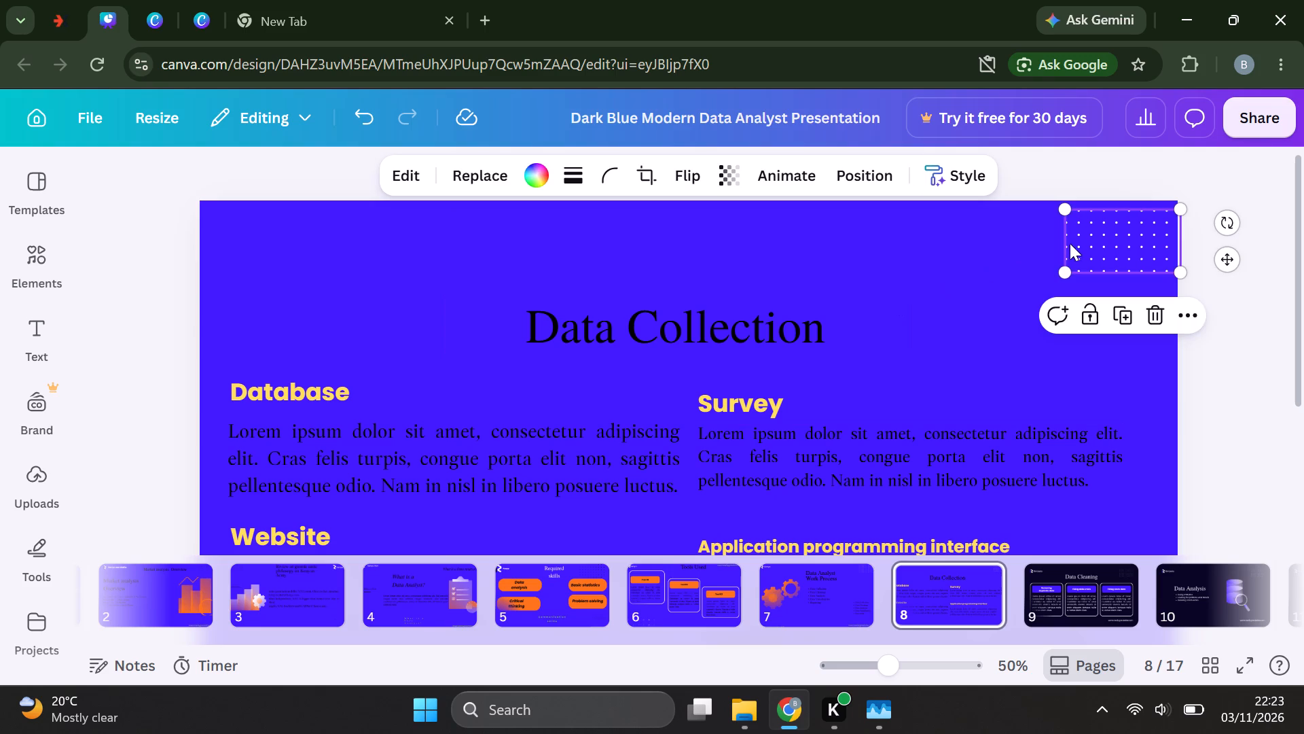
key("ctrl+v")
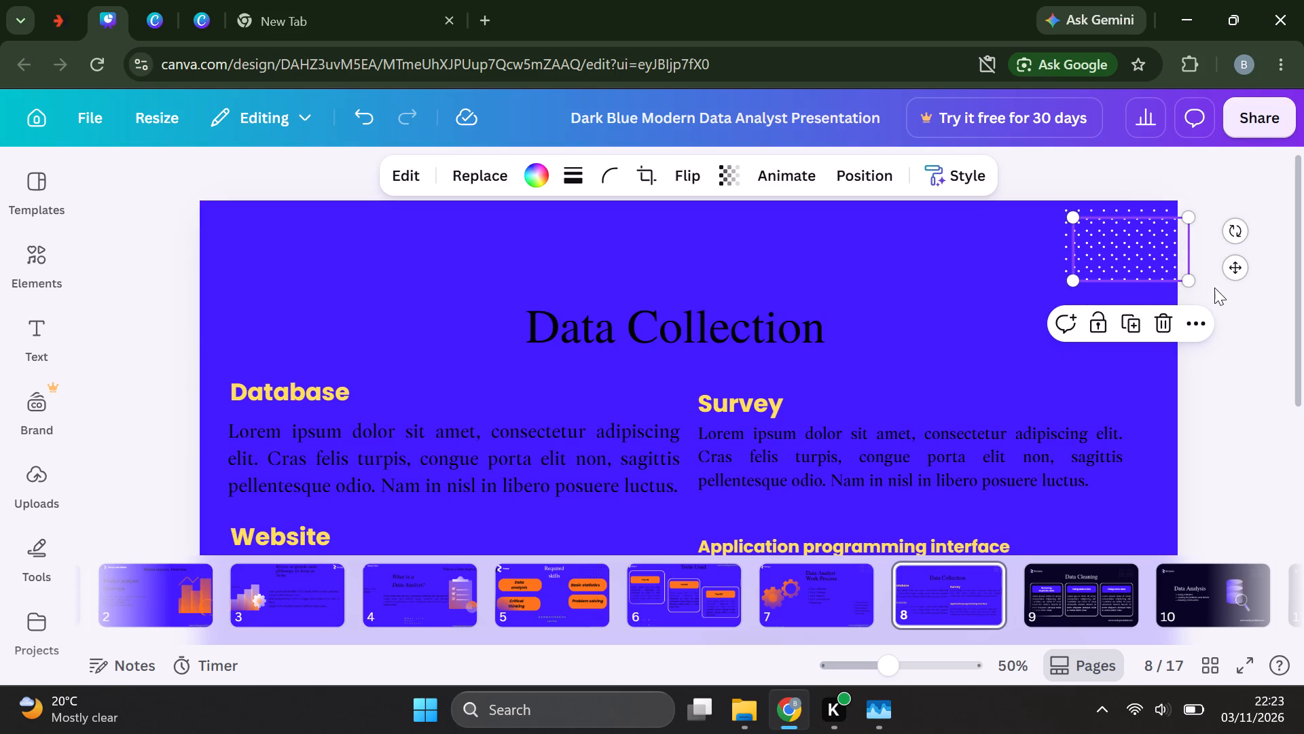
left_click_drag(1234, 270, 1038, 287)
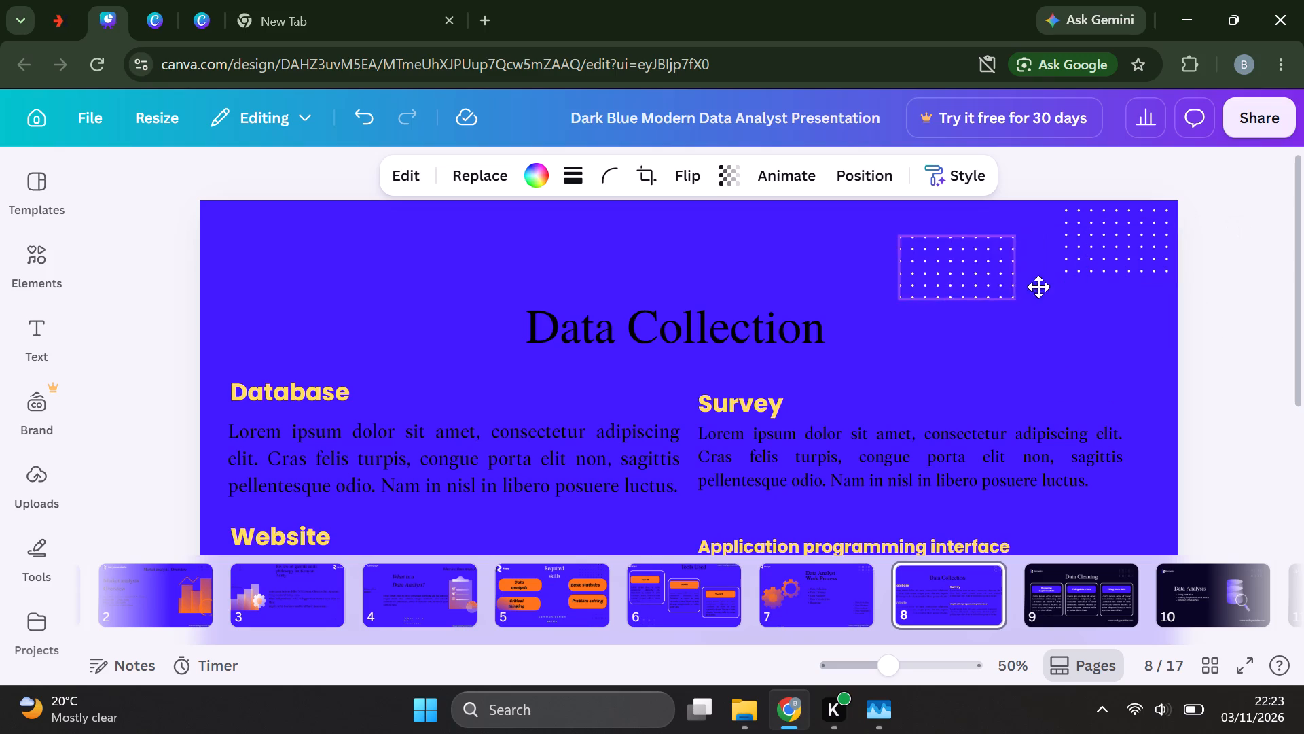
left_click_drag(1038, 287, 573, 294)
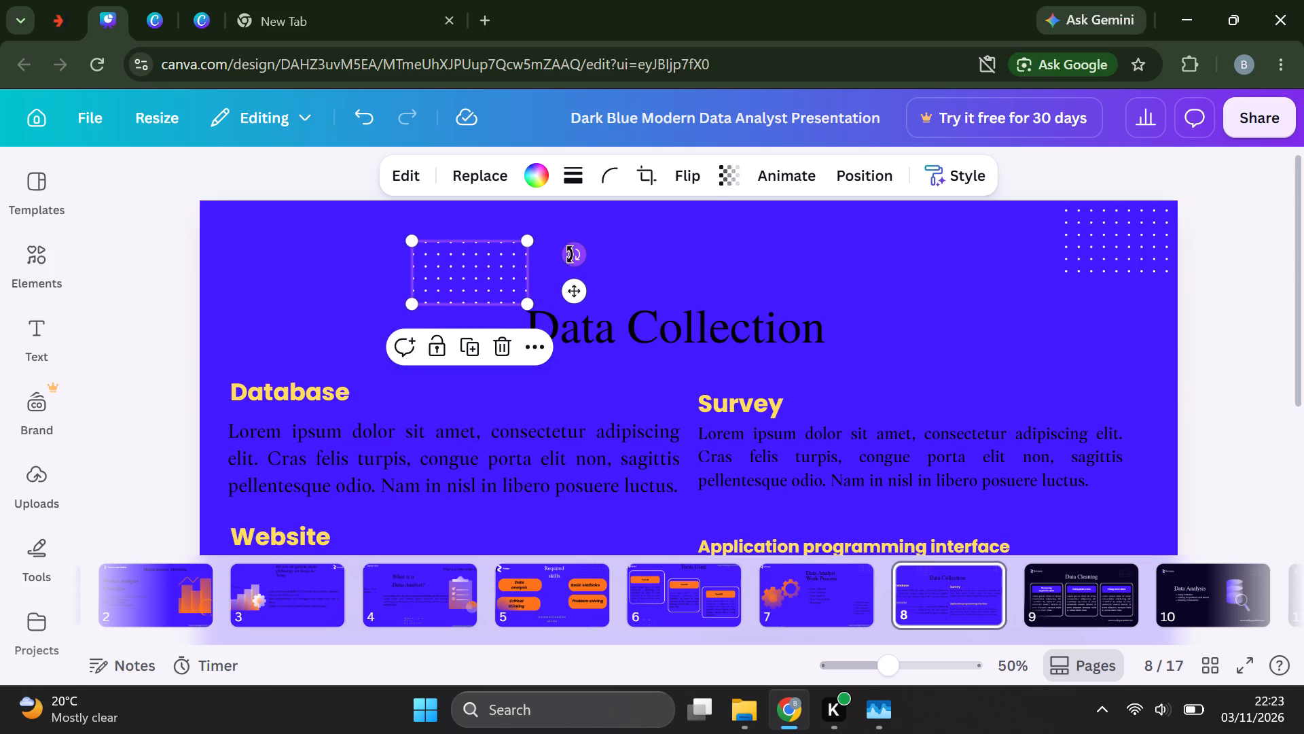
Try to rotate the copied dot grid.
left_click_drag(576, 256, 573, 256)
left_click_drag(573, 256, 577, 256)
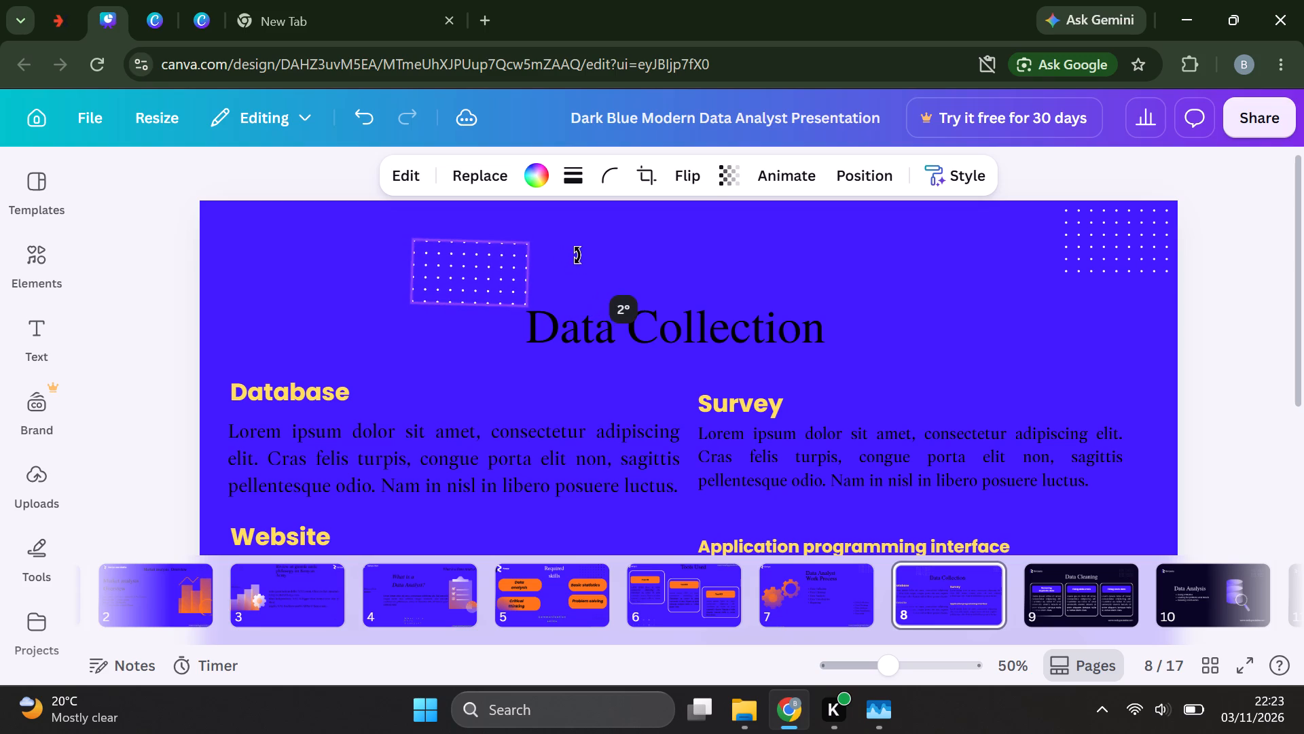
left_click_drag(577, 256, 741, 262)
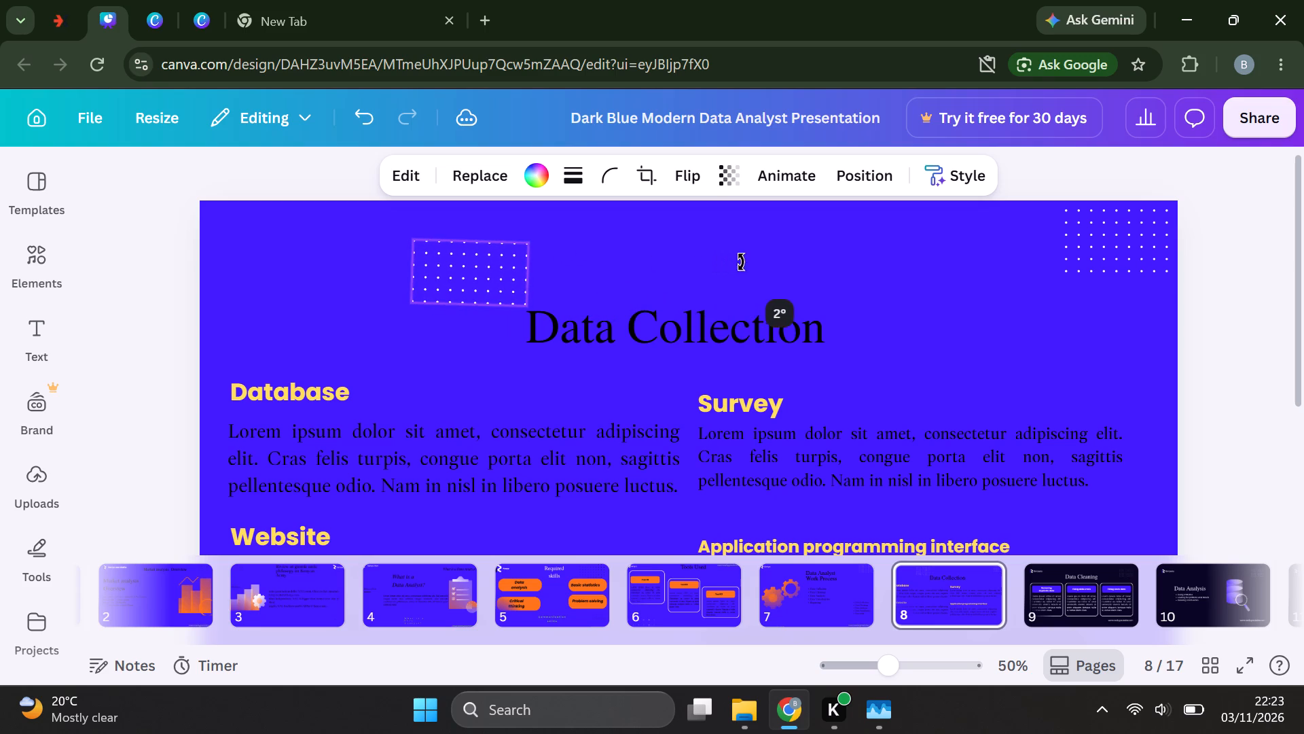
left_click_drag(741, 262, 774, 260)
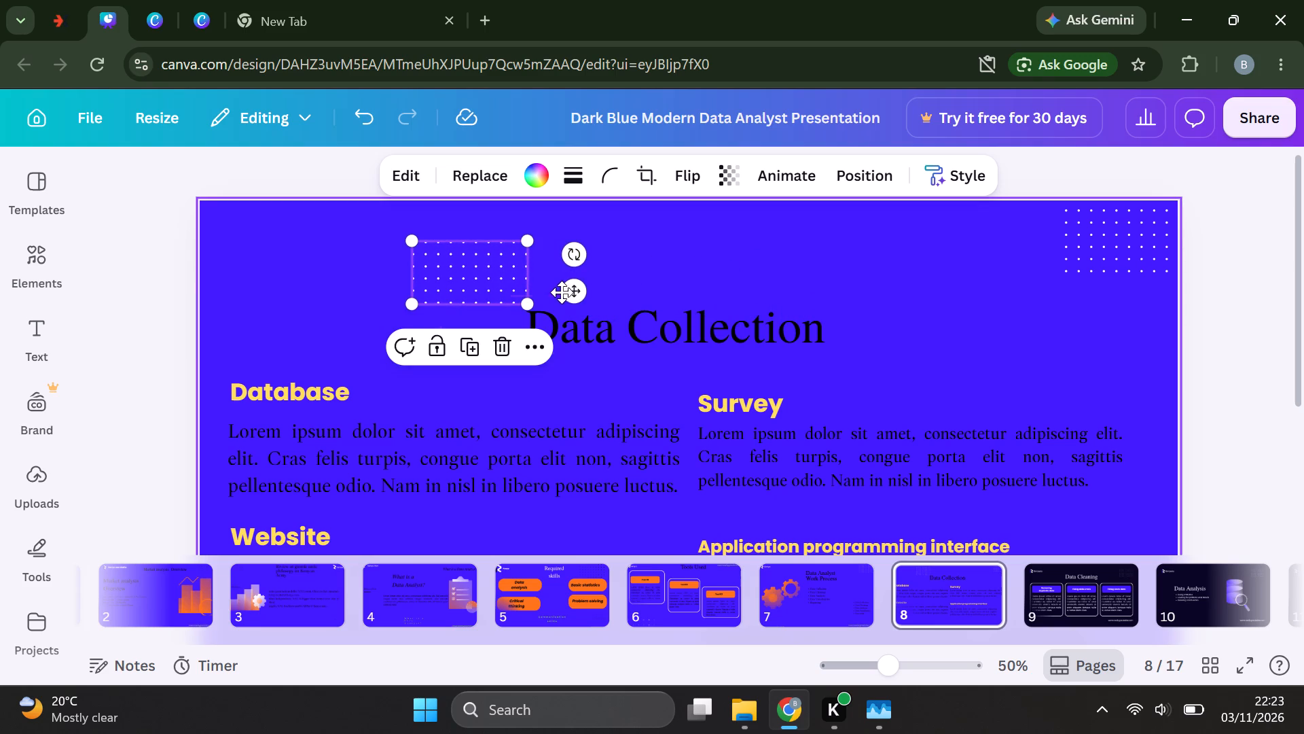
Place the copied dot grid in the page's top-left corner, level with the original grid.
left_click_drag(573, 294, 515, 291)
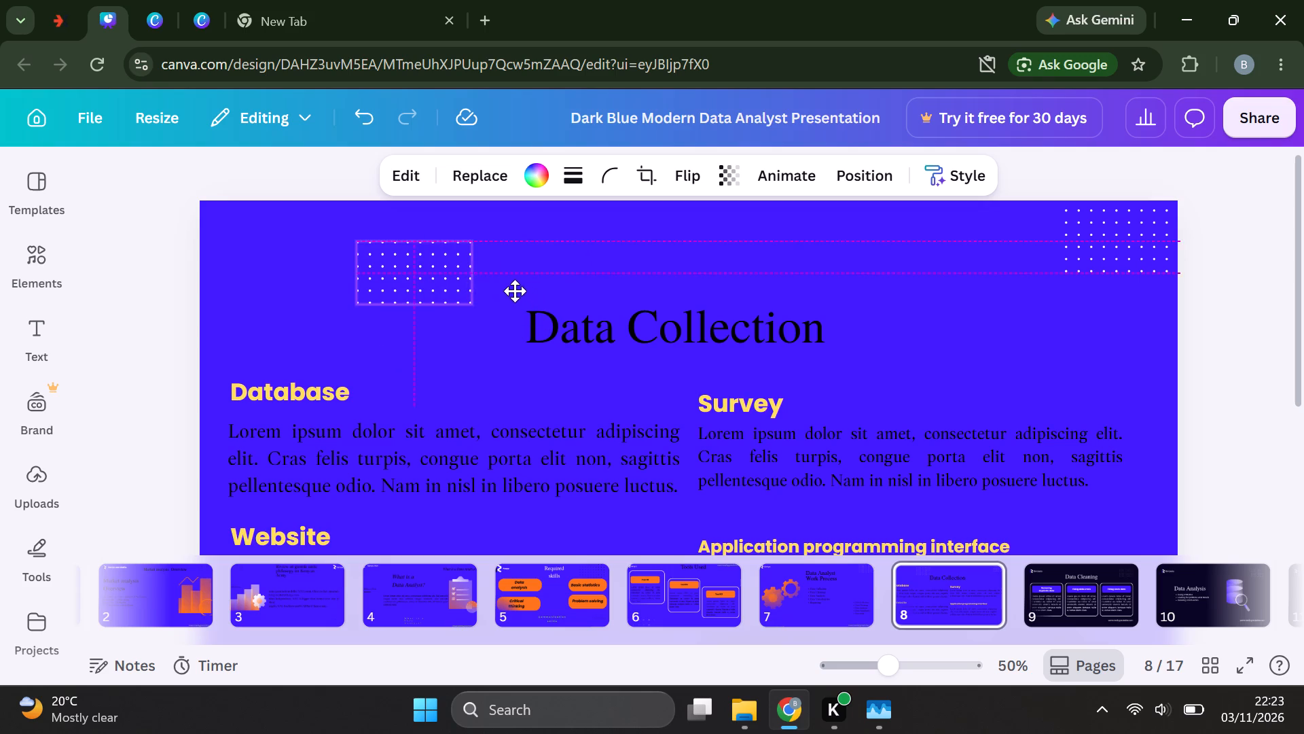
left_click_drag(515, 291, 451, 278)
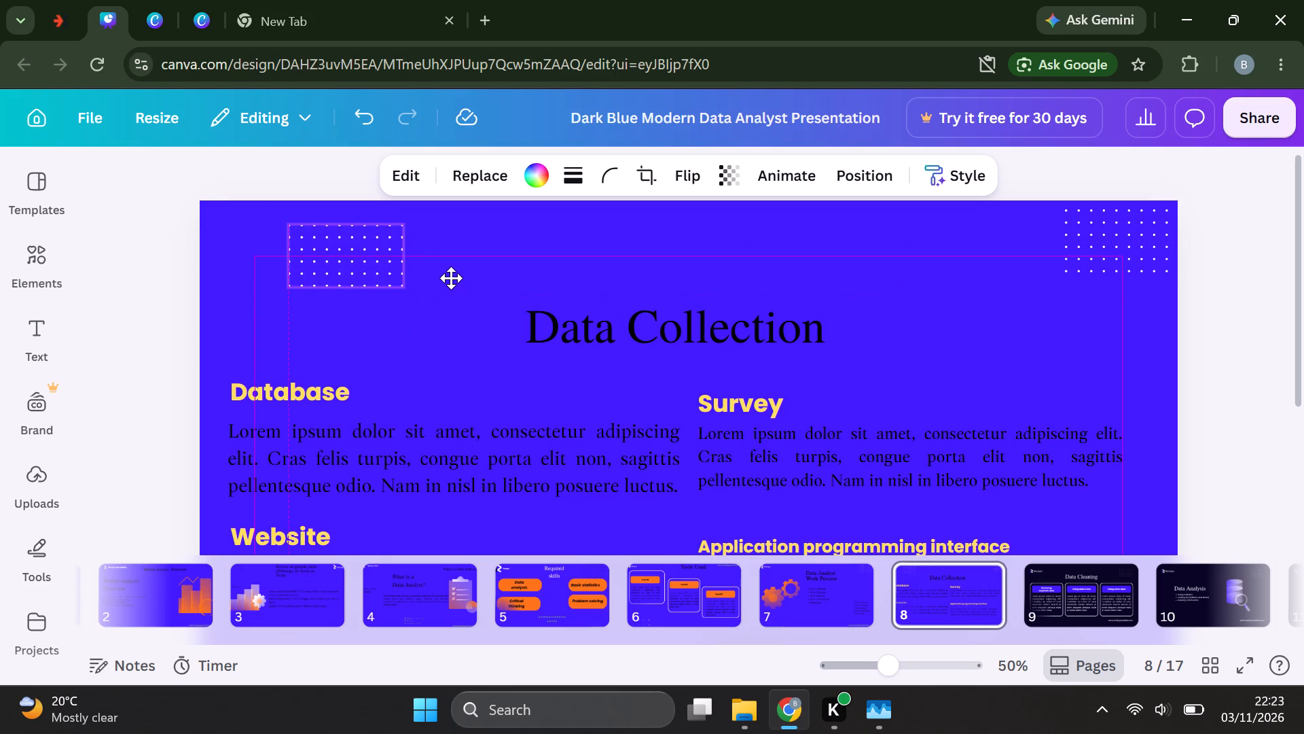
left_click_drag(451, 278, 387, 264)
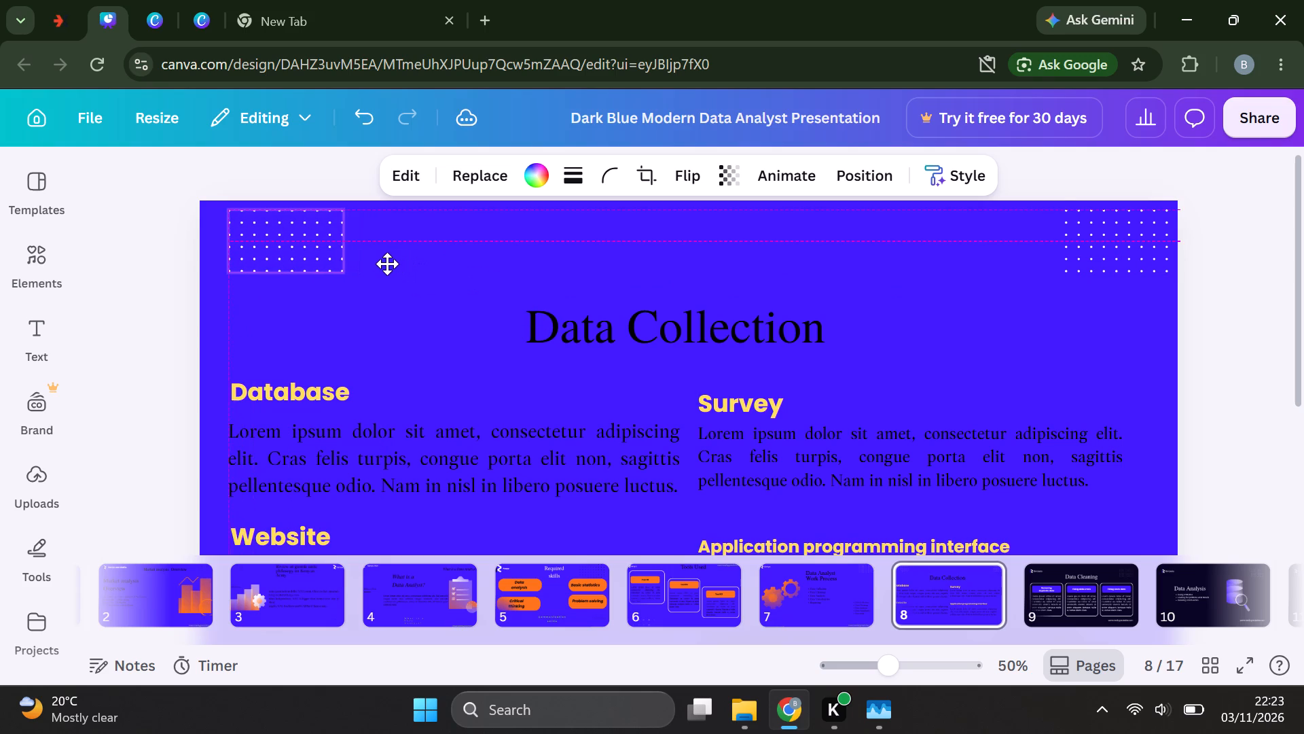
left_click_drag(387, 264, 381, 264)
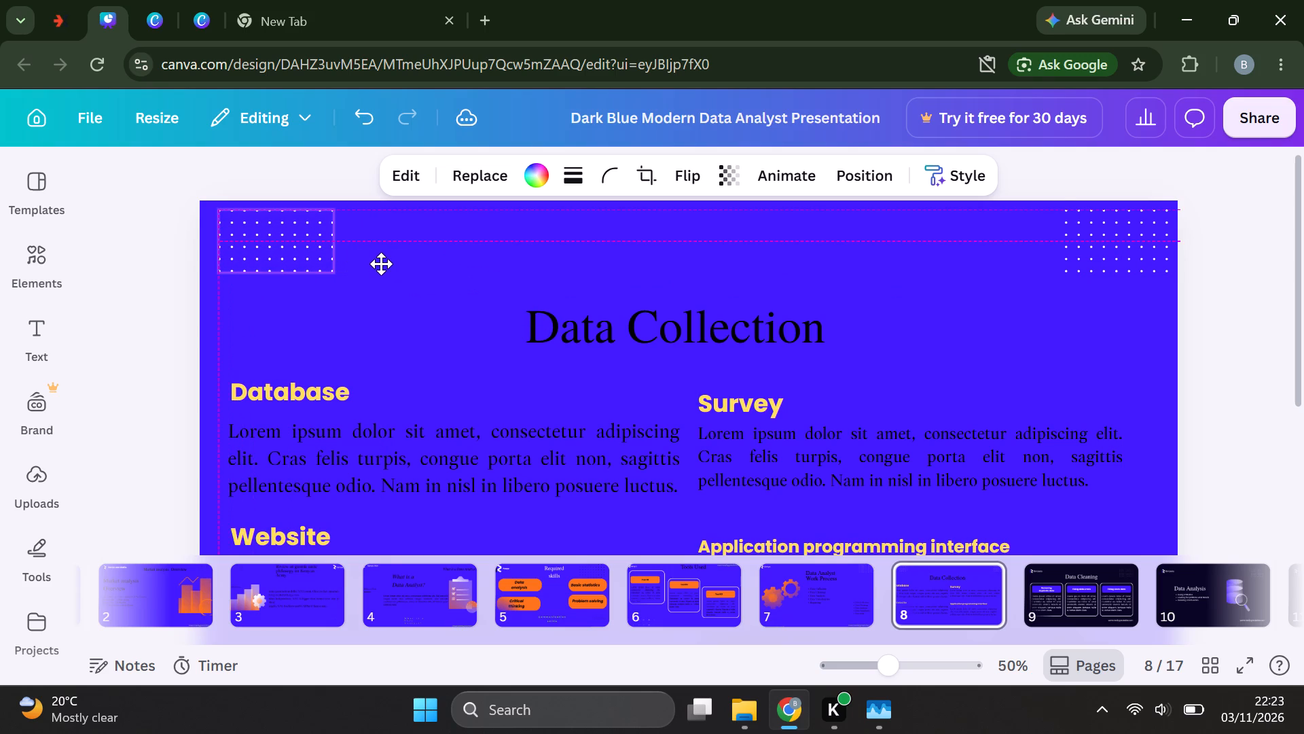
left_click_drag(381, 264, 374, 264)
left_click(545, 274)
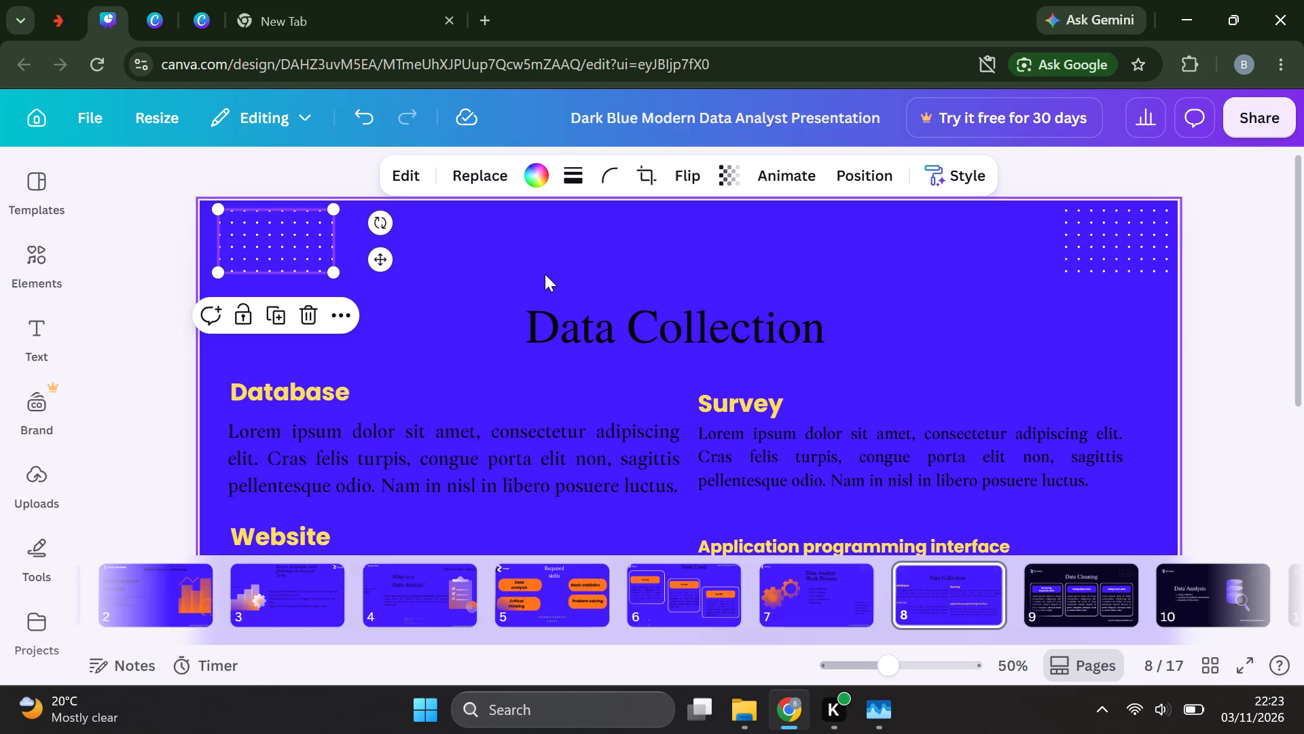
Move the paragraph under "Website" down and align its left edge with the Kenya logo.
scroll(545, 274, "down", 1)
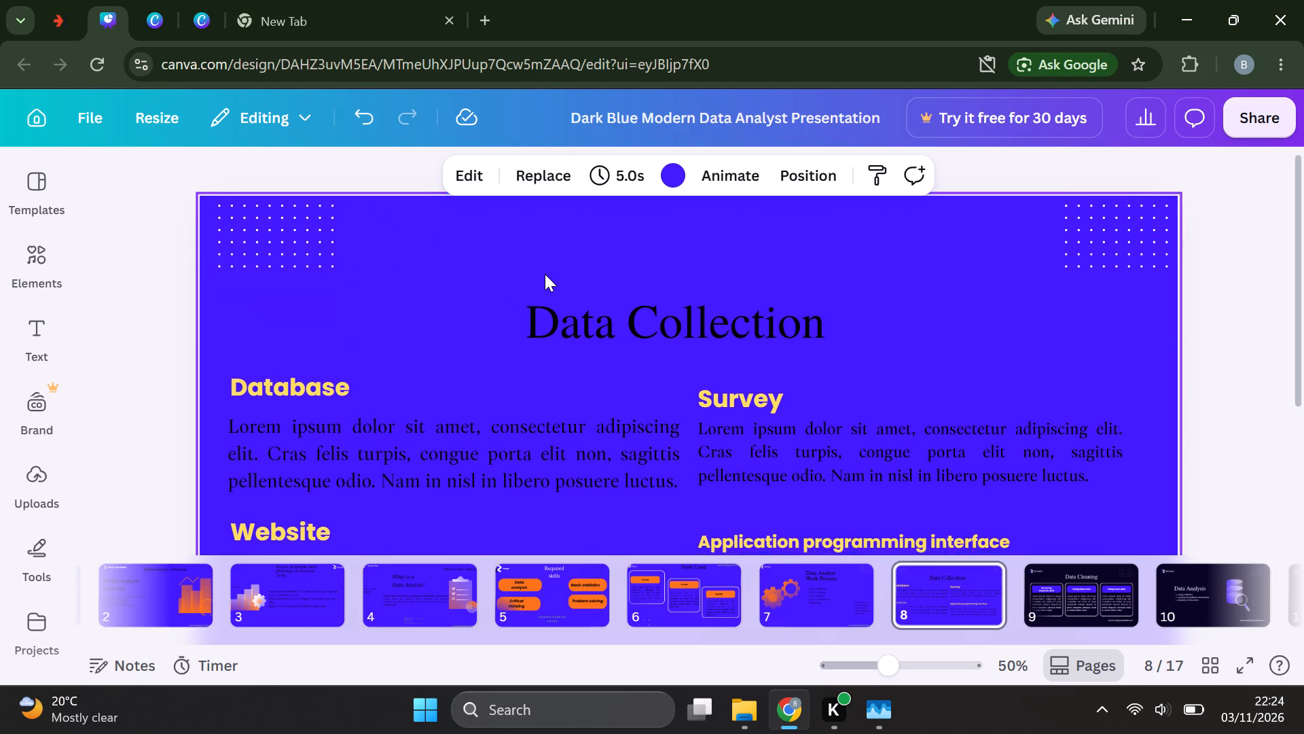
scroll(545, 274, "down", 3)
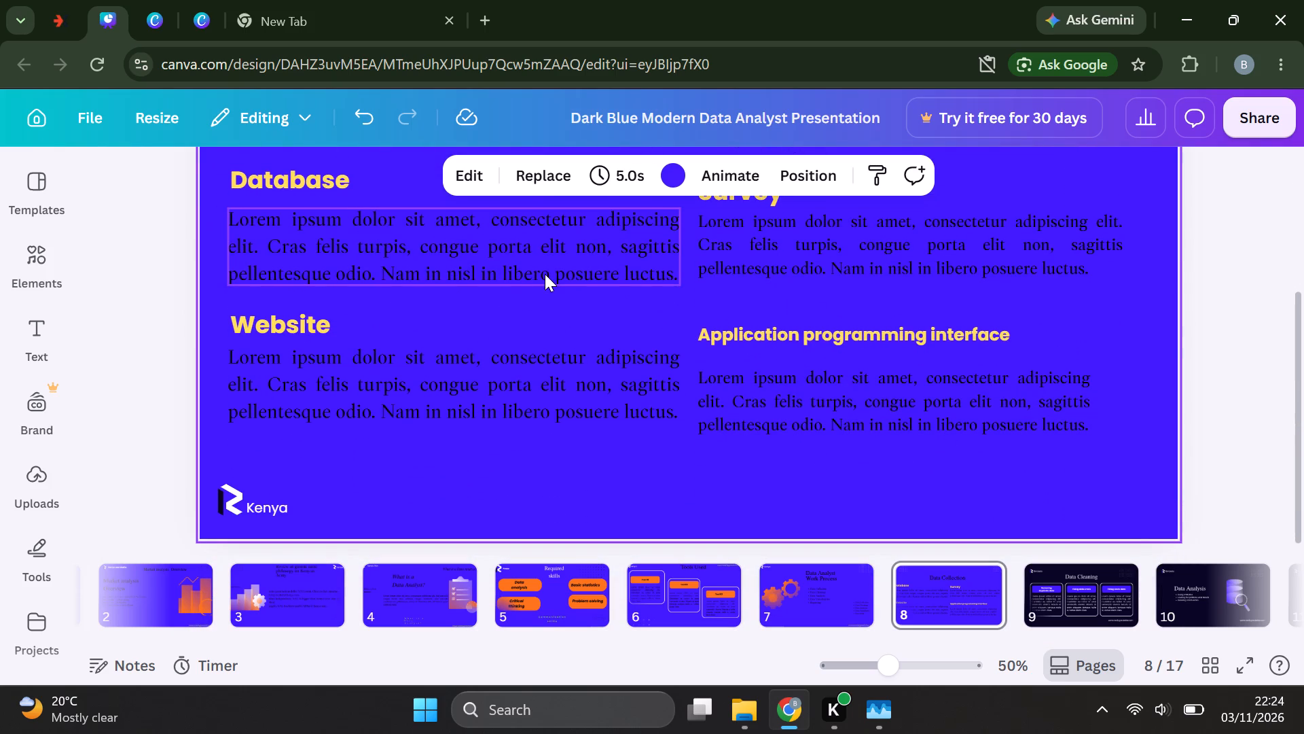
scroll(545, 274, "down", 1)
left_click_drag(540, 378, 533, 415)
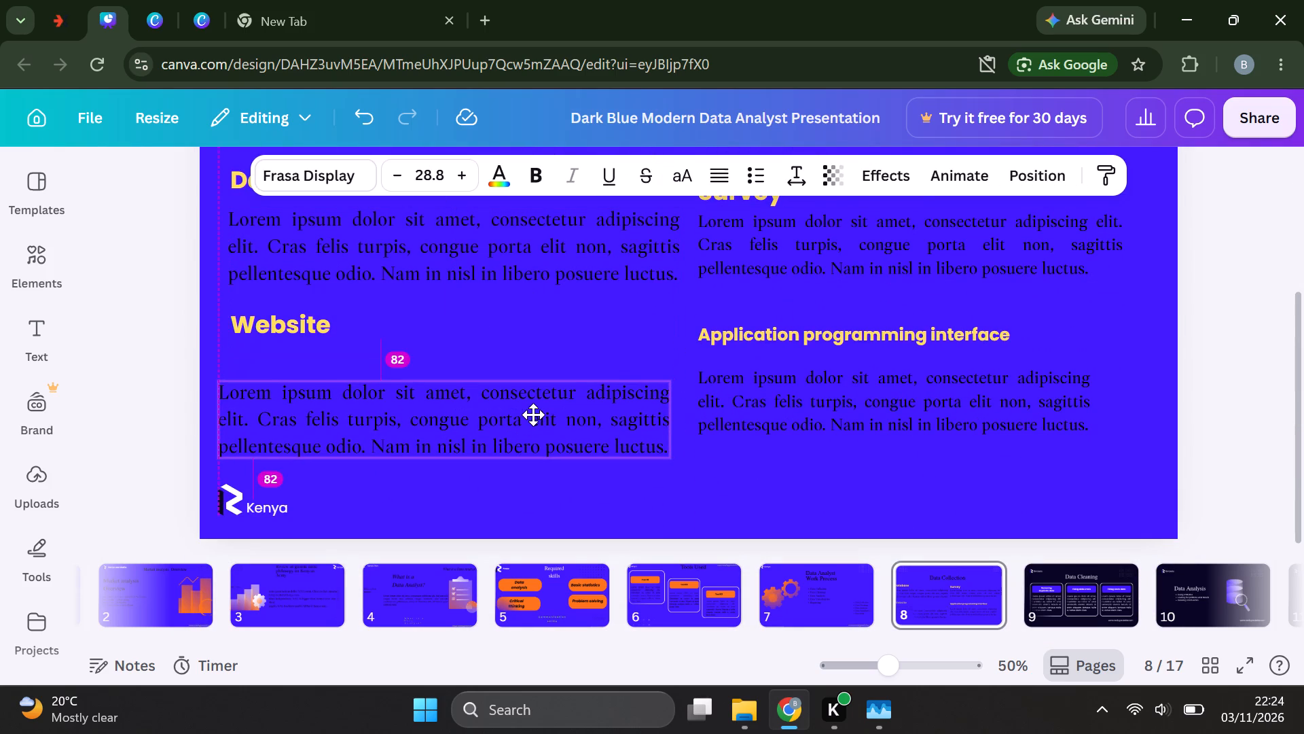
left_click_drag(533, 415, 533, 410)
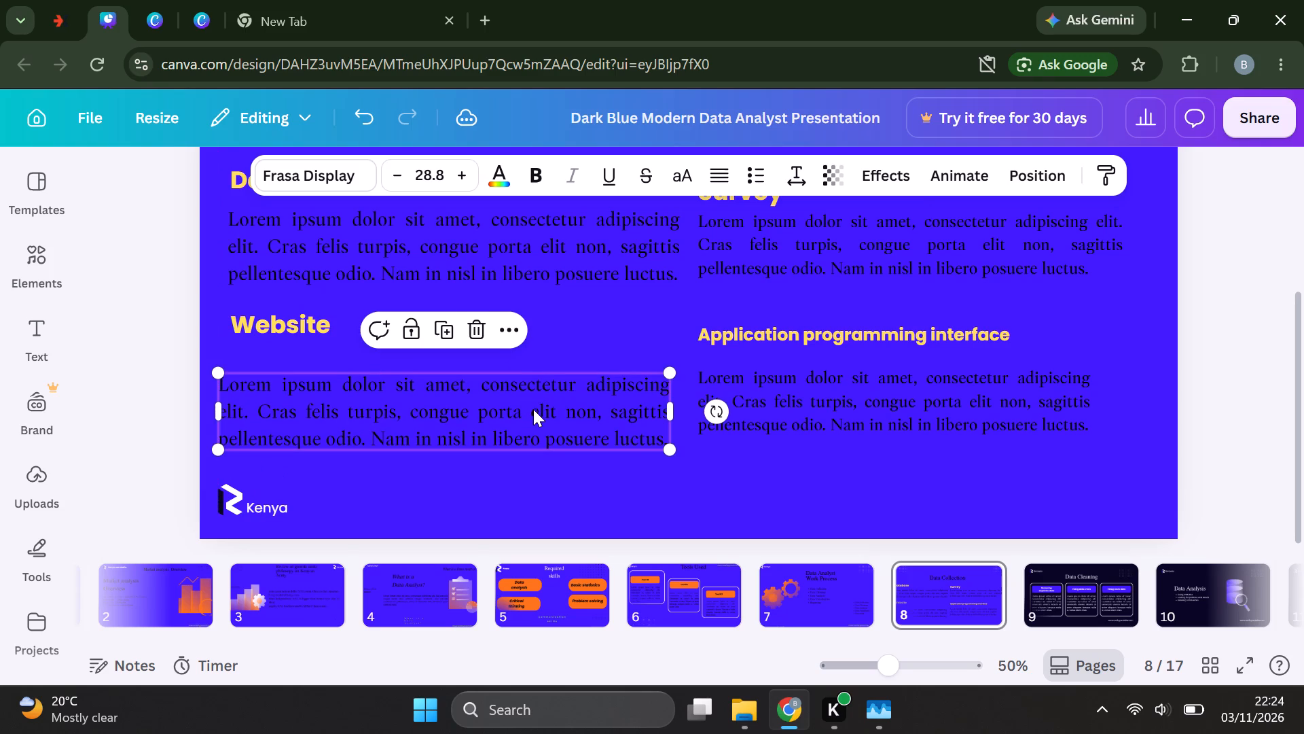
left_click(471, 287)
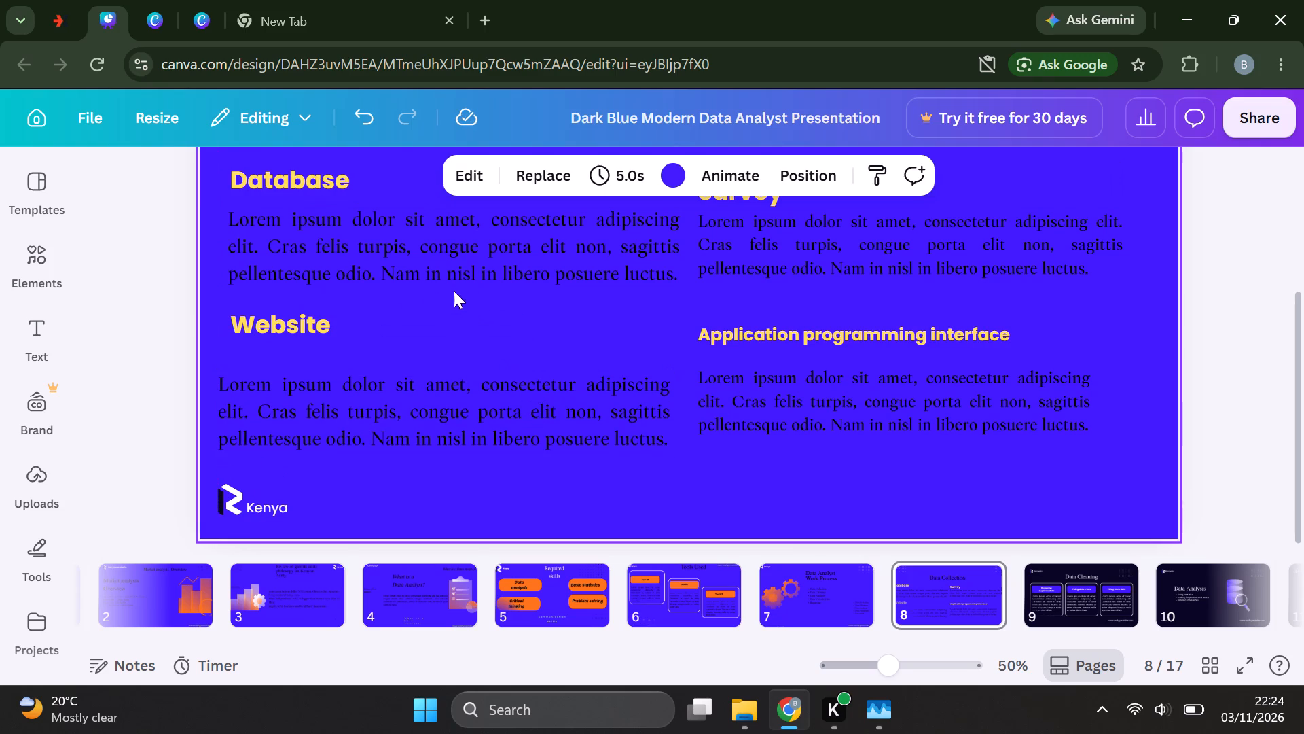
Move the "Website" heading down to sit just above its paragraph, with their left edges aligned.
left_click_drag(318, 320, 313, 340)
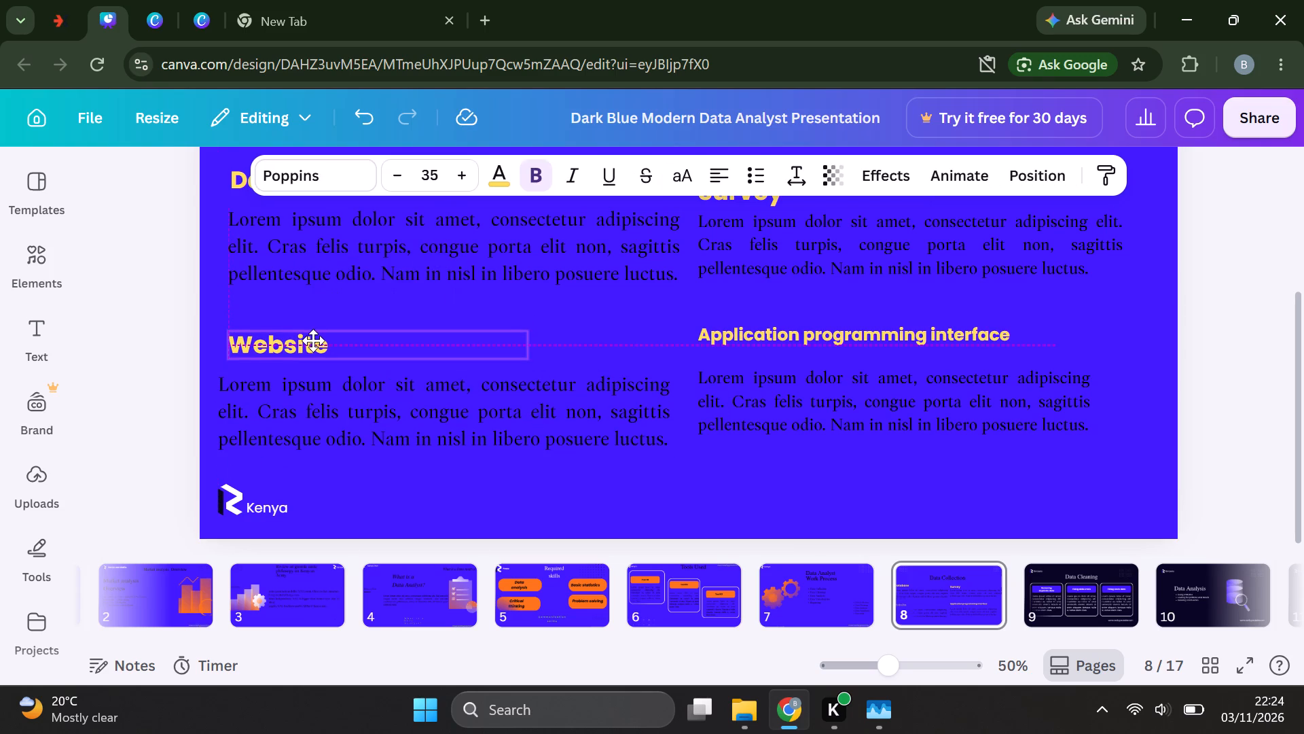
left_click_drag(313, 340, 302, 343)
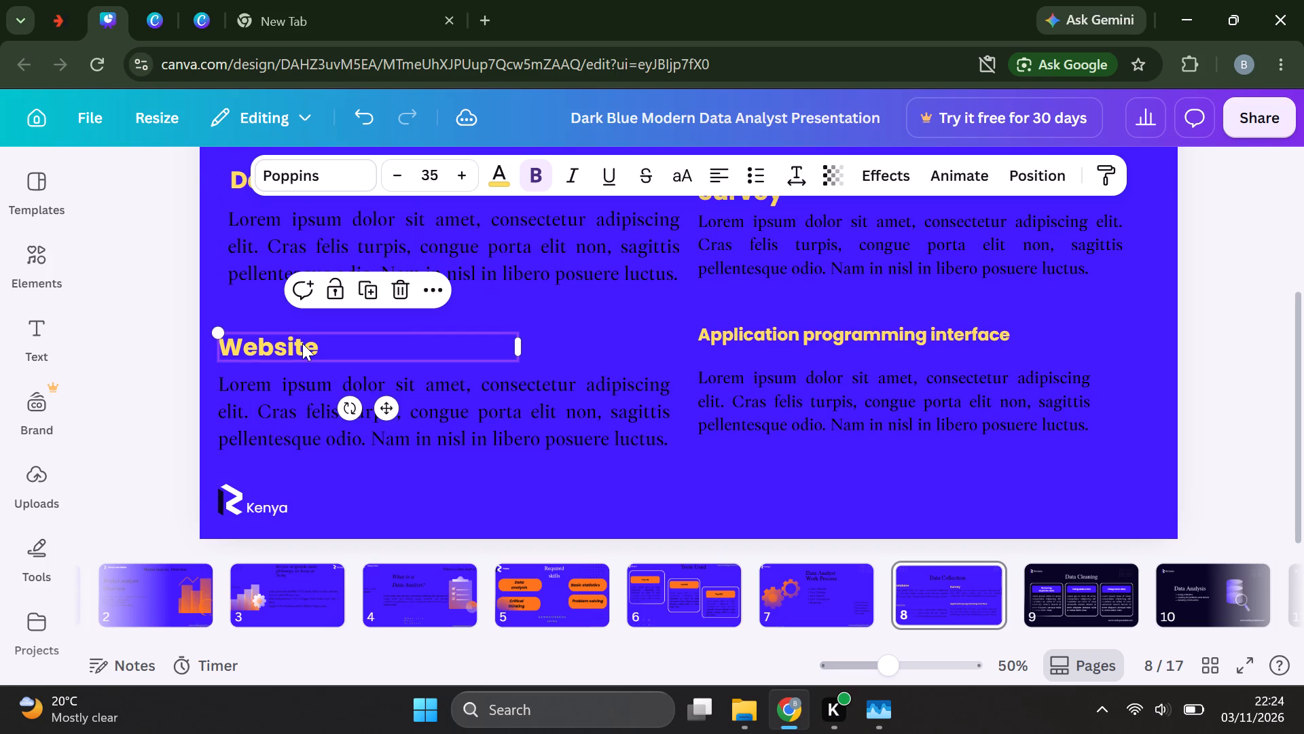
left_click(499, 287)
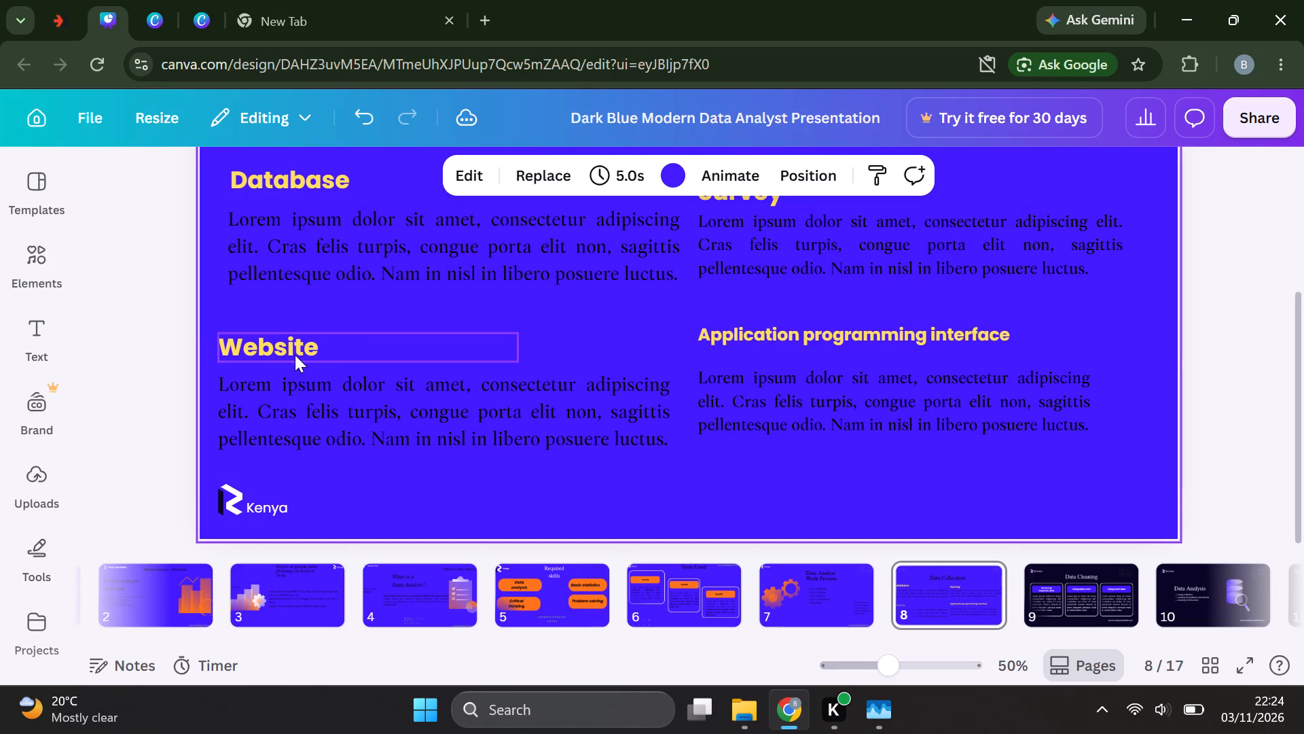
left_click_drag(287, 350, 293, 356)
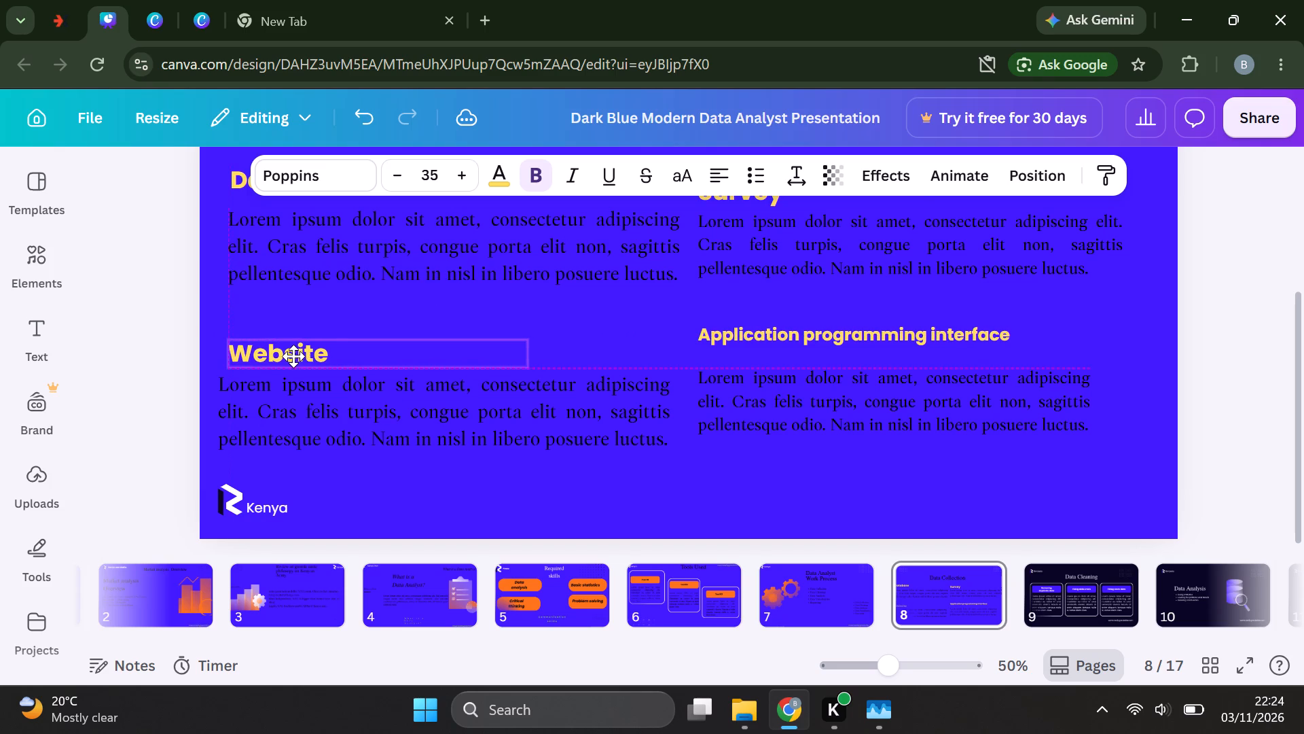
left_click_drag(293, 356, 291, 356)
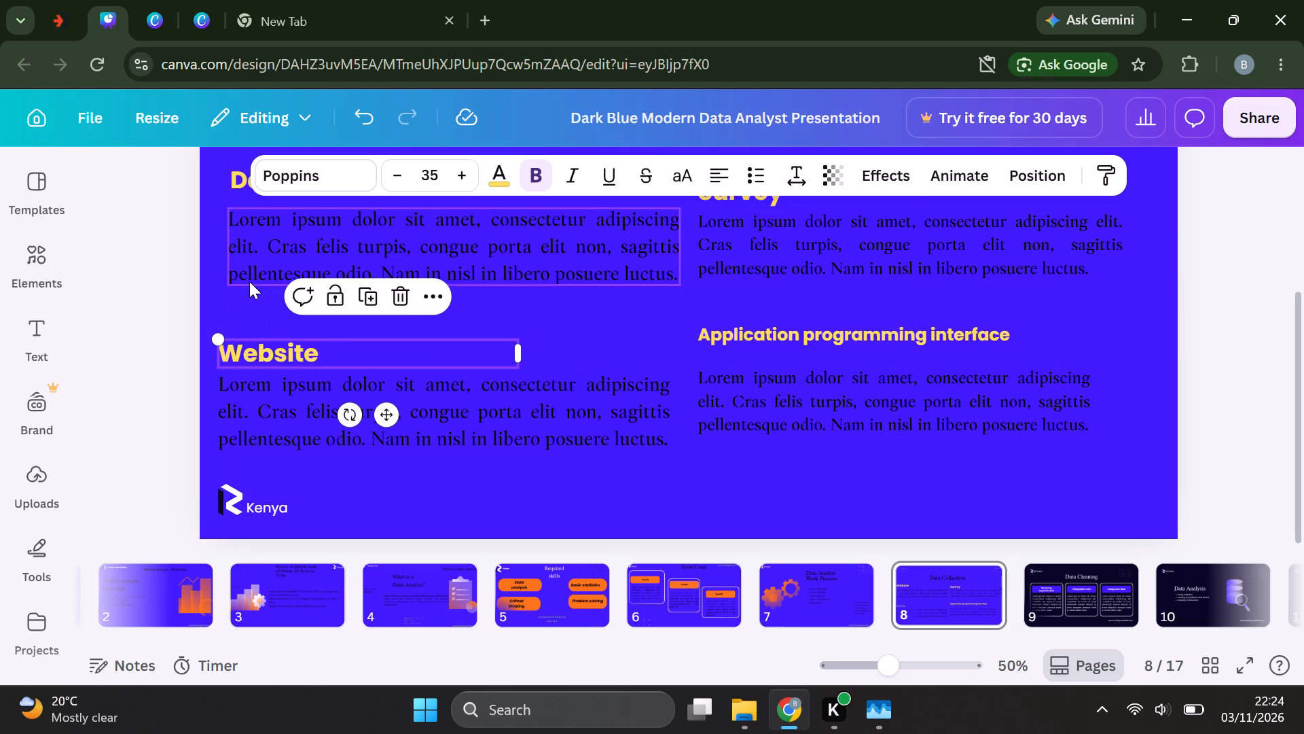
Enlarge the paragraph under "Database" to font size 29.4, extending its left edge in line with the "Website" text.
left_click(249, 281)
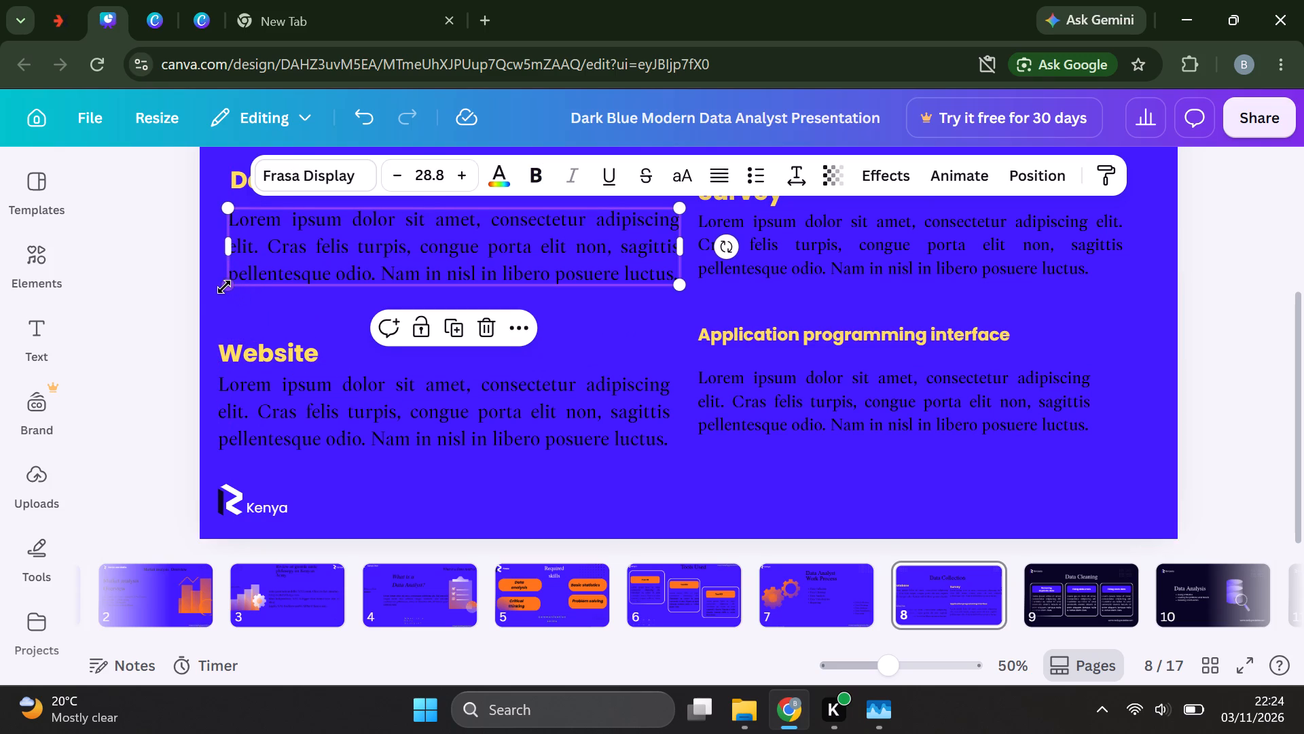
left_click_drag(224, 287, 215, 301)
Enlarge the "Database" heading to font size 36.2 so its left edge lines up with the paragraph below it.
scroll(309, 276, "up", 1)
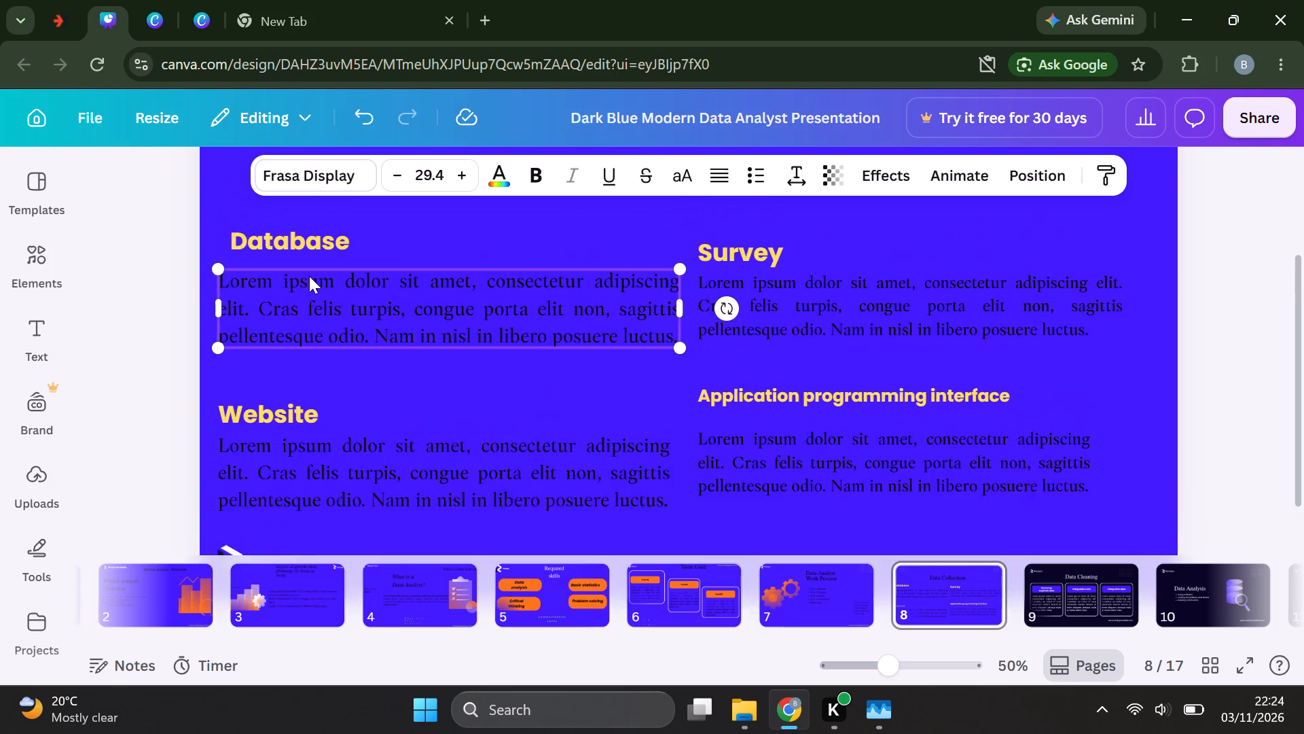
scroll(309, 276, "up", 1)
left_click(309, 276)
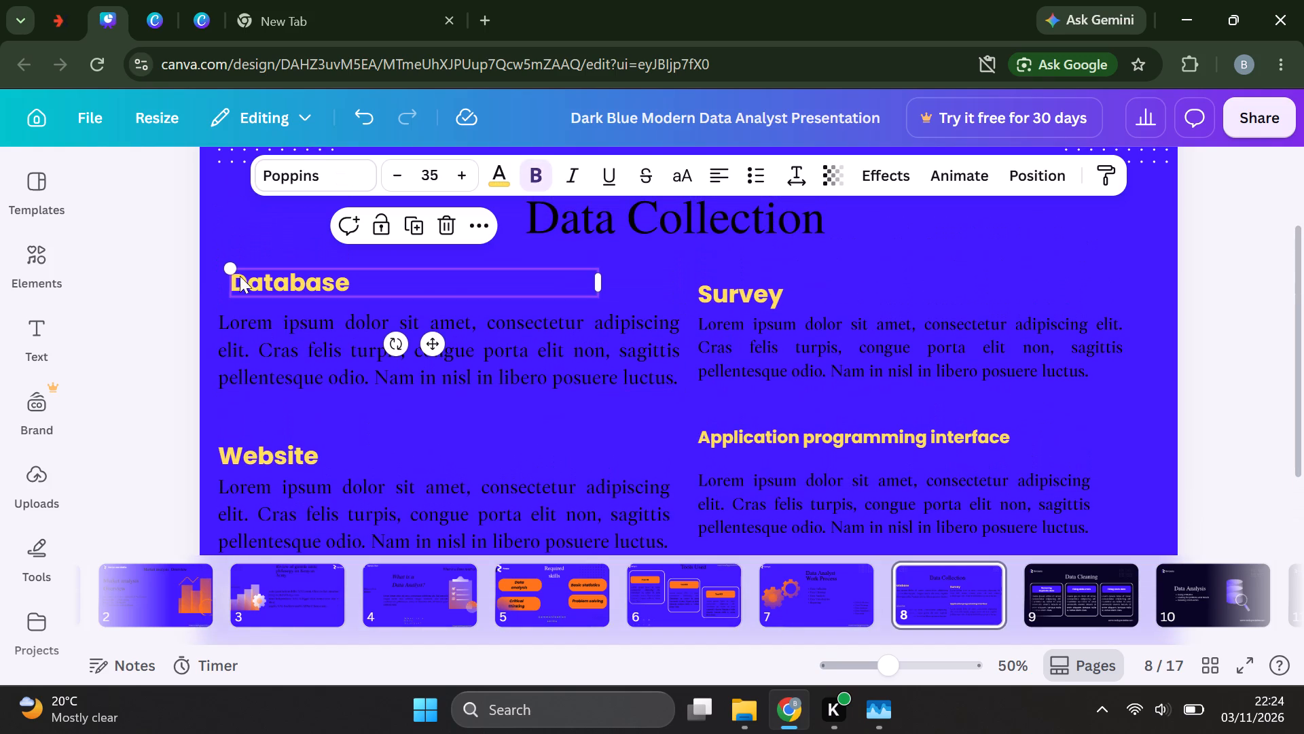
left_click(231, 269)
left_click(257, 319)
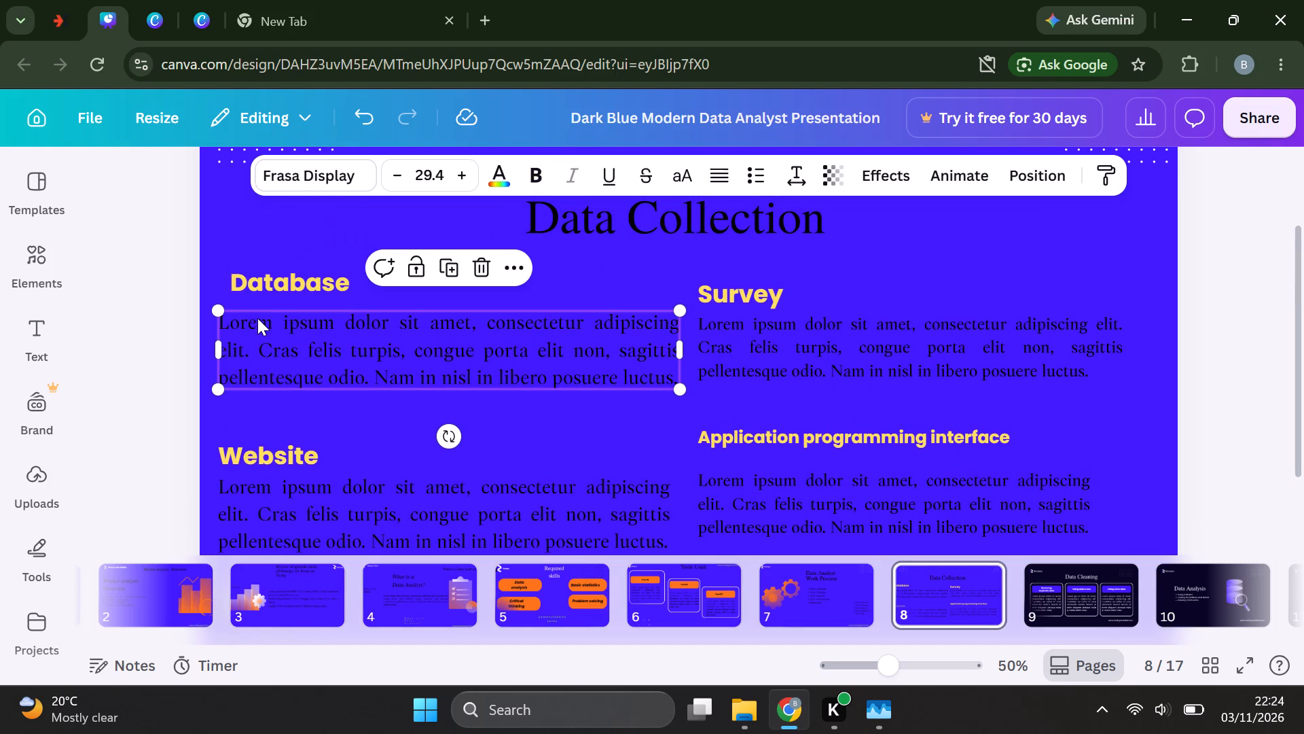
left_click(261, 278)
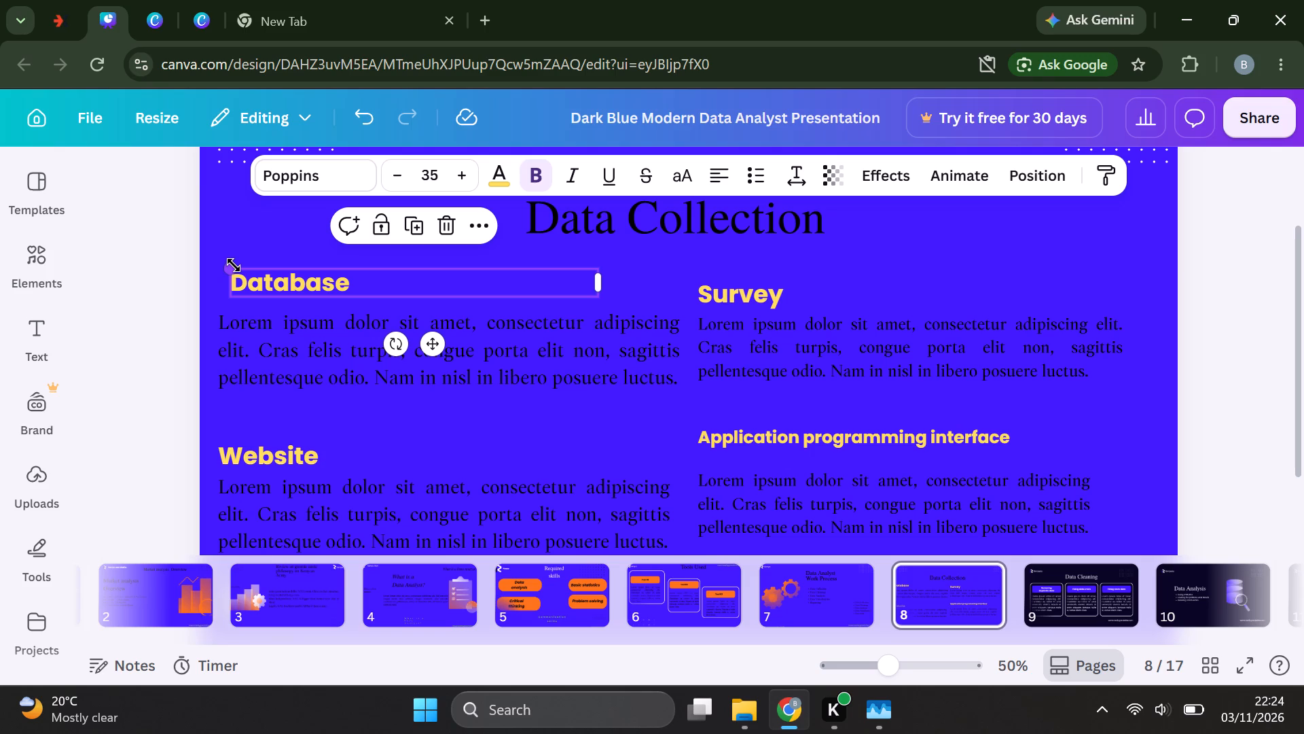
left_click_drag(234, 265, 225, 264)
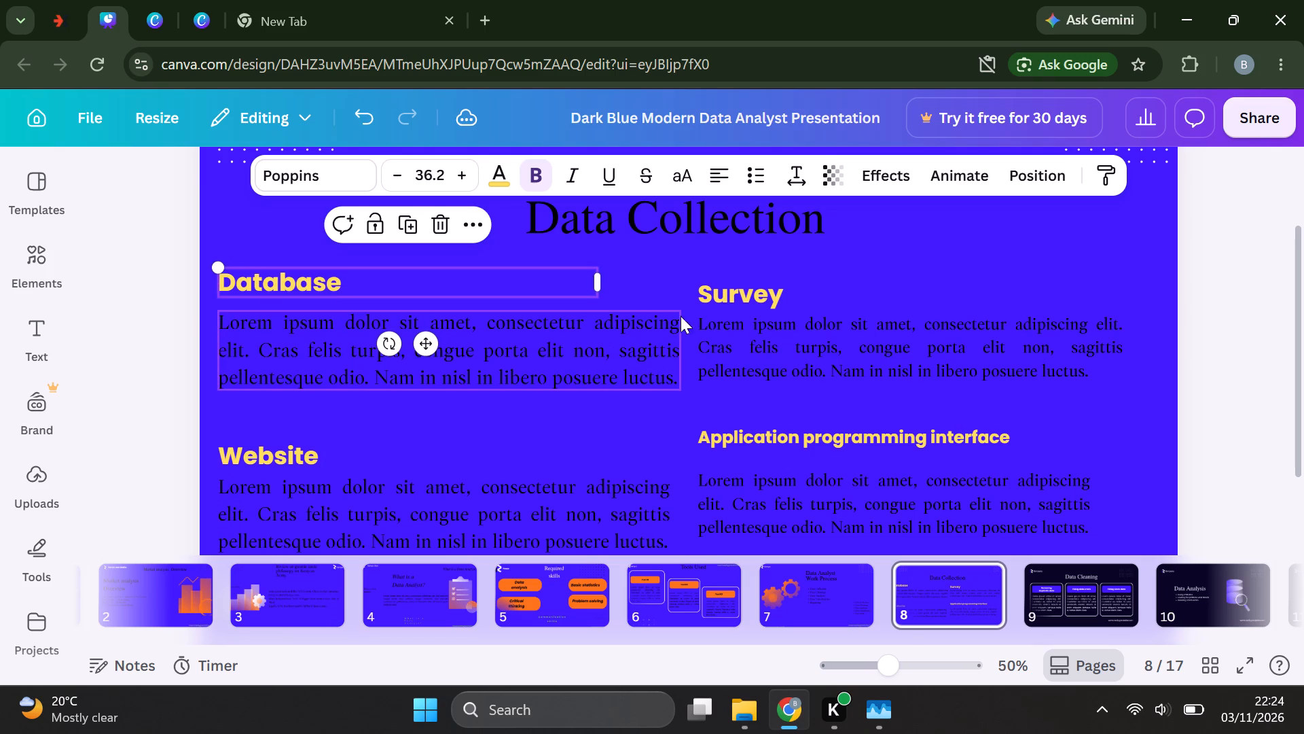
Shift the "Survey" paragraph and heading to the right, widening the gap between columns and aligning their left edges.
left_click(720, 290)
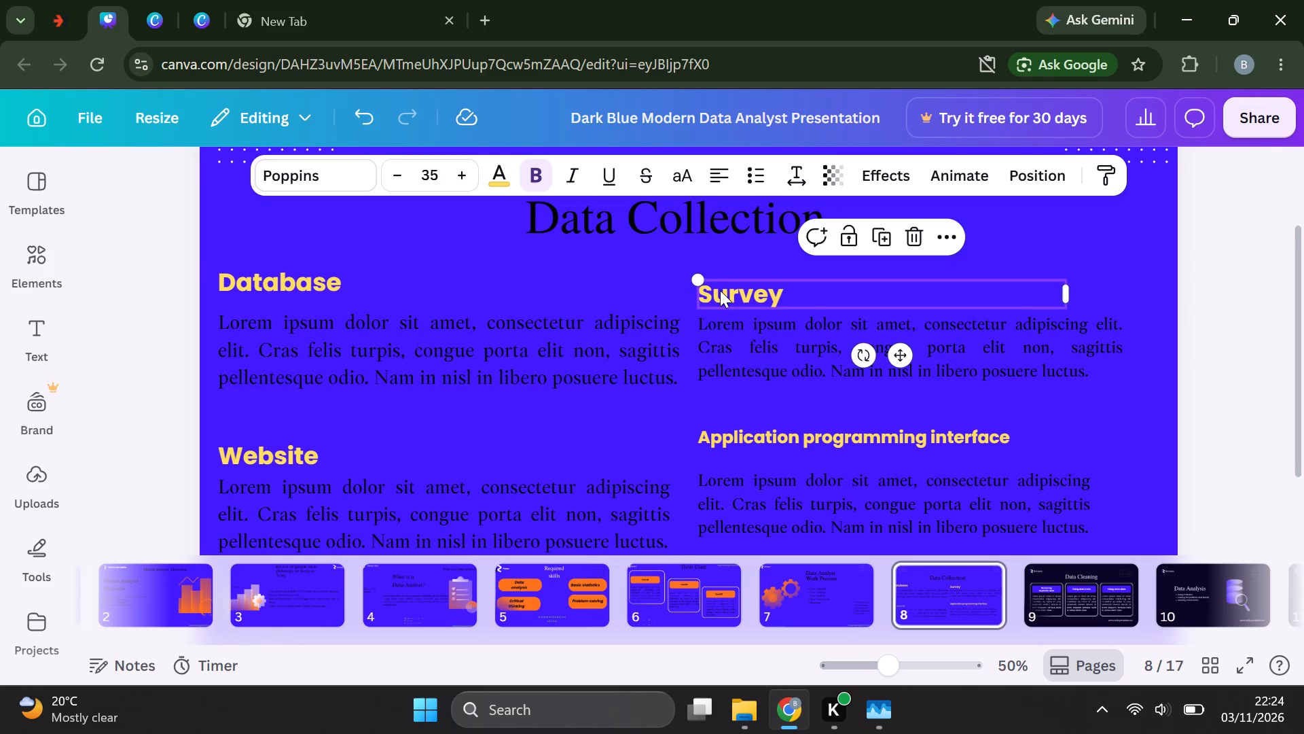
left_click_drag(740, 327, 756, 329)
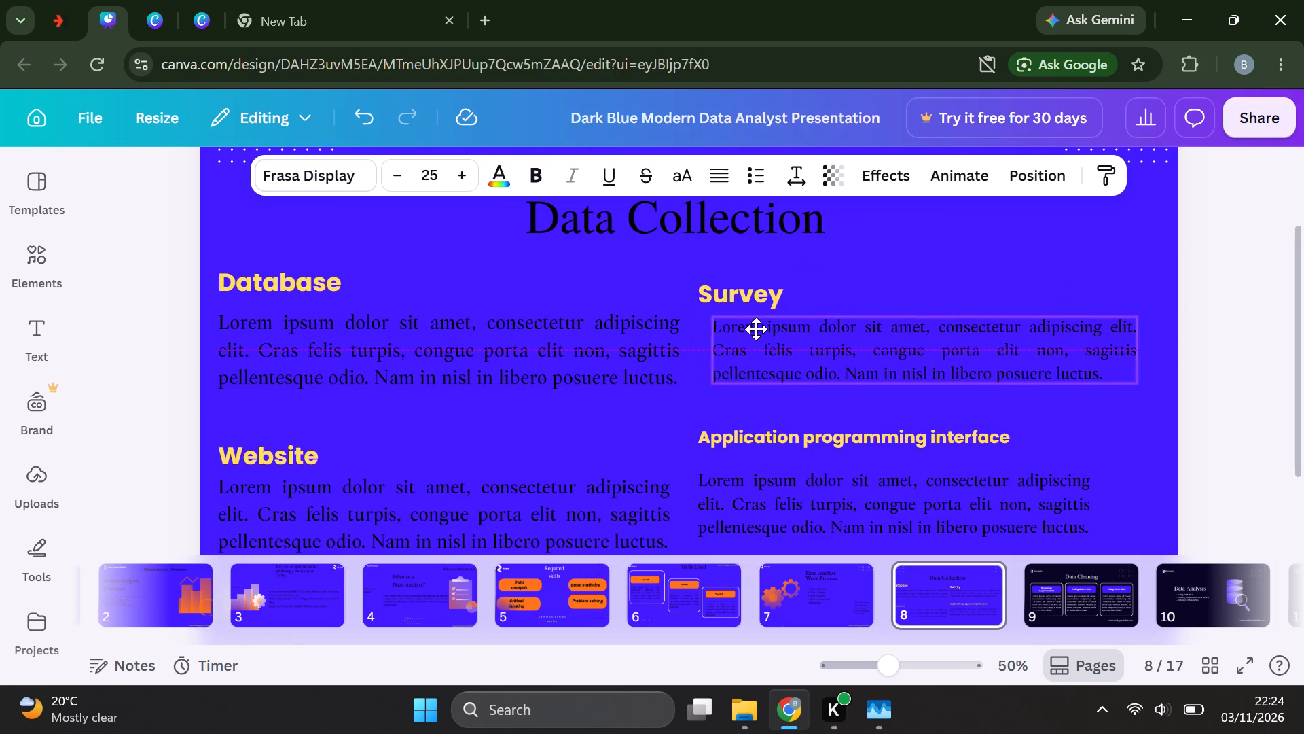
left_click_drag(756, 329, 772, 325)
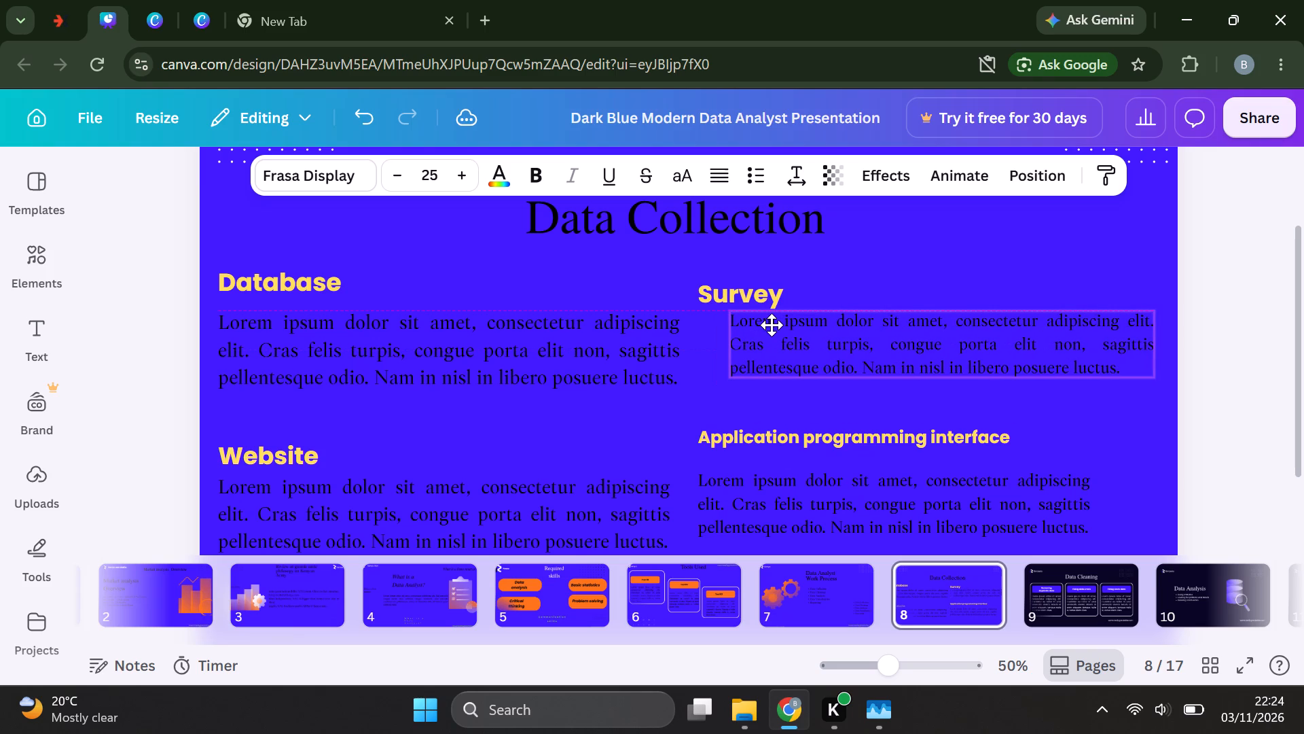
left_click_drag(772, 325, 786, 325)
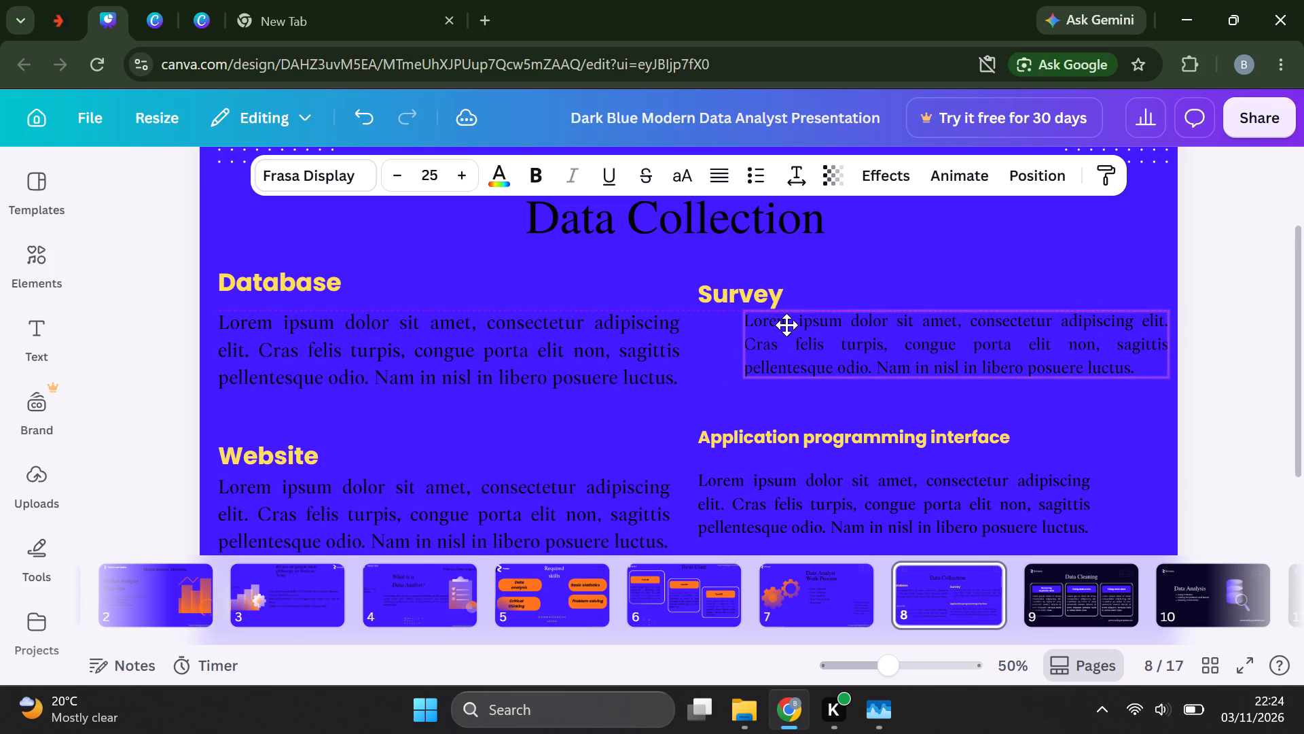
left_click_drag(786, 325, 766, 323)
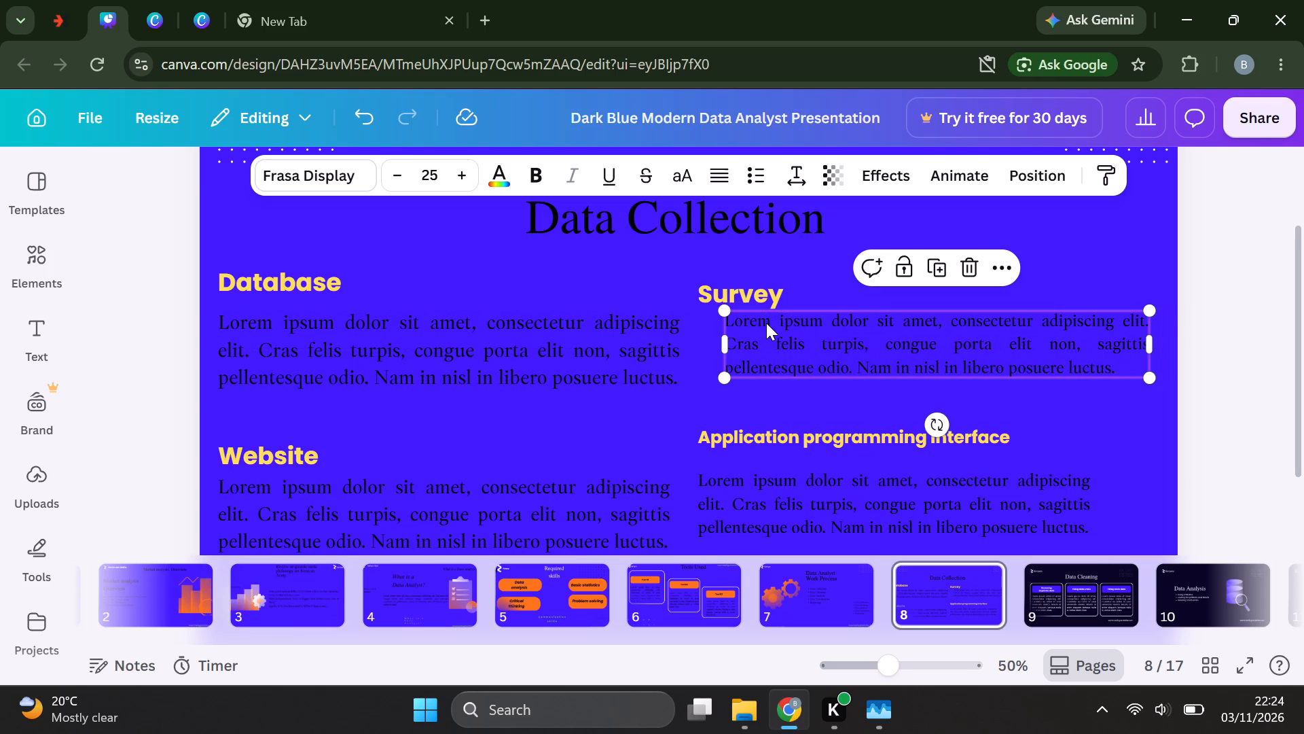
left_click_drag(755, 293, 769, 292)
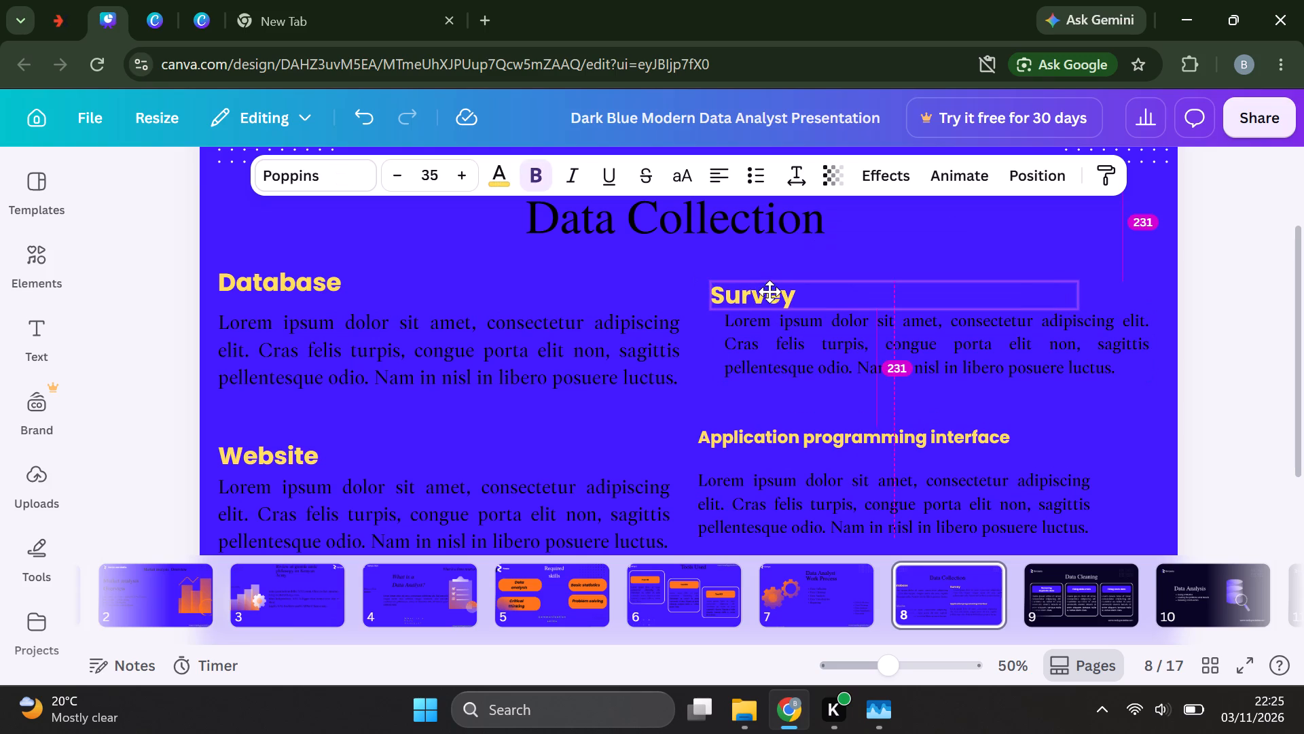
left_click_drag(769, 292, 780, 292)
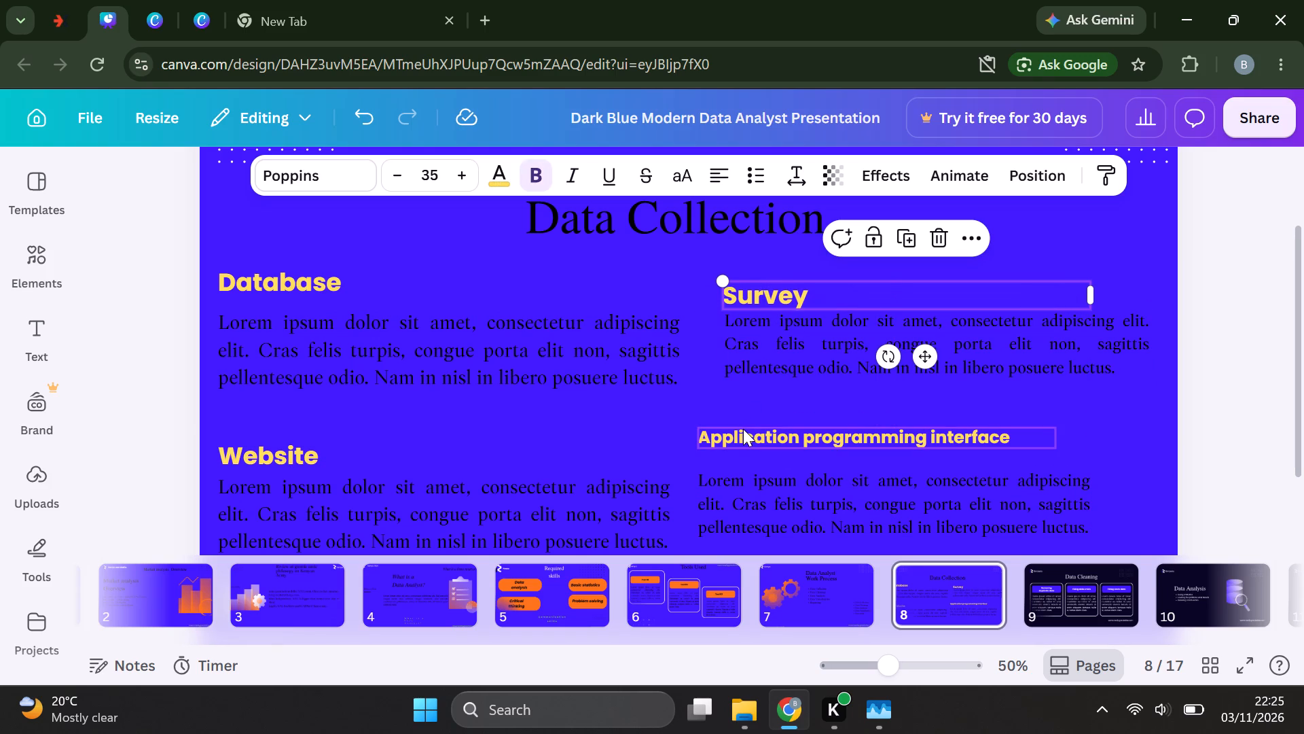
Shift the "Application programming interface" heading and its paragraph to the right, roughly in line with the "Survey" text.
left_click_drag(743, 429, 772, 432)
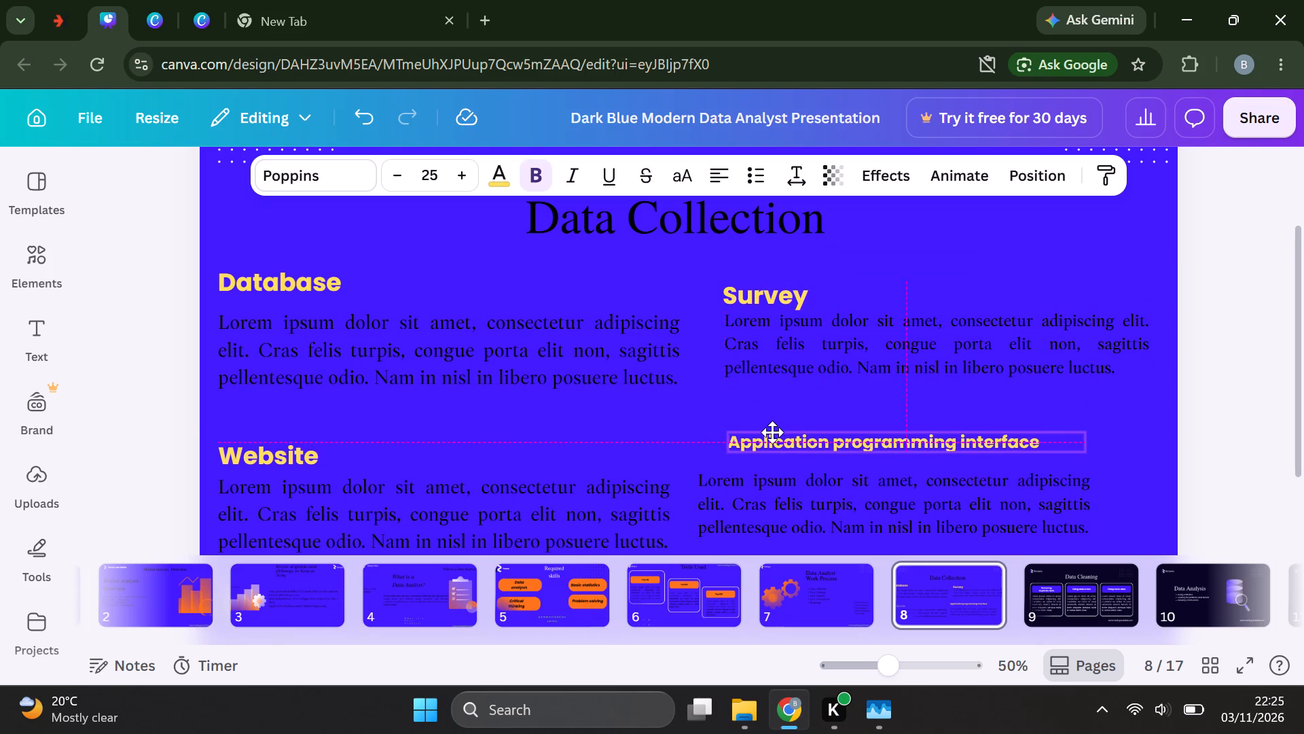
left_click_drag(772, 432, 782, 433)
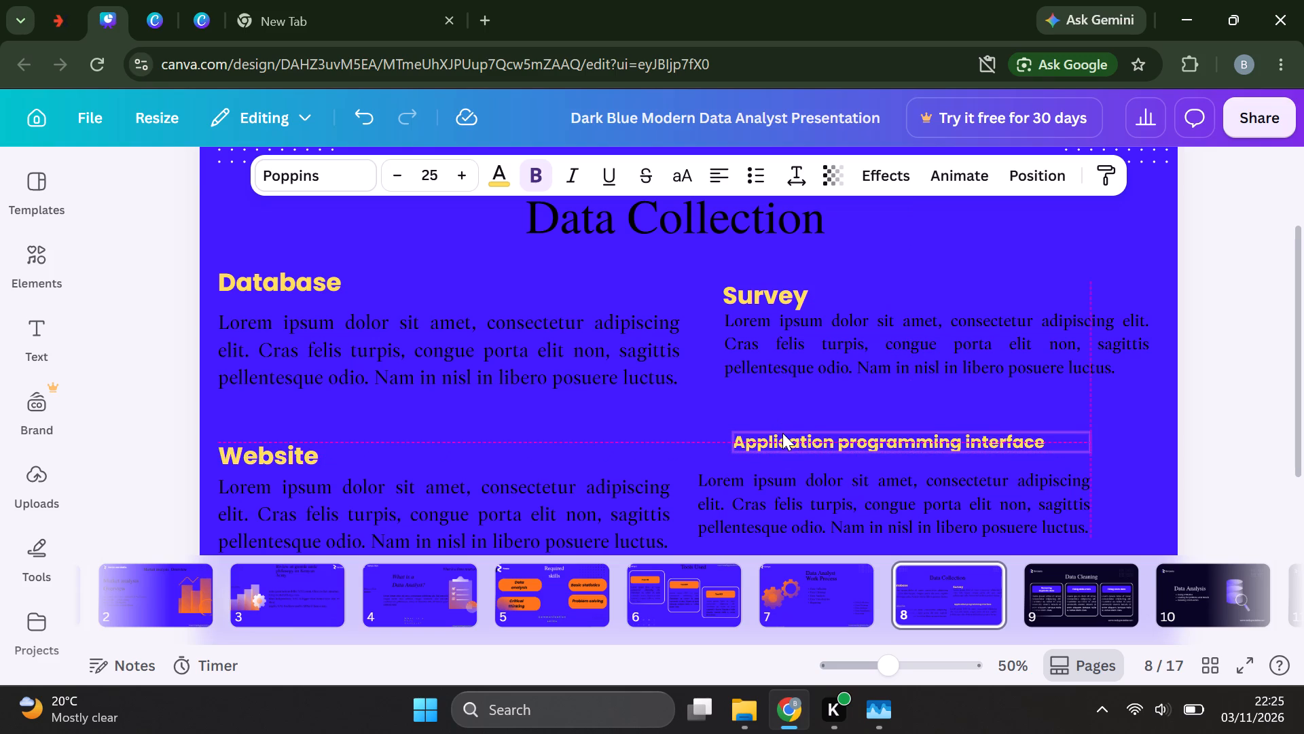
scroll(705, 432, "down", 1)
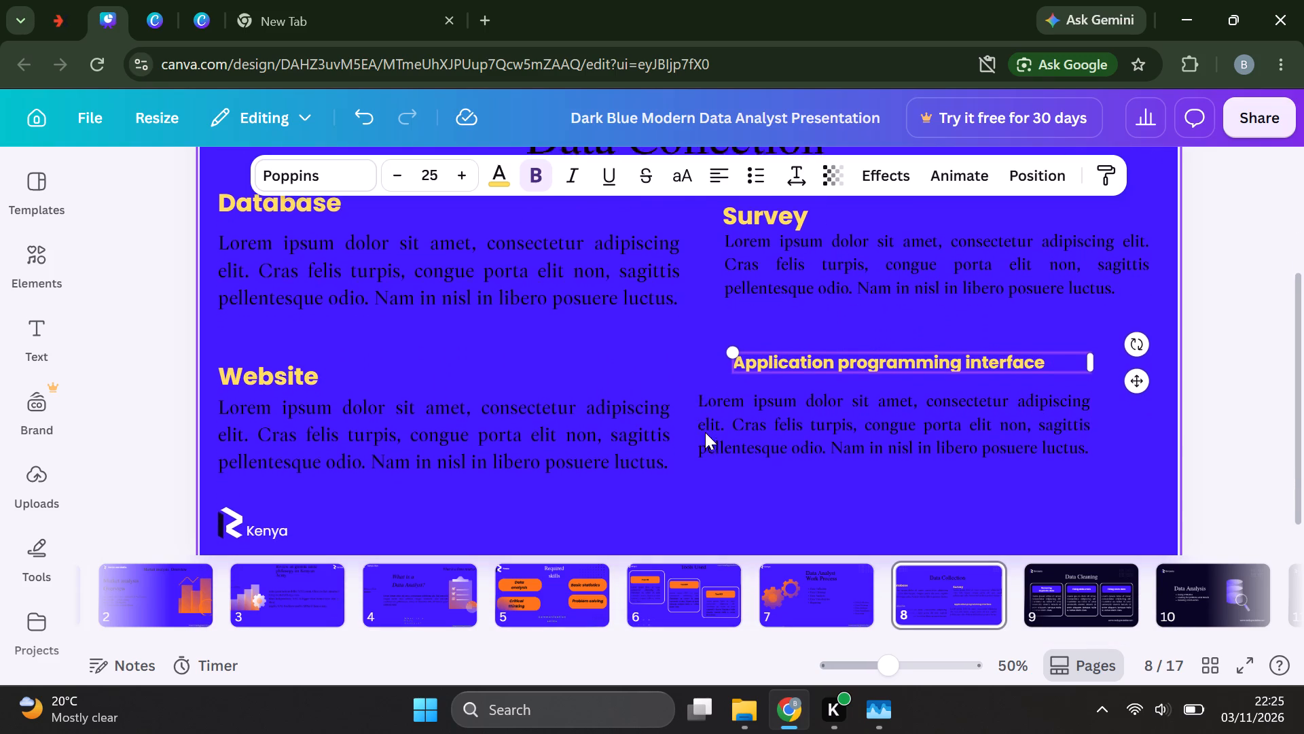
scroll(705, 432, "down", 1)
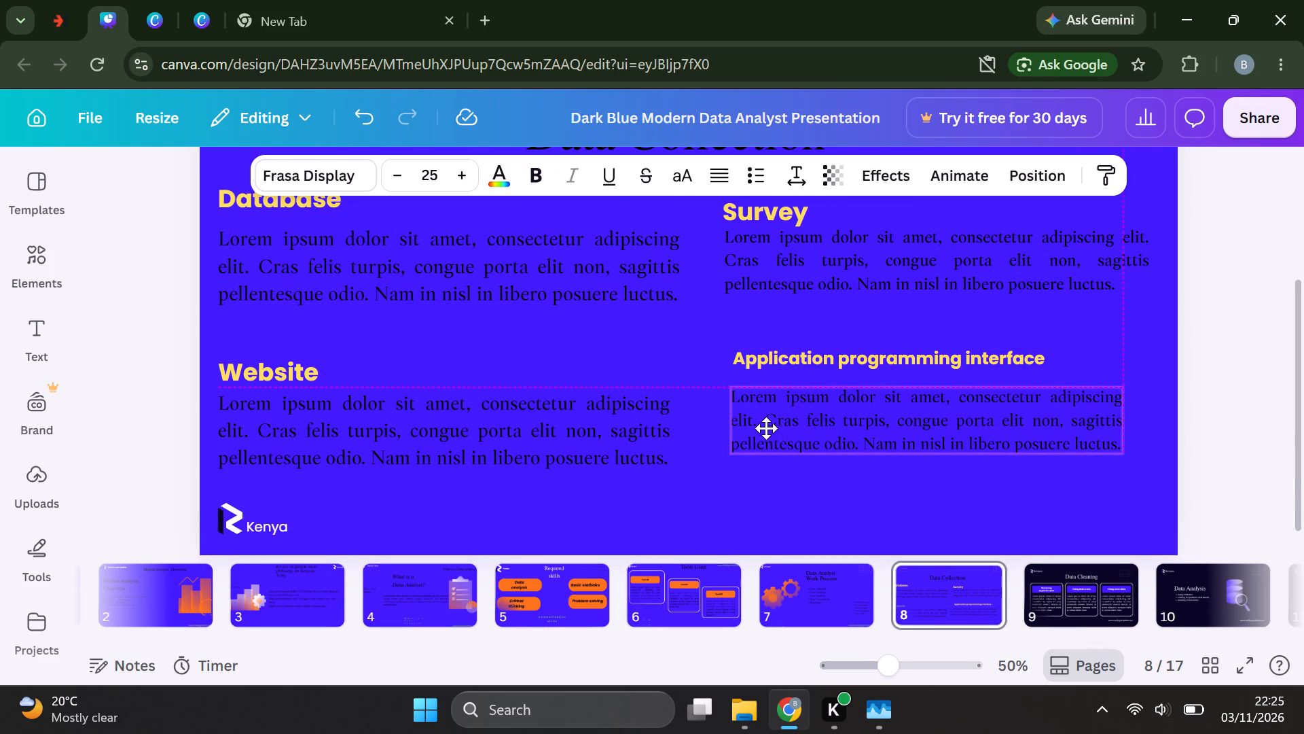
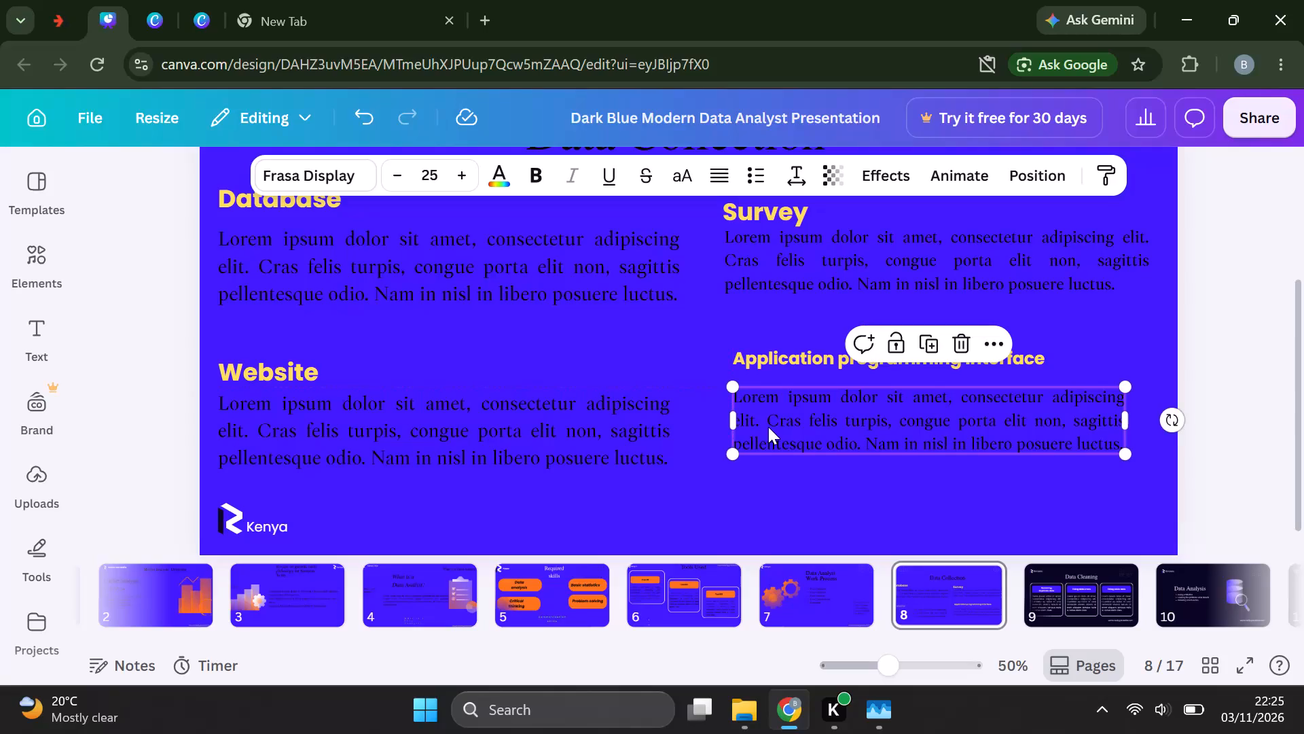
Enlarge the dot grid near page 8's top-right corner to about 310 wide by 170 high.
scroll(691, 468, "down", 1)
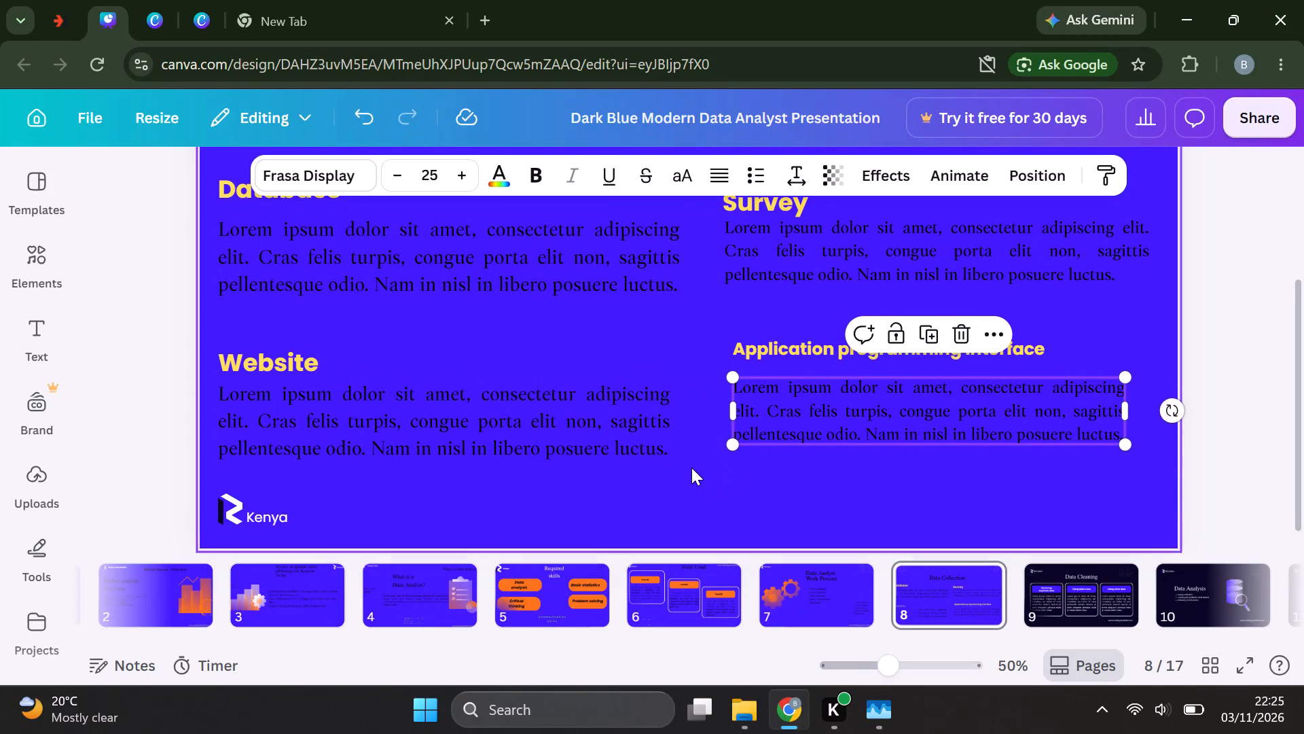
scroll(691, 468, "down", 1)
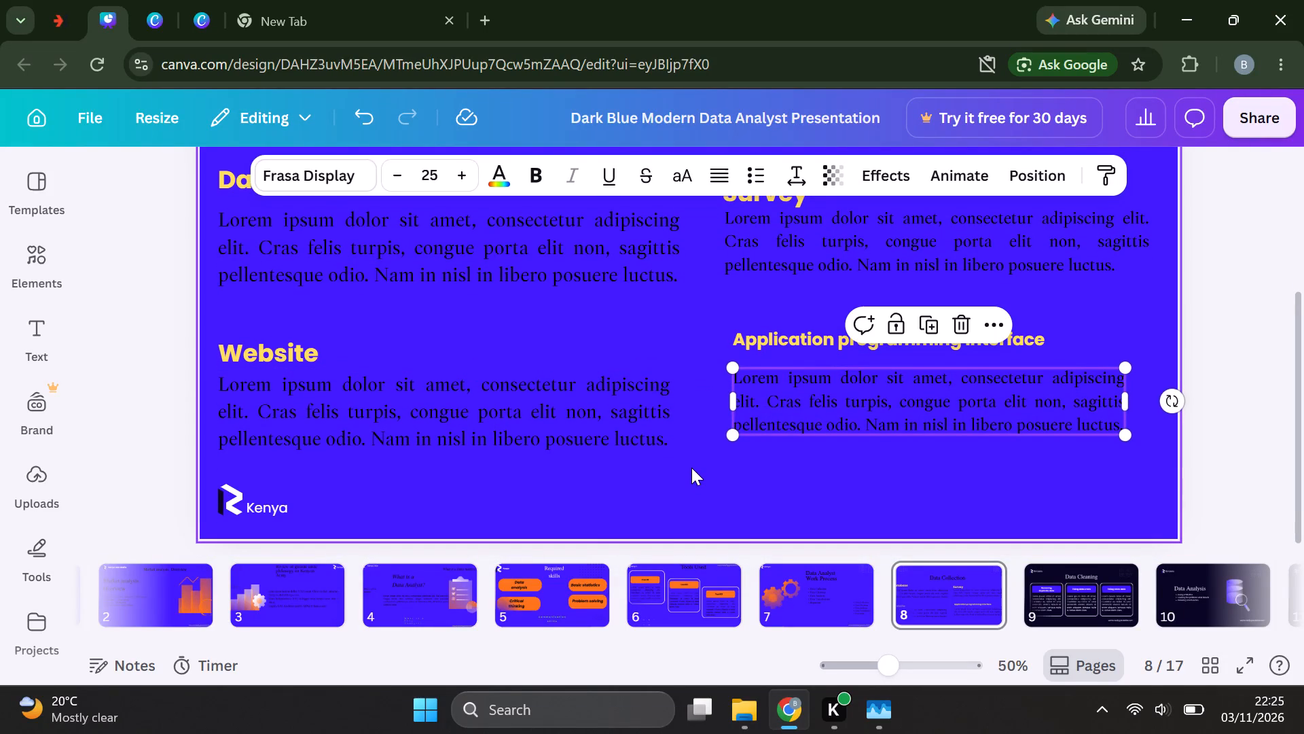
scroll(691, 468, "up", 2)
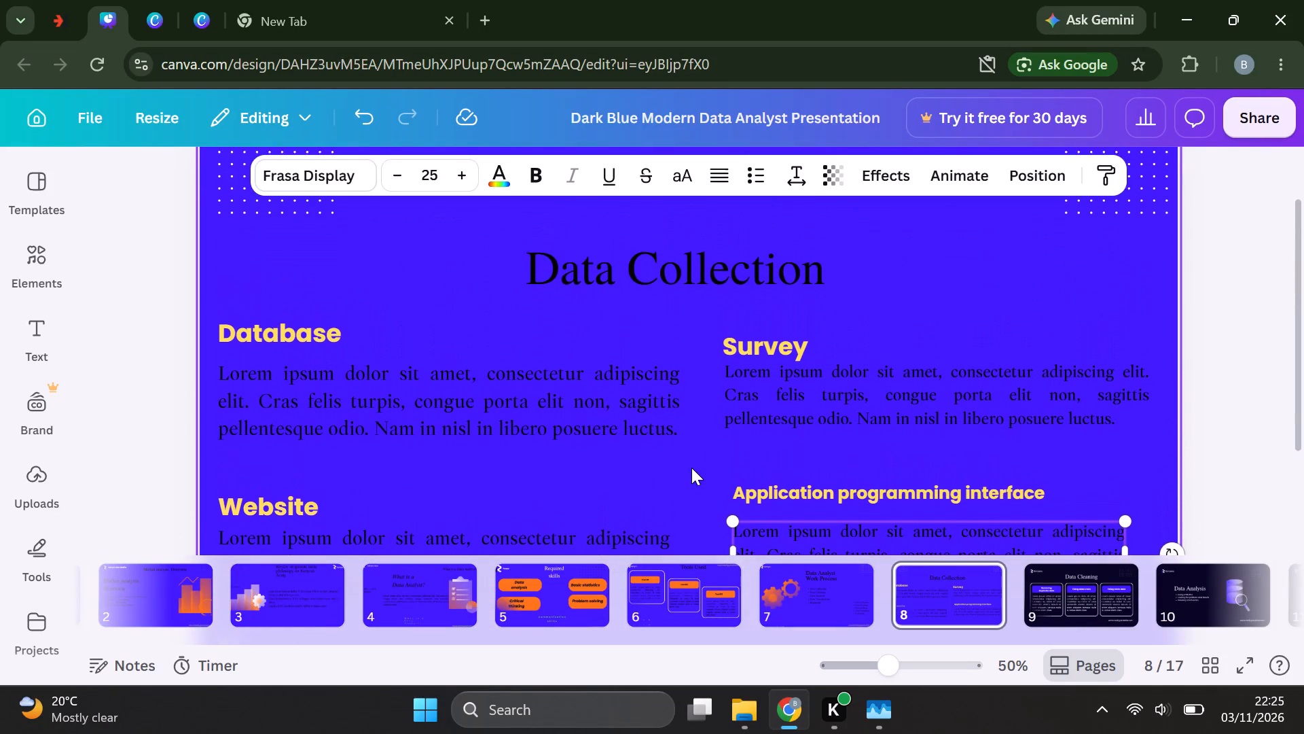
scroll(691, 468, "up", 1)
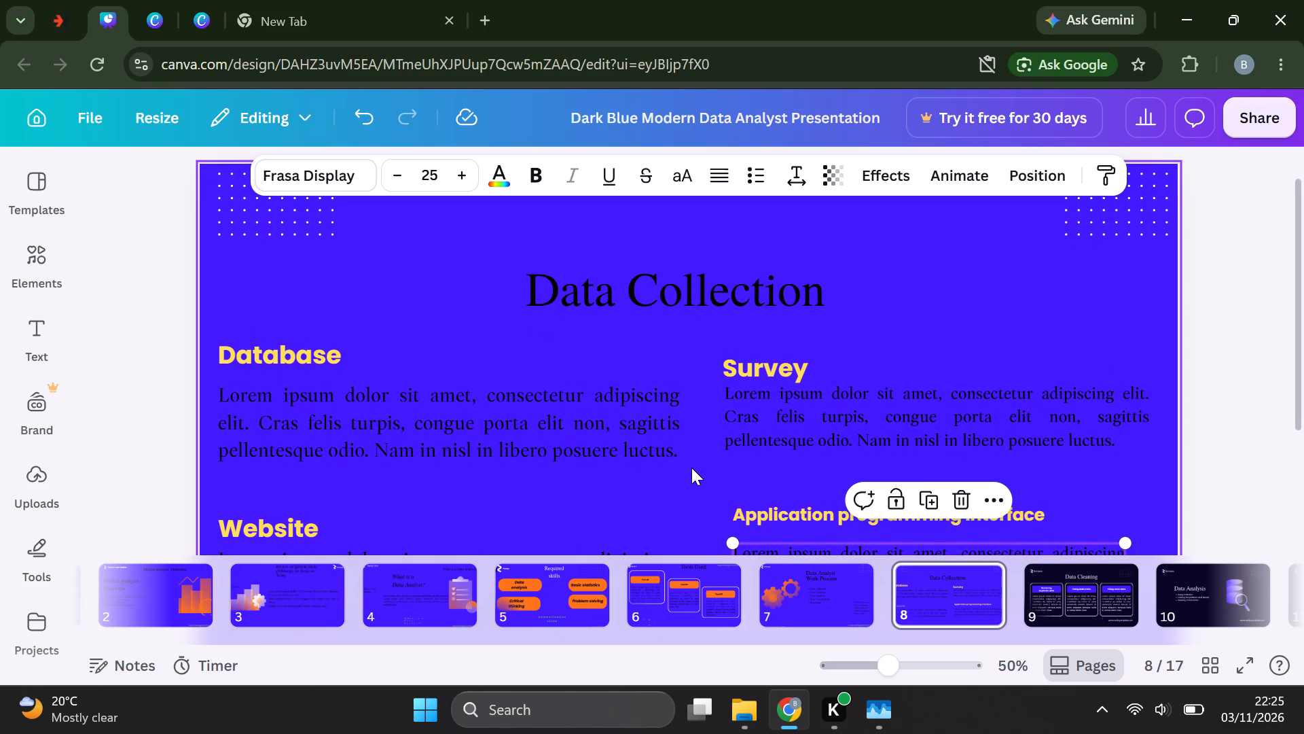
scroll(691, 468, "up", 1)
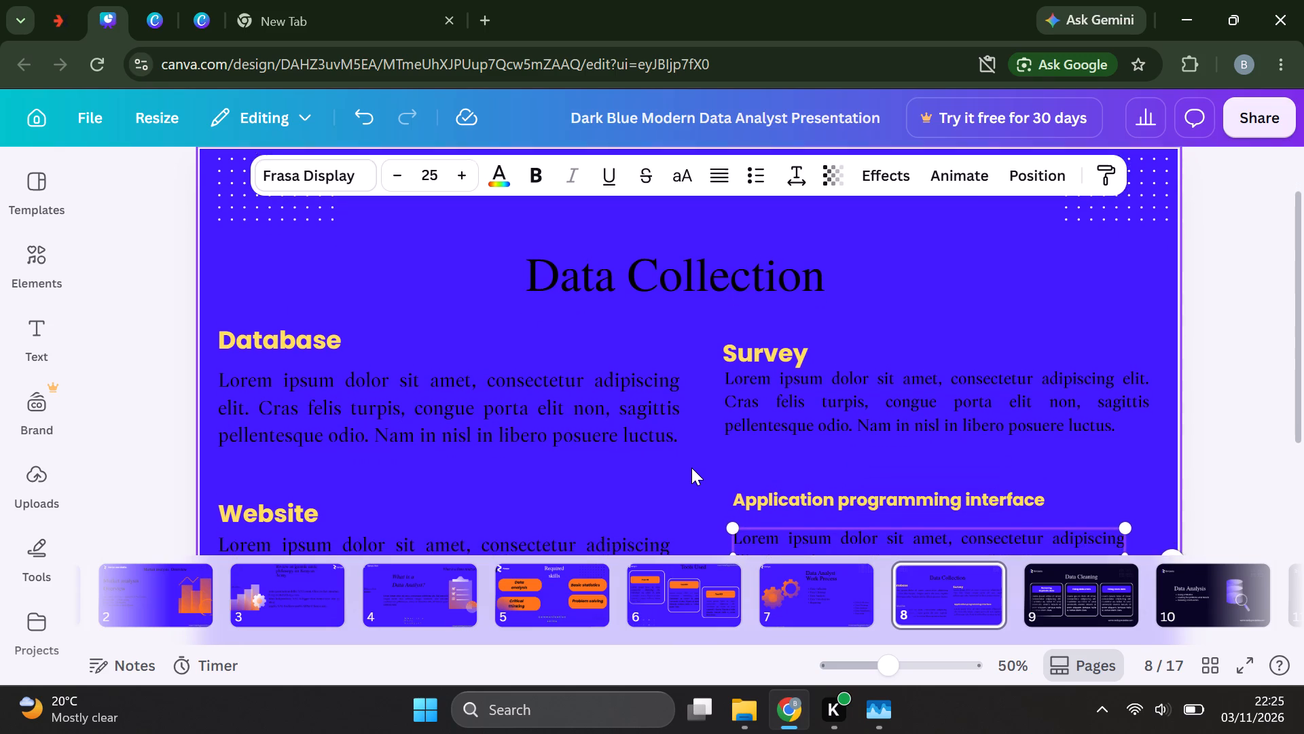
scroll(691, 468, "up", 2)
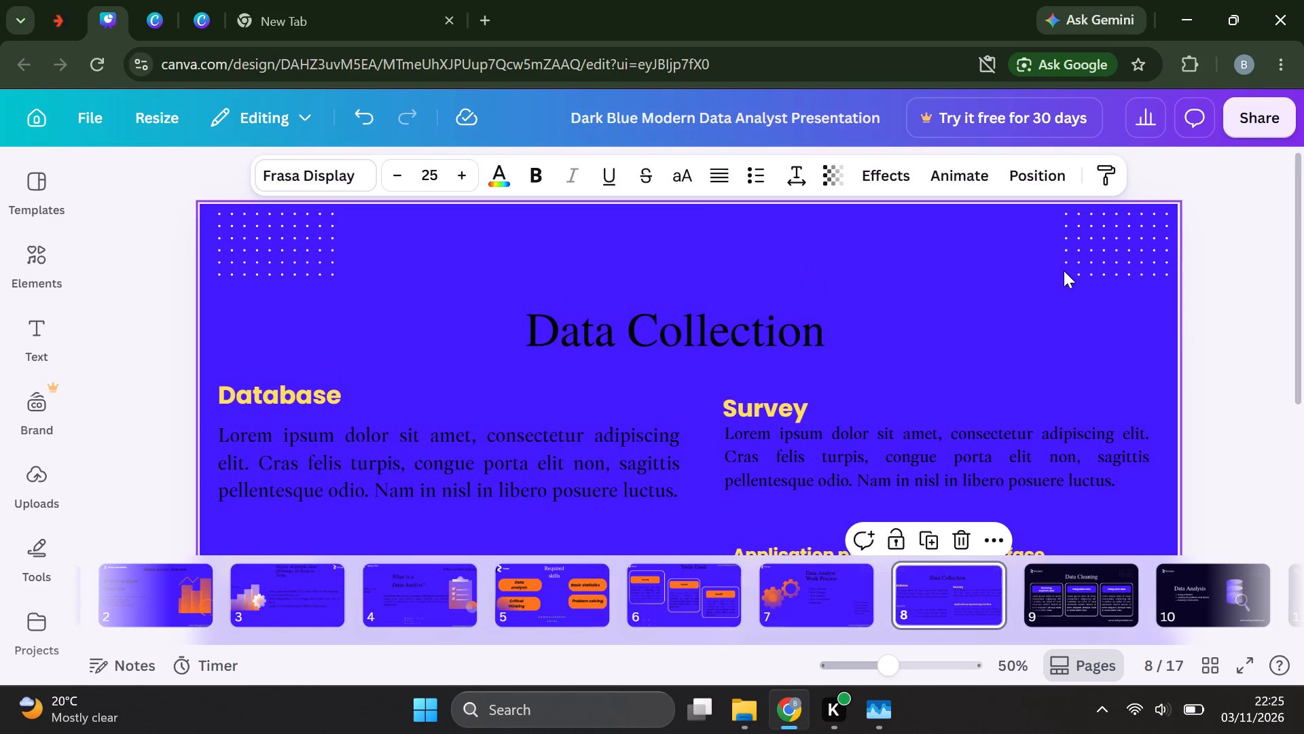
left_click(1094, 249)
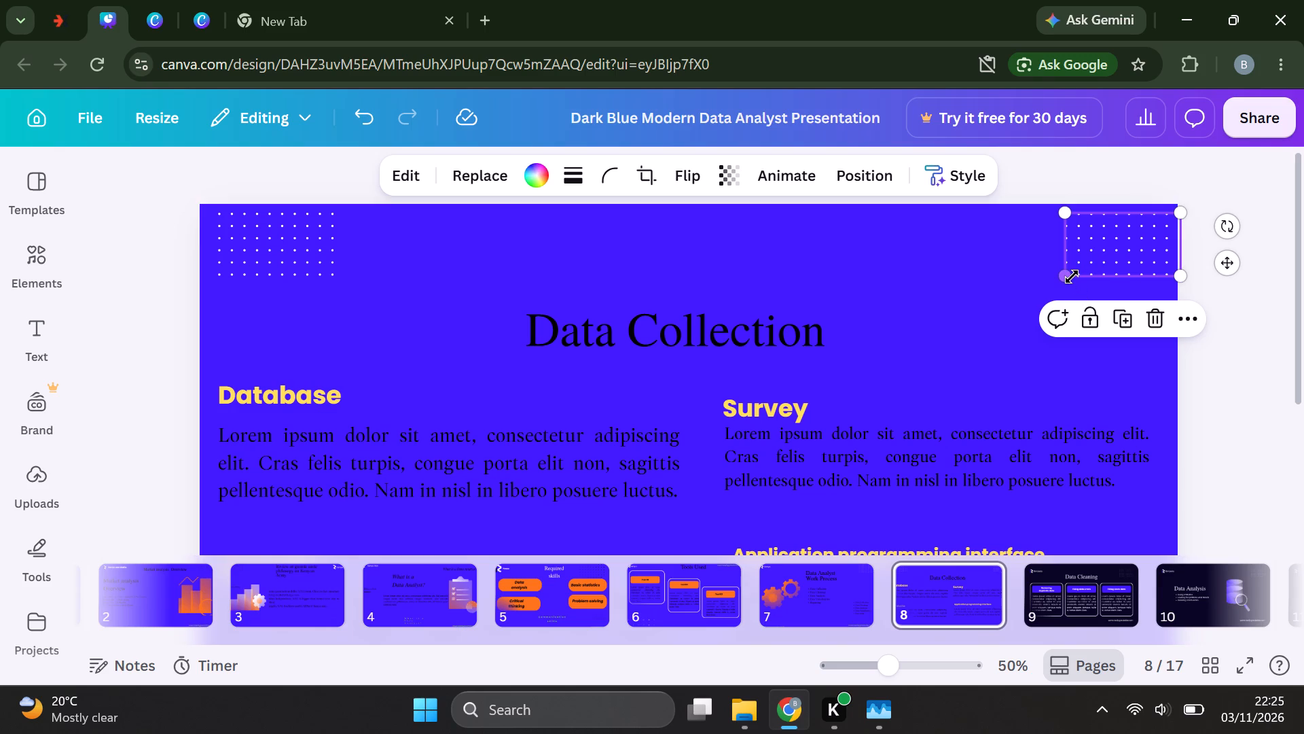
left_click_drag(1072, 277, 1091, 262)
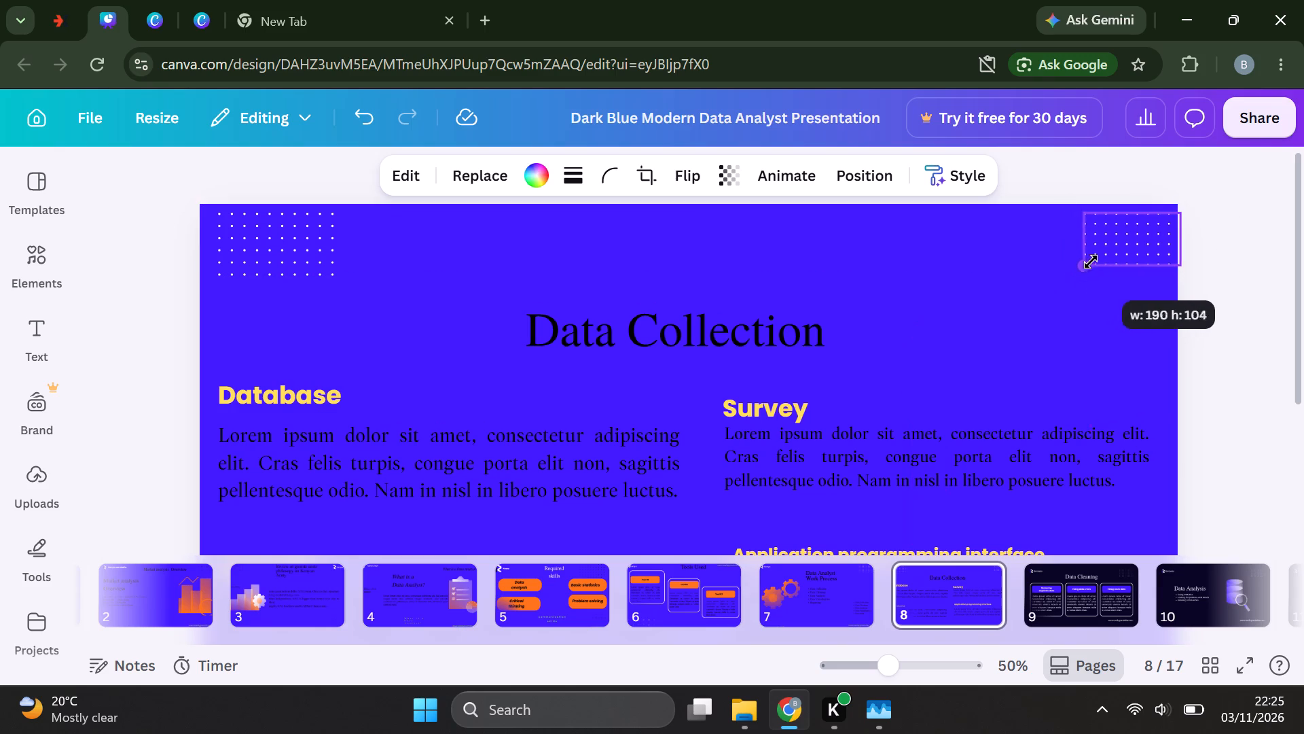
left_click_drag(1091, 262, 1110, 252)
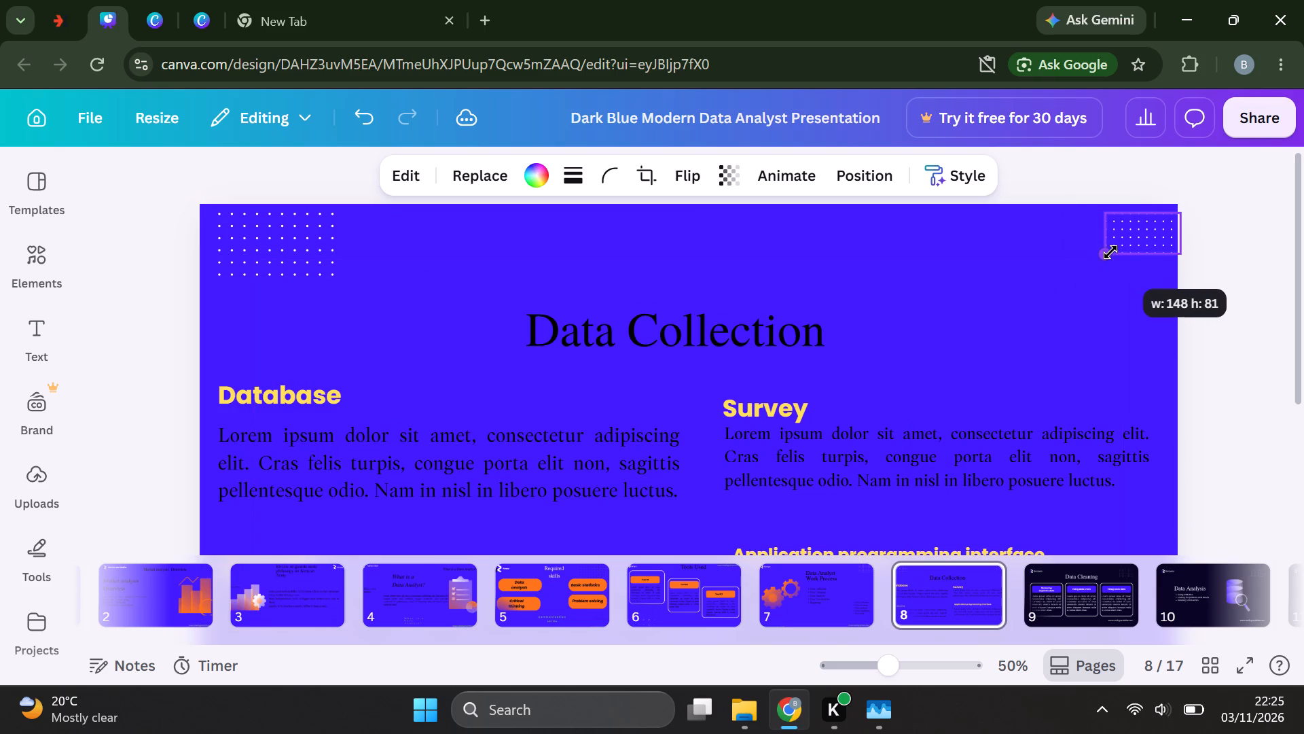
left_click_drag(1110, 252, 1011, 273)
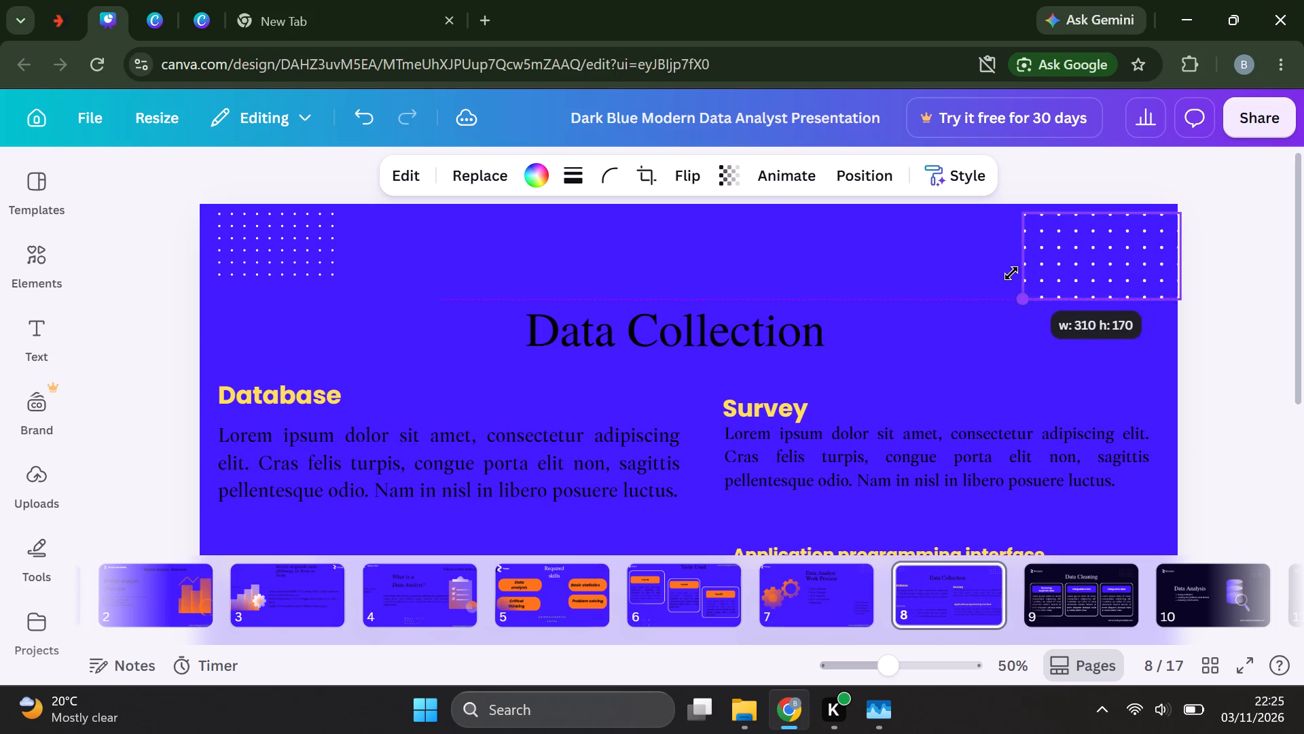
left_click_drag(1011, 273, 918, 300)
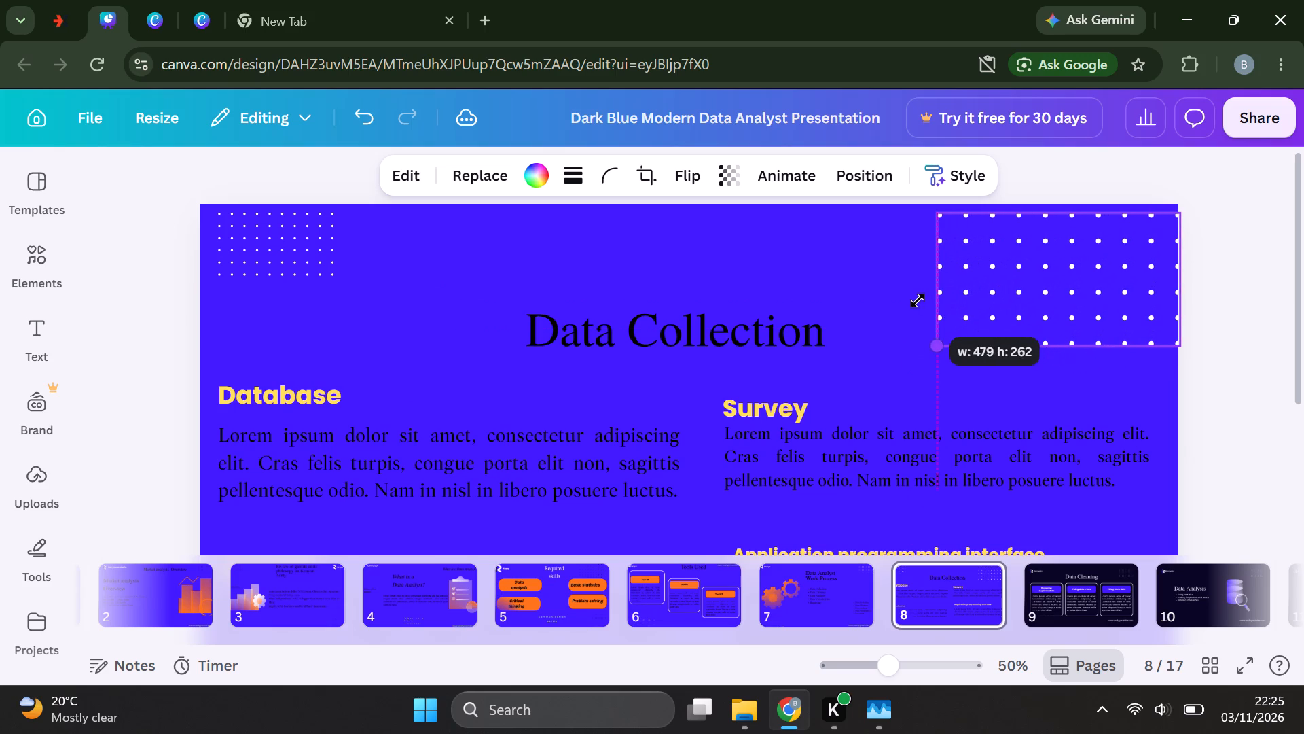
left_click_drag(918, 300, 1017, 277)
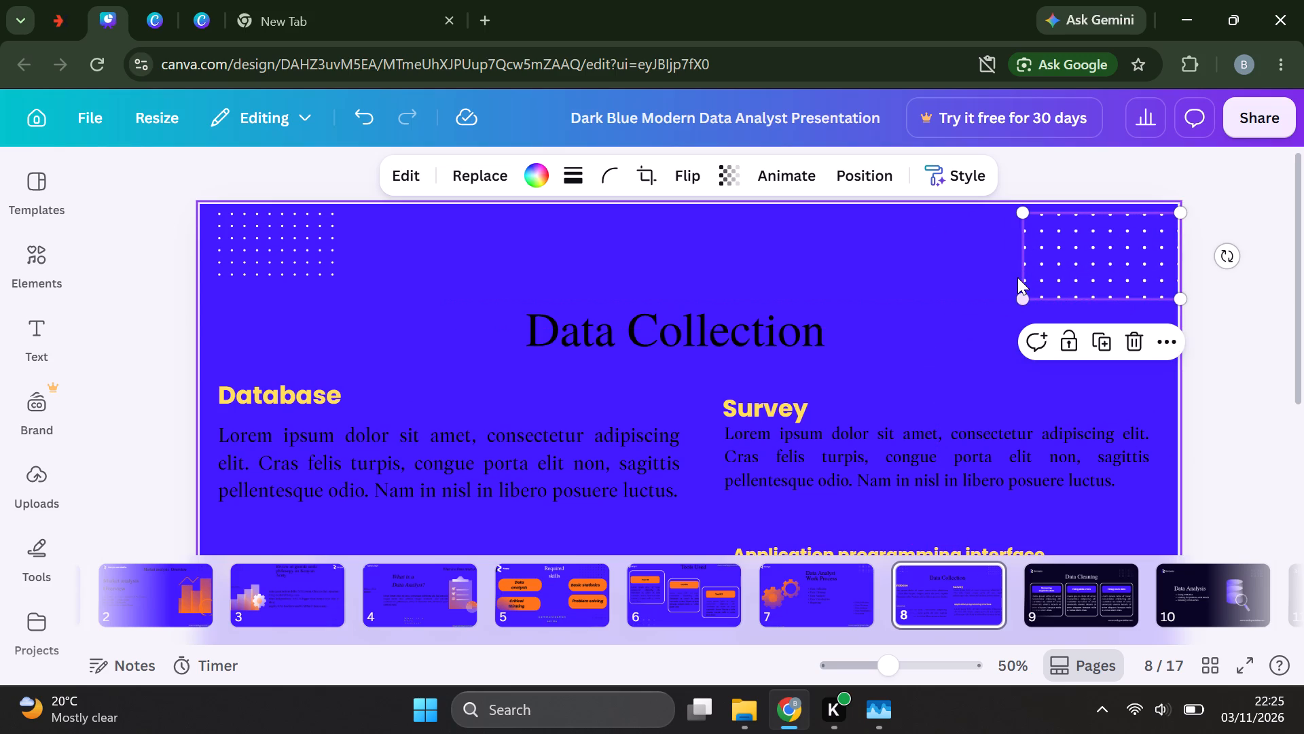
Move the enlarged dot grid up against the page's top edge, leaving a small gap at the right edge.
left_click_drag(1095, 257, 1081, 255)
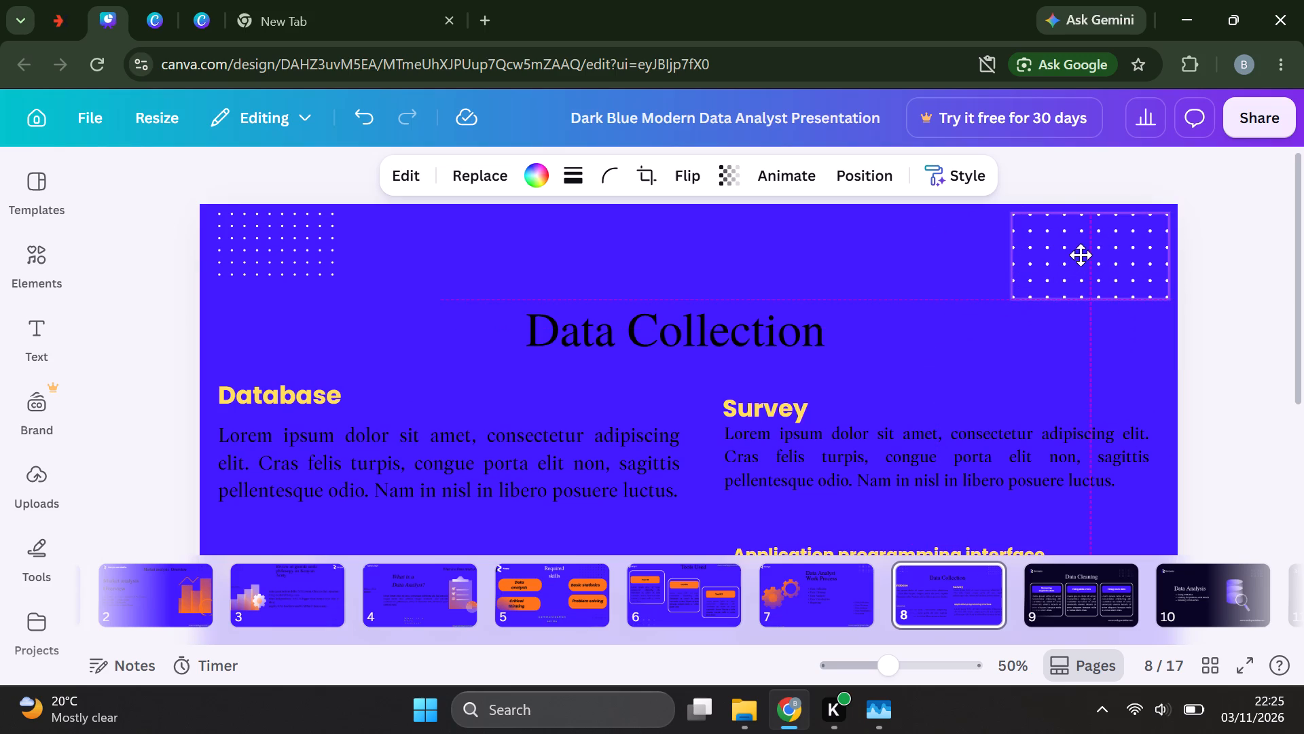
left_click_drag(1081, 255, 1087, 253)
left_click_drag(1087, 253, 1087, 245)
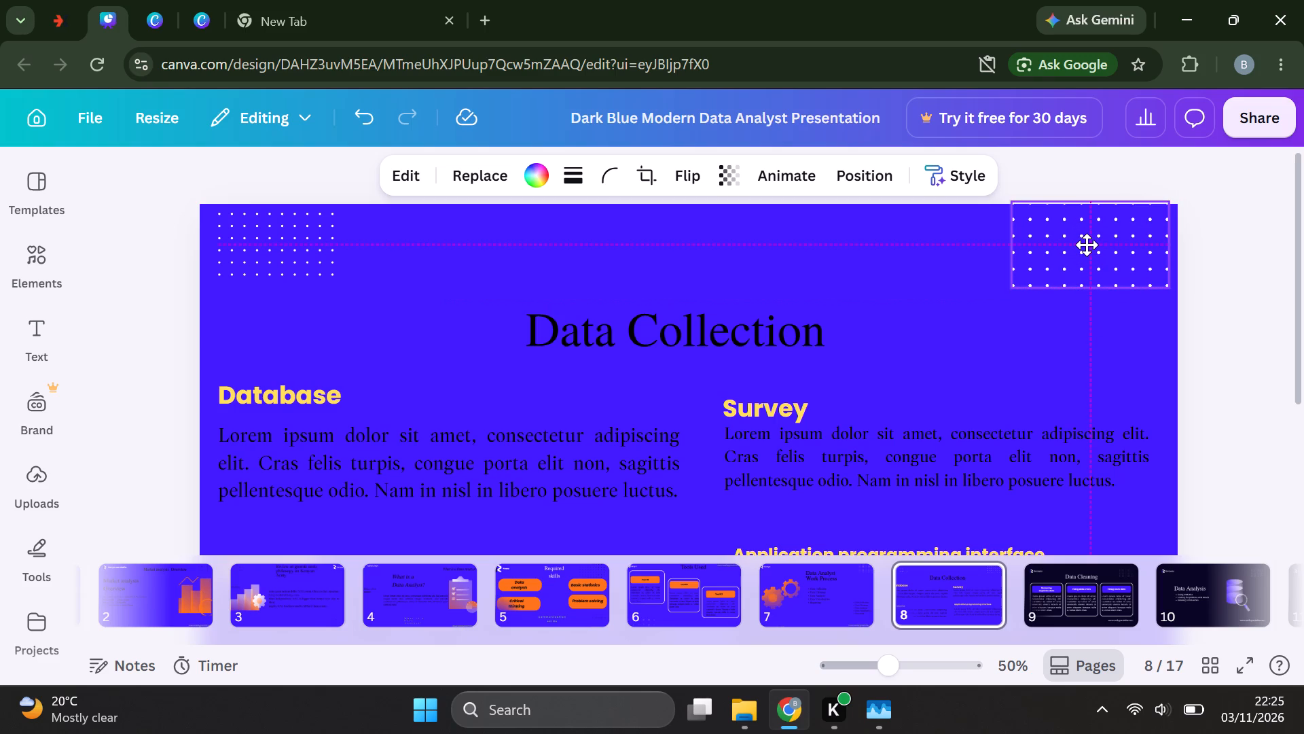
left_click_drag(1087, 245, 1087, 248)
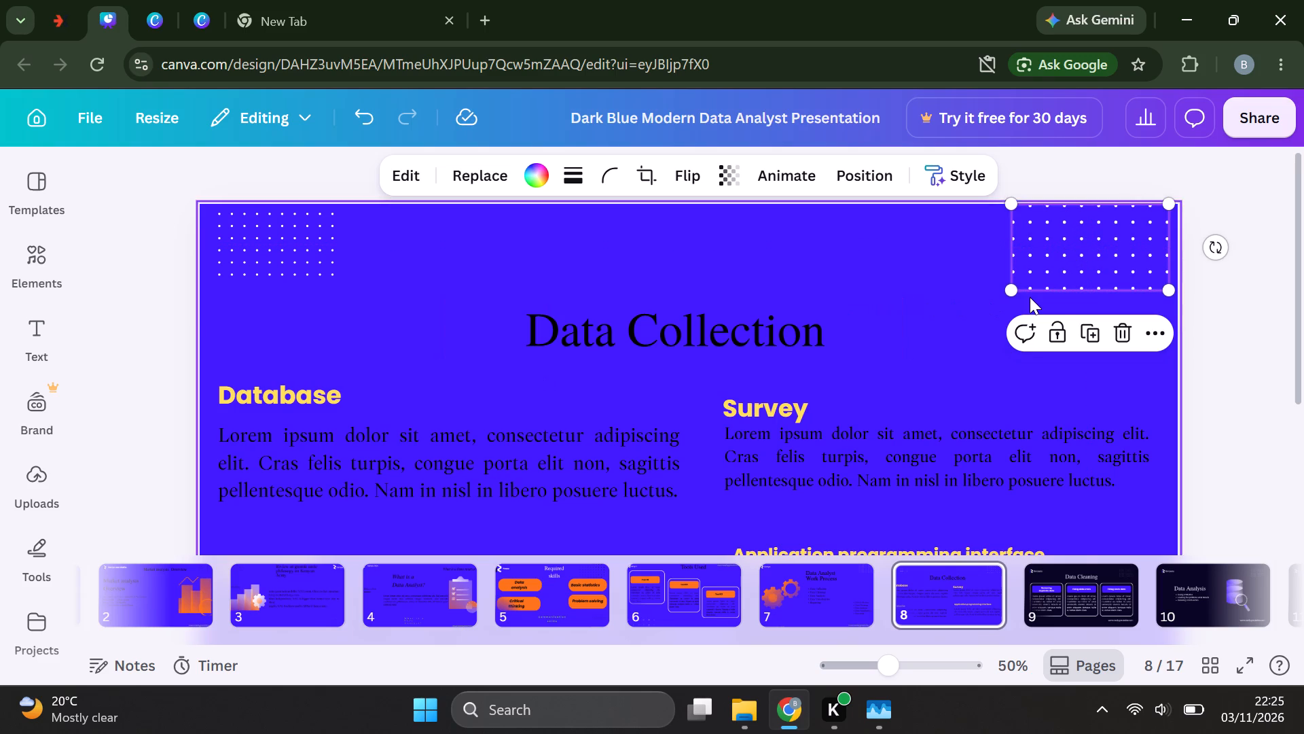
Copy the dot grid and place the pasted smaller grid just beneath the enlarged one, aligning their right edges.
left_click(1096, 252)
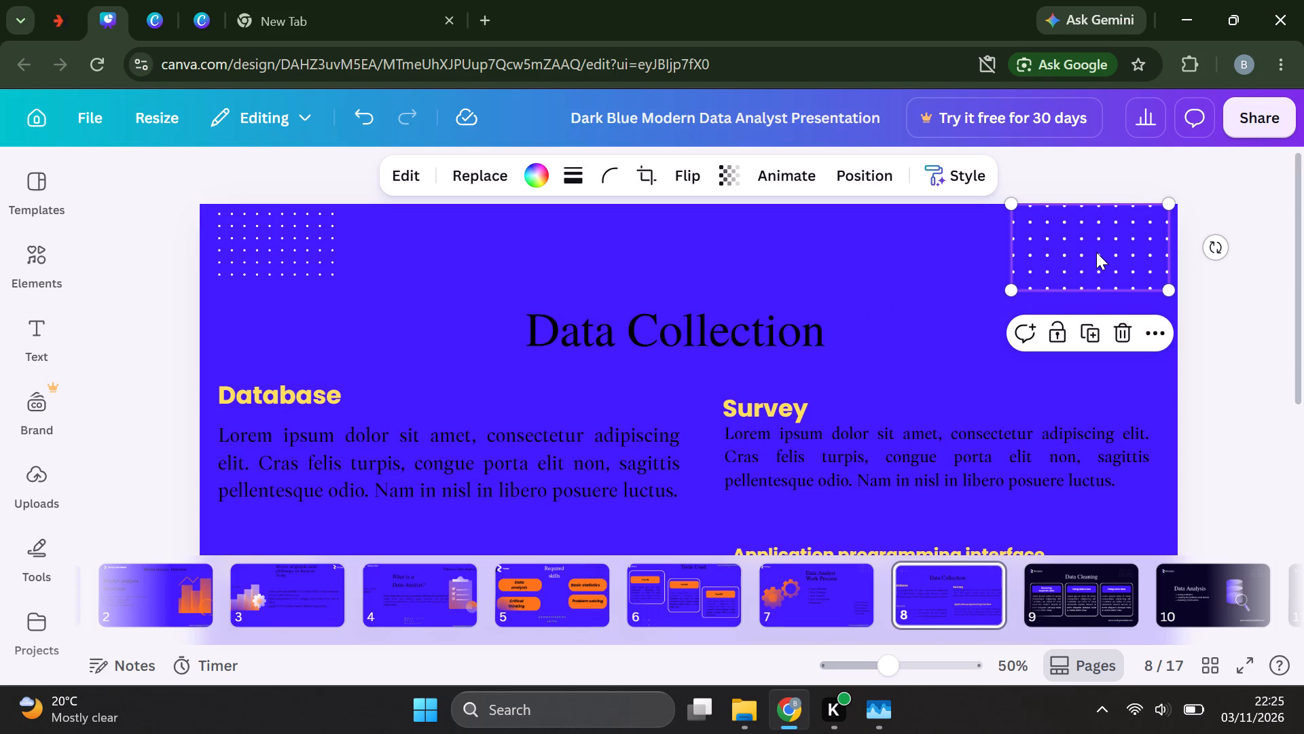
key("ctrl+c")
key("ctrl+v")
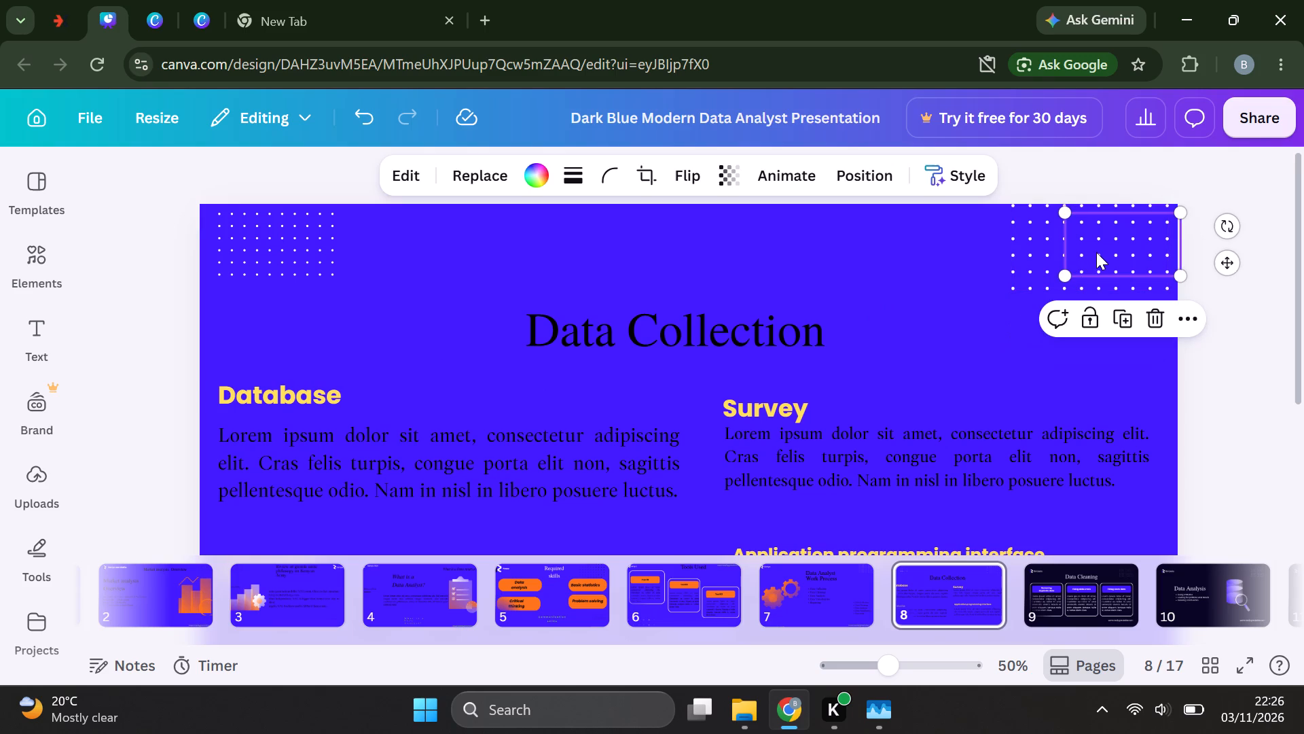
left_click_drag(1095, 256, 1079, 297)
left_click_drag(1079, 297, 1083, 349)
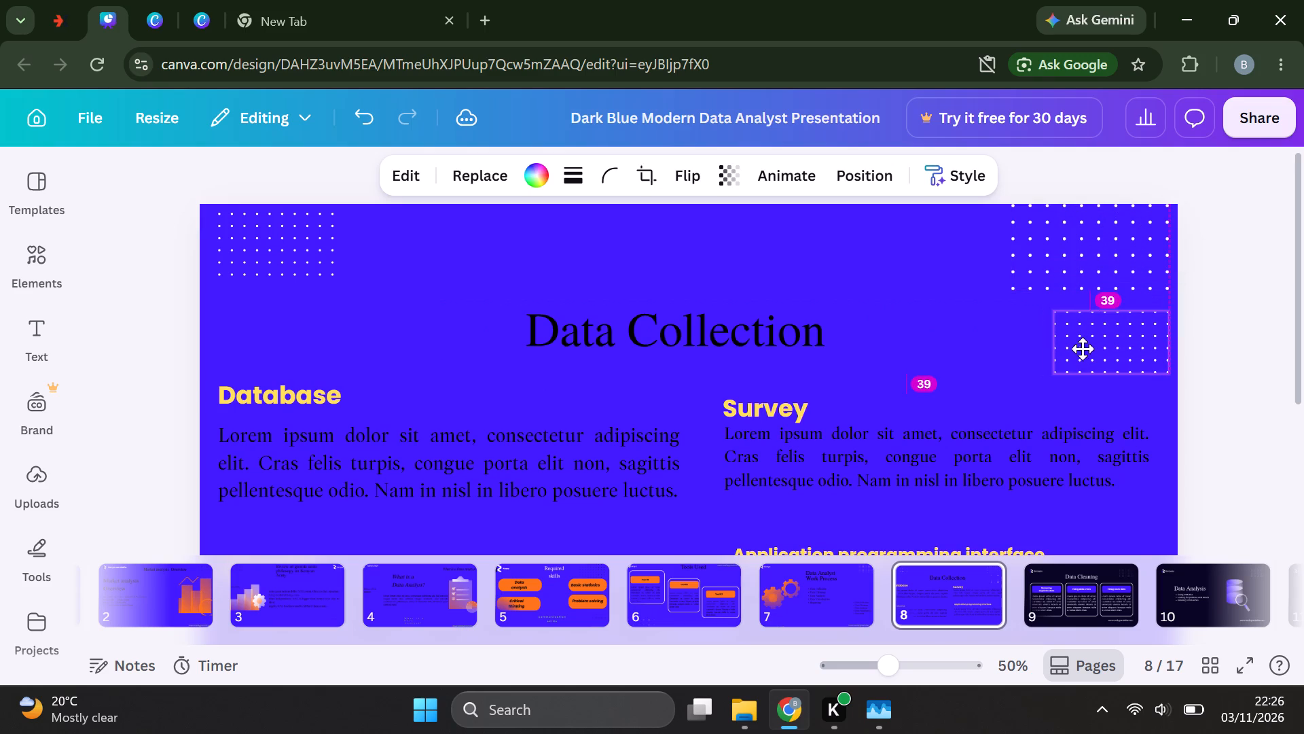
left_click_drag(1083, 349, 1086, 347)
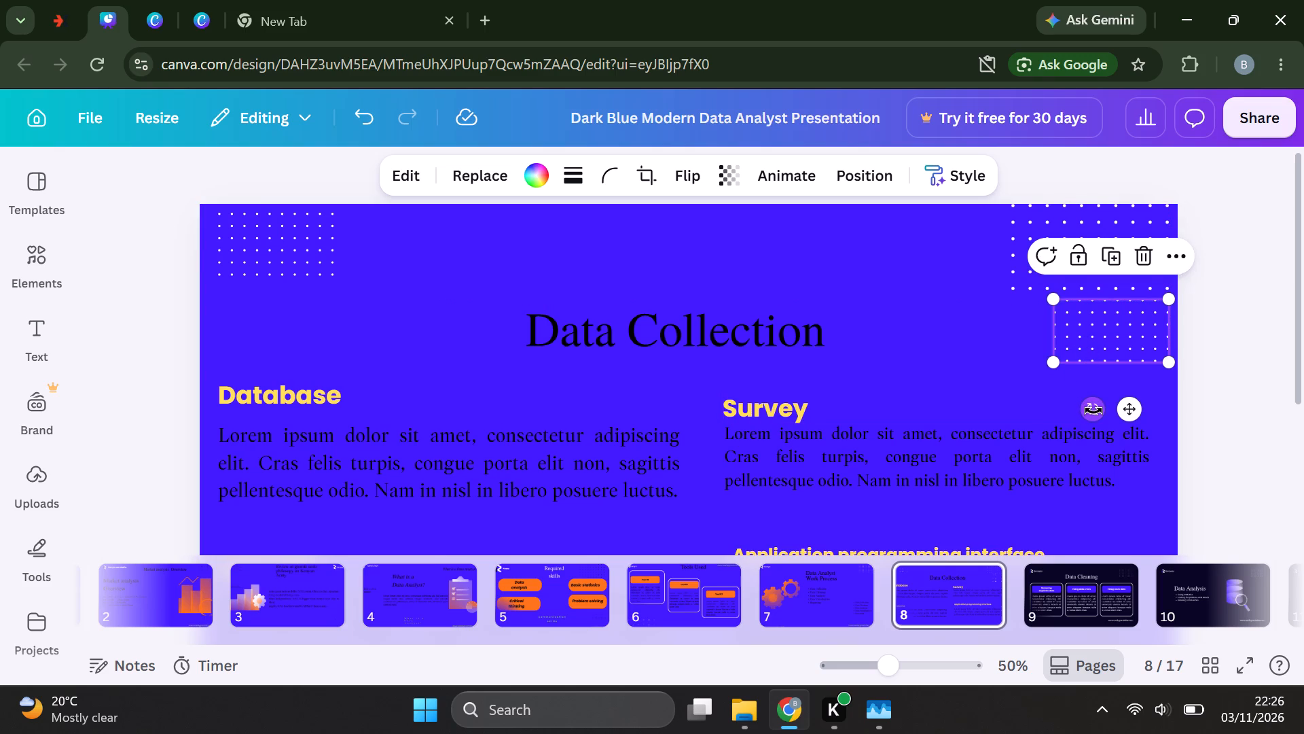
Rotate the pasted dot grid beneath the enlarged one to 90°.
left_click_drag(1093, 410, 1047, 378)
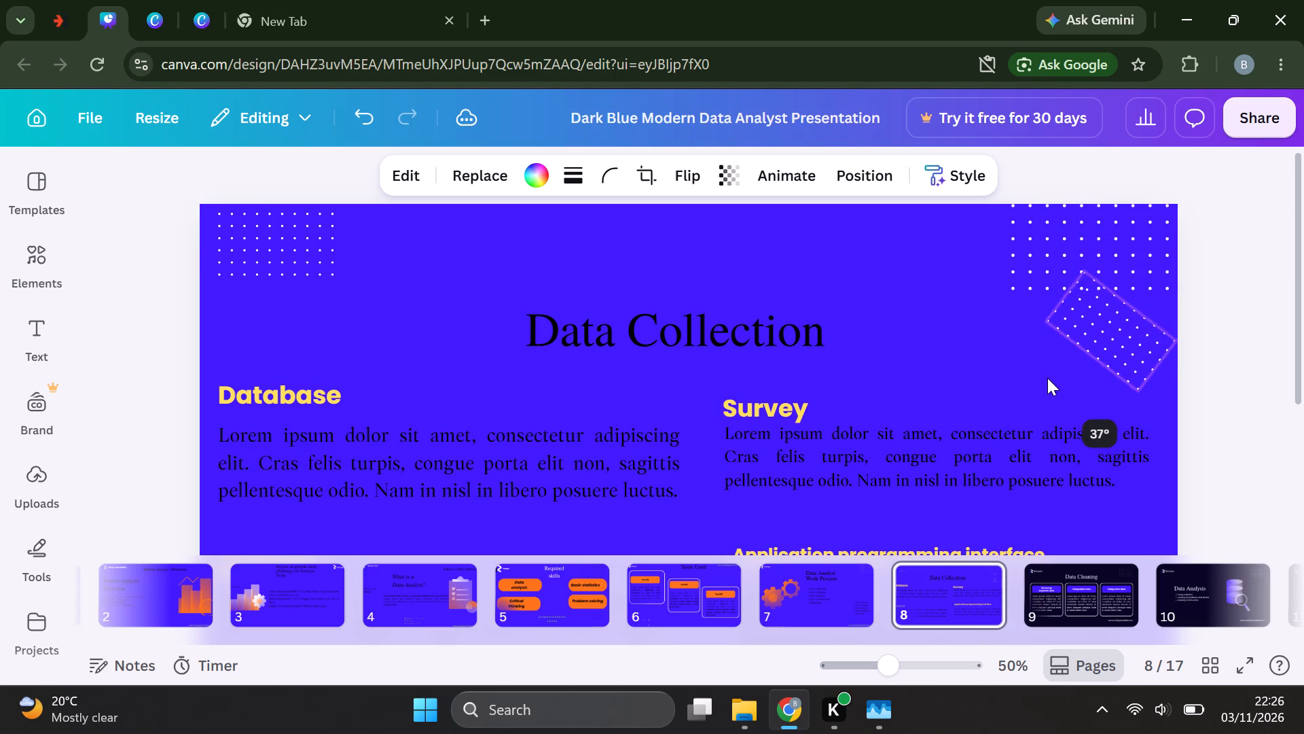
left_click_drag(1047, 378, 1051, 328)
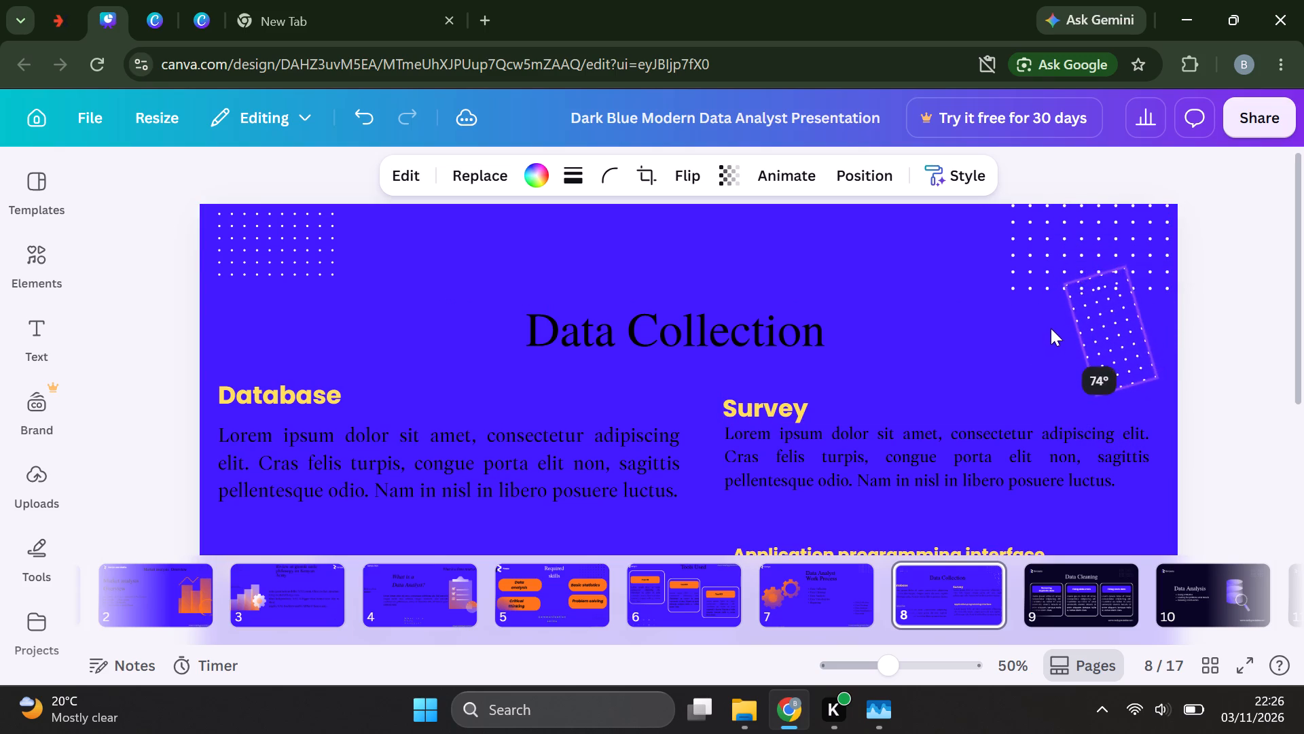
left_click_drag(1051, 328, 1064, 313)
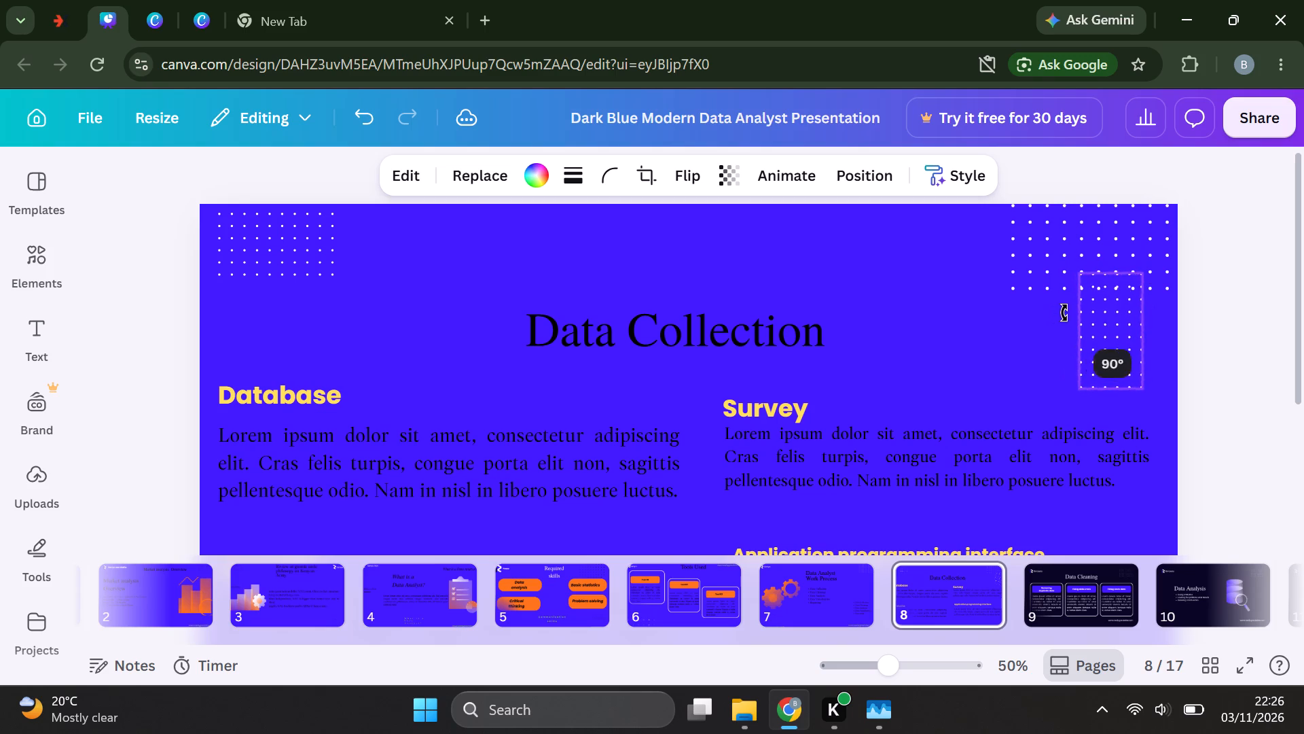
left_click_drag(1064, 313, 1063, 313)
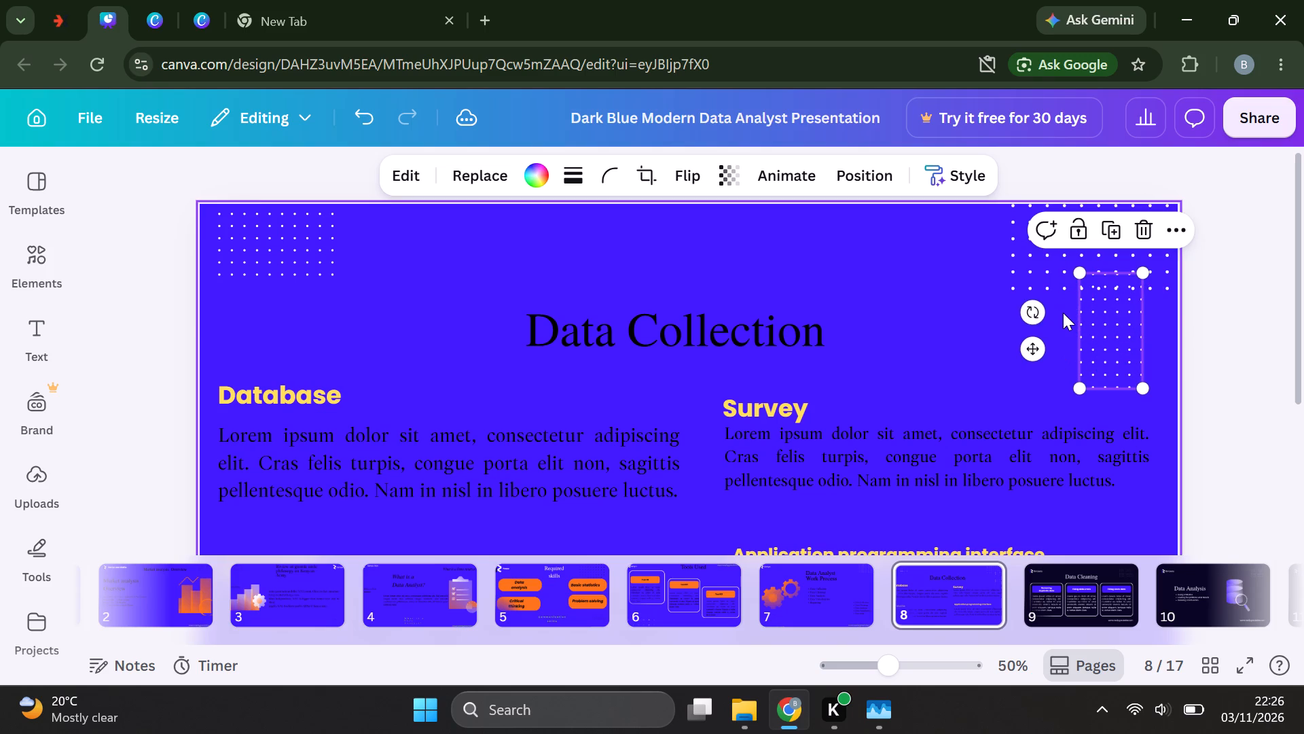
Position the rotated dot grid flush with the page's right edge, directly below the enlarged grid.
left_click(1110, 313)
left_click_drag(1110, 313, 1119, 330)
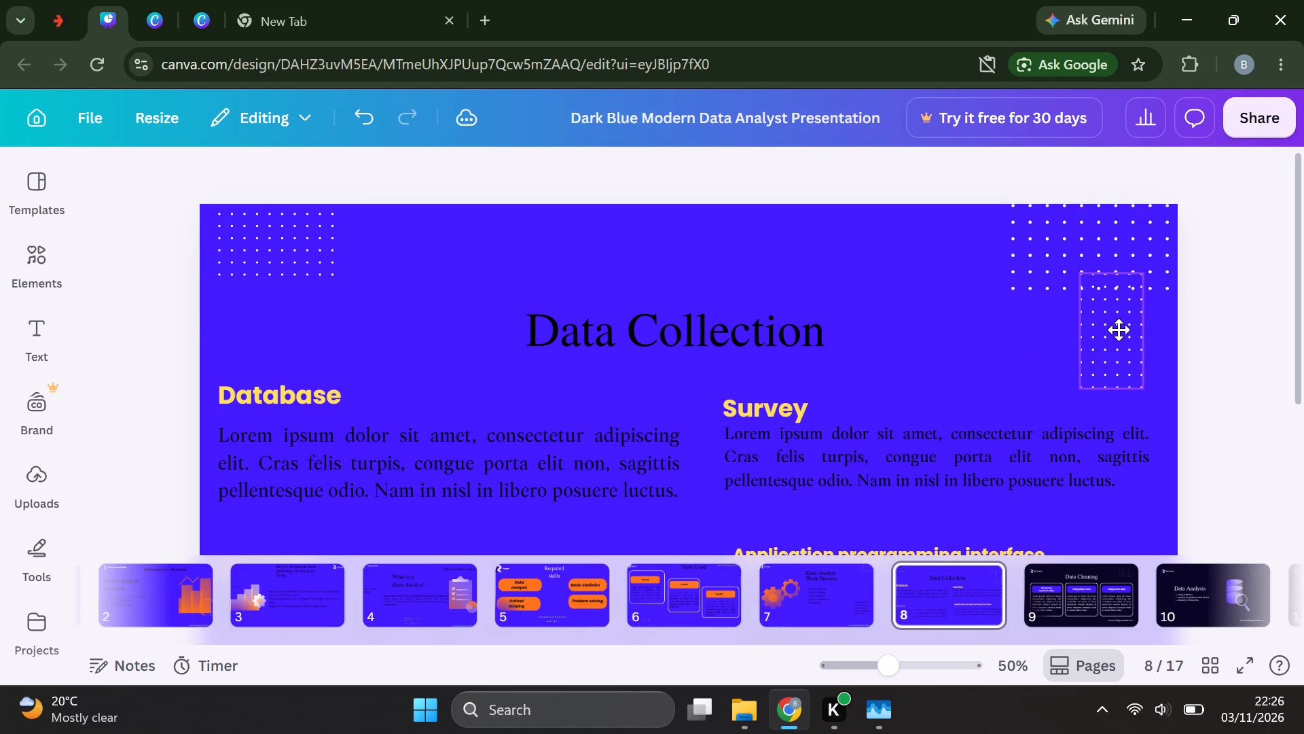
left_click_drag(1119, 330, 1125, 334)
left_click_drag(1125, 334, 1151, 357)
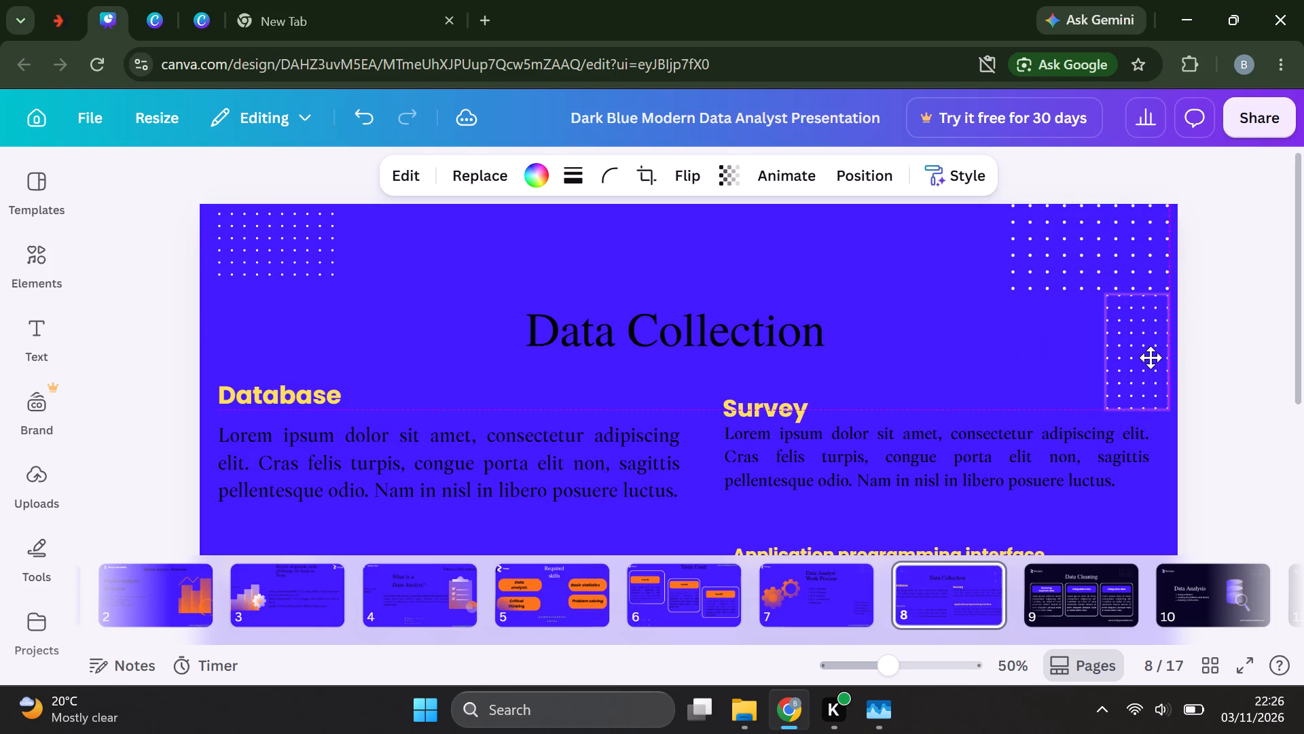
left_click_drag(1151, 357, 1159, 357)
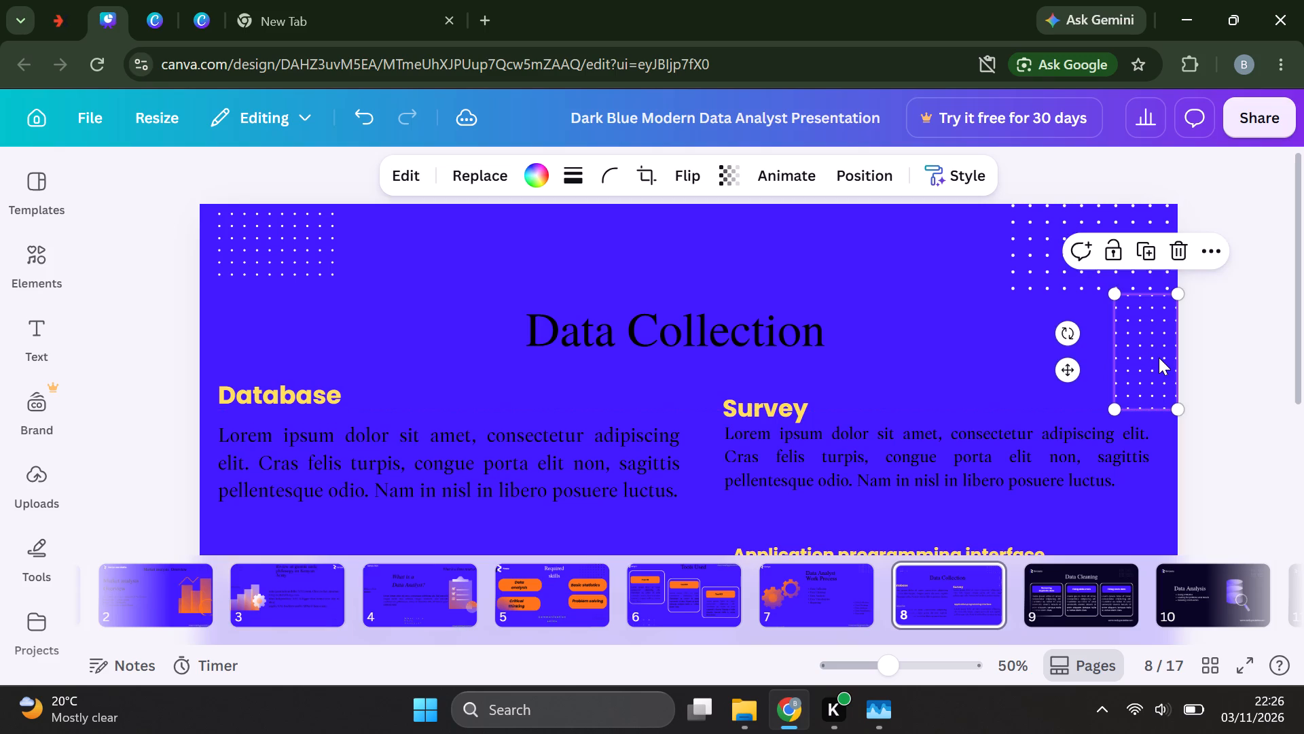
left_click(1032, 332)
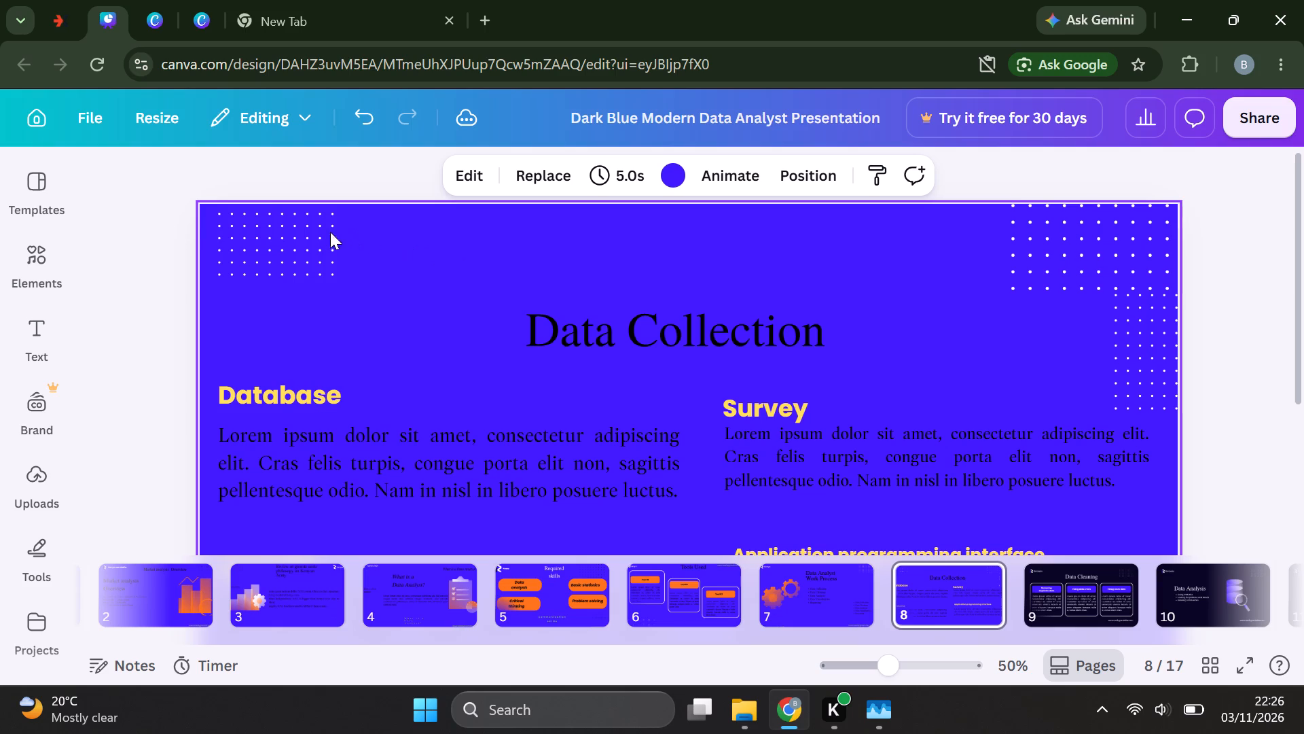
Move the dot grid near the page's top-left corner flush into that corner.
left_click_drag(300, 234, 283, 232)
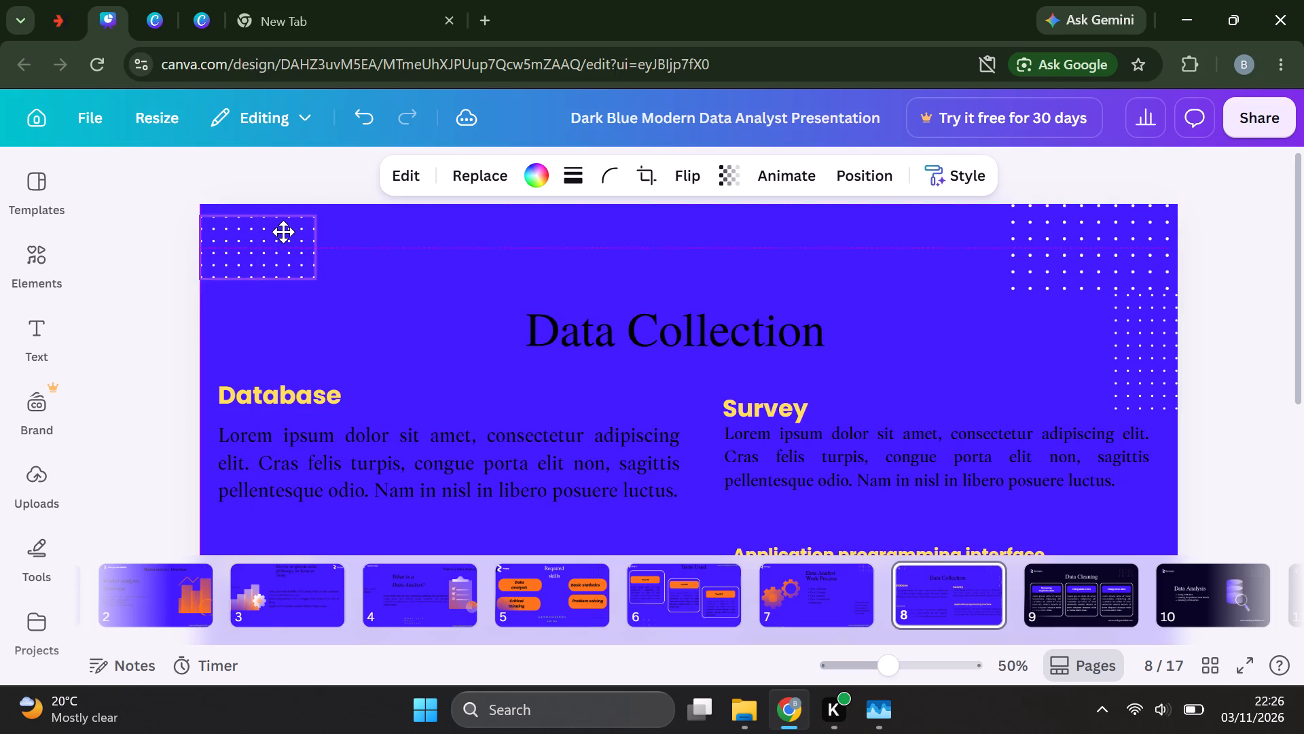
left_click_drag(283, 232, 285, 227)
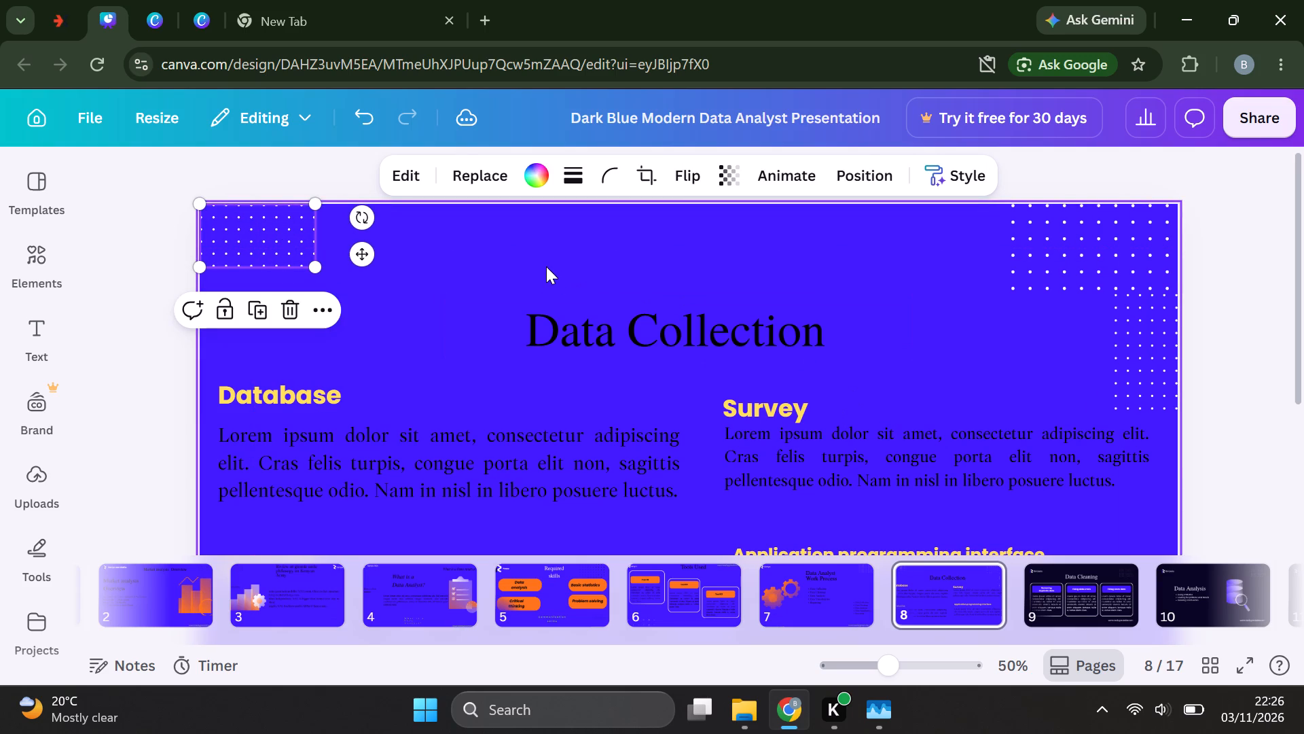
Paste another small dot grid and move it beneath the top-left corner grid, flush with the page's left edge.
key("ctrl+v")
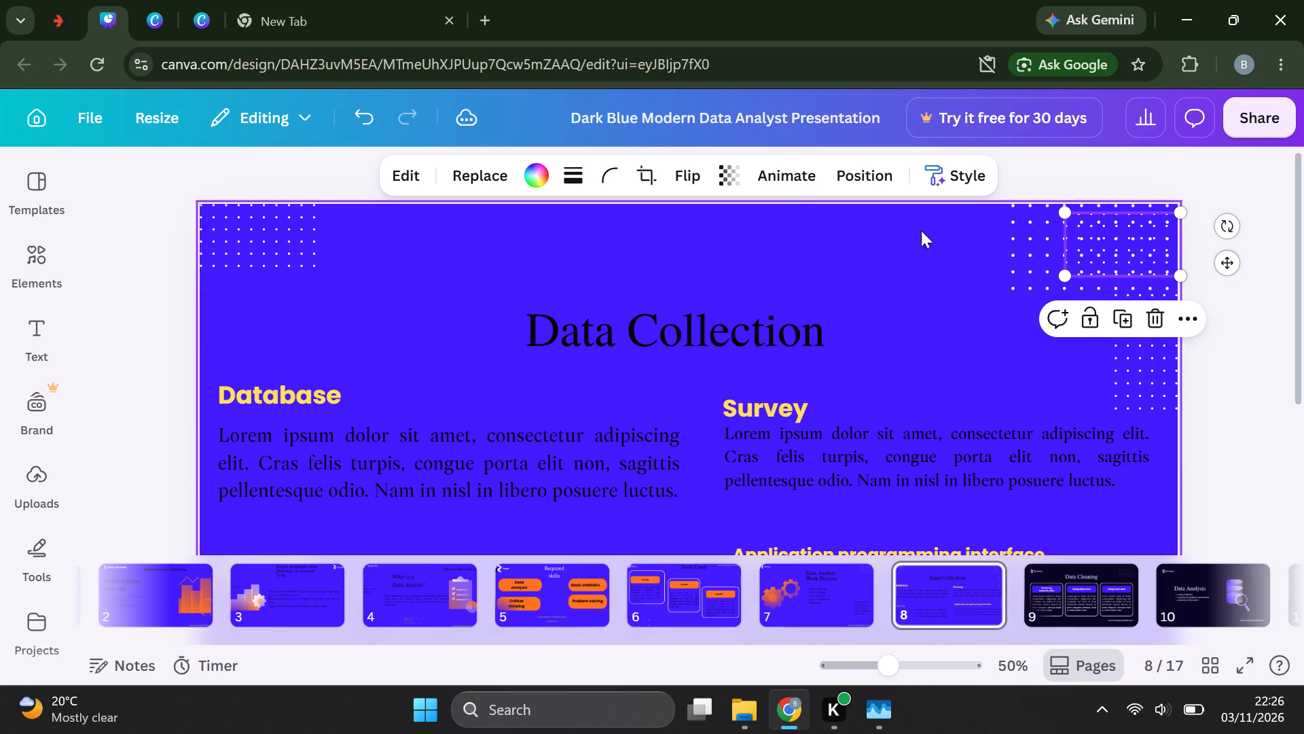
left_click_drag(1111, 252, 1072, 265)
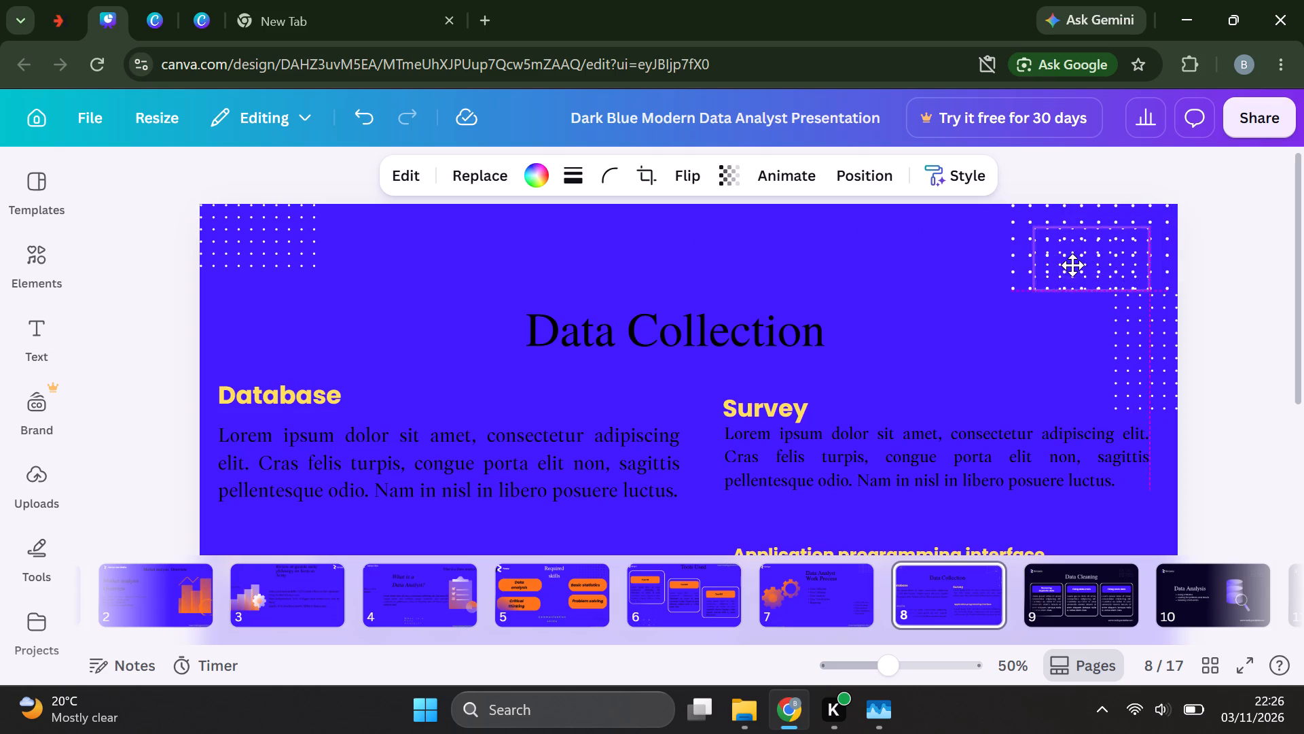
left_click_drag(1072, 265, 926, 279)
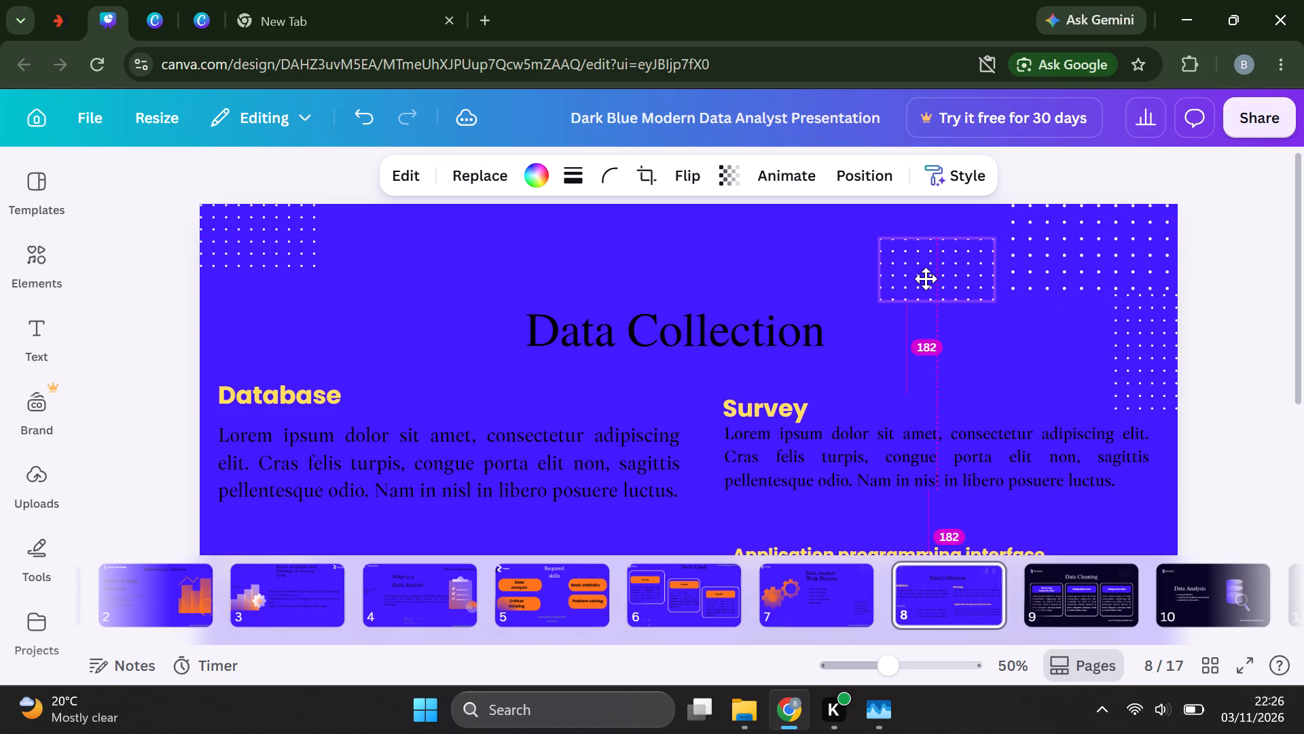
left_click_drag(926, 279, 914, 279)
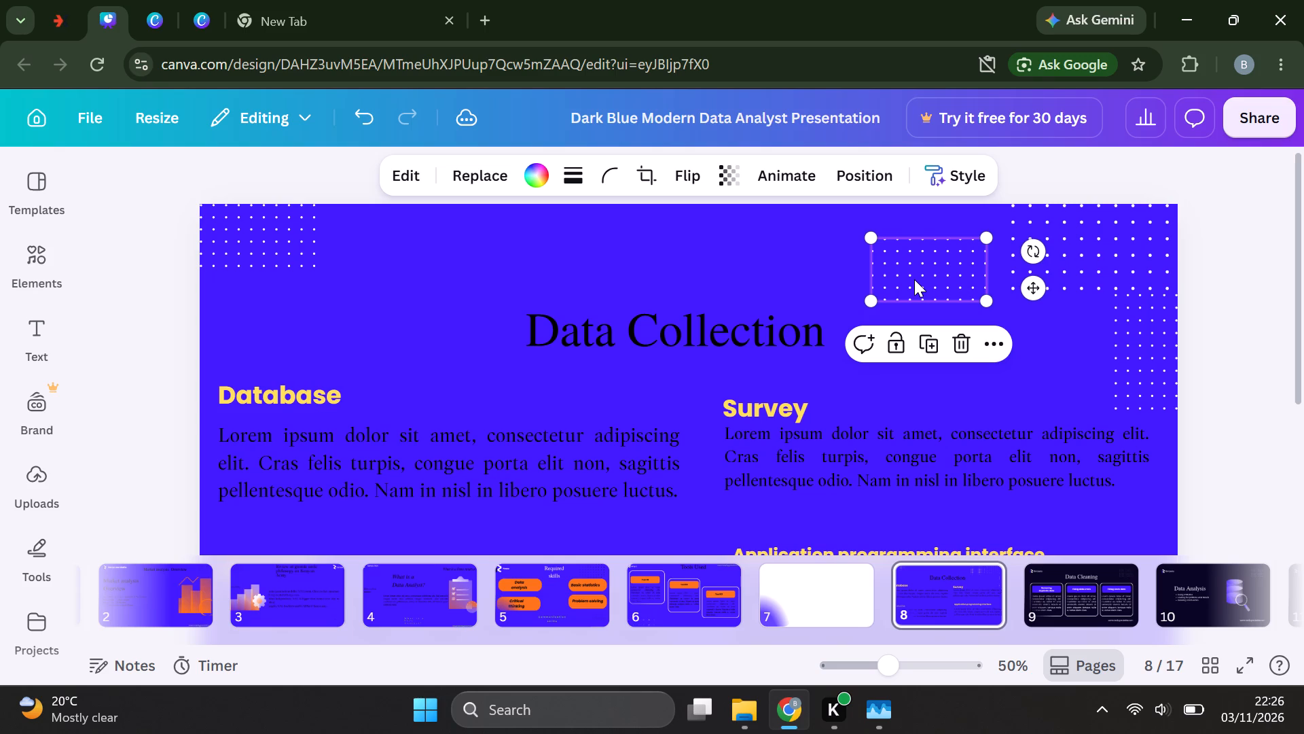
left_click_drag(914, 279, 832, 293)
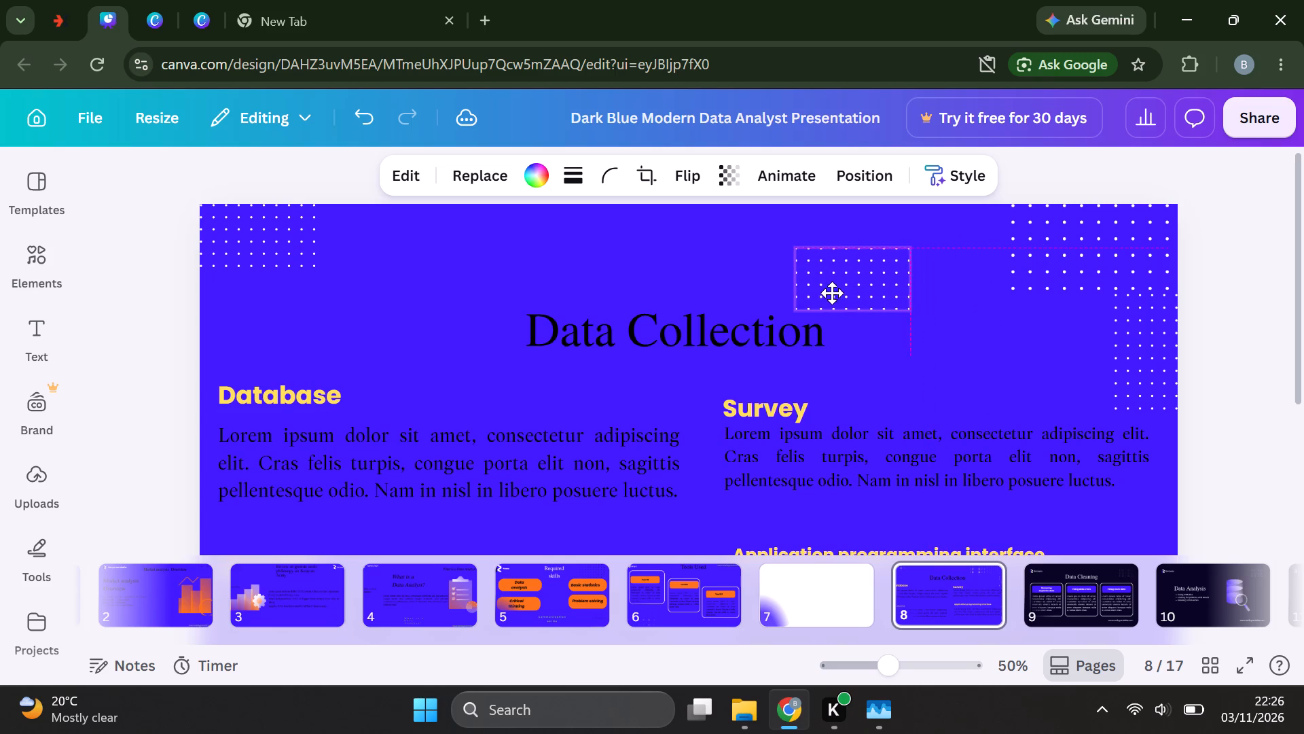
left_click_drag(832, 293, 627, 296)
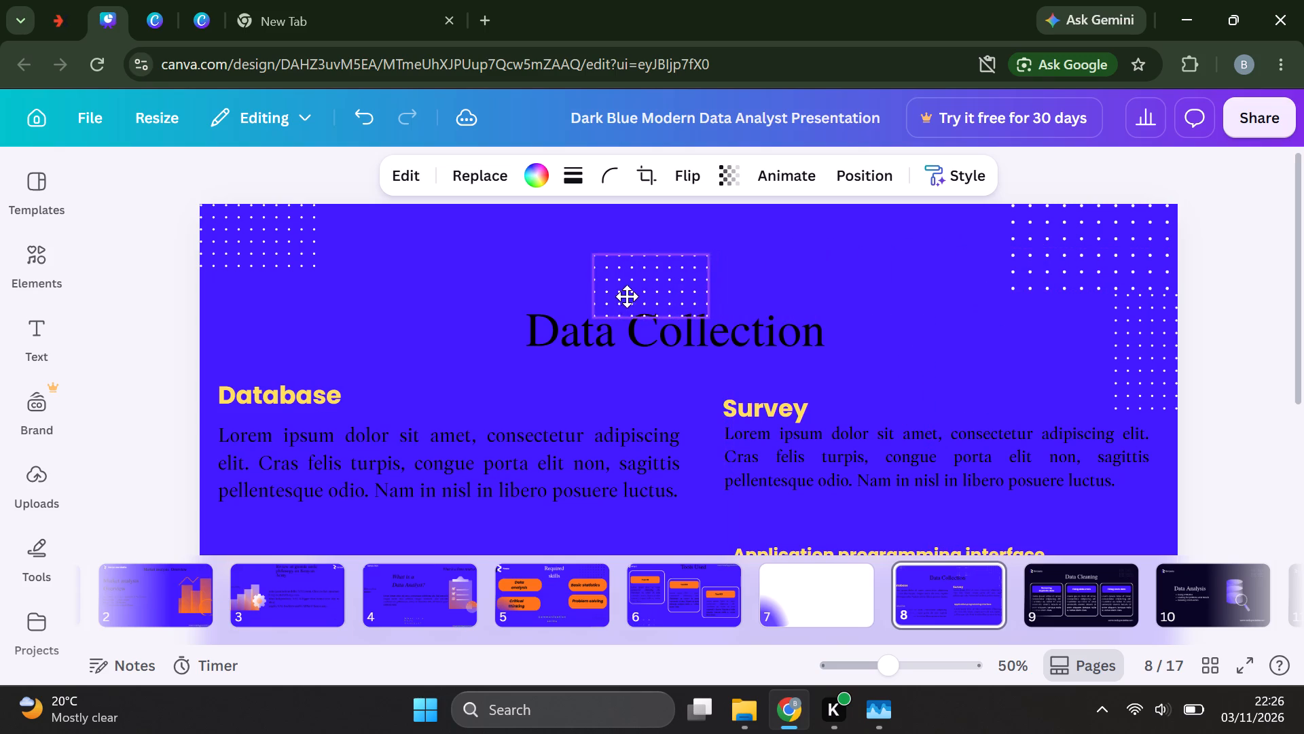
left_click_drag(627, 296, 582, 296)
left_click_drag(568, 282, 485, 273)
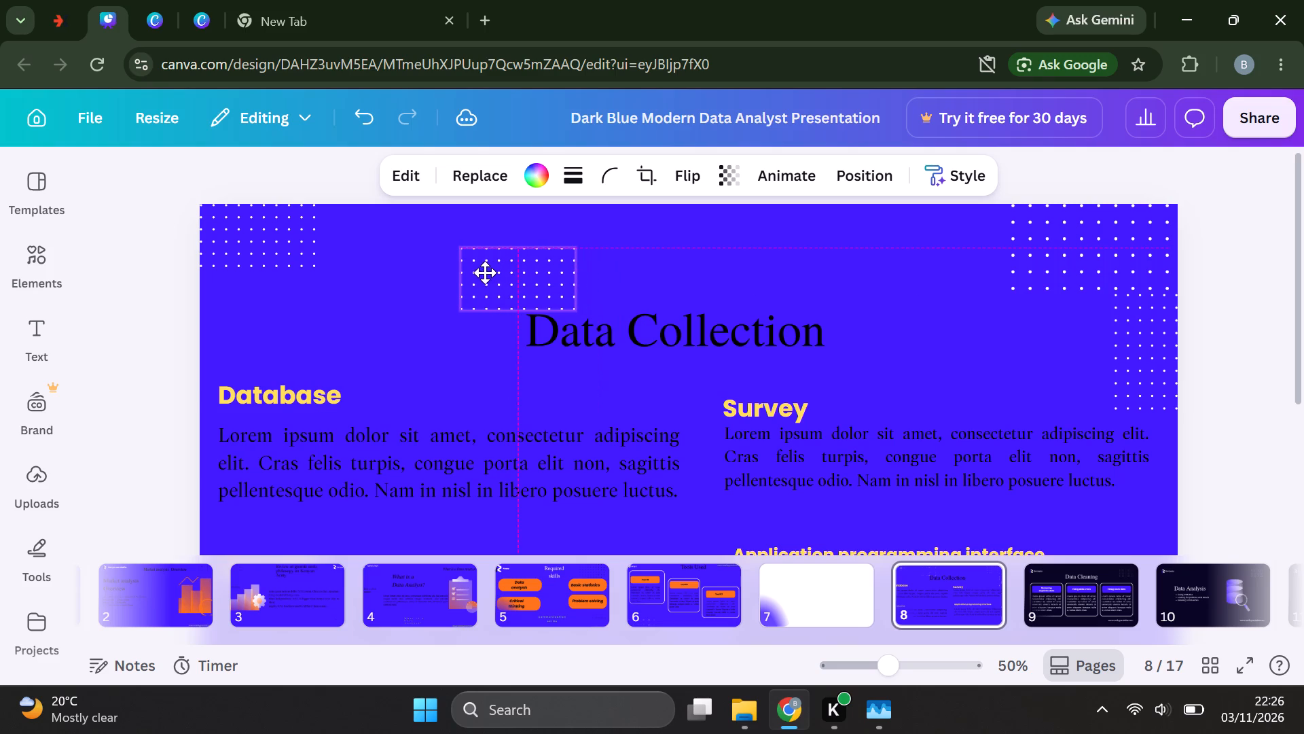
left_click_drag(485, 273, 331, 273)
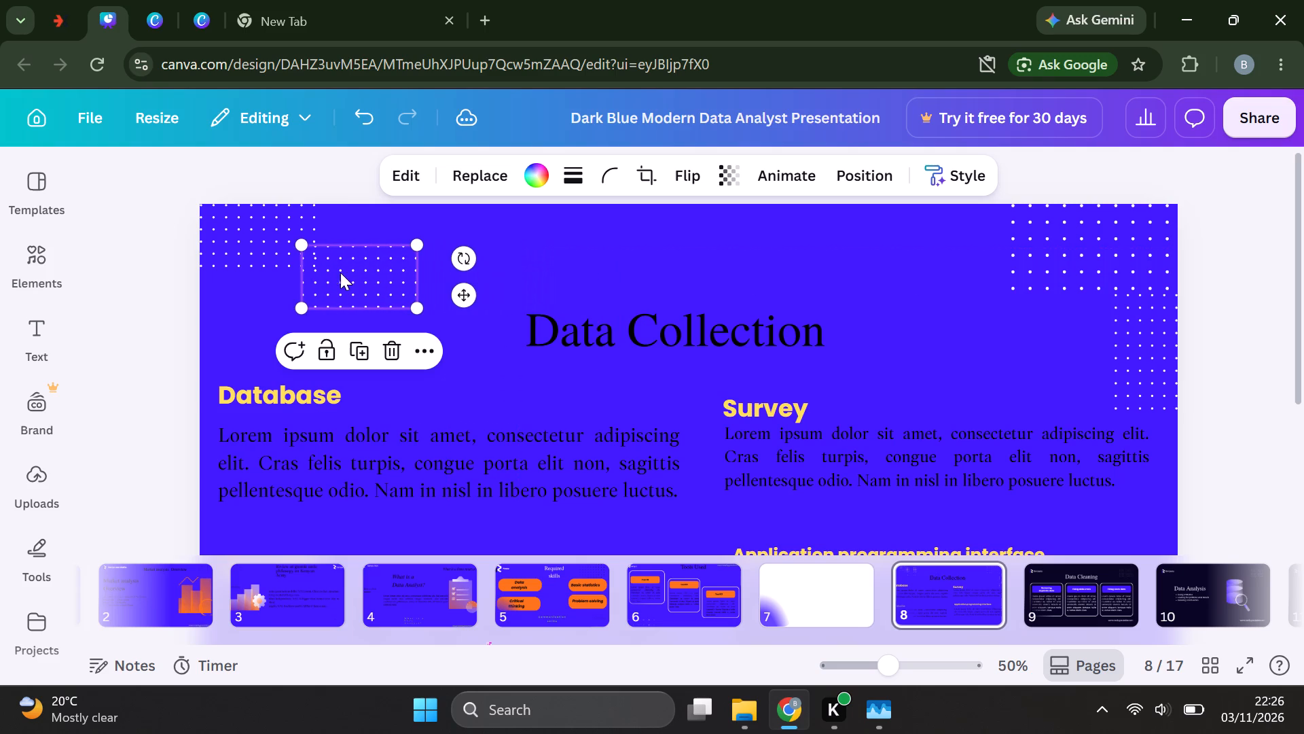
left_click_drag(369, 273, 297, 298)
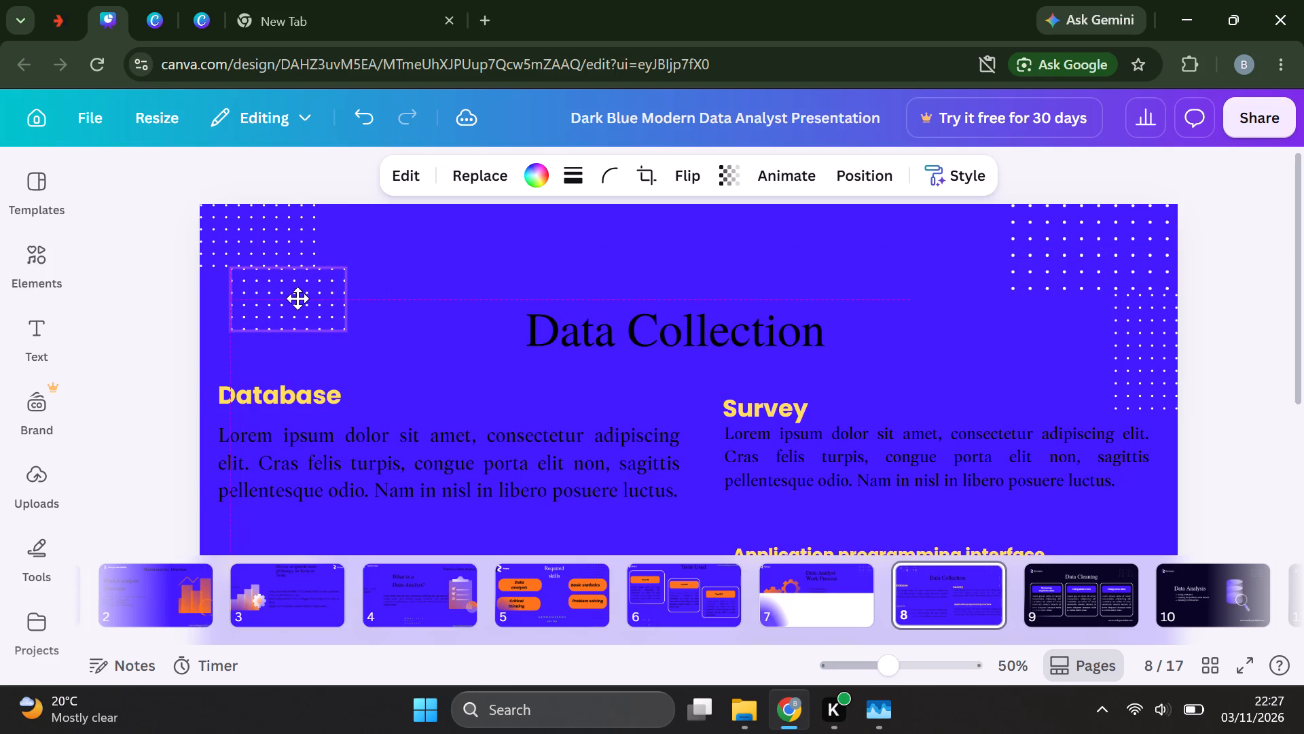
left_click_drag(297, 298, 195, 299)
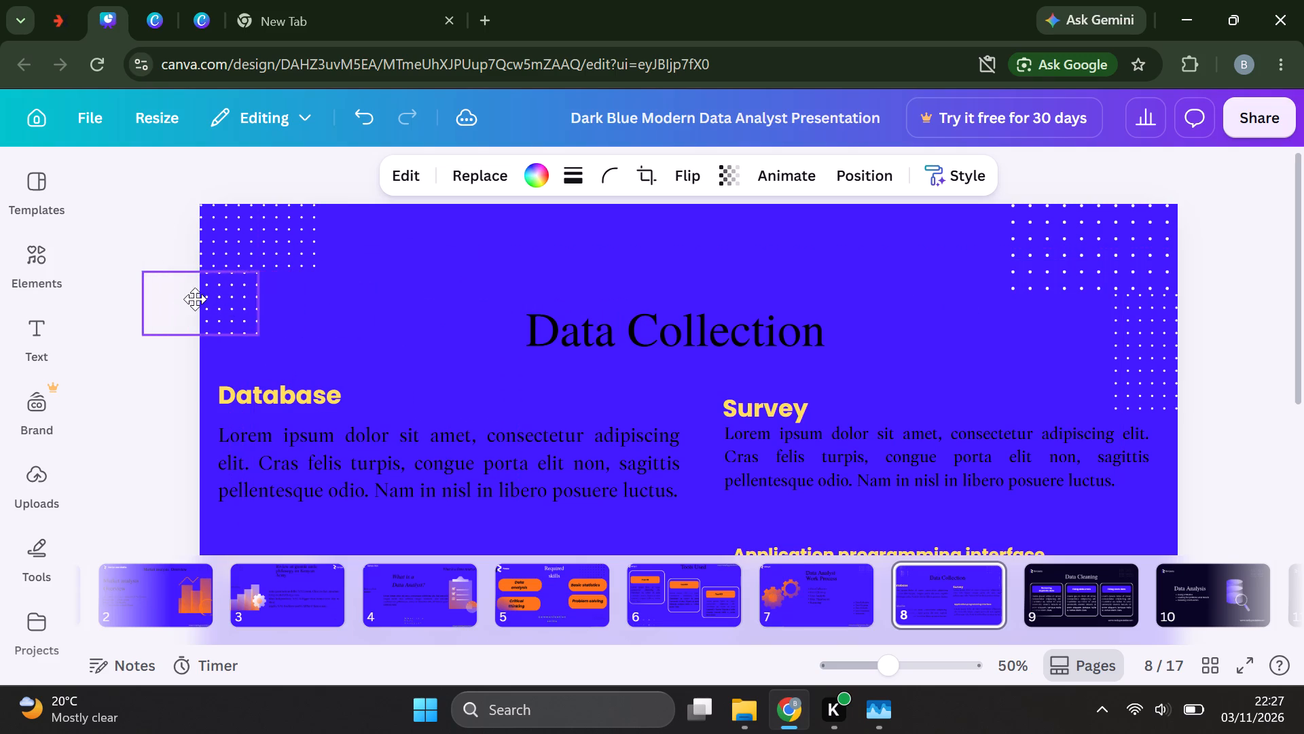
left_click_drag(195, 299, 266, 304)
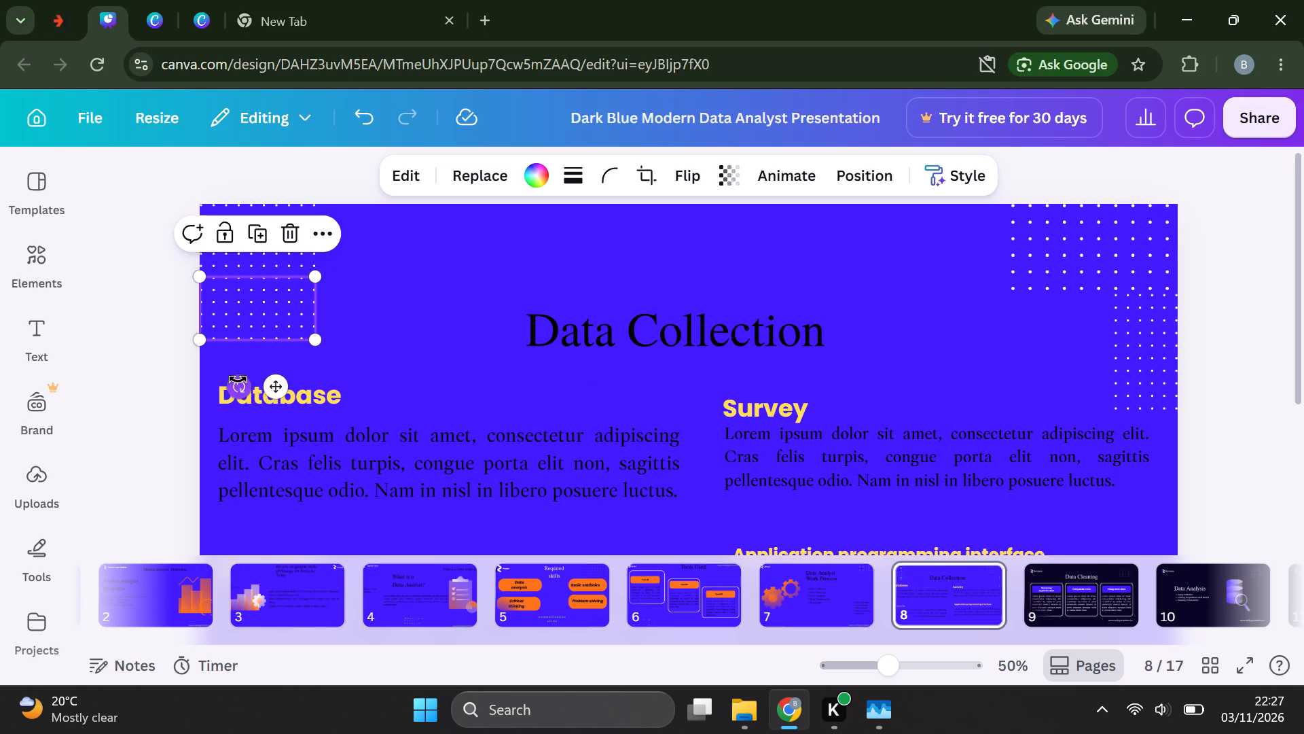
Rotate the pasted dot grid beneath the top-left corner grid to 89°.
left_click_drag(240, 391, 223, 396)
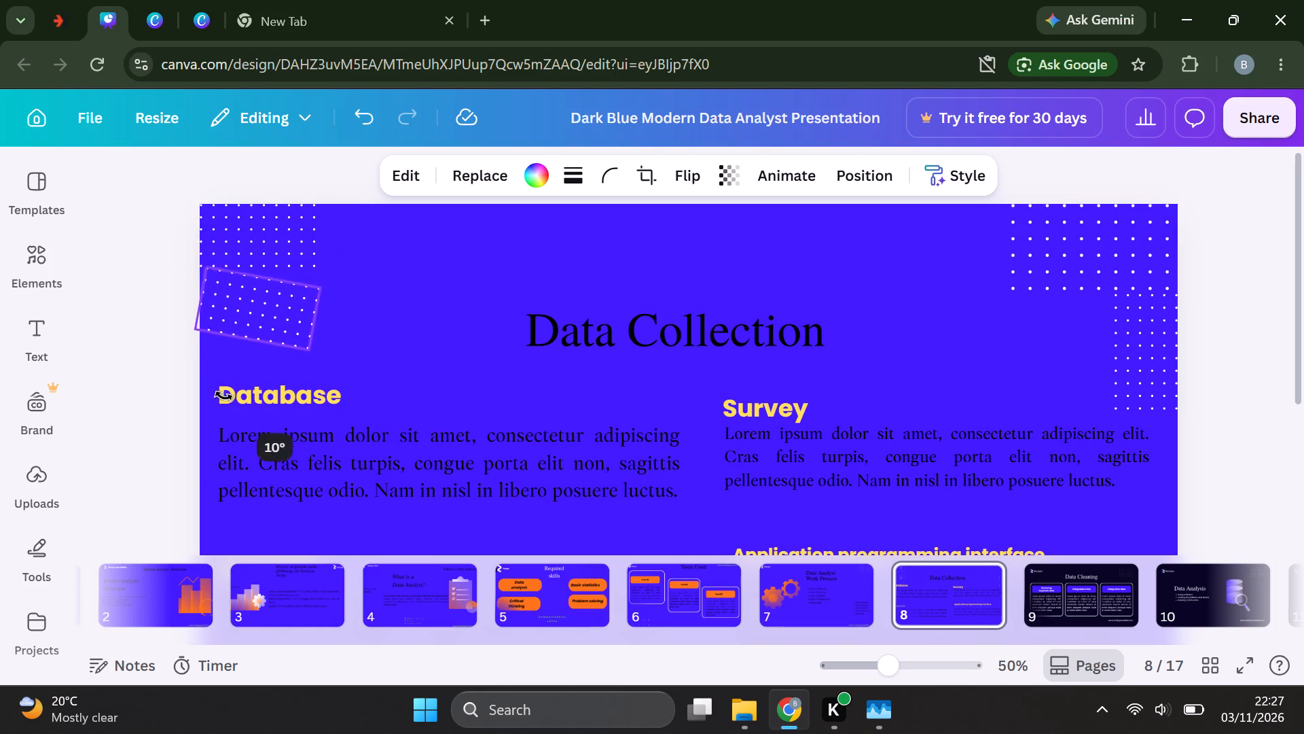
left_click_drag(223, 396, 56, 347)
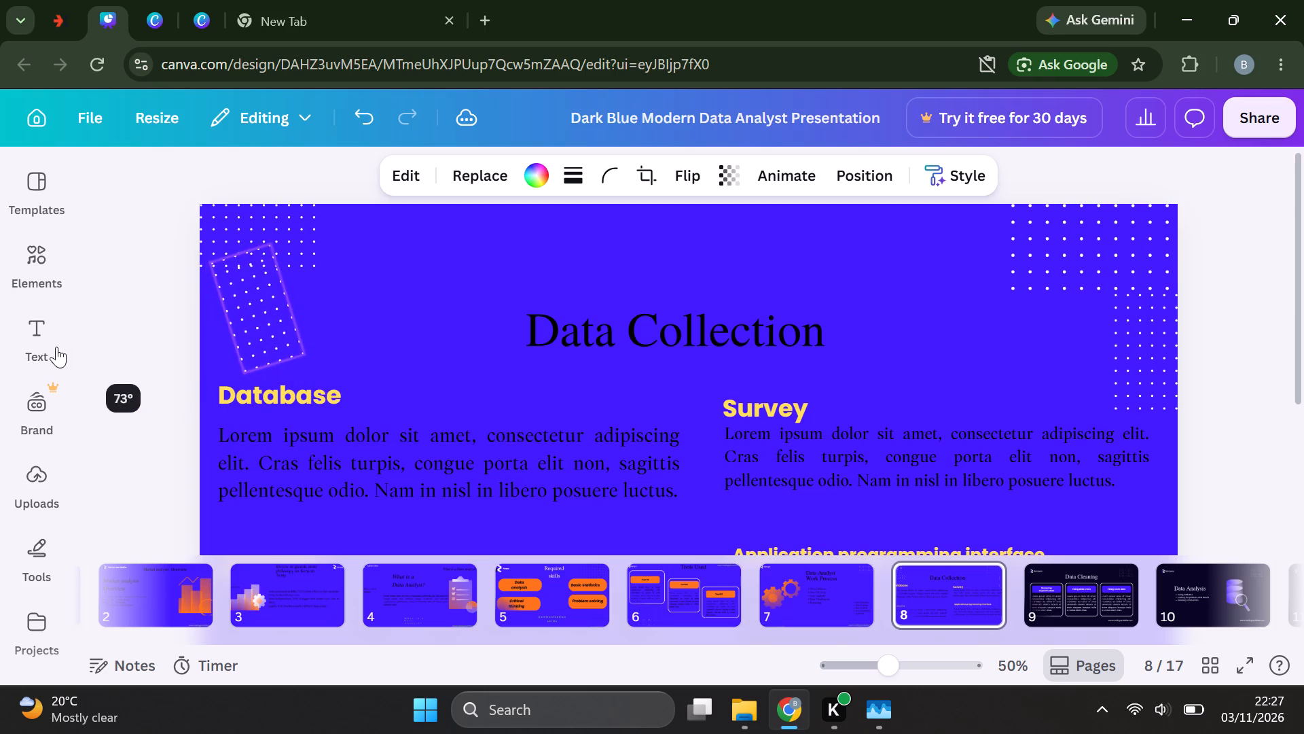
left_click_drag(56, 347, 89, 317)
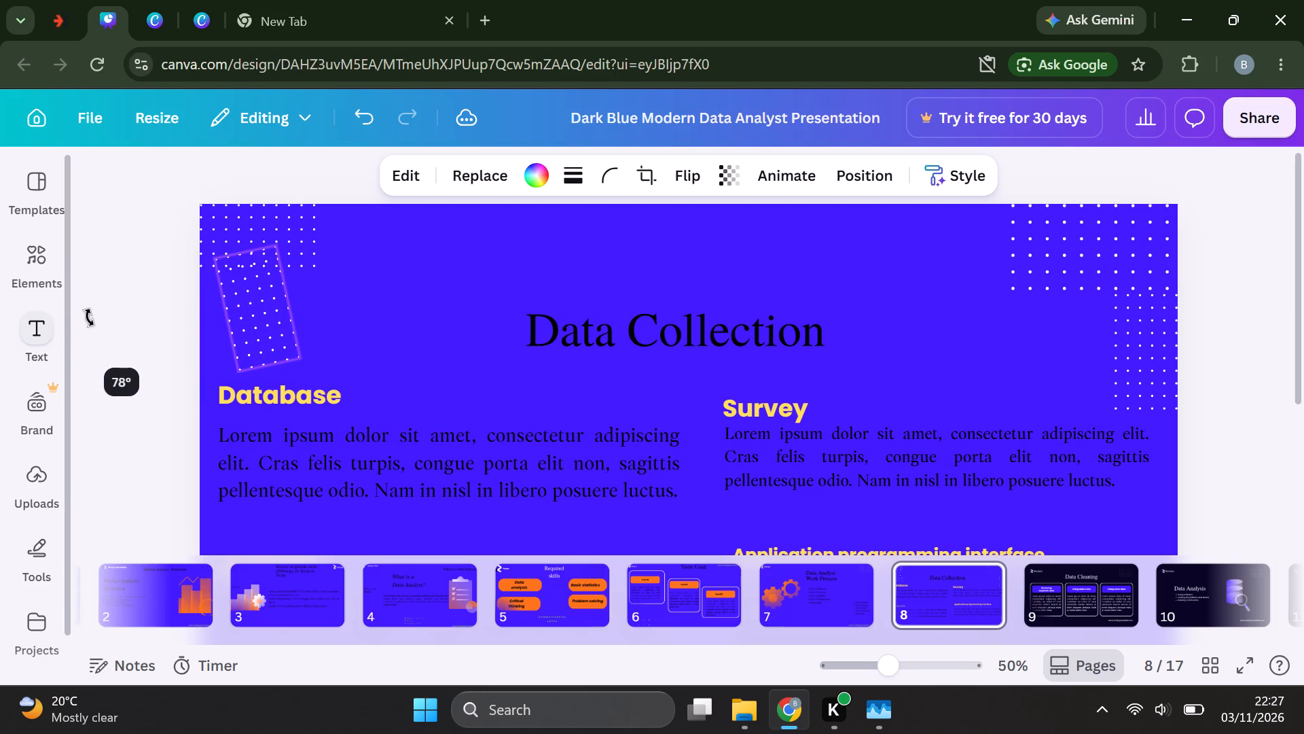
left_click_drag(89, 317, 125, 296)
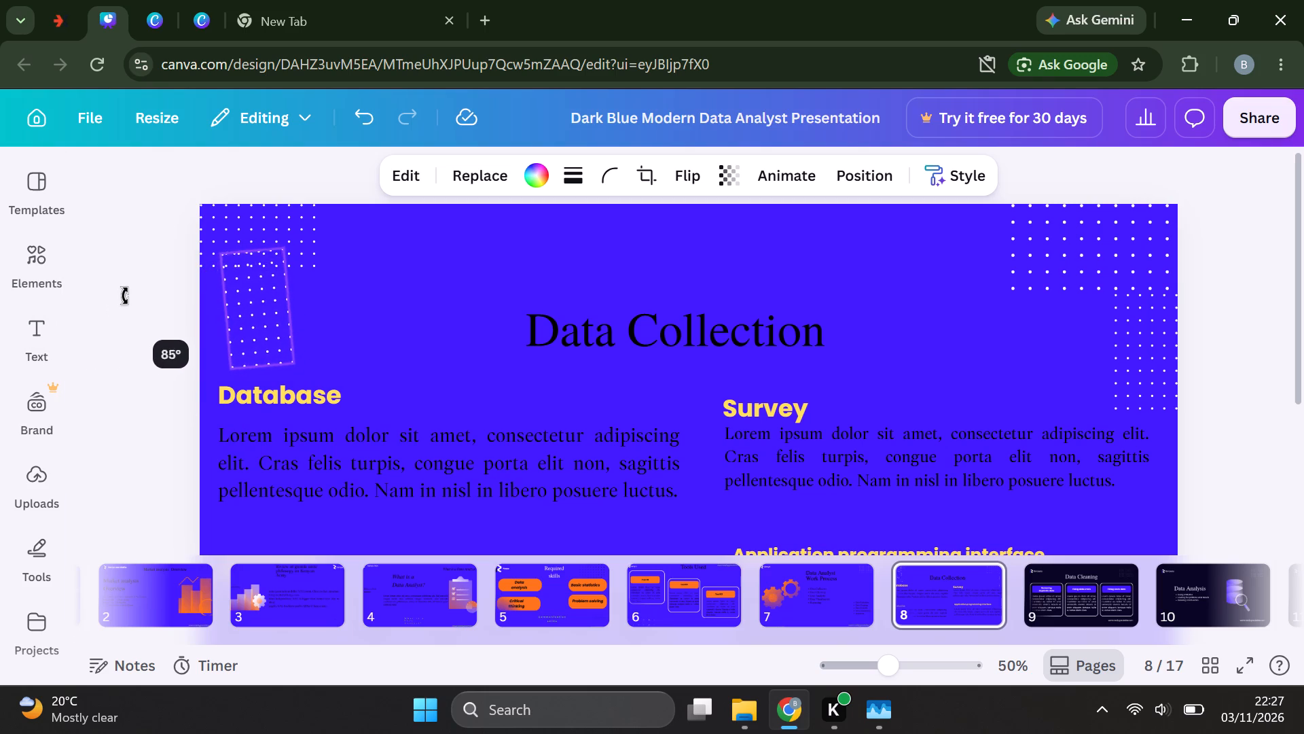
left_click_drag(125, 296, 126, 294)
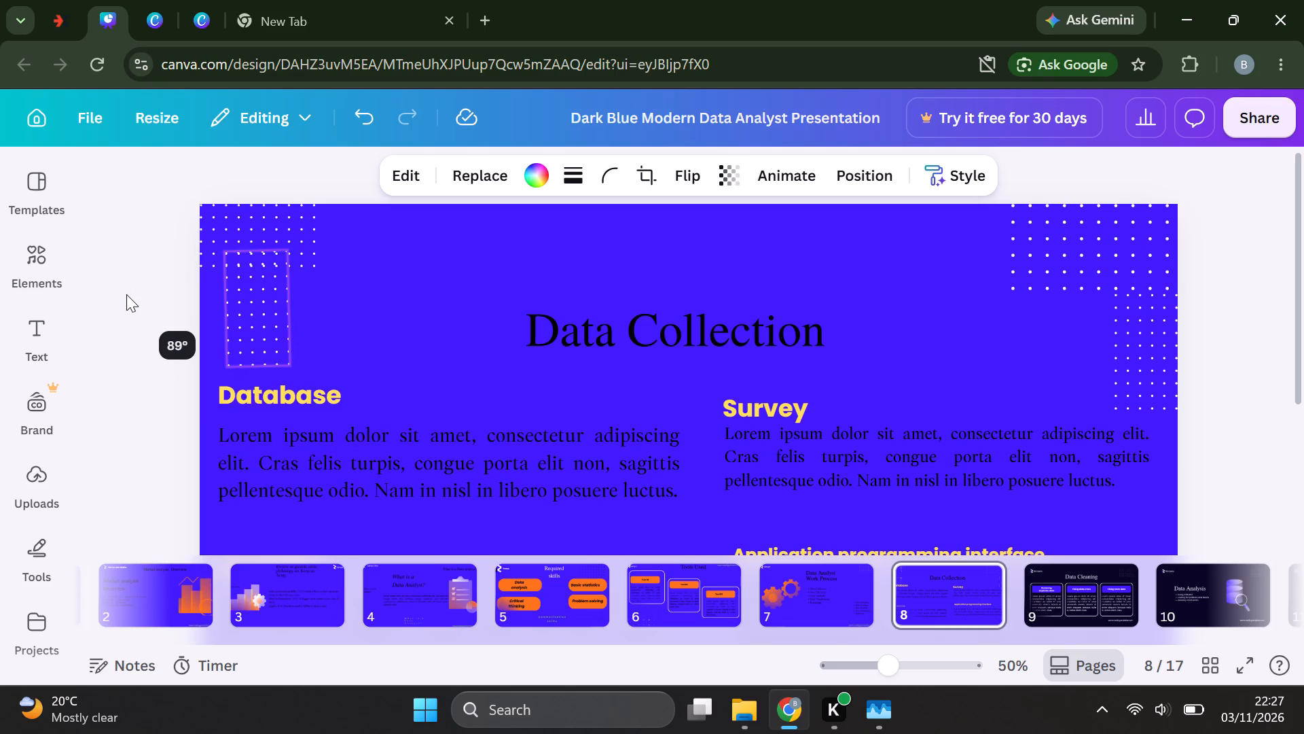
Position the rotated dot grid against the page's left edge, directly below the top-left corner grid.
left_click_drag(248, 295, 241, 306)
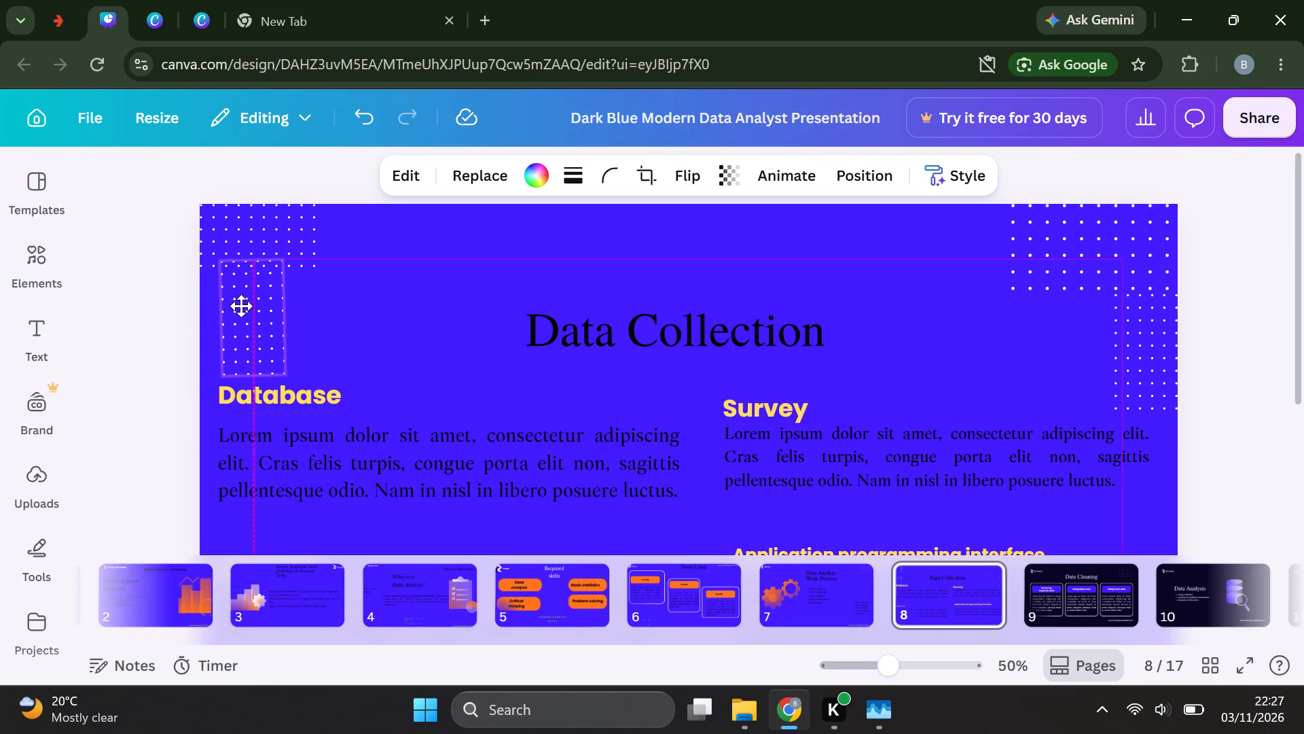
left_click_drag(241, 306, 232, 312)
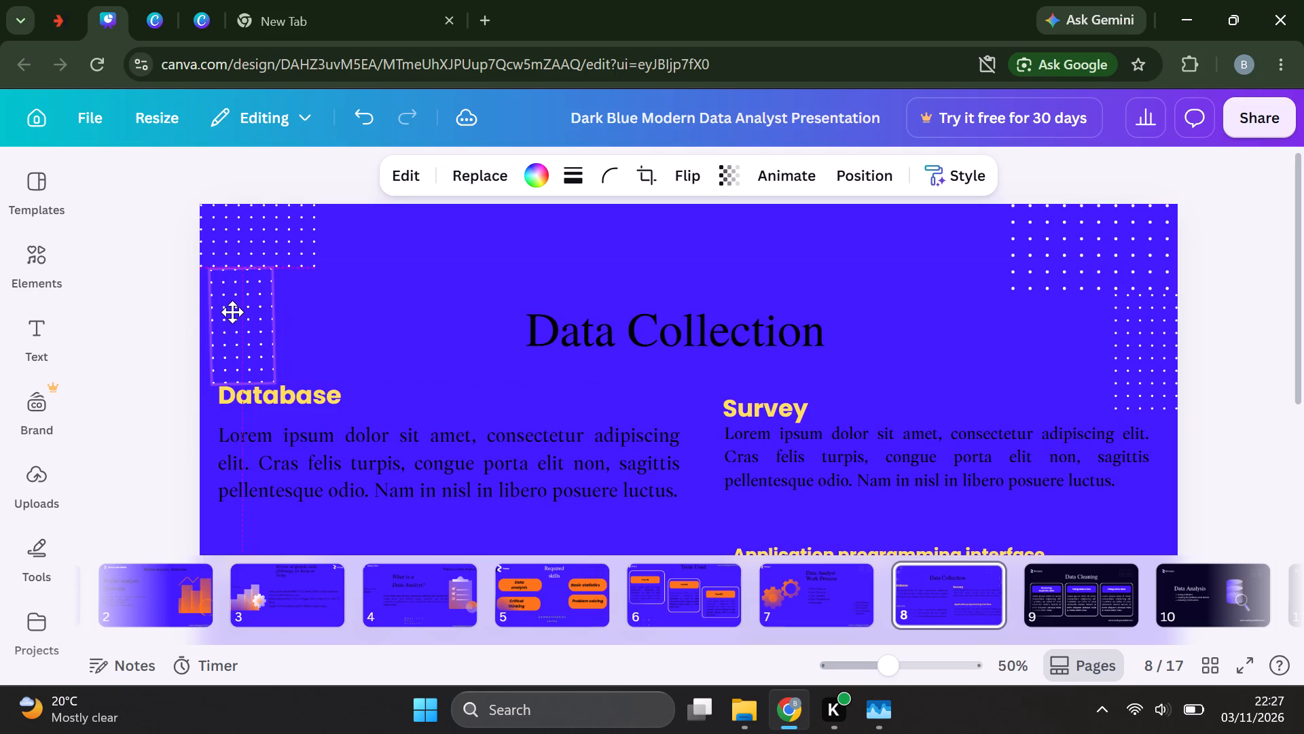
left_click_drag(232, 312, 228, 312)
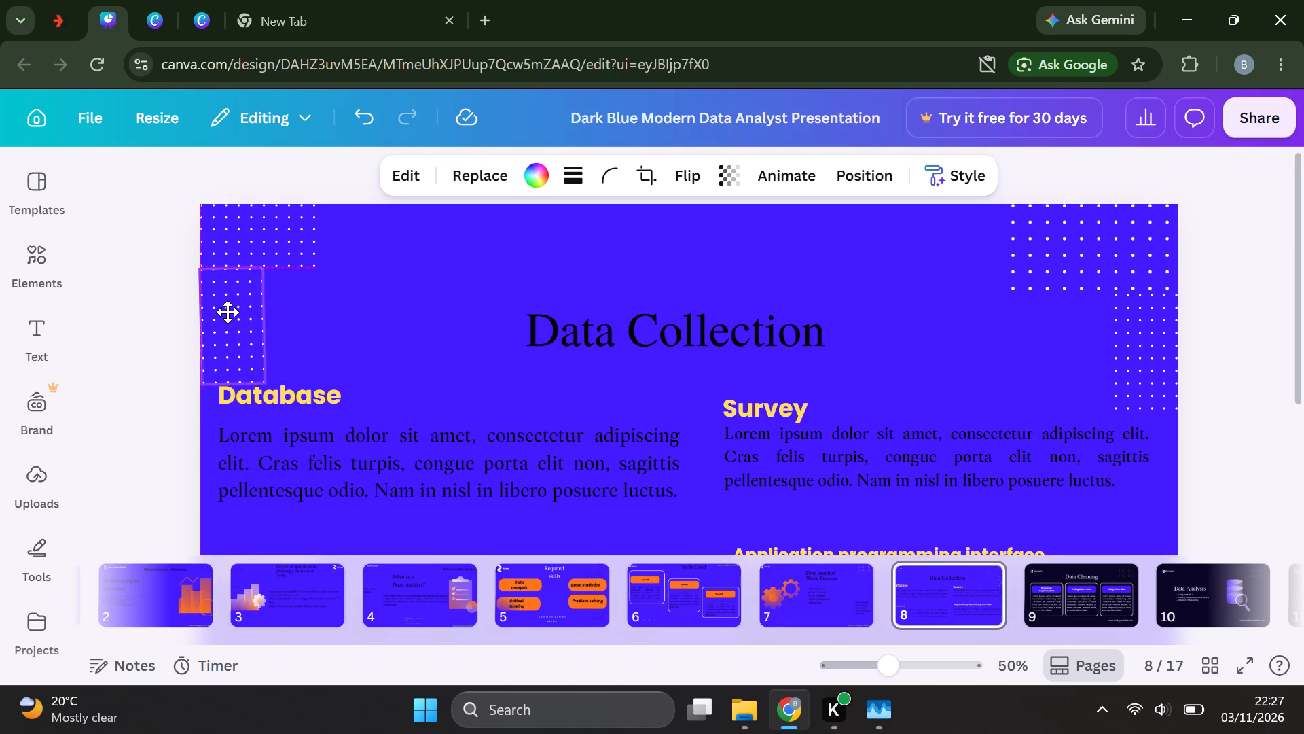
left_click_drag(228, 312, 228, 311)
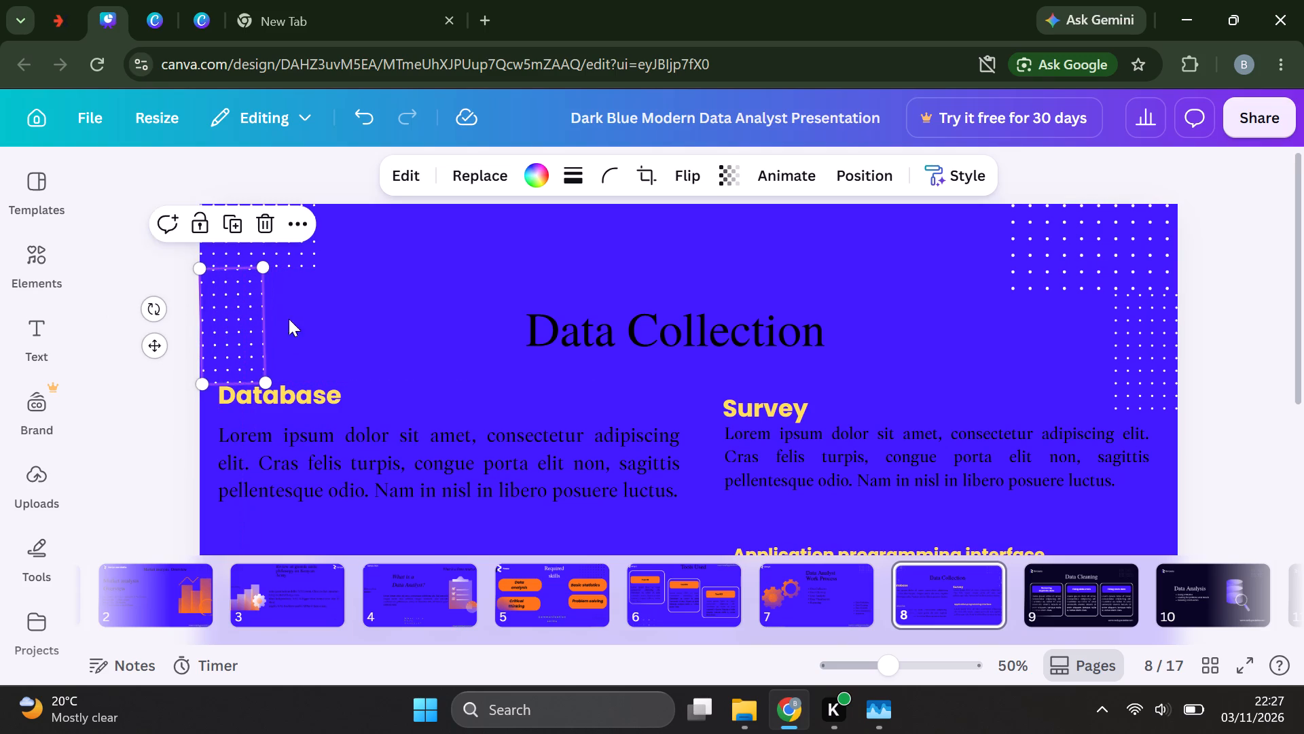
left_click(314, 321)
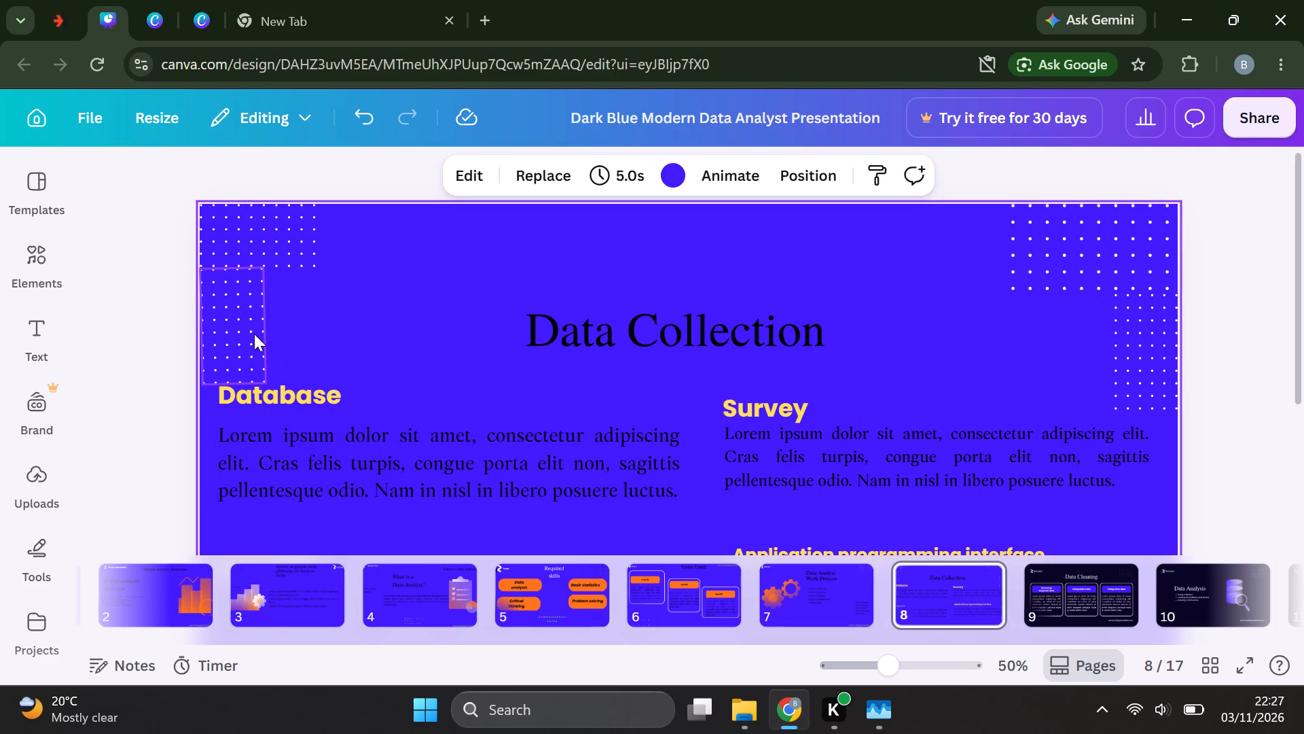
Shift the rotated dot grid at the page's left edge upward to overlap the bottom rows of the corner grid.
left_click_drag(254, 334, 255, 319)
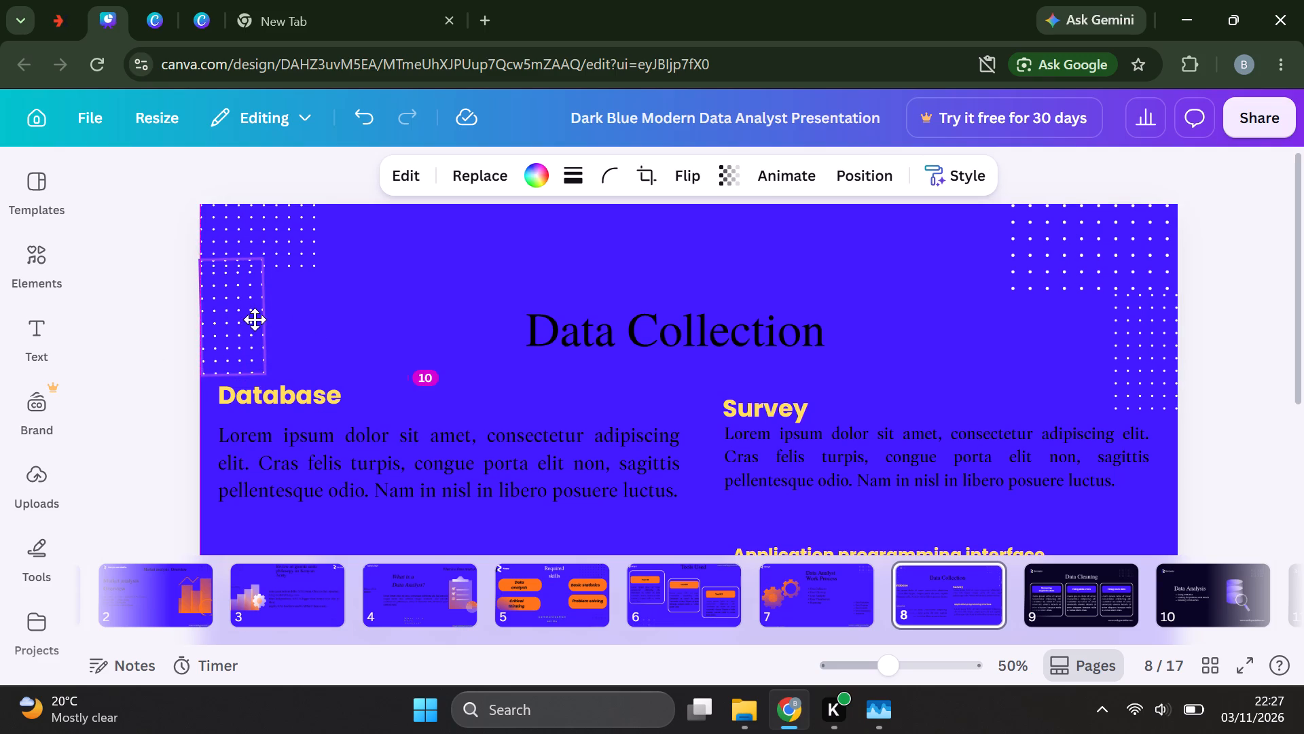
left_click_drag(255, 319, 257, 316)
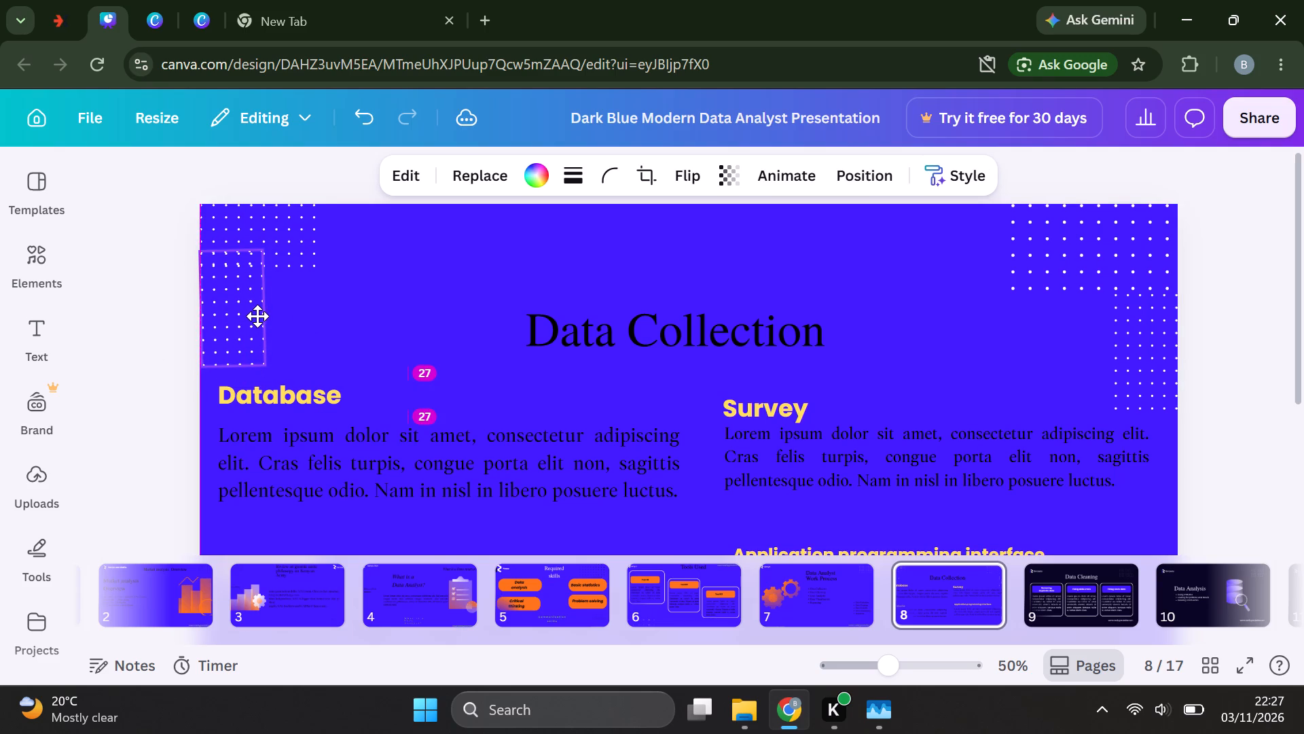
left_click_drag(257, 316, 255, 311)
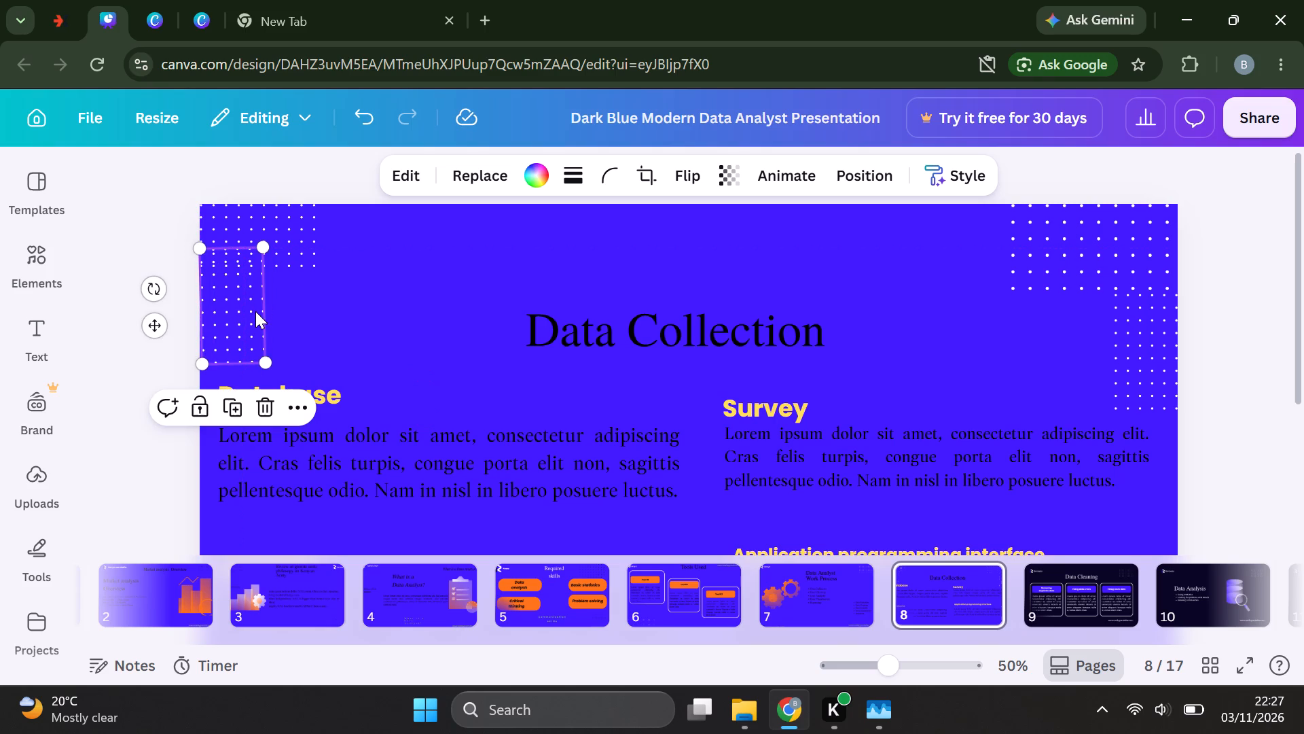
left_click(405, 322)
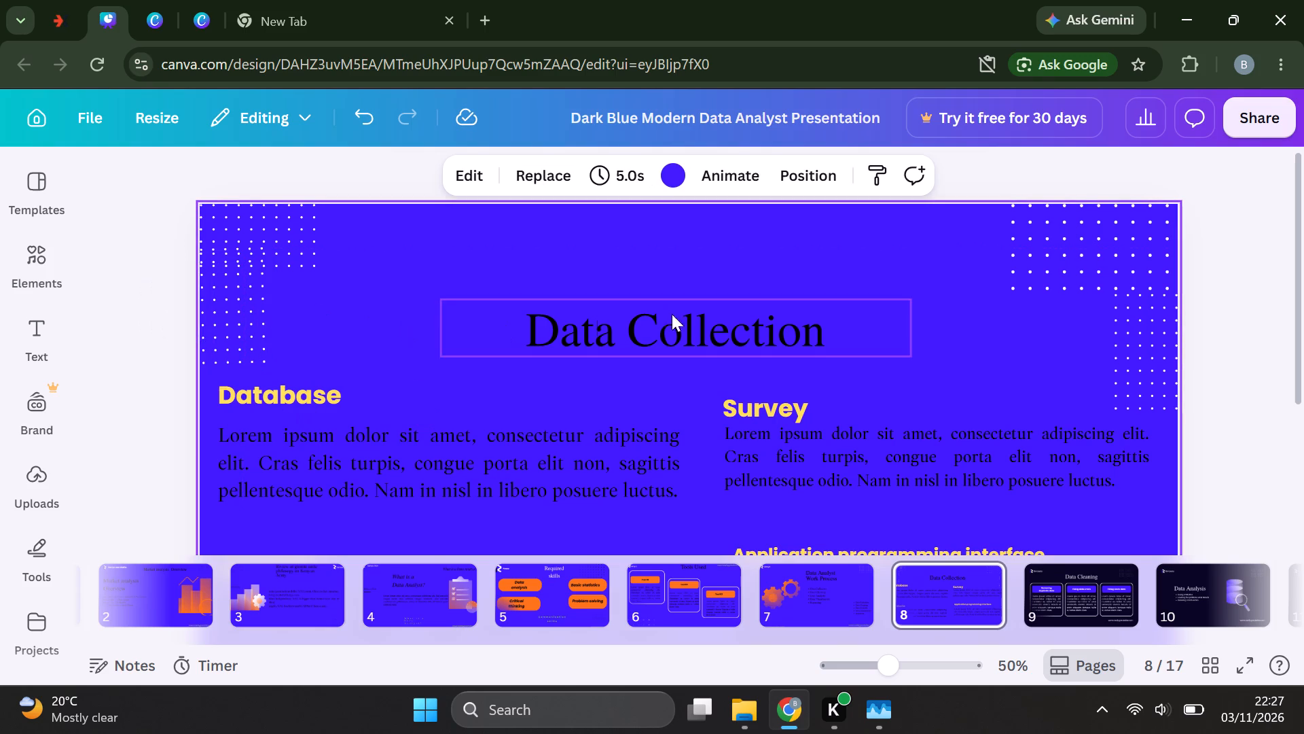
Move the rotated dot grid at the page's right edge up to overlap the enlarged grid's bottom row, keeping it flush with the edge.
left_click_drag(1136, 346, 1138, 321)
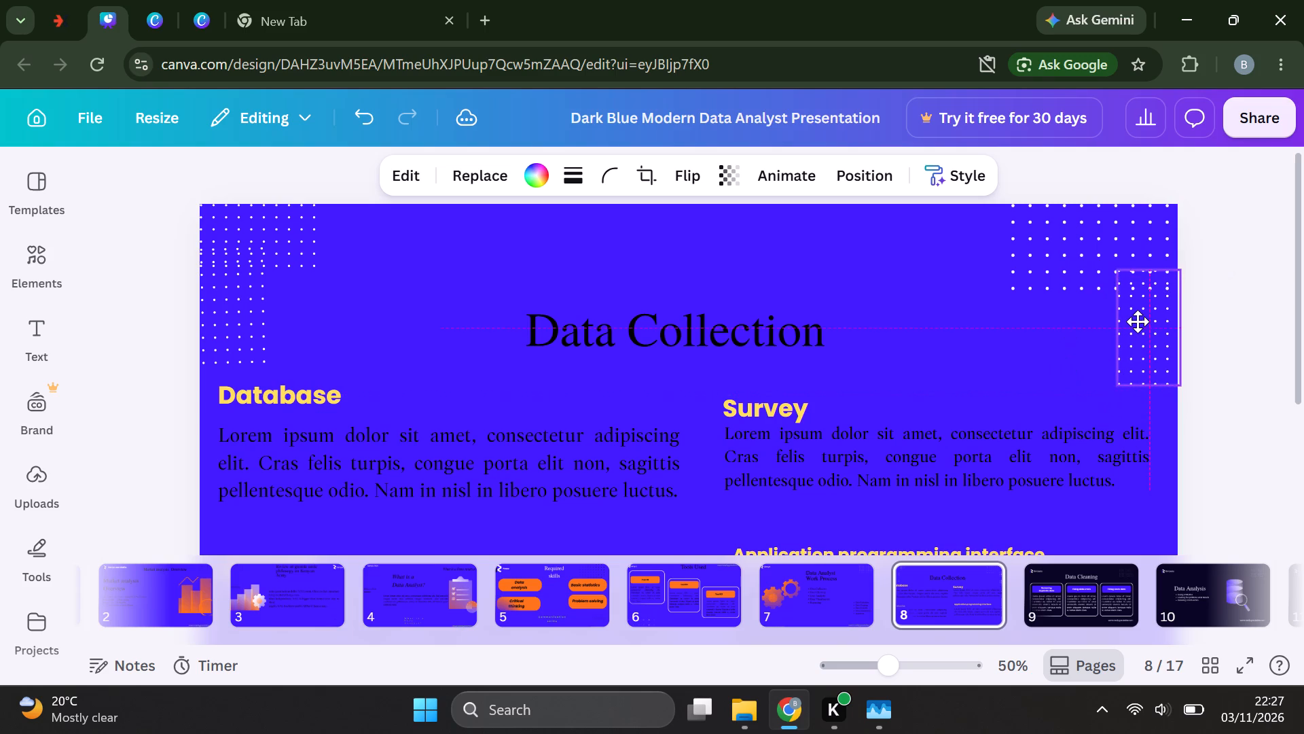
left_click_drag(1138, 321, 1136, 321)
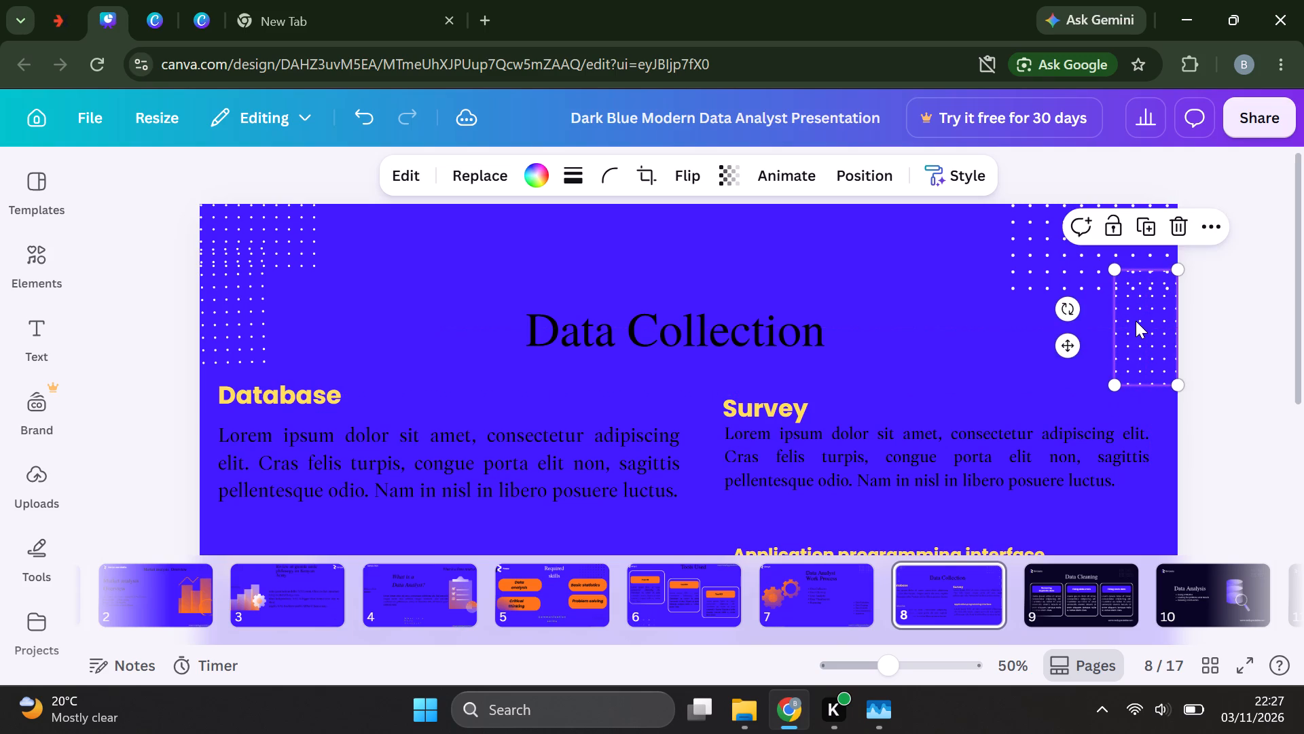
left_click(835, 268)
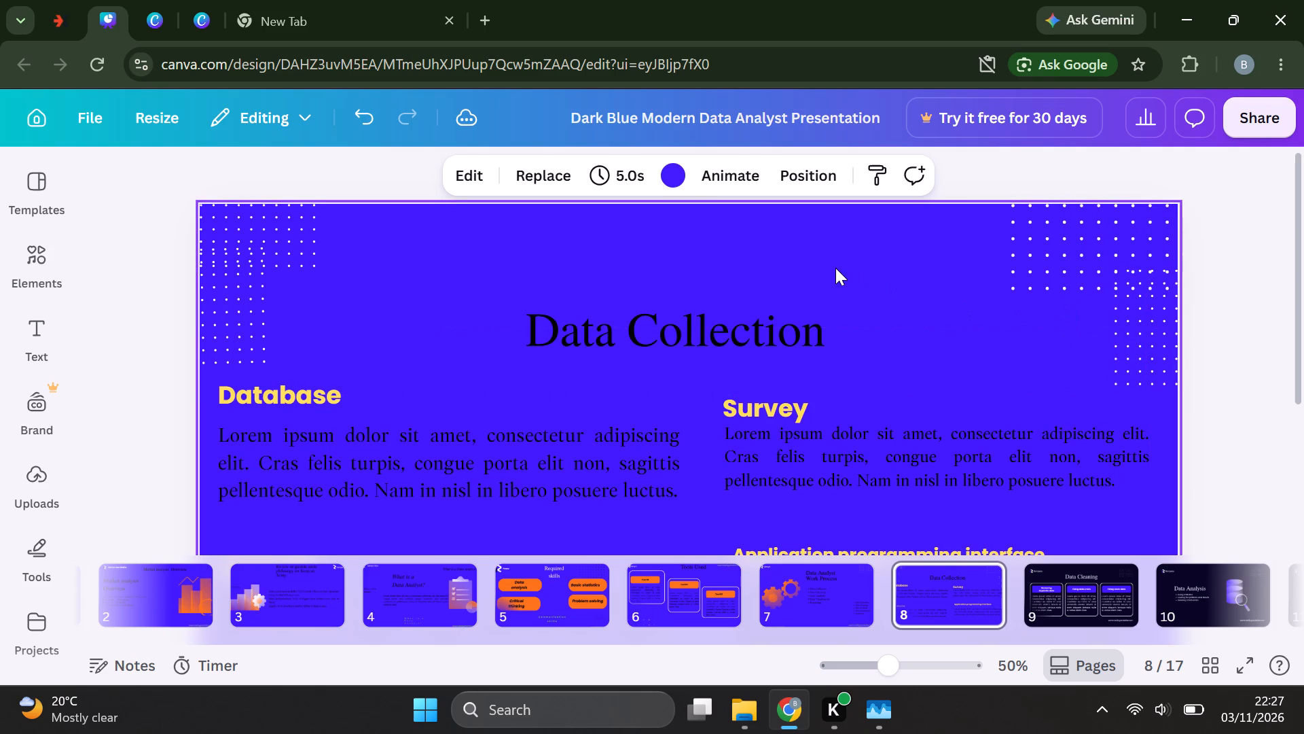
Paste another dot grid on page 8 and move the copy onto page 9's top-right corner.
scroll(835, 268, "down", 2)
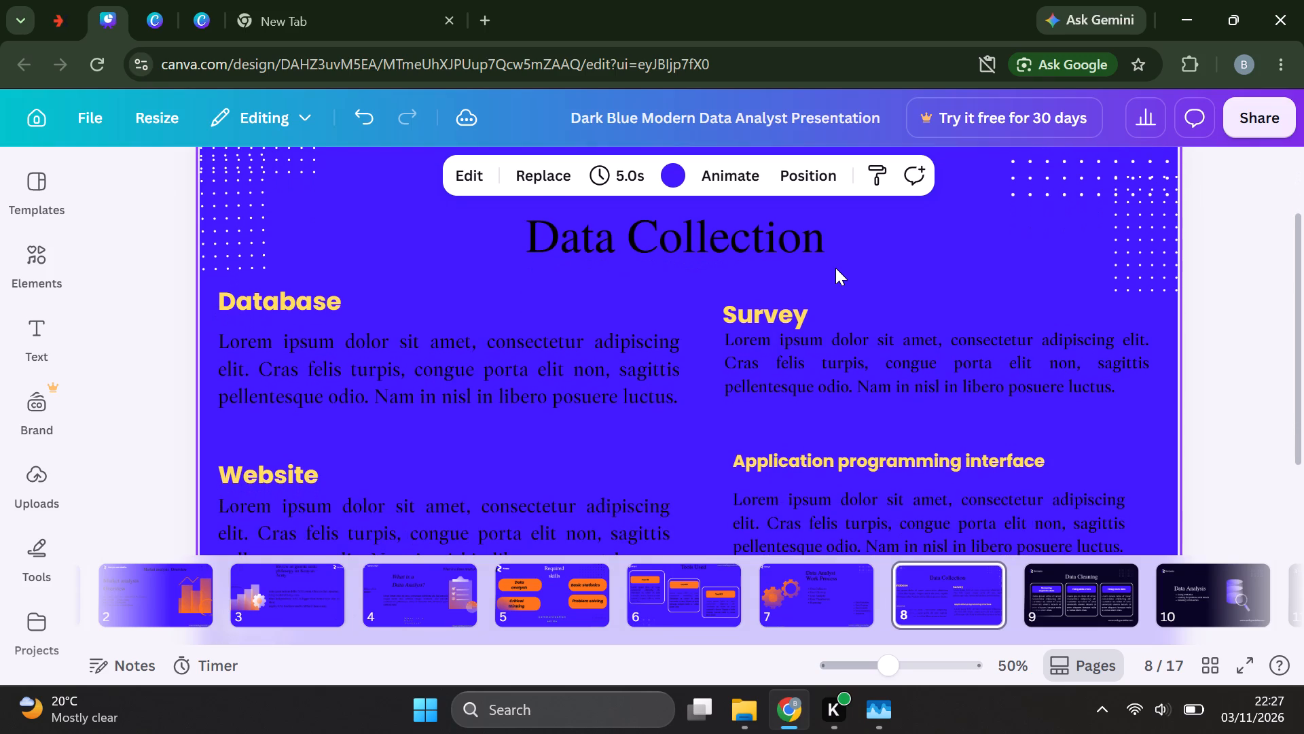
scroll(835, 268, "down", 2)
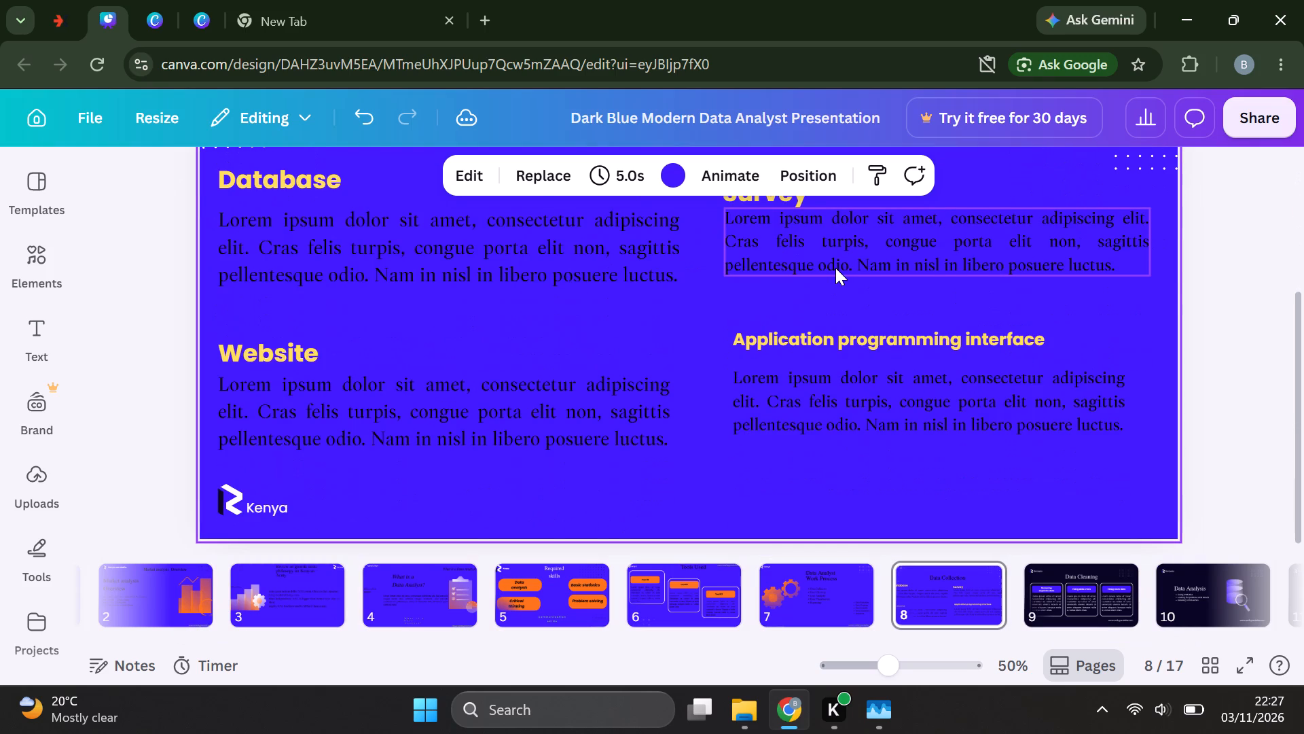
scroll(835, 268, "up", 3)
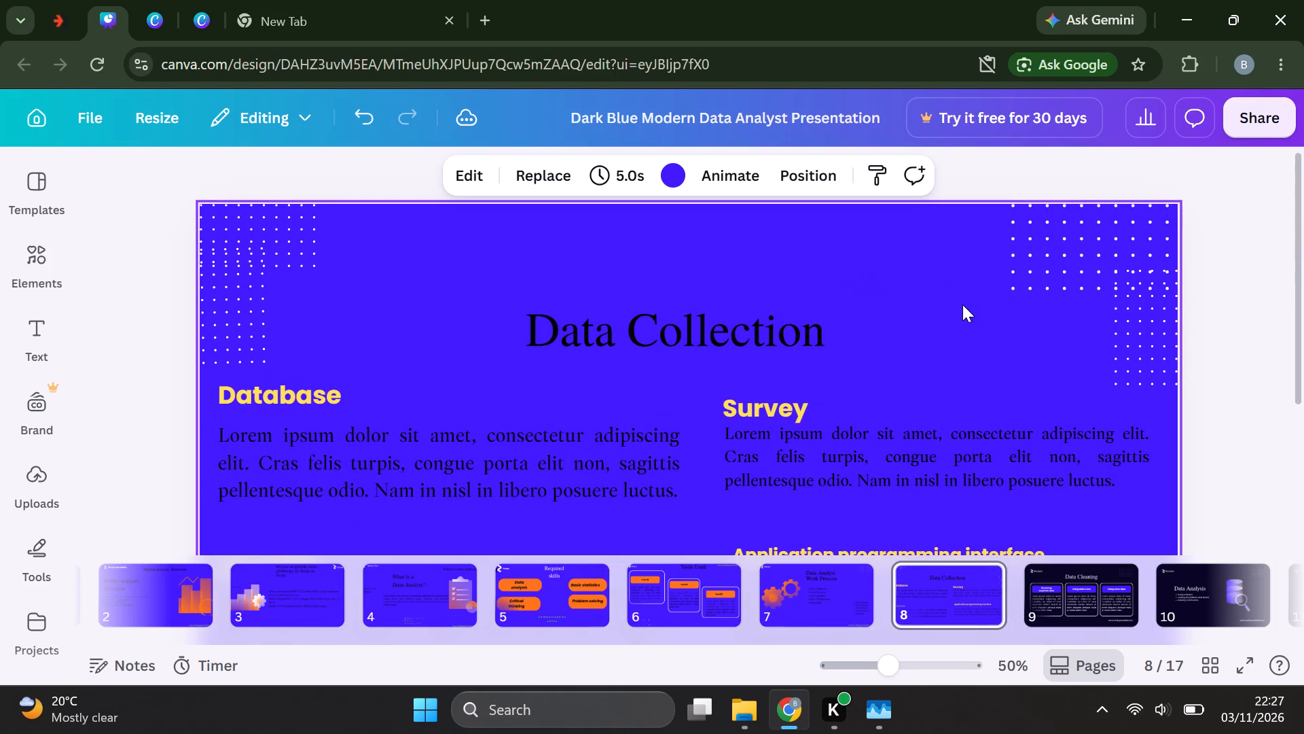
key("ctrl+v")
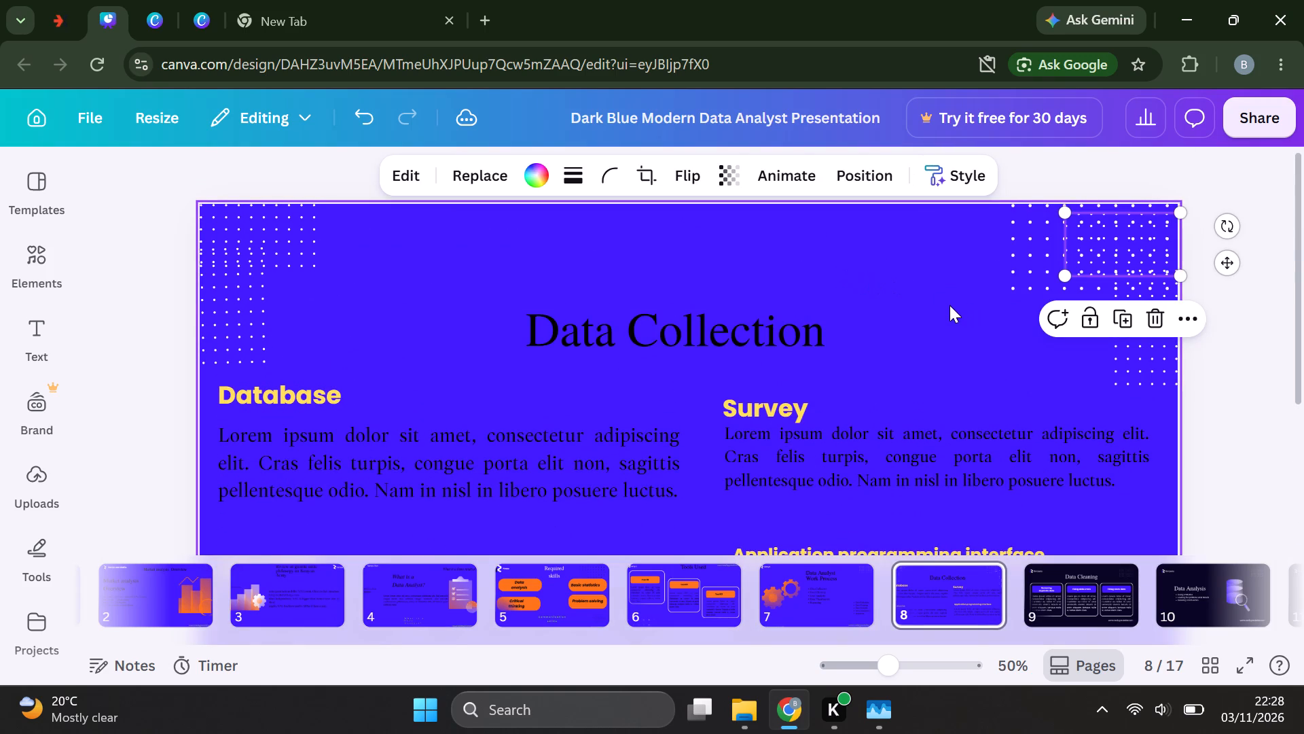
left_click(1093, 235)
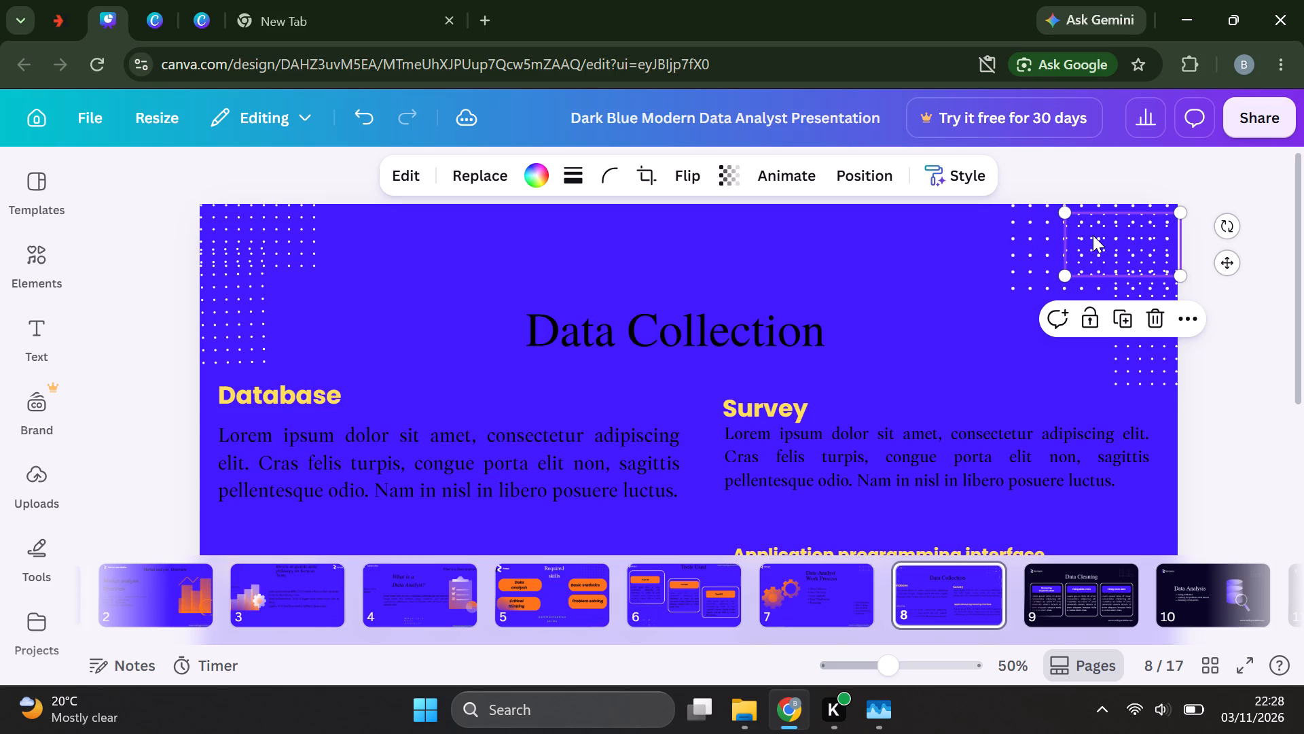
left_click_drag(1093, 235, 1051, 510)
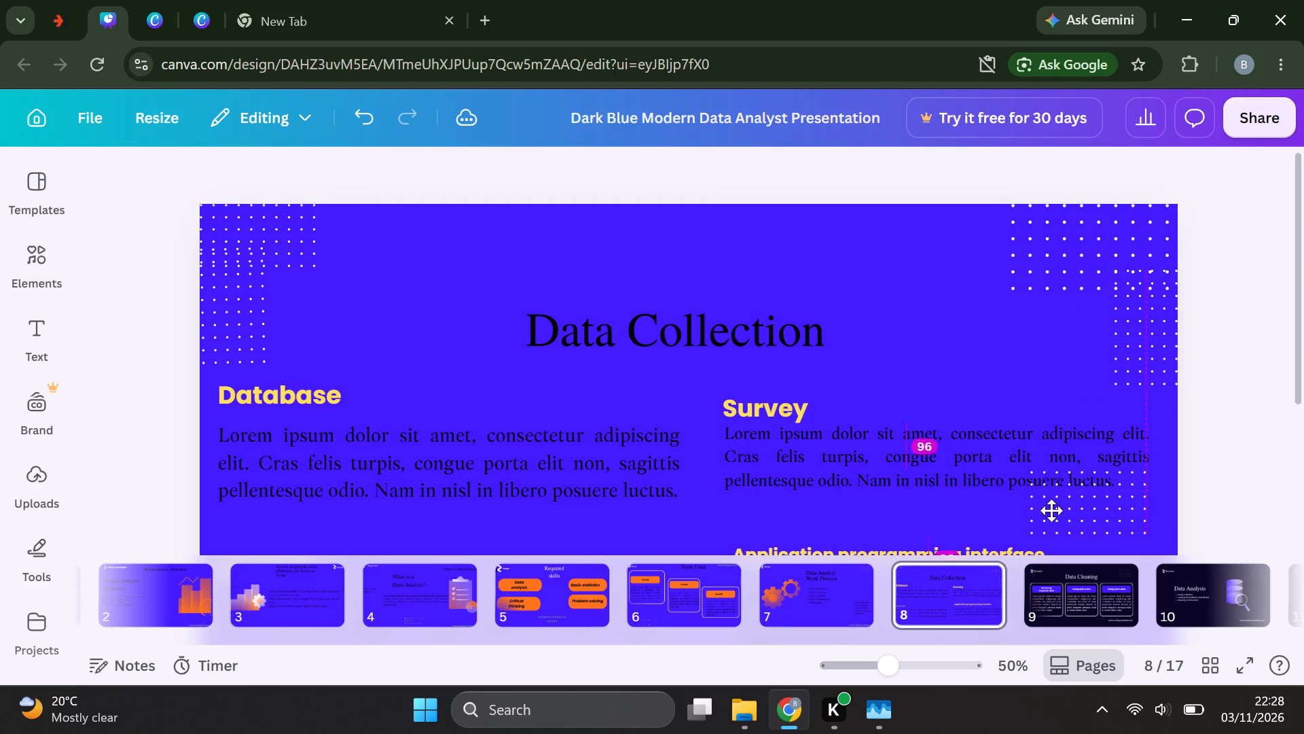
left_click_drag(1051, 510, 1045, 561)
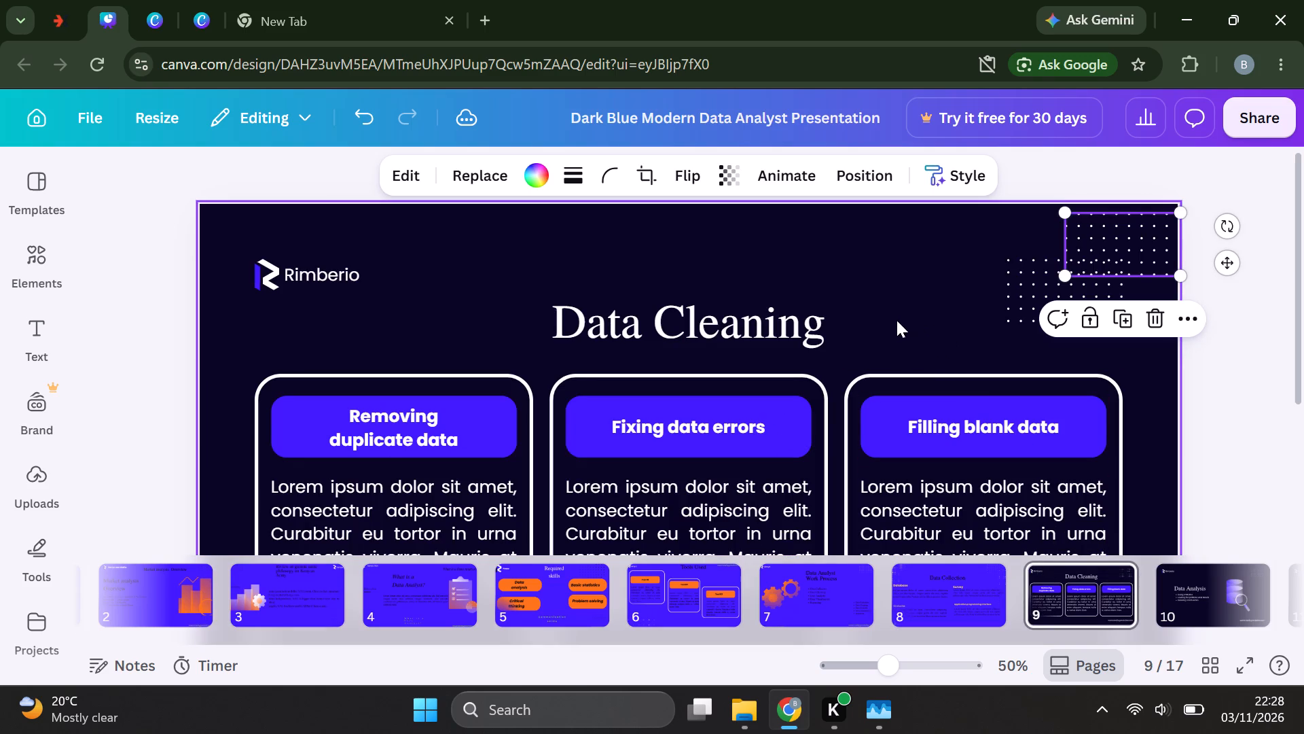
Paste another dot grid on page 8 and position it flush in the page's bottom-right corner, beneath the Application programming interface paragraph.
left_click(924, 601)
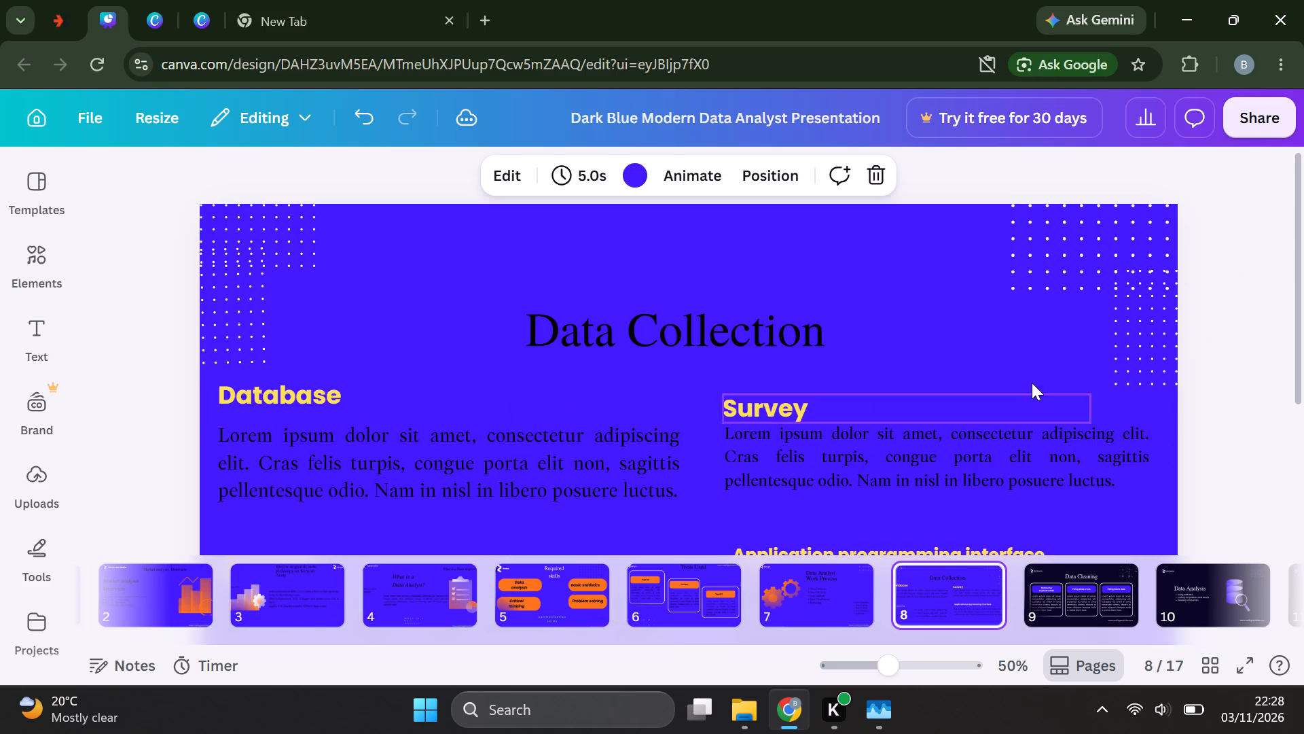
scroll(1009, 365, "down", 2)
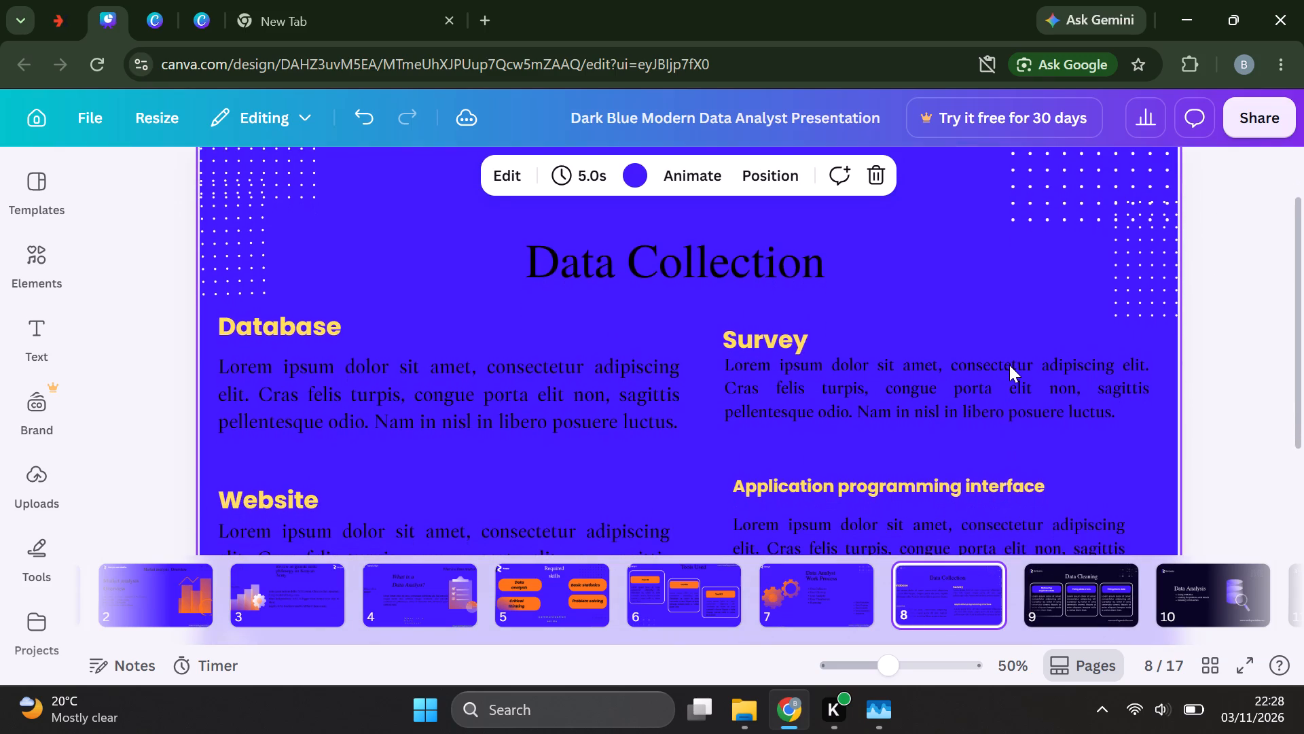
scroll(1009, 365, "down", 1)
scroll(1009, 365, "up", 1)
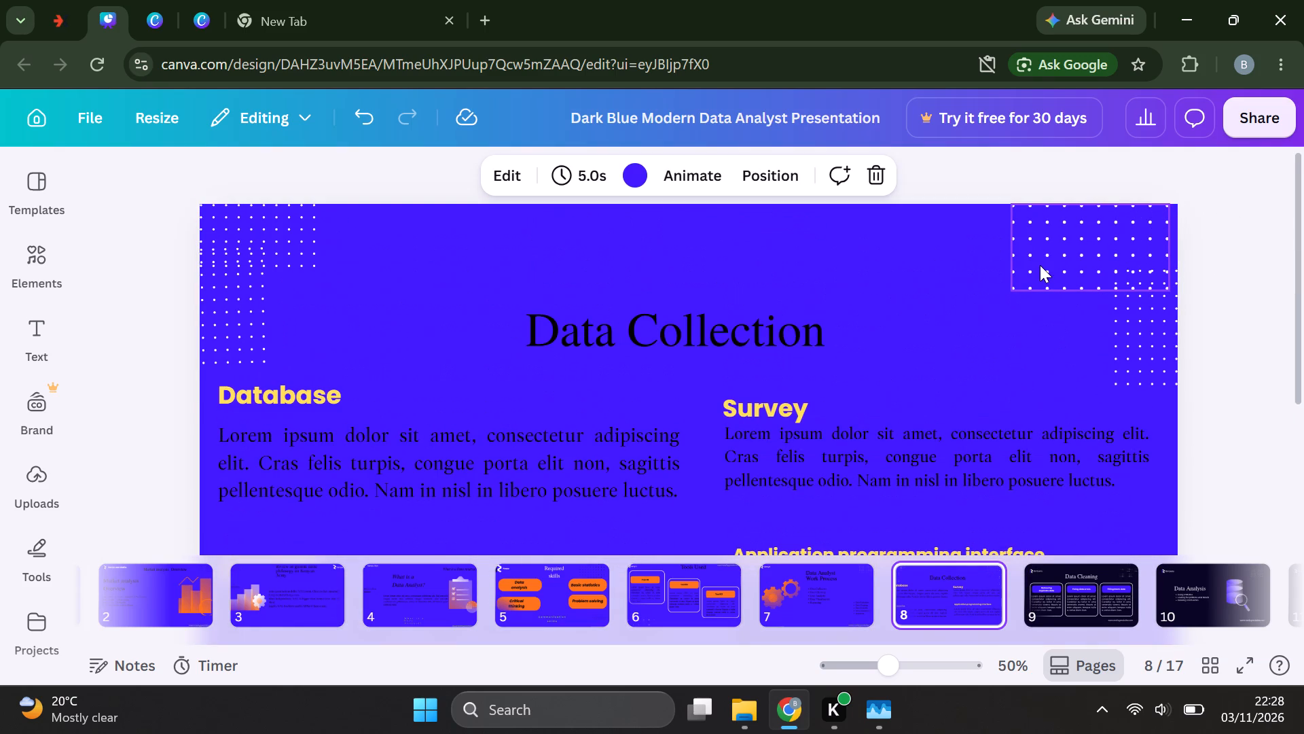
key("ctrl+v")
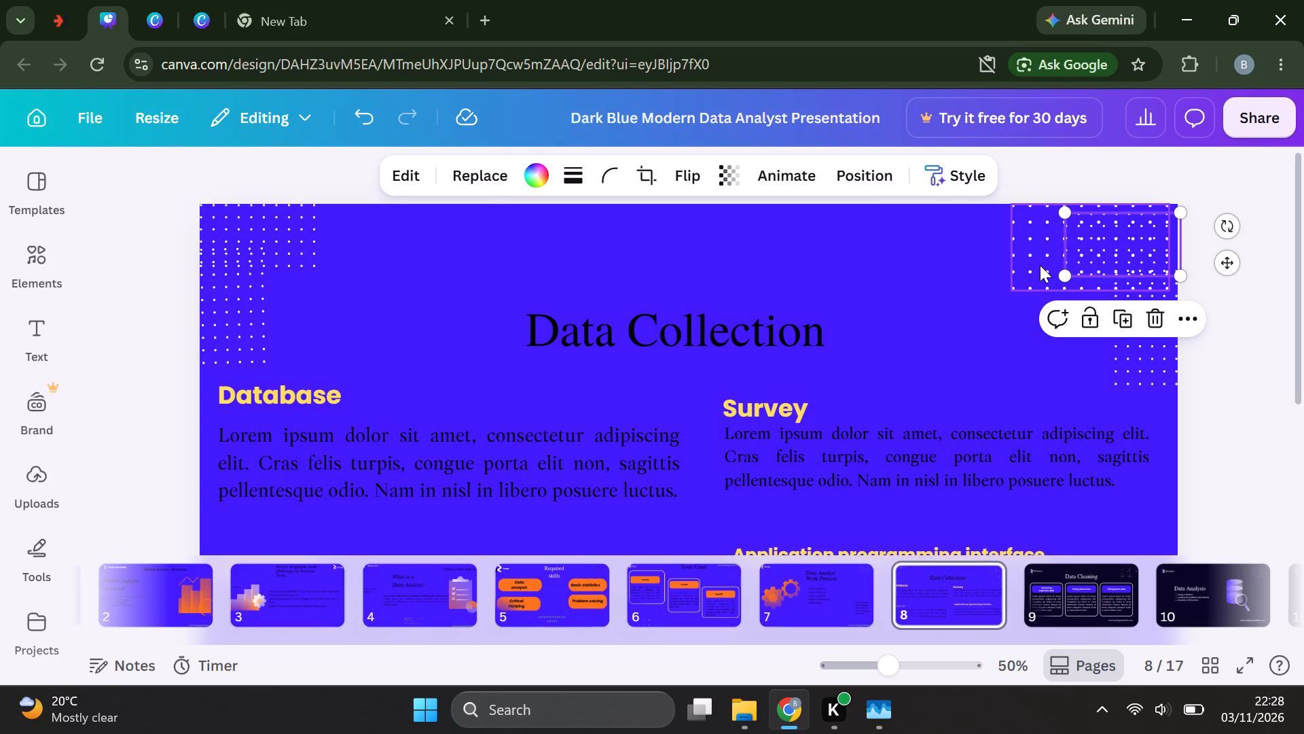
left_click_drag(1087, 241, 1022, 404)
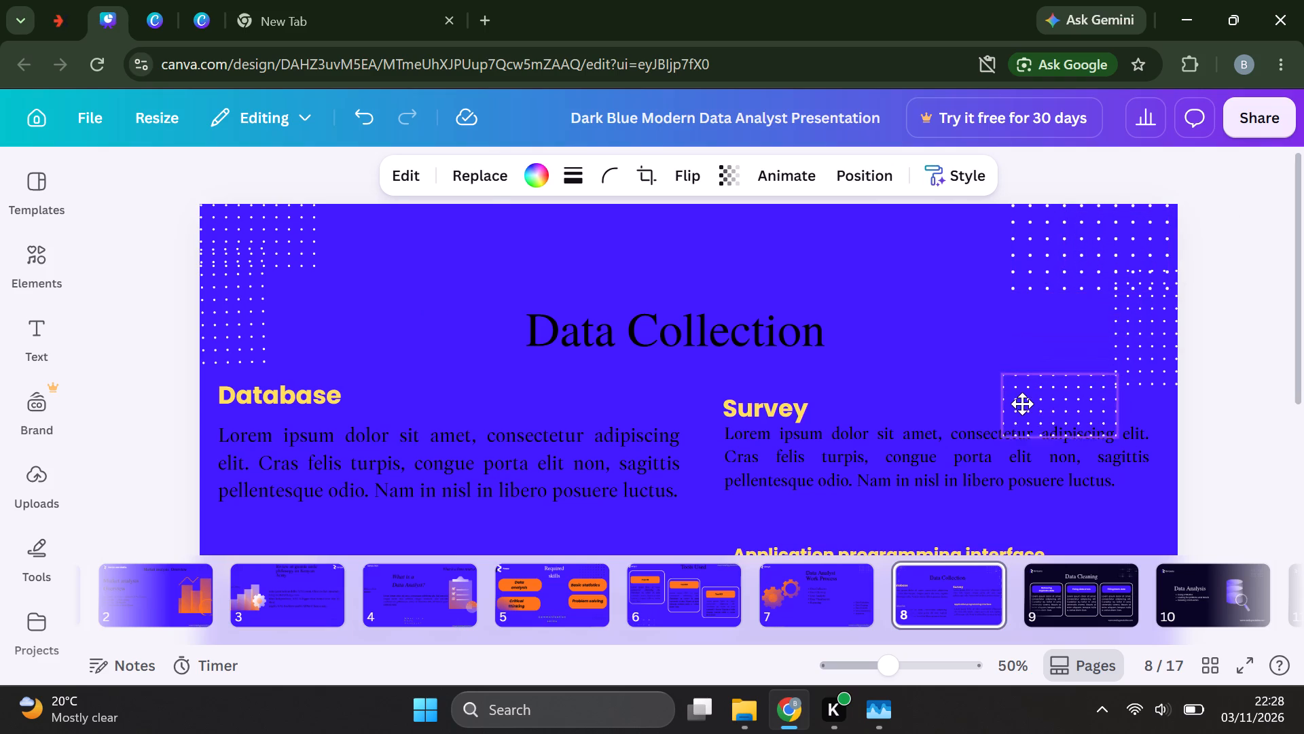
left_click_drag(1022, 404, 1017, 412)
scroll(913, 378, "down", 4)
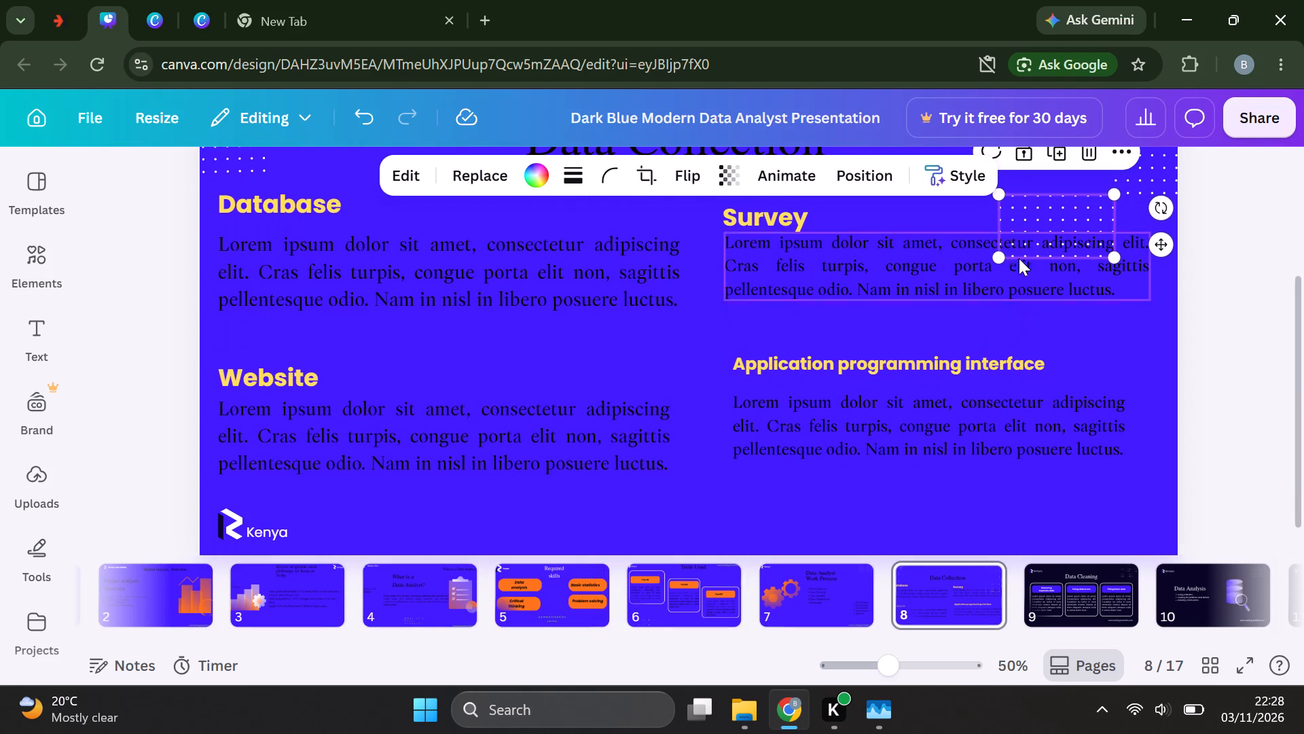
left_click_drag(1037, 213, 1055, 426)
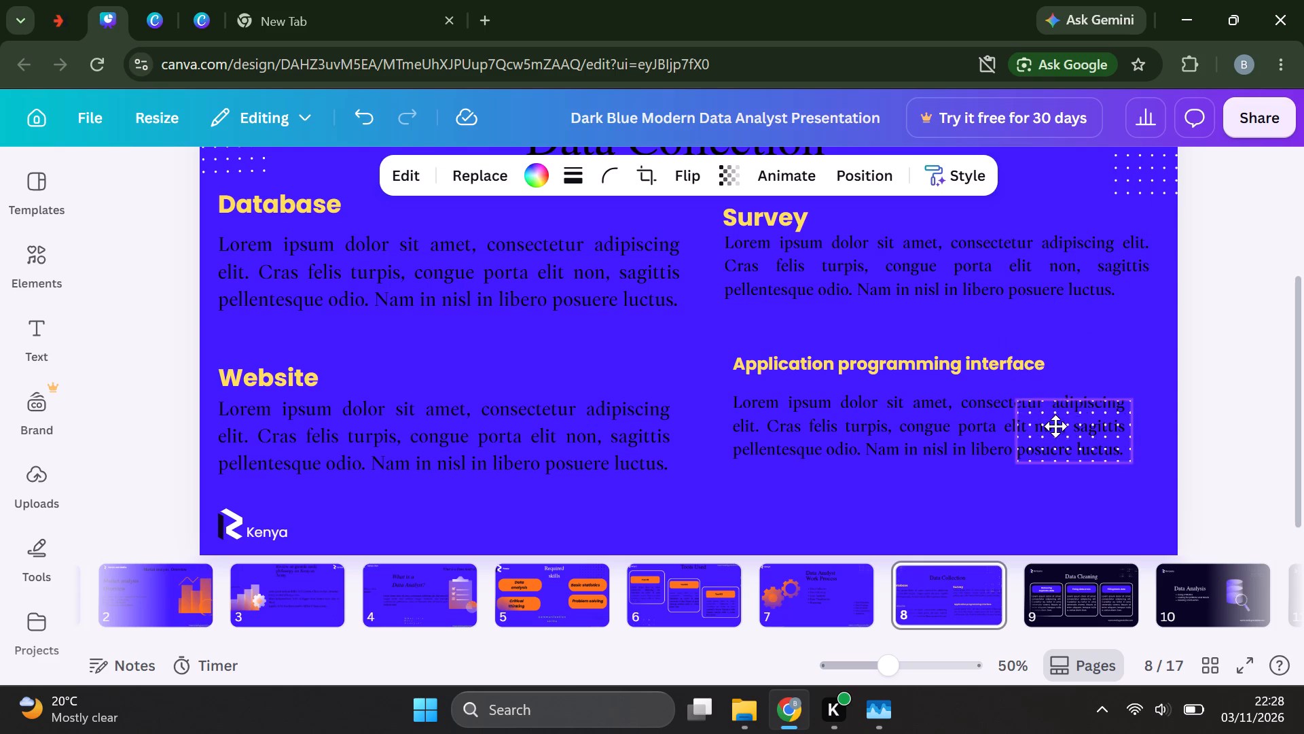
left_click_drag(1055, 426, 1059, 468)
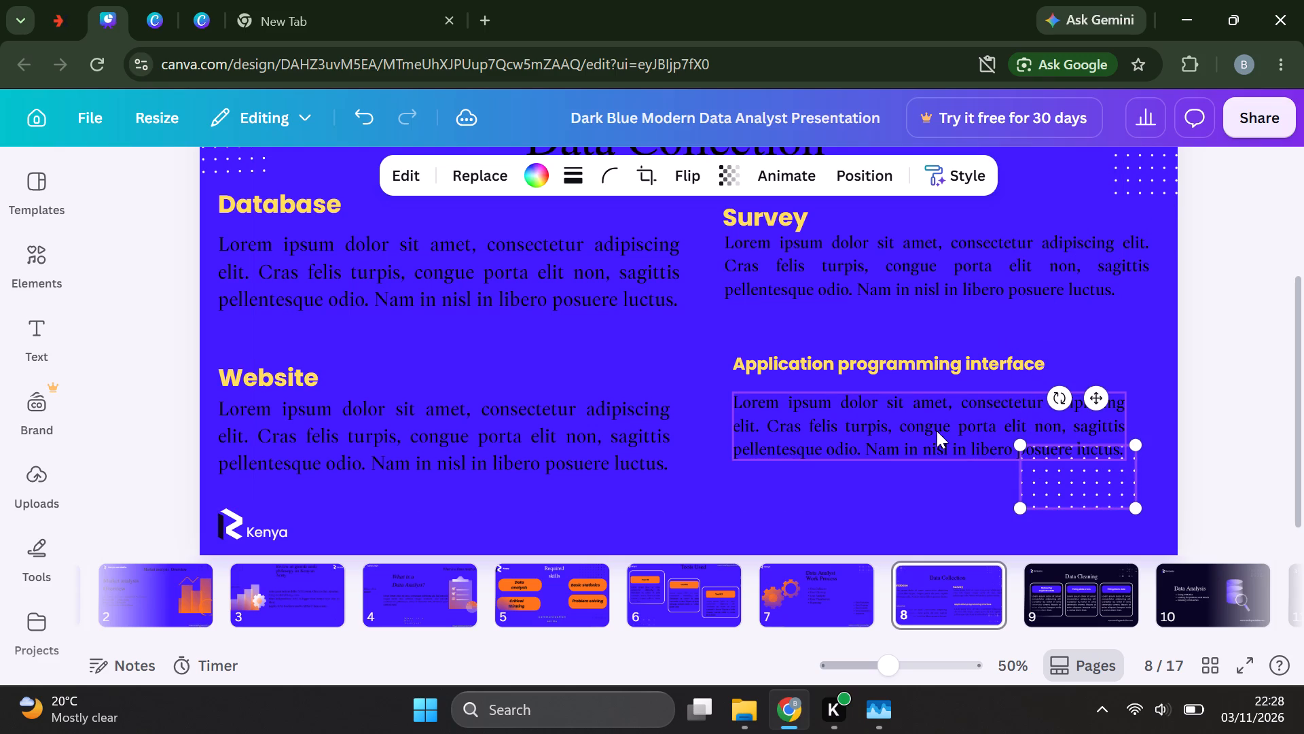
scroll(937, 431, "down", 2)
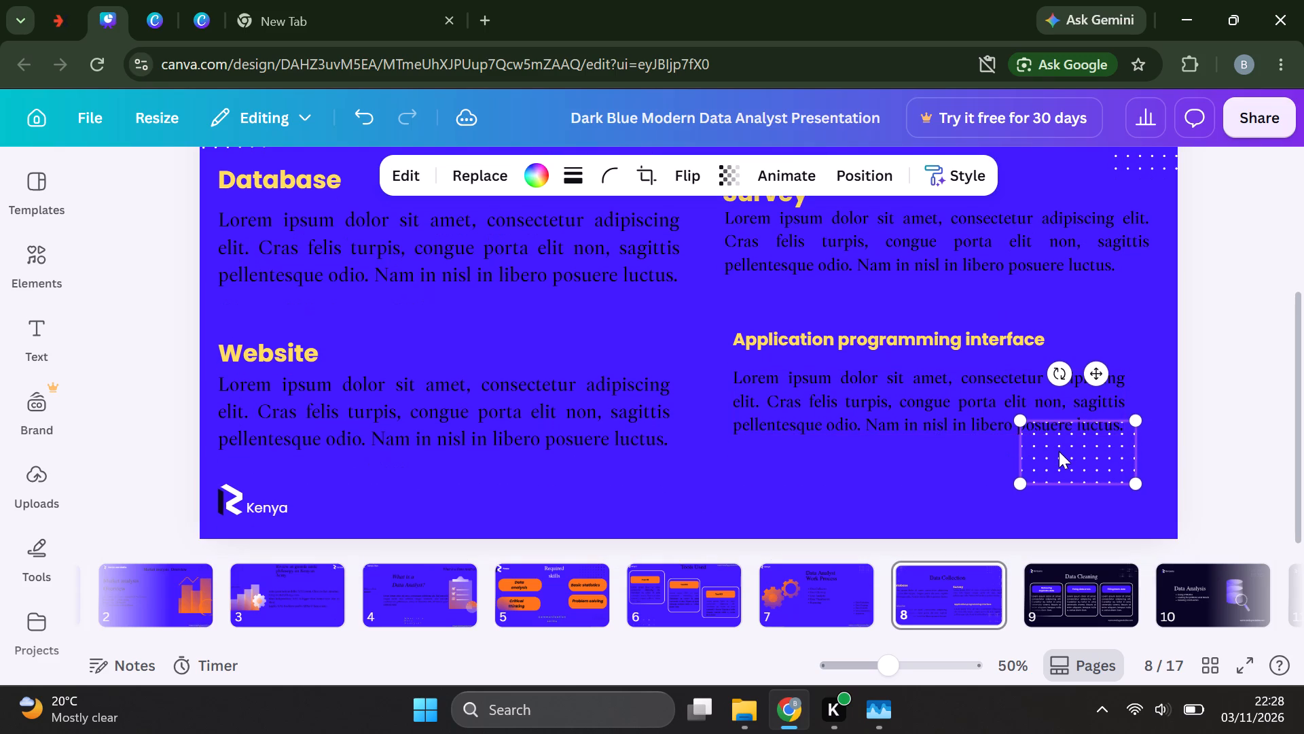
left_click_drag(1059, 451, 1081, 493)
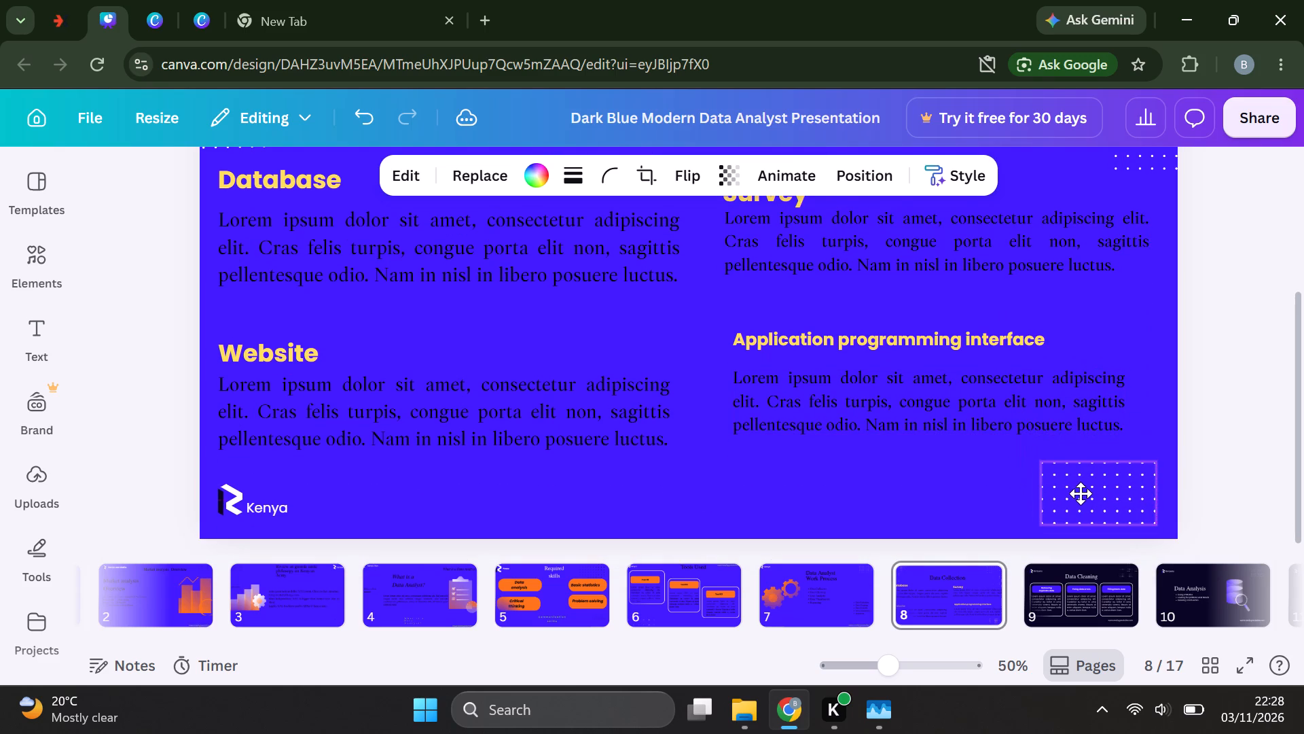
left_click_drag(1081, 493, 1098, 497)
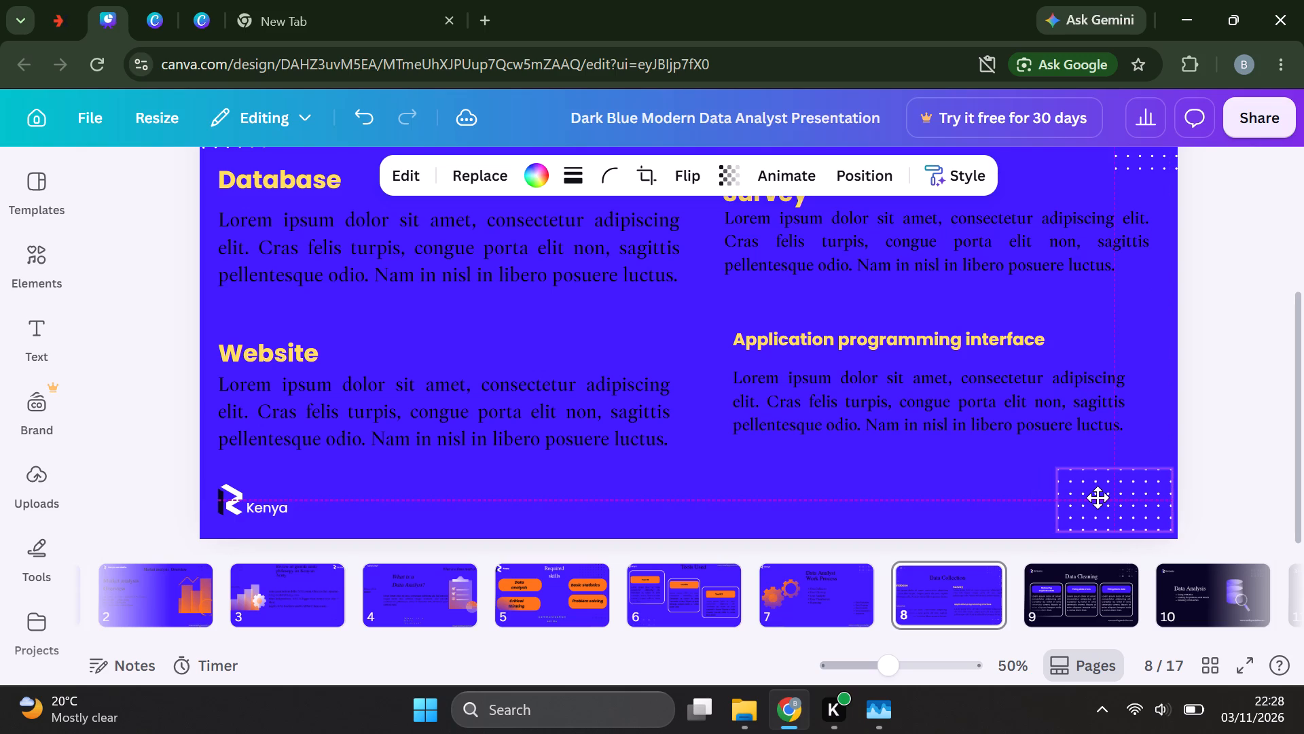
left_click_drag(1098, 497, 1102, 497)
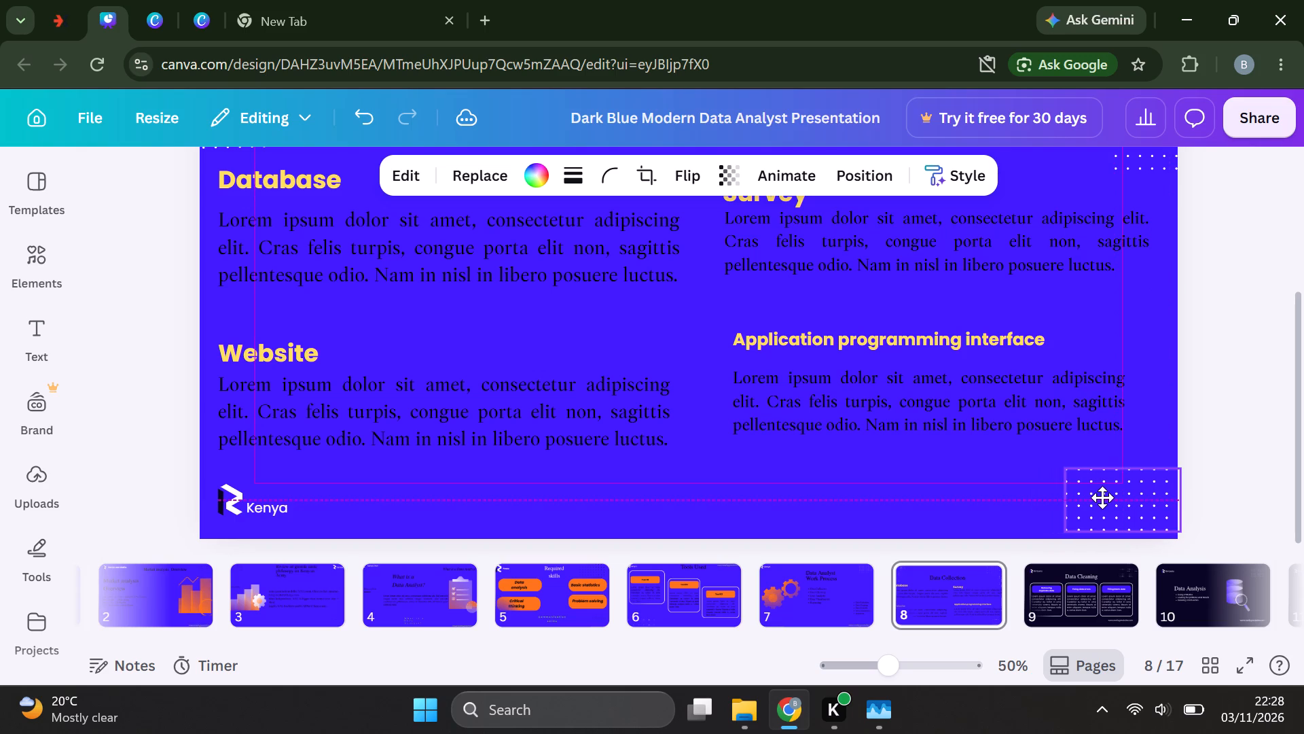
left_click_drag(1102, 497, 1098, 502)
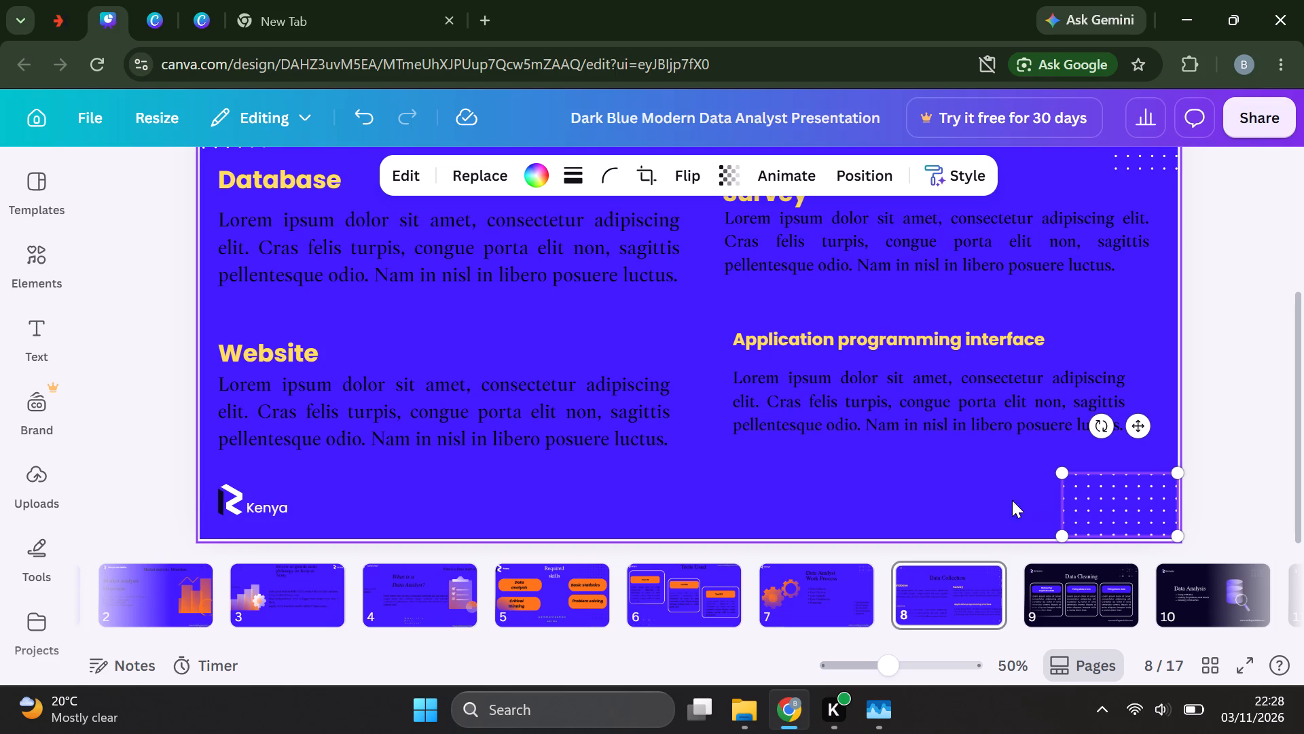
left_click(938, 486)
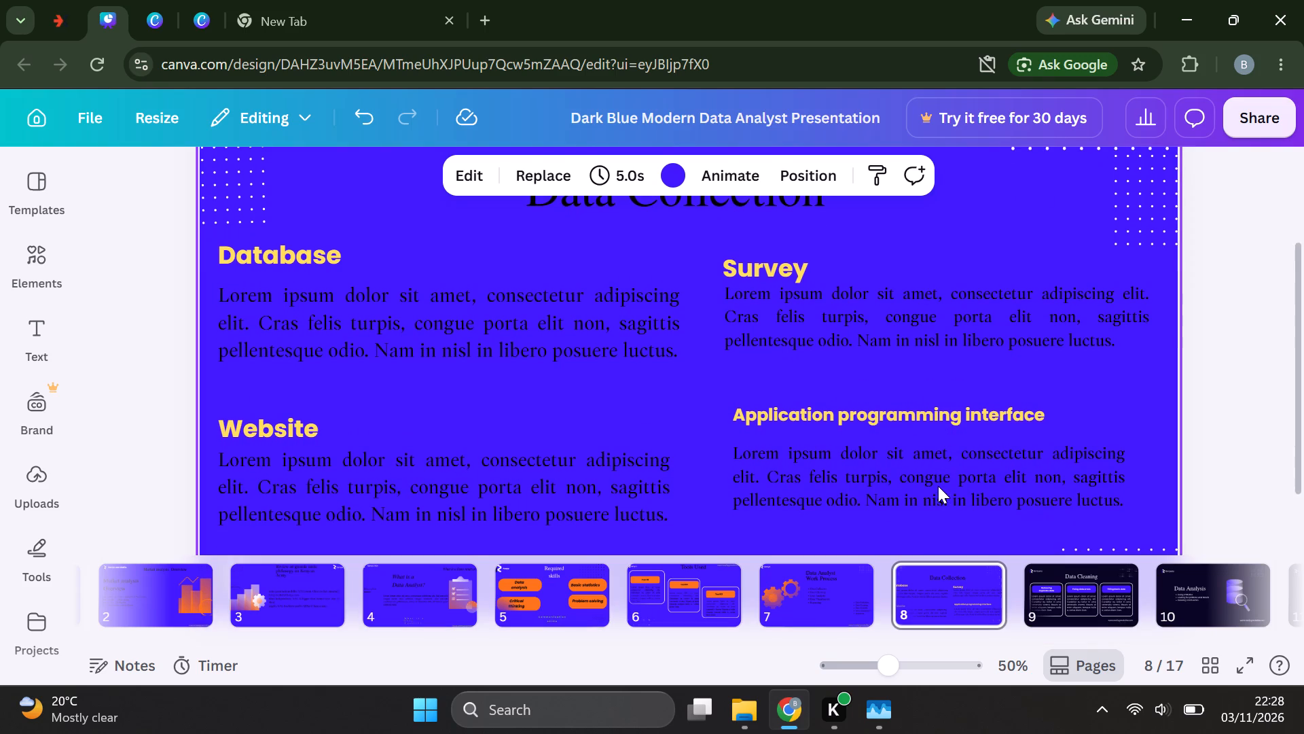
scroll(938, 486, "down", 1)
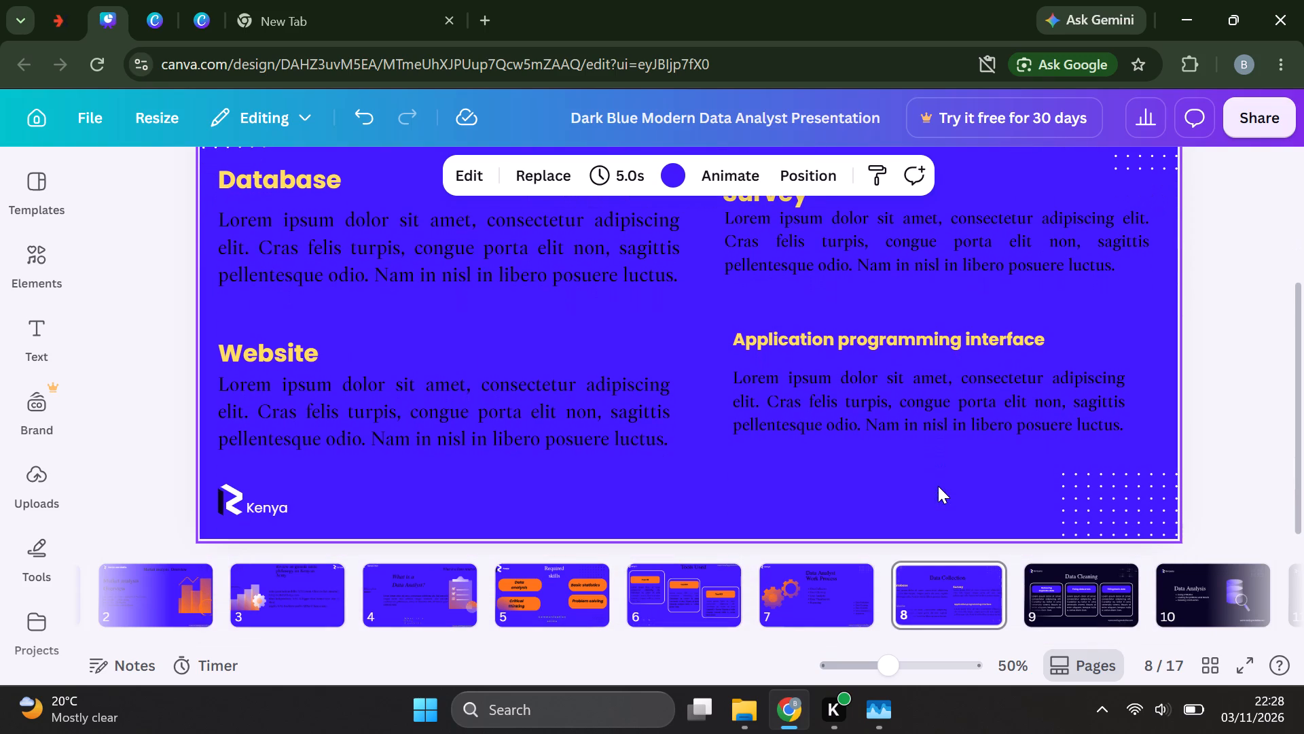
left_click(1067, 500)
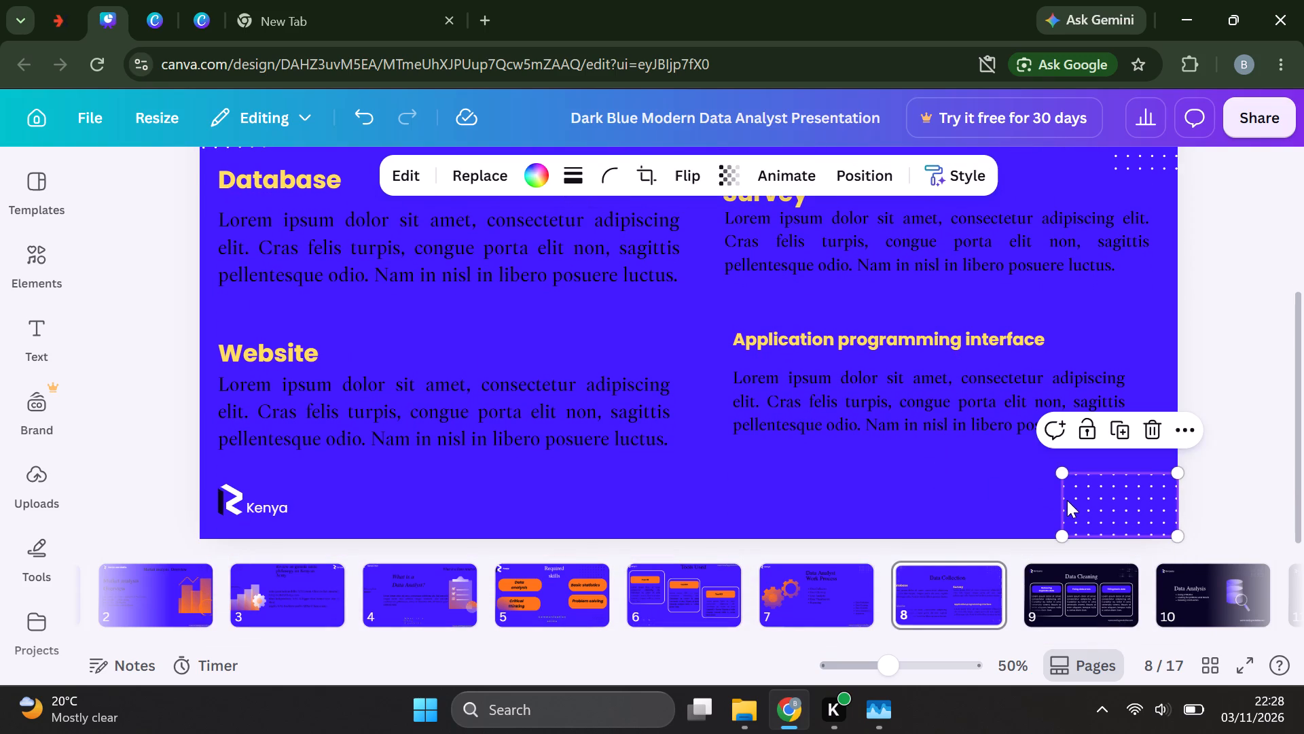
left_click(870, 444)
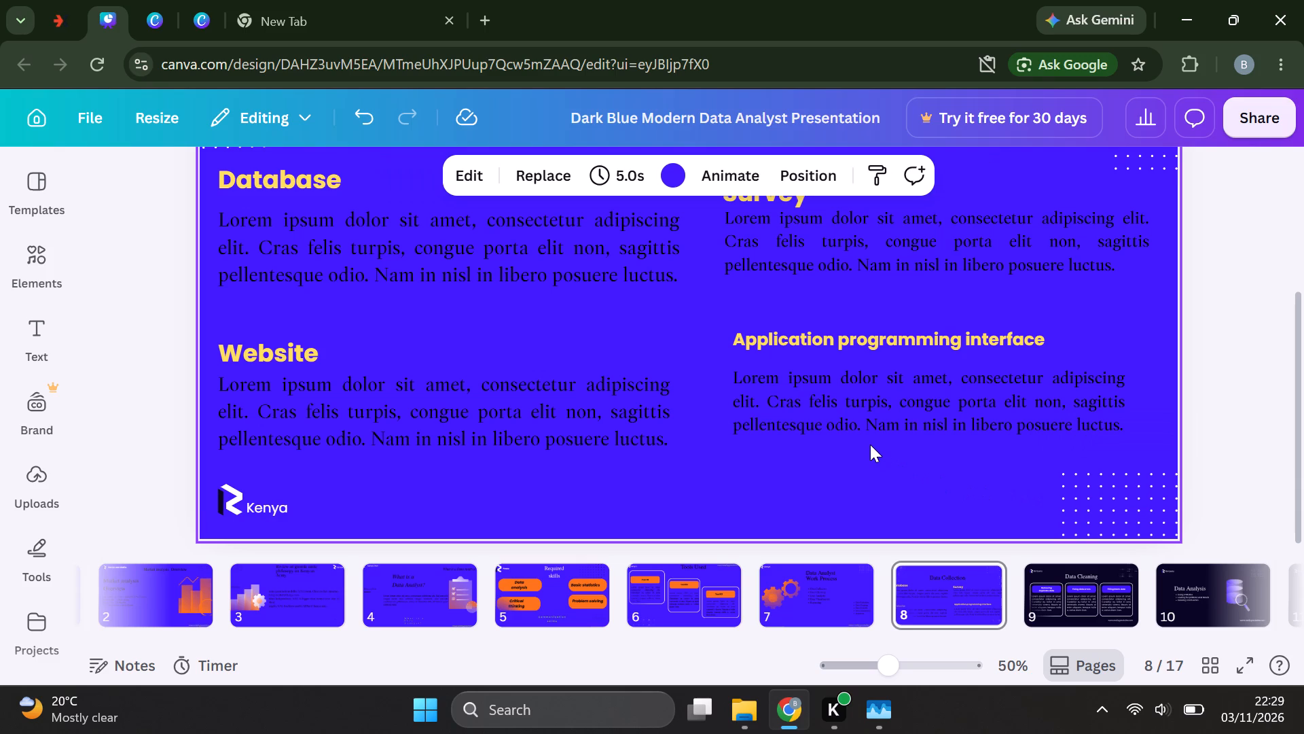
Apply the Typewriter text animation to page 8's Database heading.
scroll(870, 444, "up", 6)
scroll(870, 444, "down", 1)
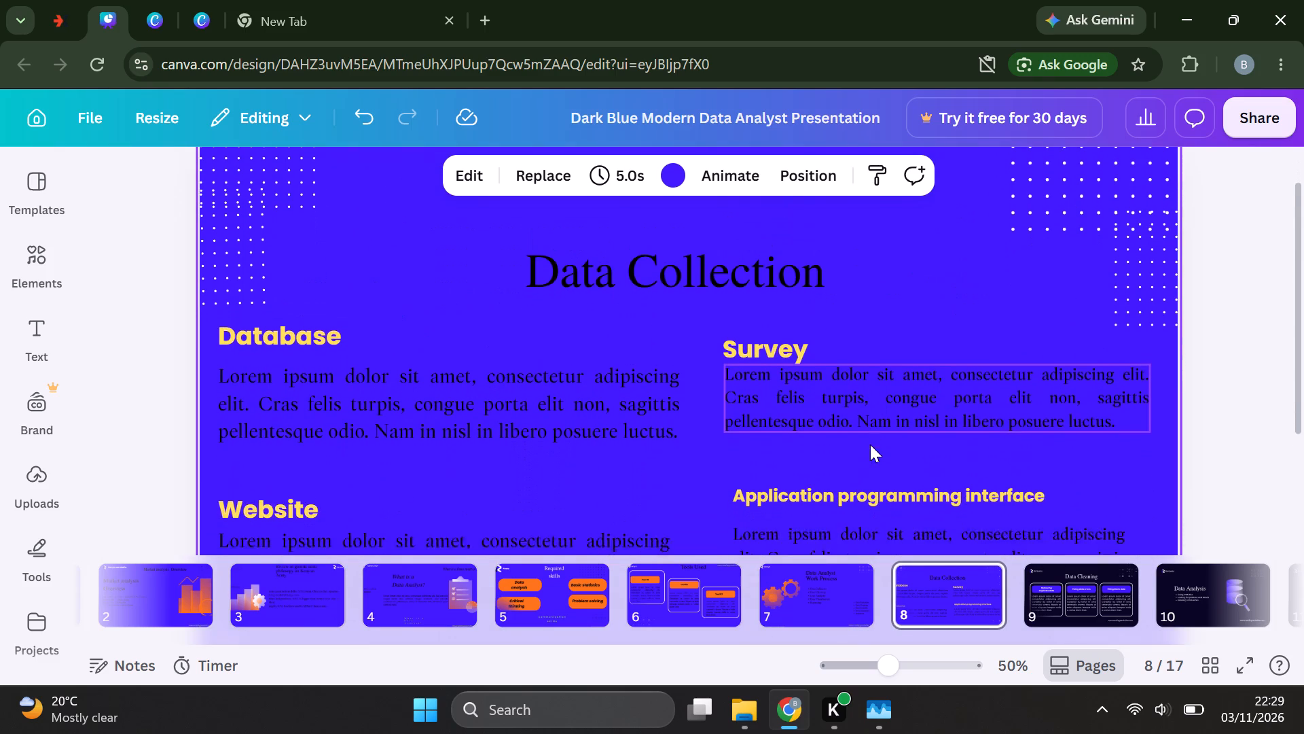
left_click(297, 320)
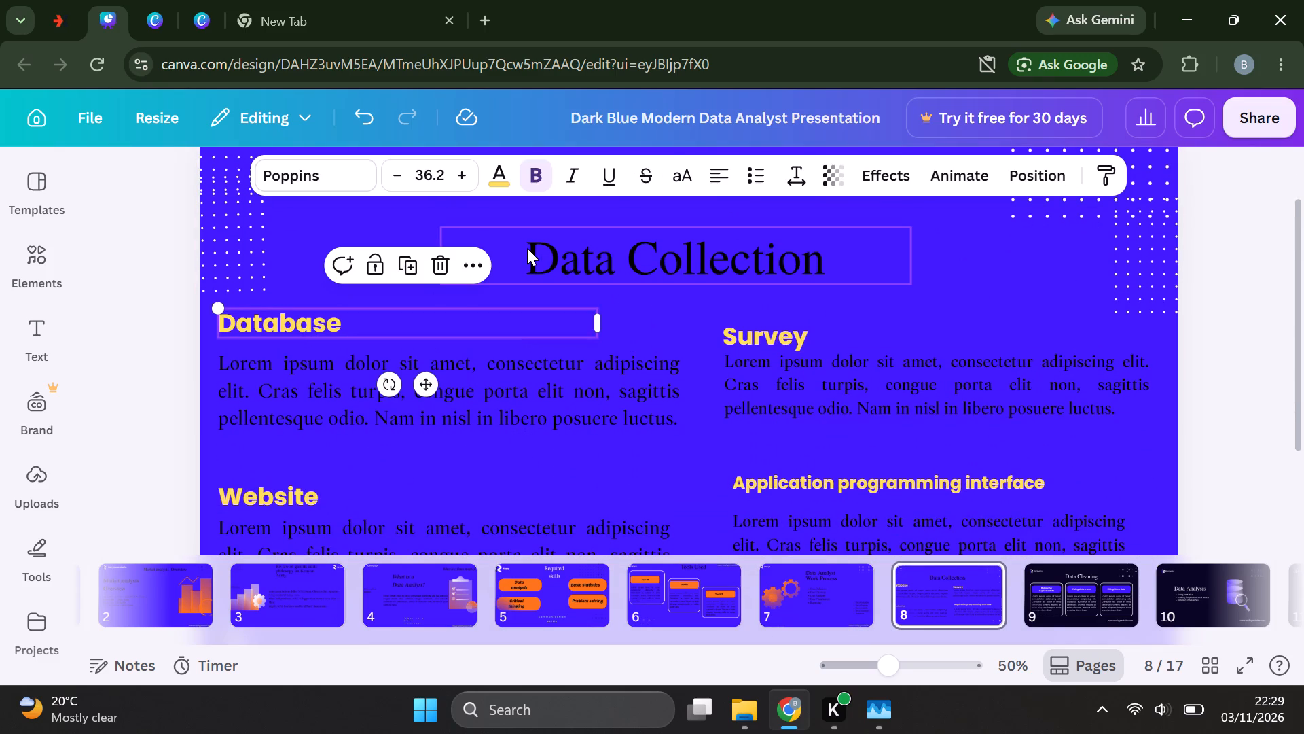
left_click(962, 179)
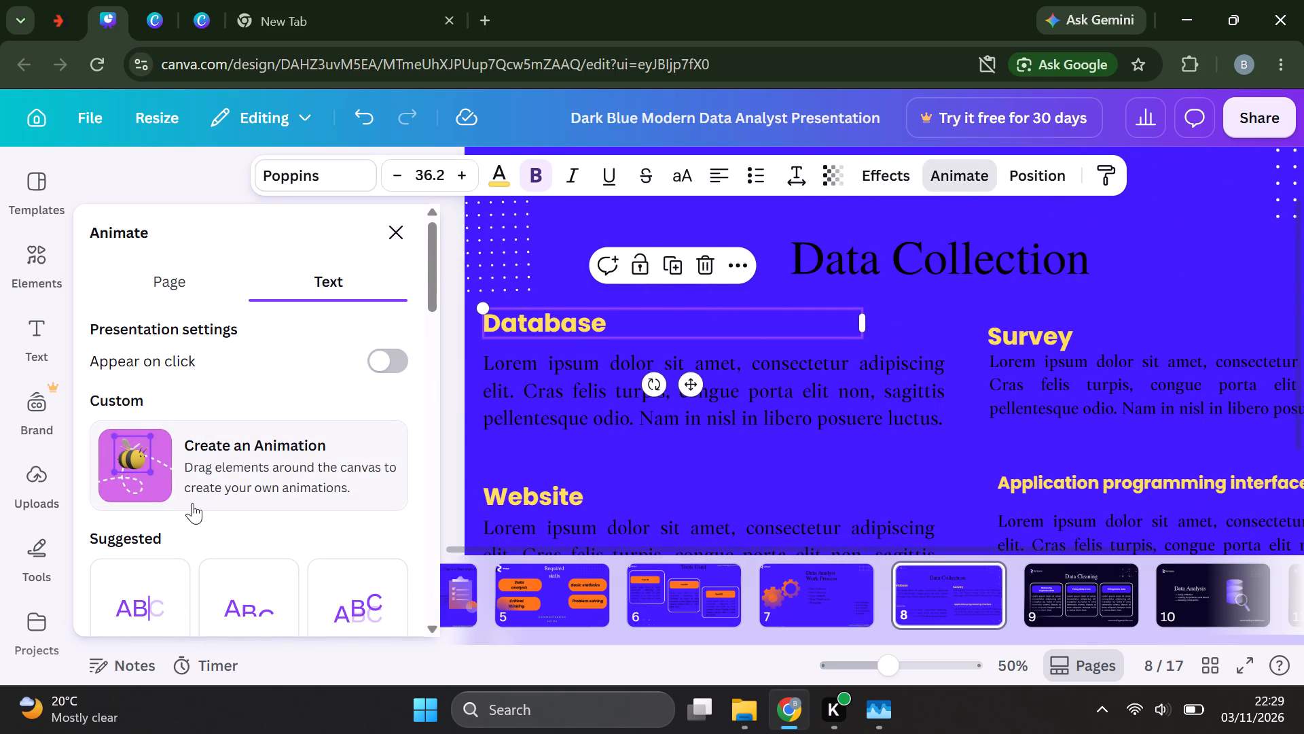
scroll(186, 483, "down", 1)
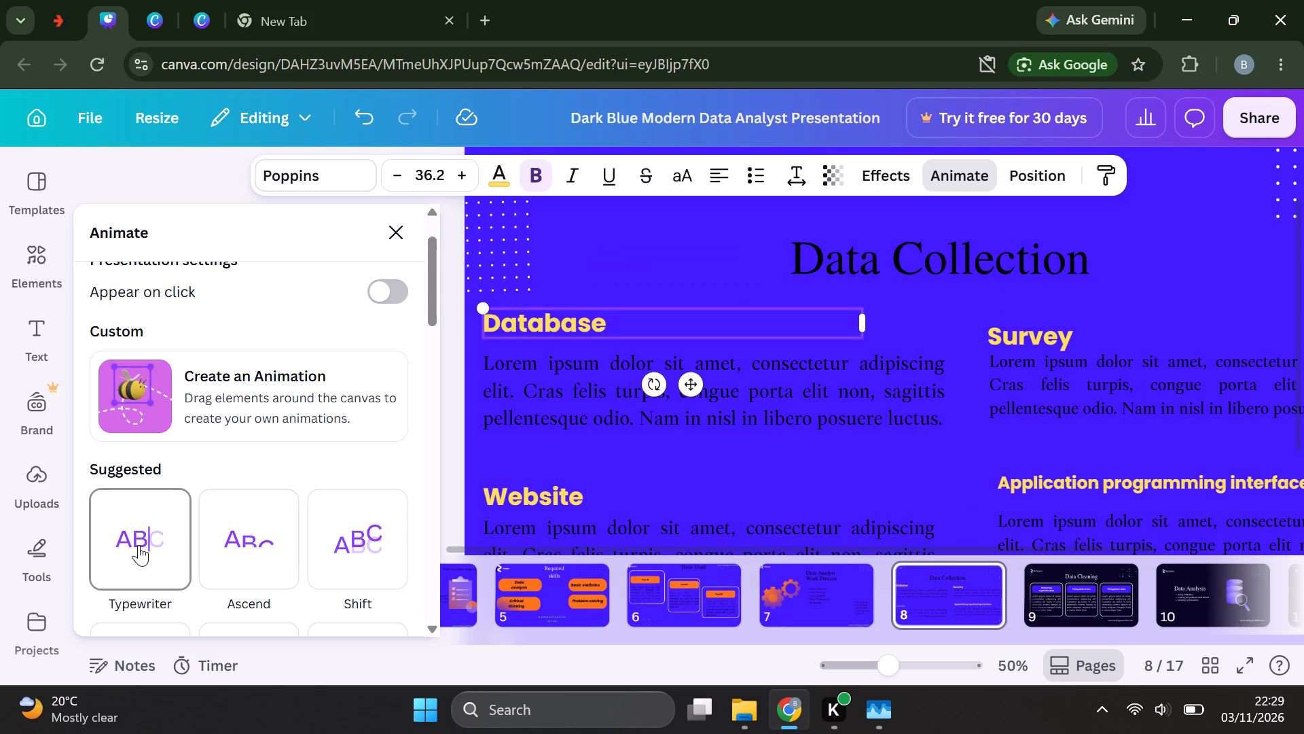
scroll(139, 545, "down", 1)
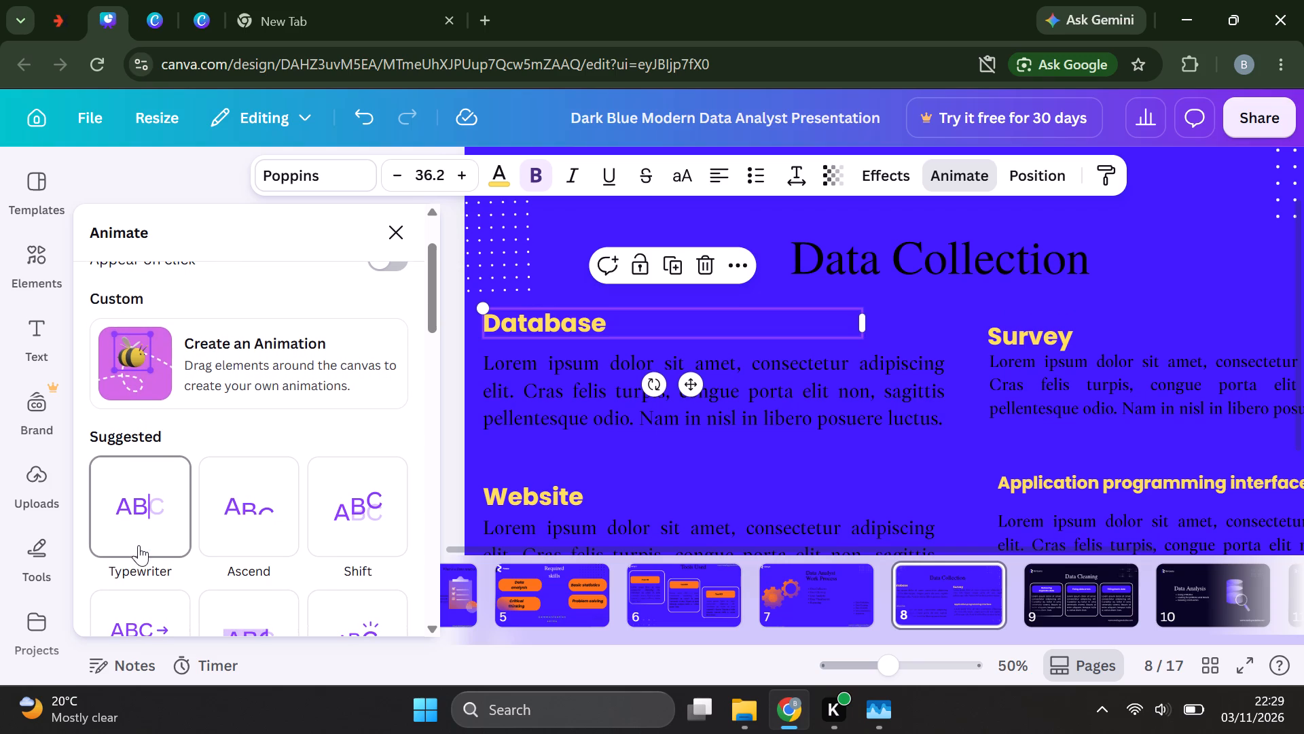
left_click(151, 503)
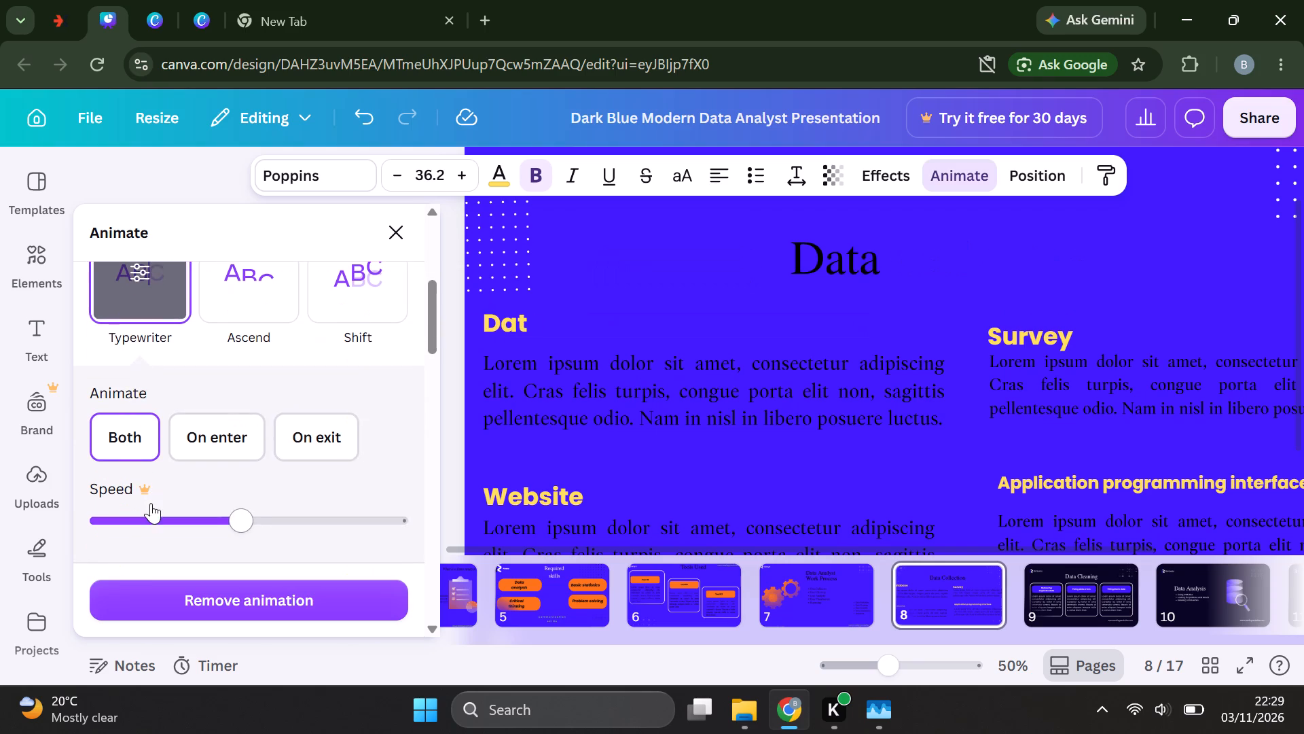
left_click(526, 407)
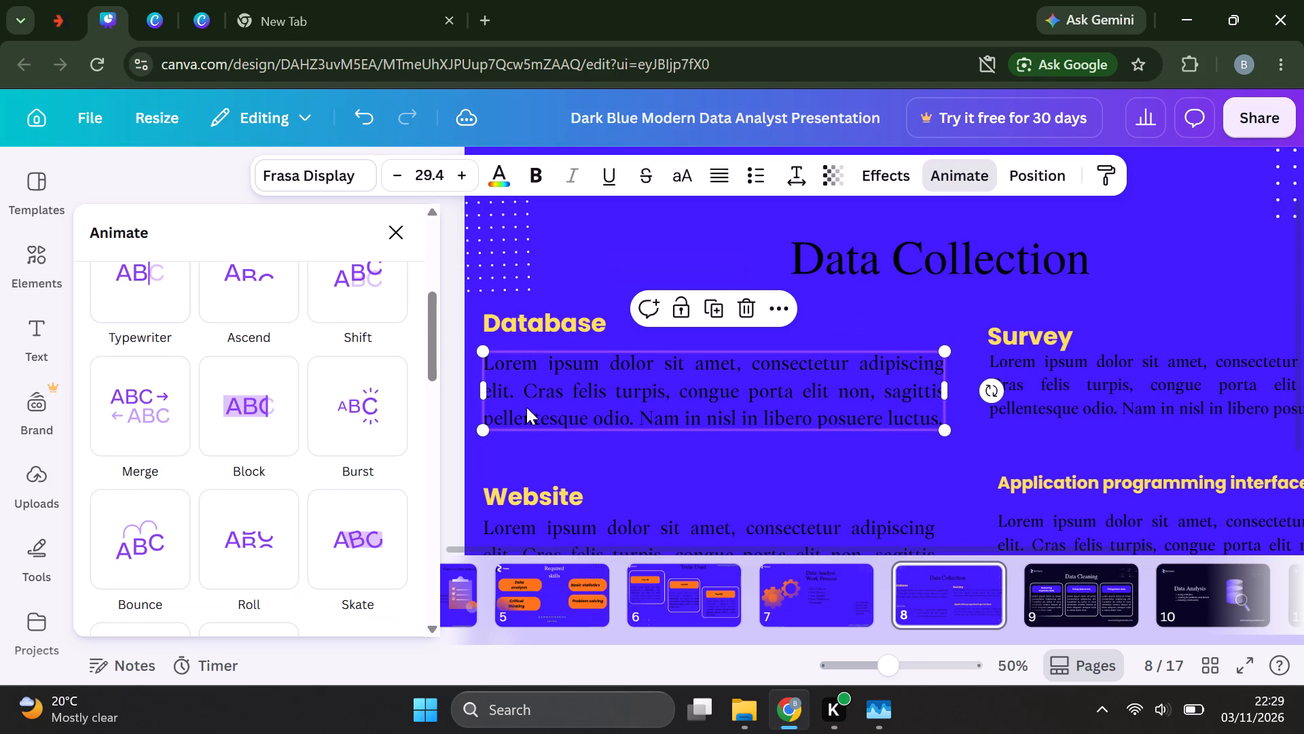
left_click(932, 311)
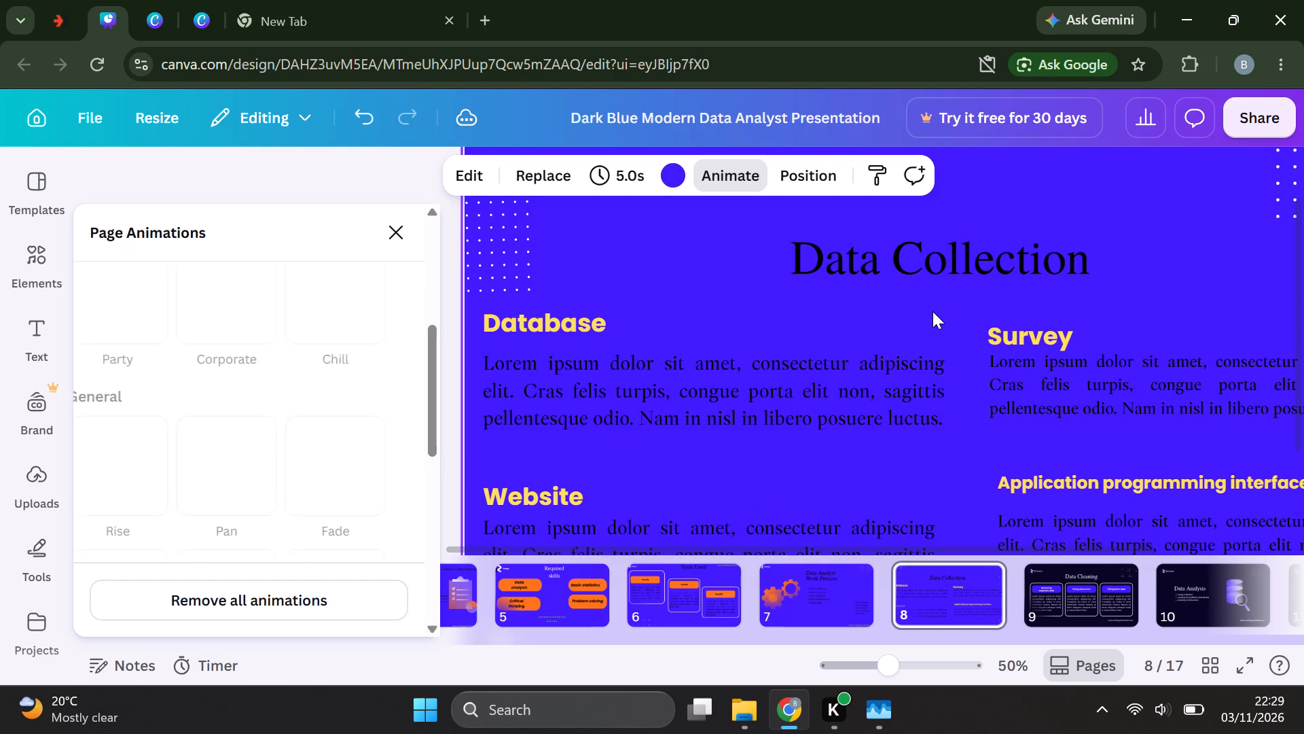
left_click(403, 184)
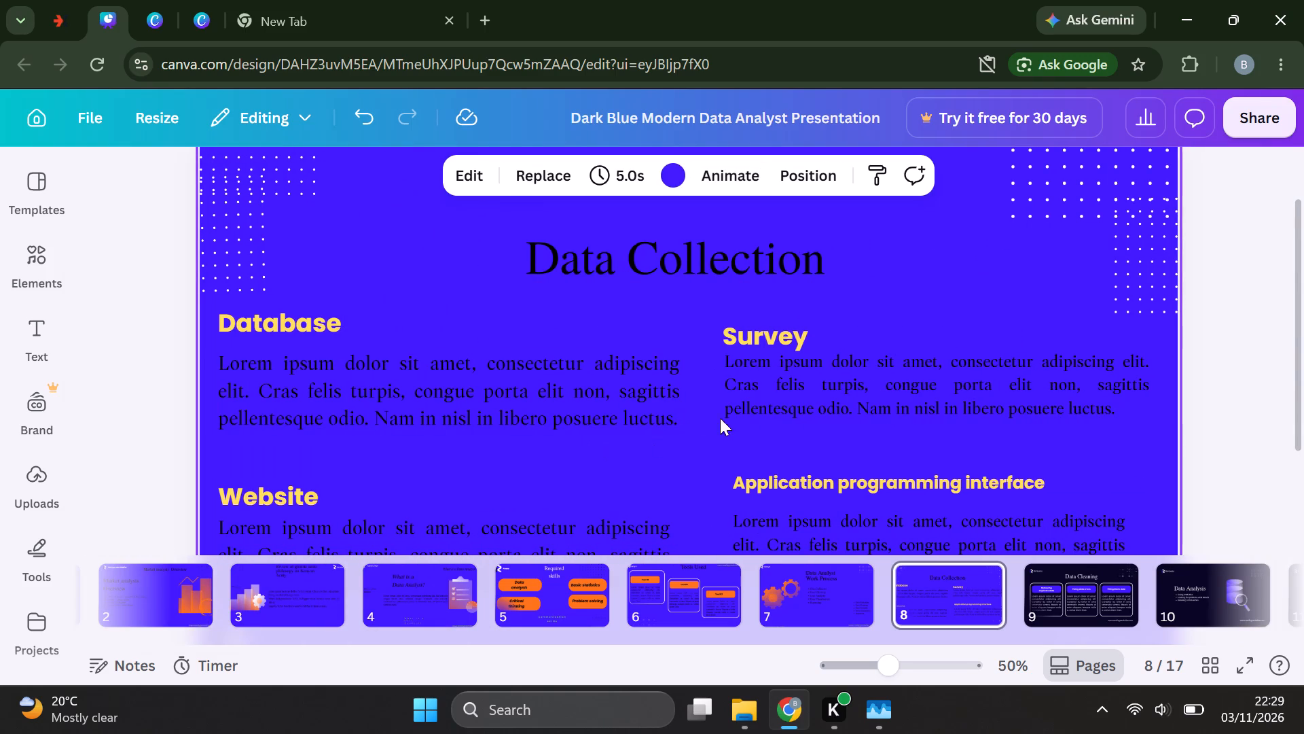
Apply the Burst text animation to the paragraph under page 8's Database heading.
scroll(733, 426, "down", 1)
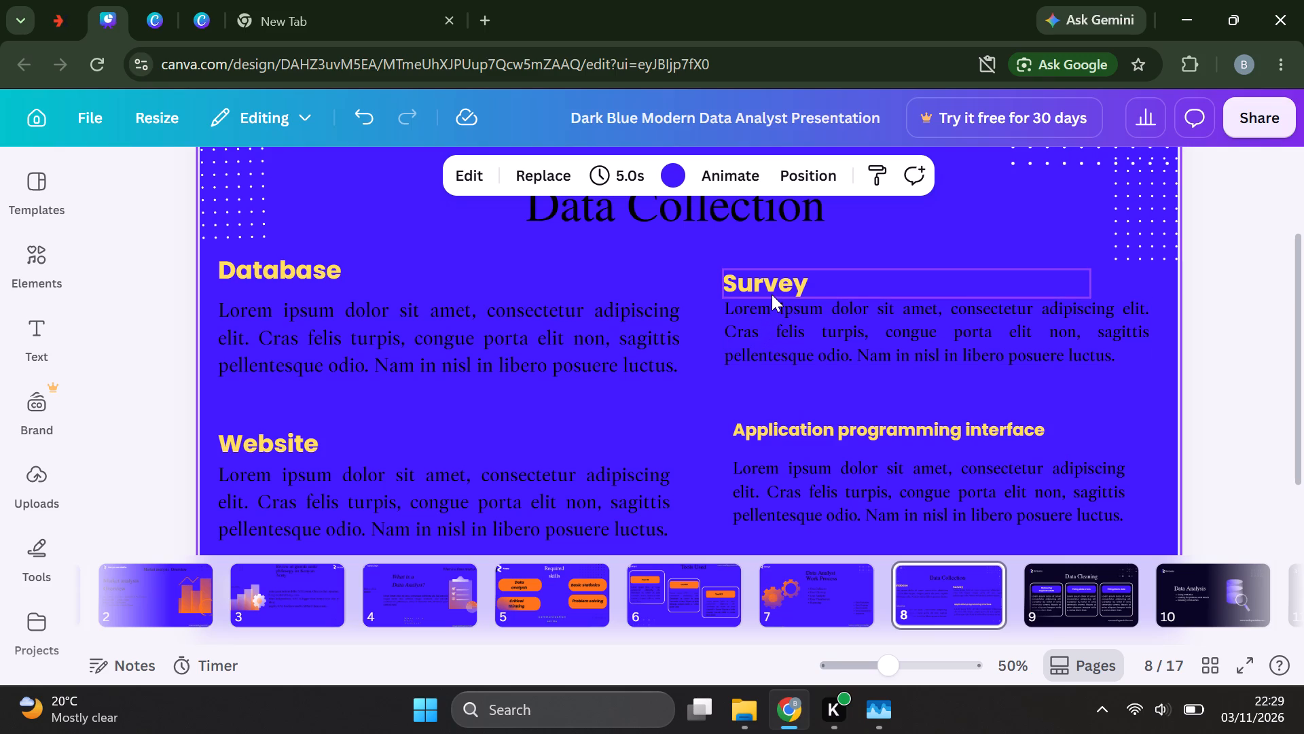
left_click(659, 311)
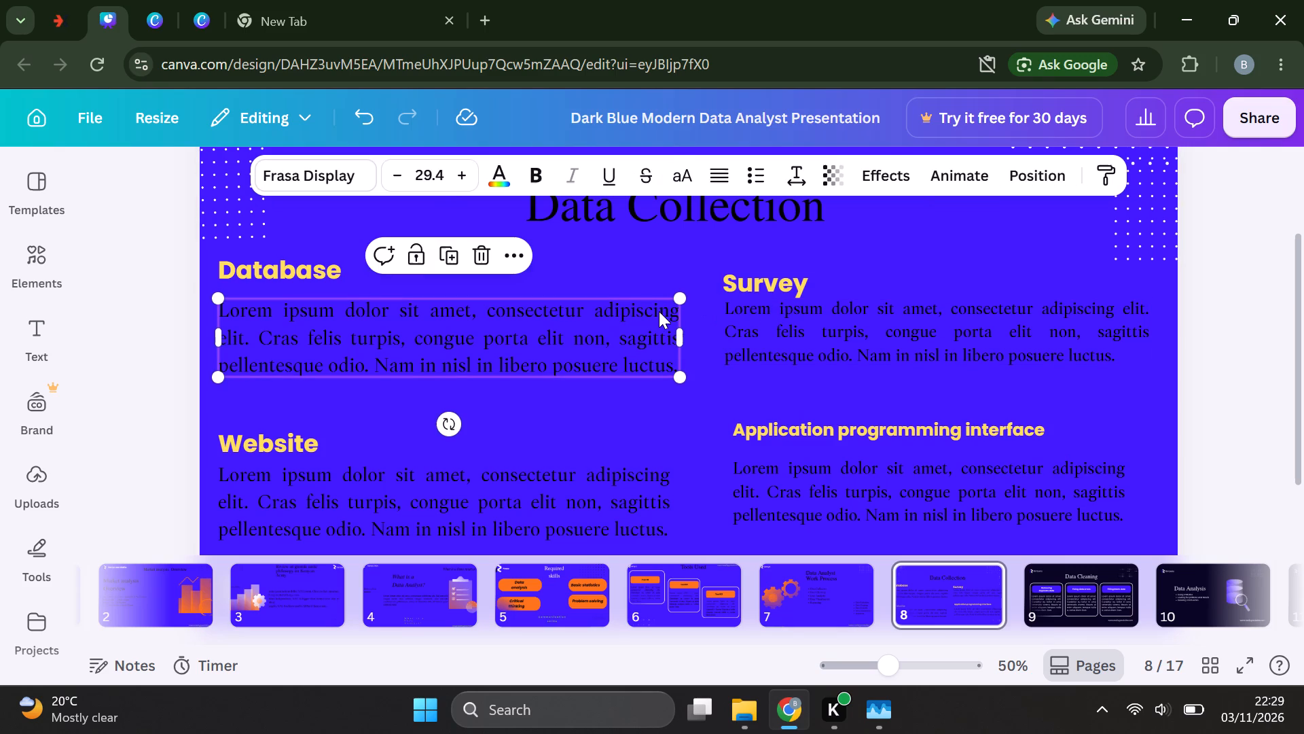
left_click(958, 174)
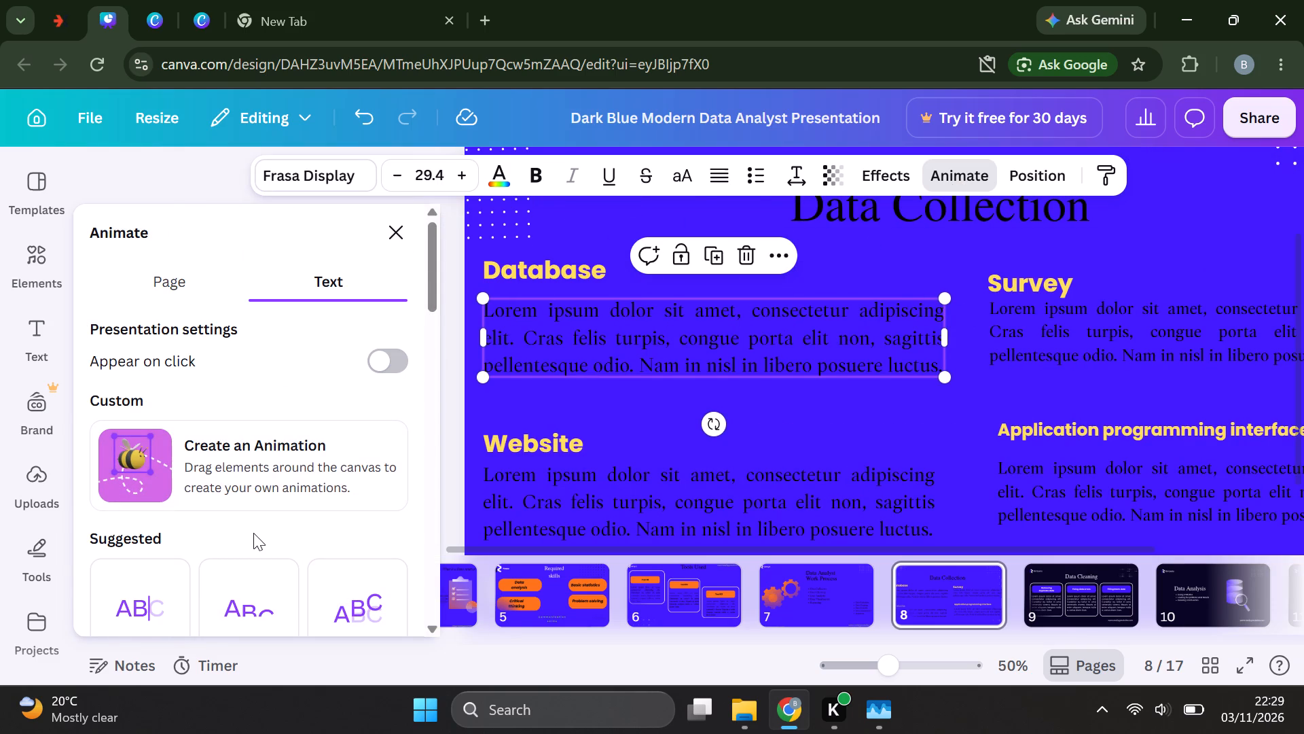
scroll(253, 533, "down", 1)
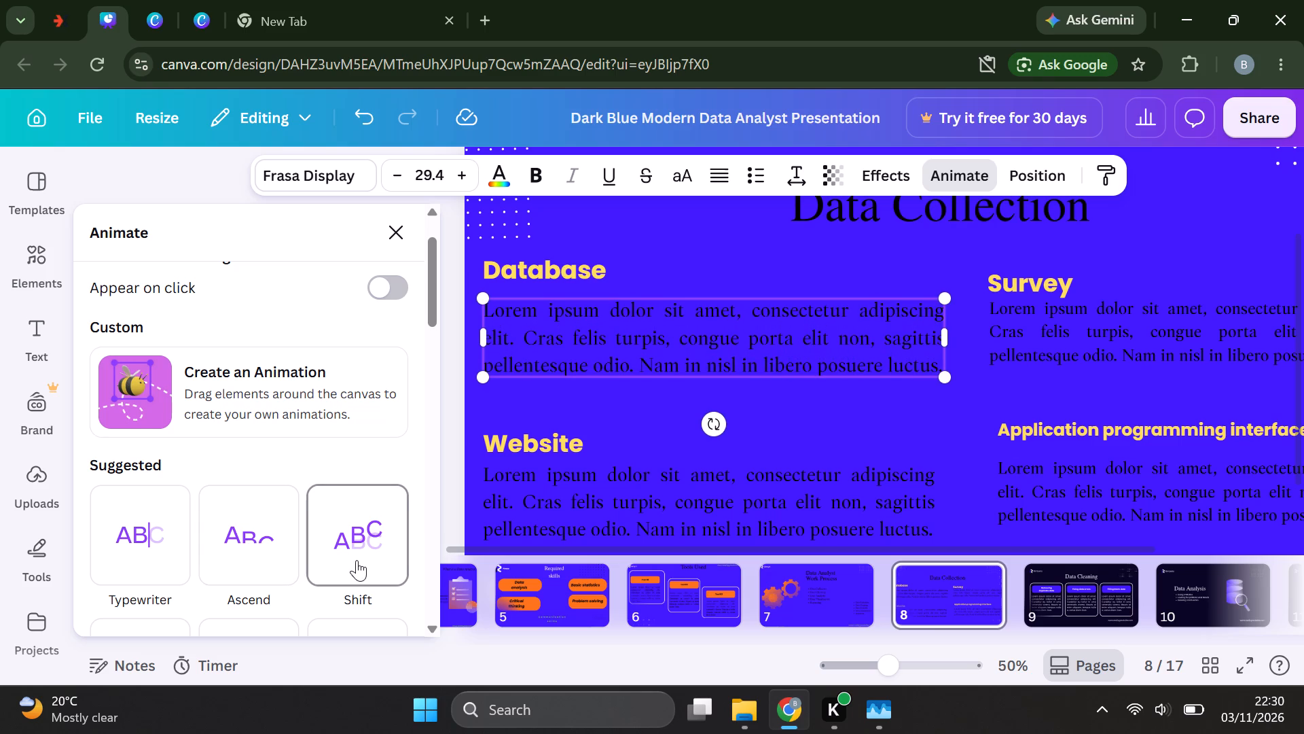
scroll(357, 560, "down", 2)
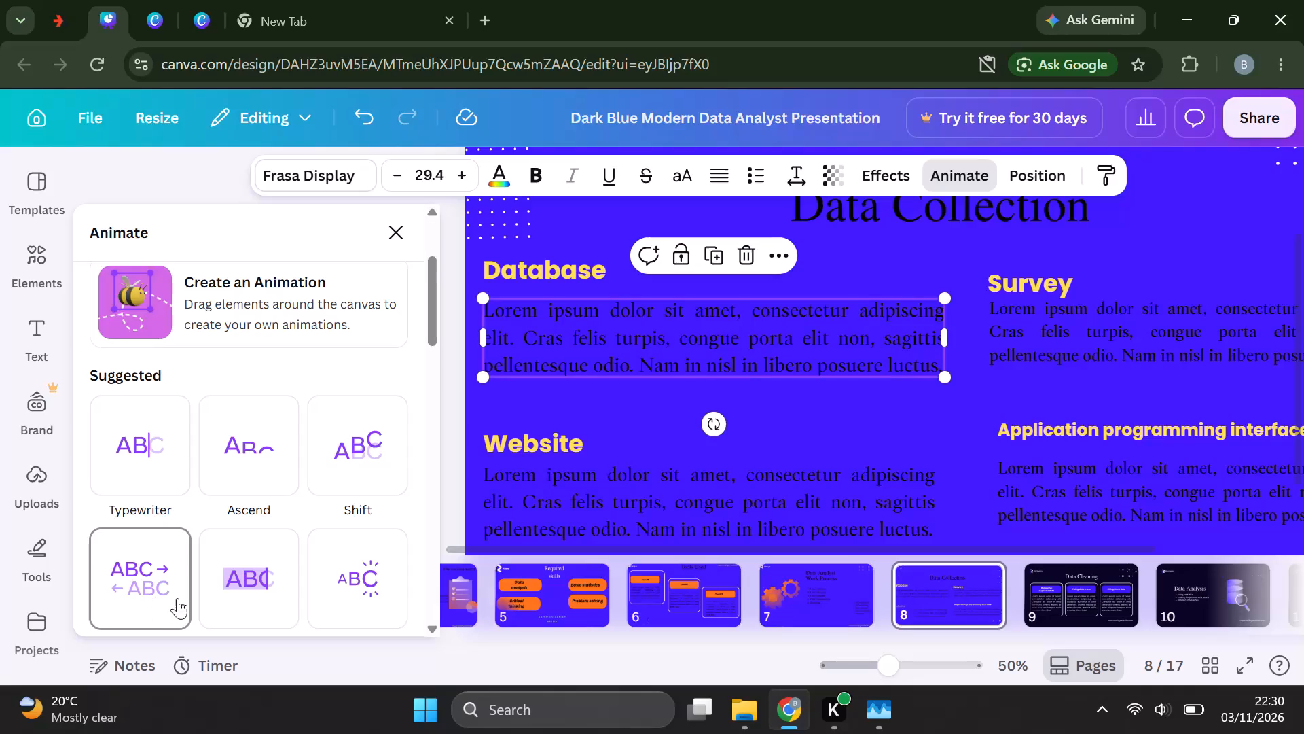
left_click(375, 580)
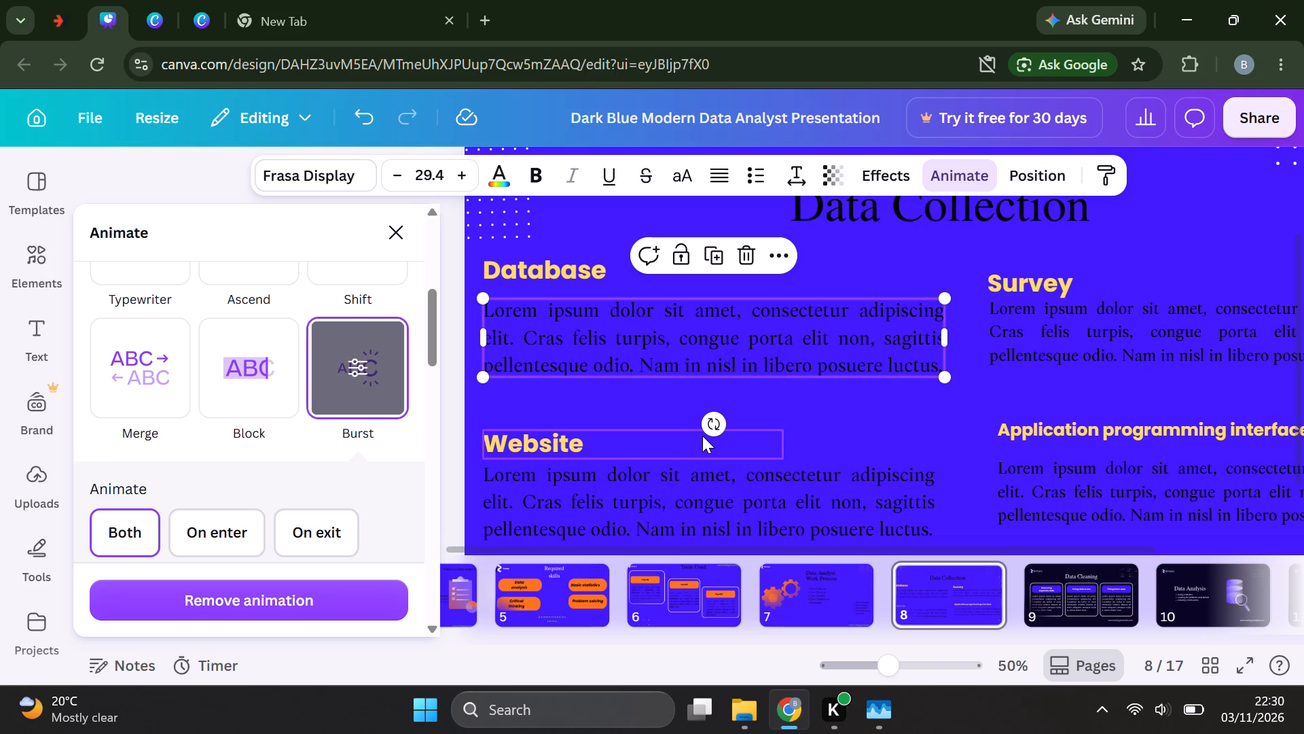
left_click(856, 408)
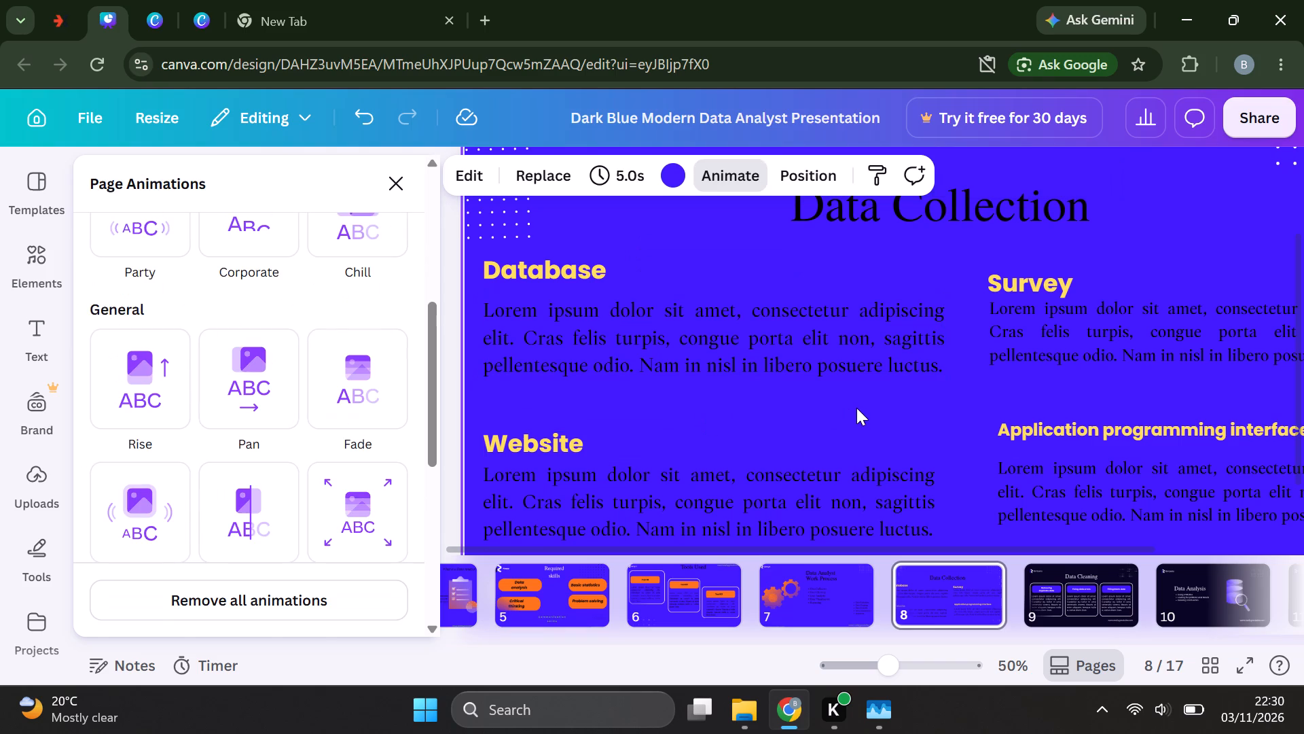
Apply the Merge text animation to the paragraph under page 8's Survey heading.
scroll(856, 408, "up", 1)
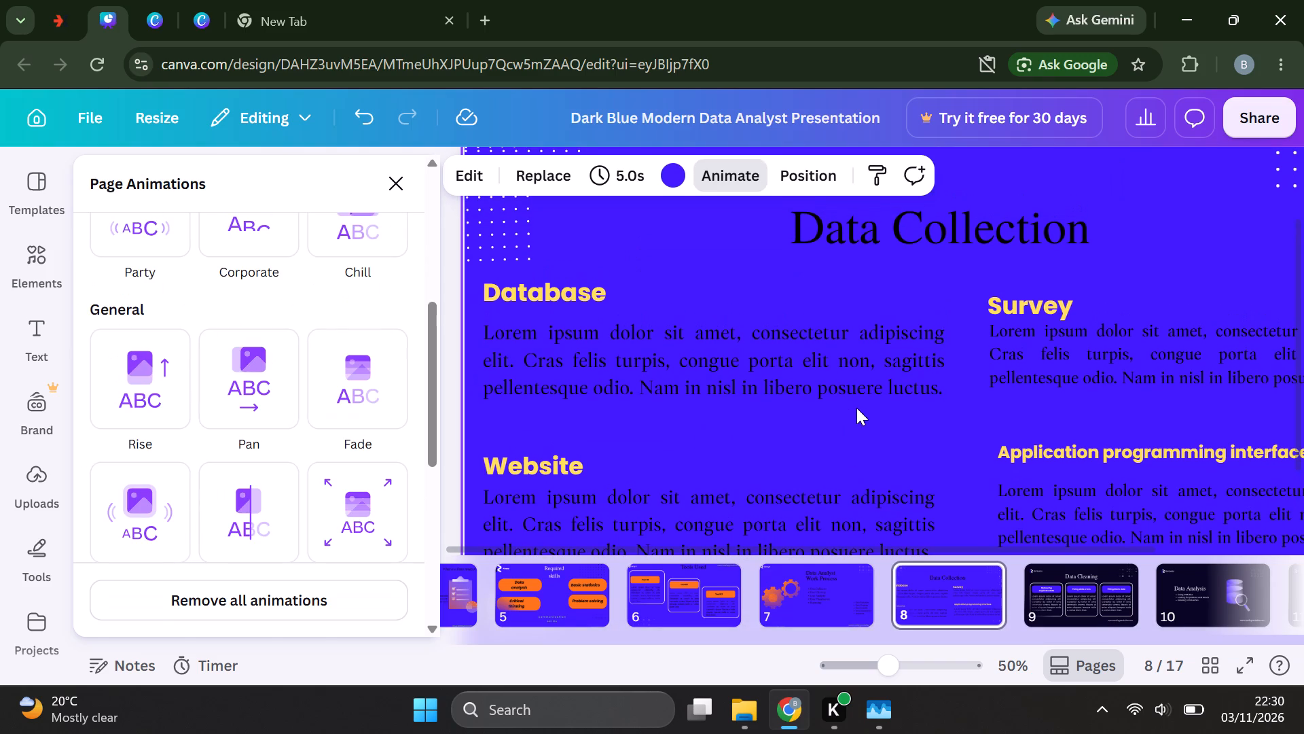
left_click(1027, 358)
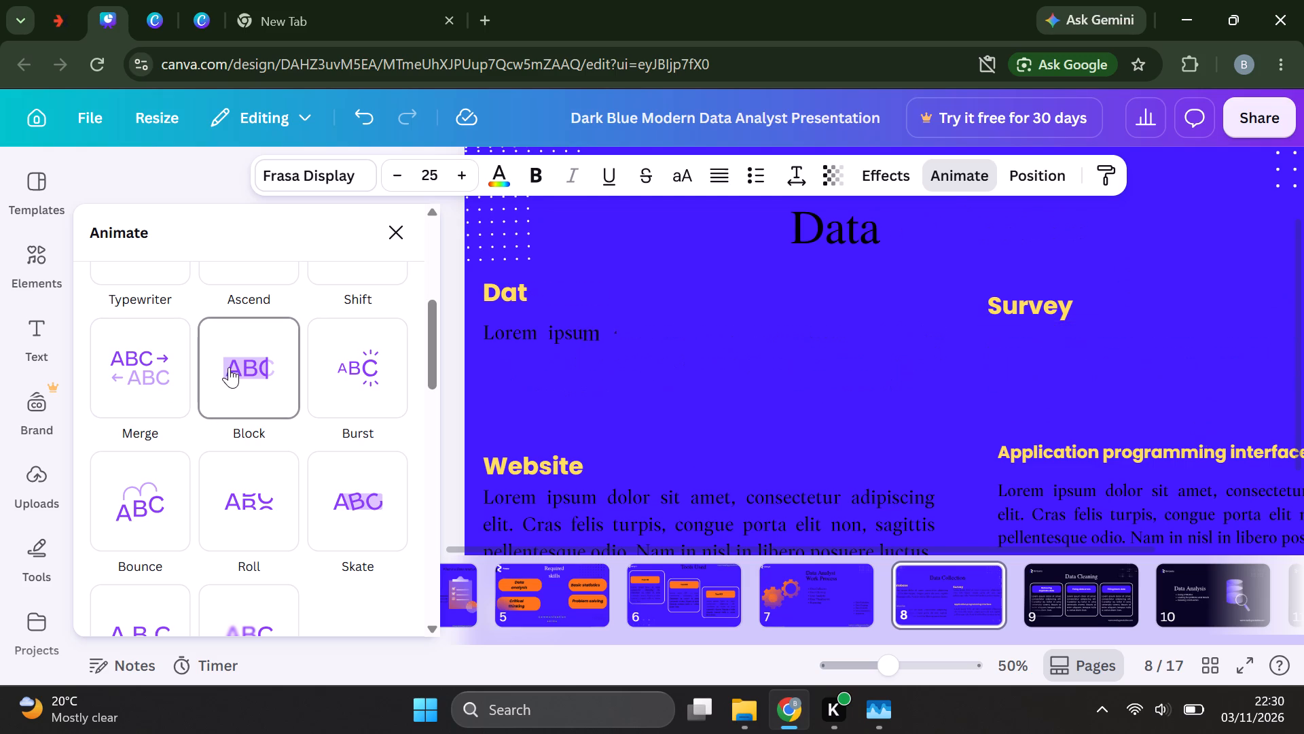
left_click(159, 370)
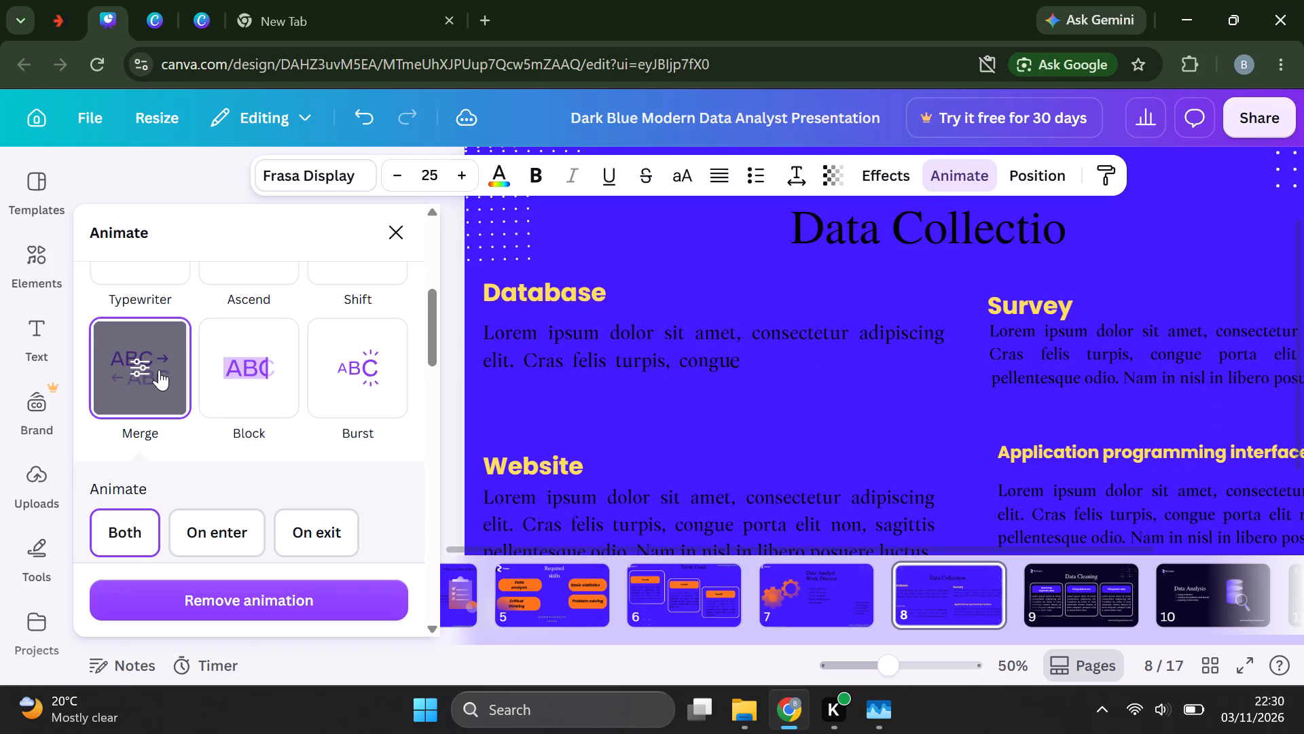
left_click(407, 239)
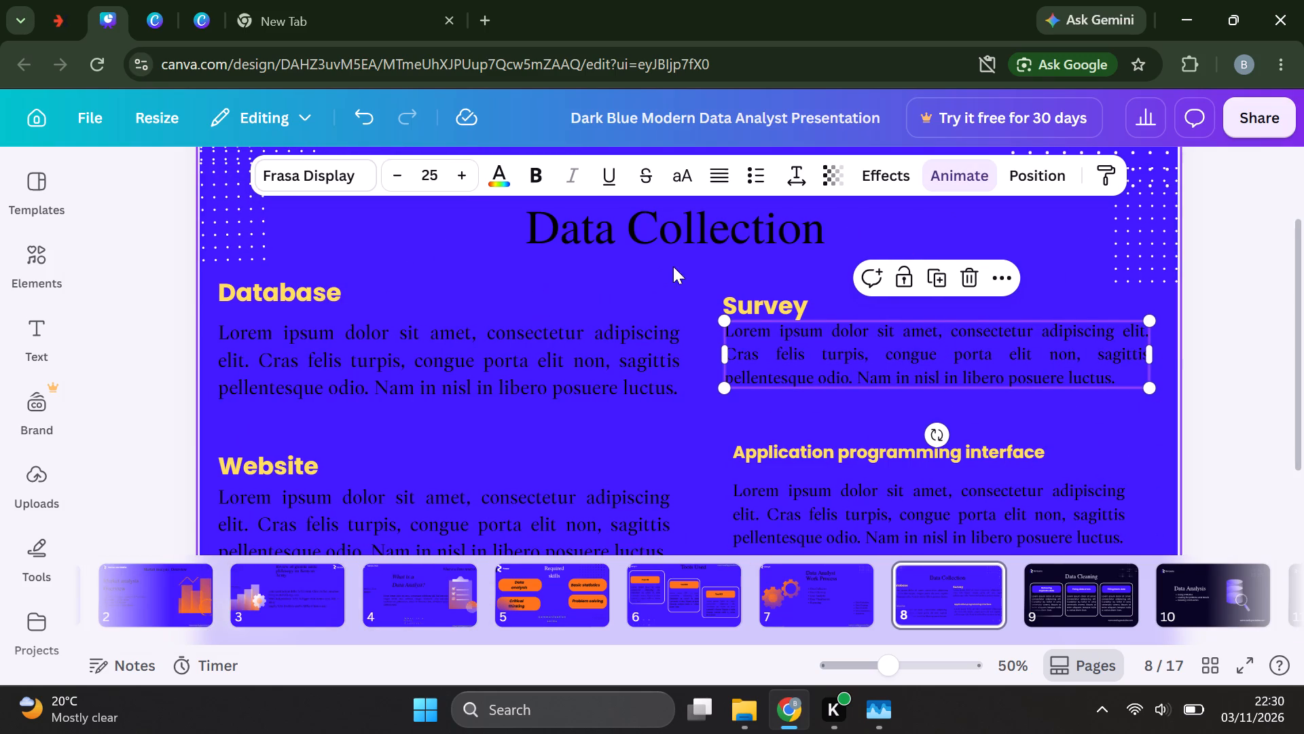
Apply the Burst text animation to page 8's Survey heading.
left_click(759, 300)
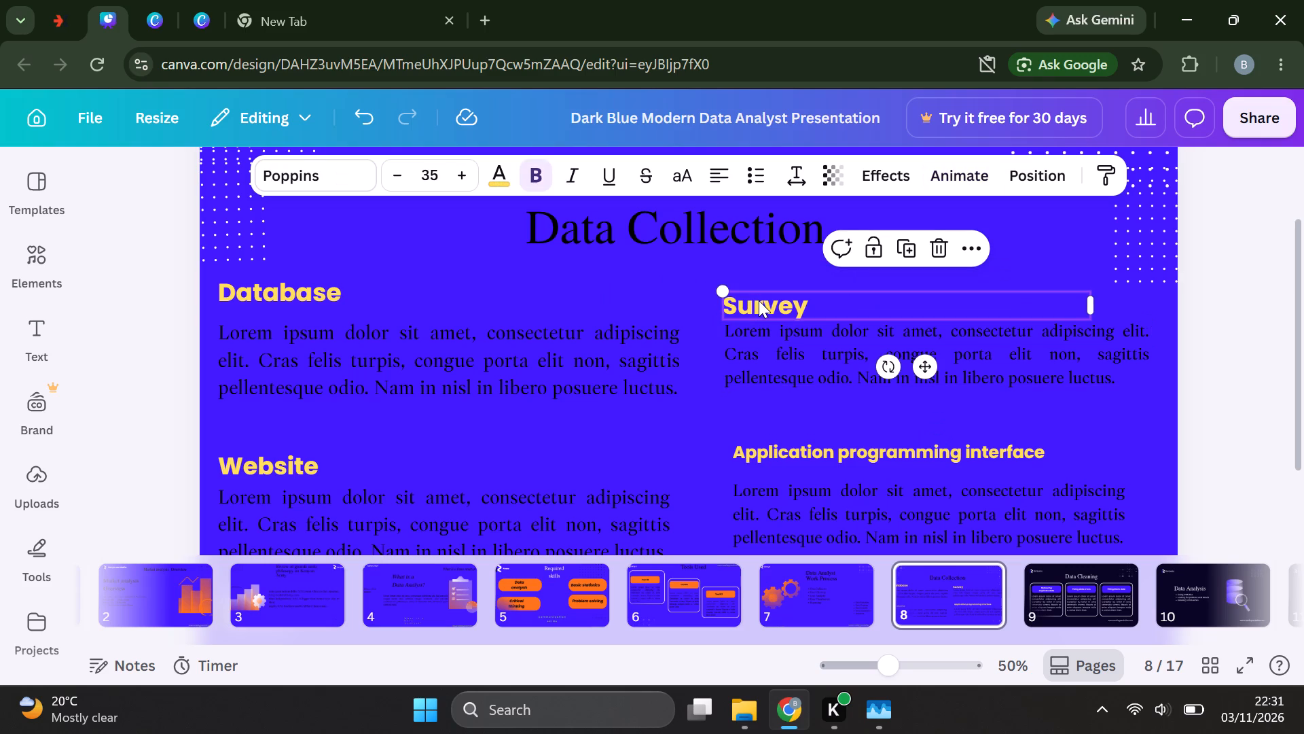
left_click(966, 172)
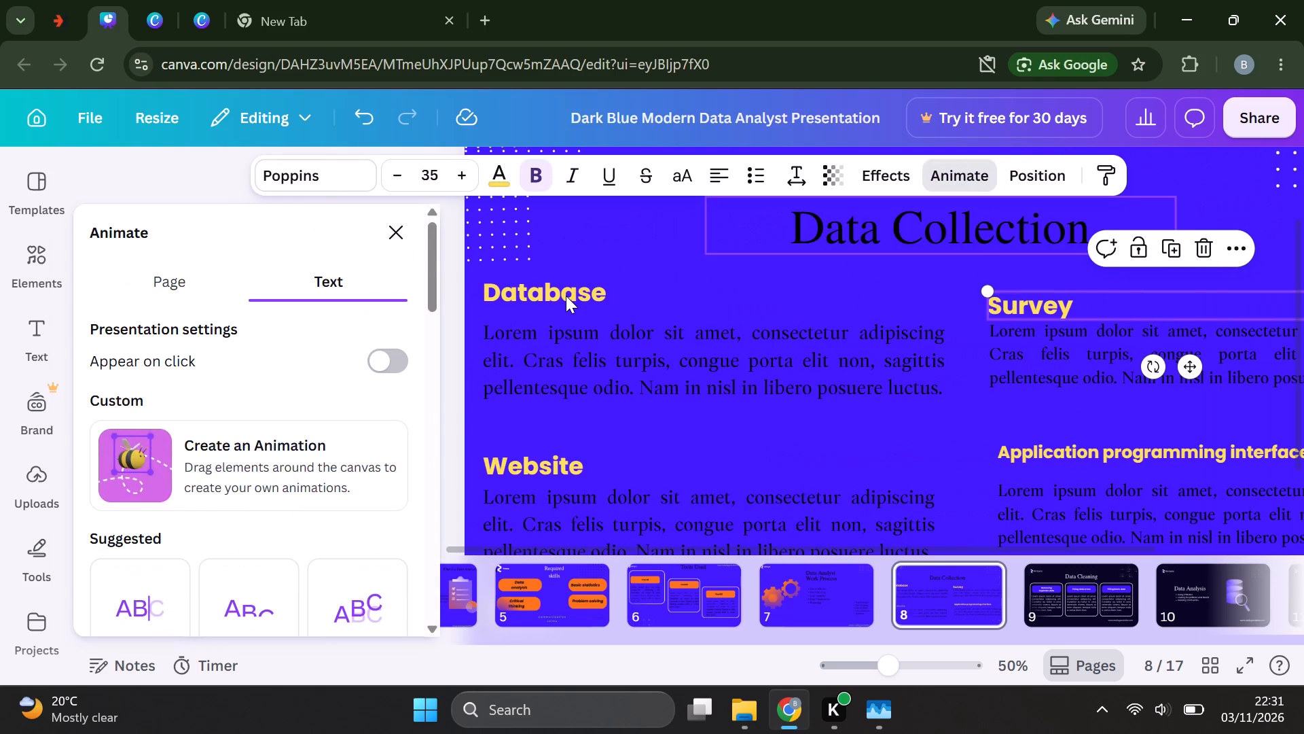
scroll(300, 437, "down", 2)
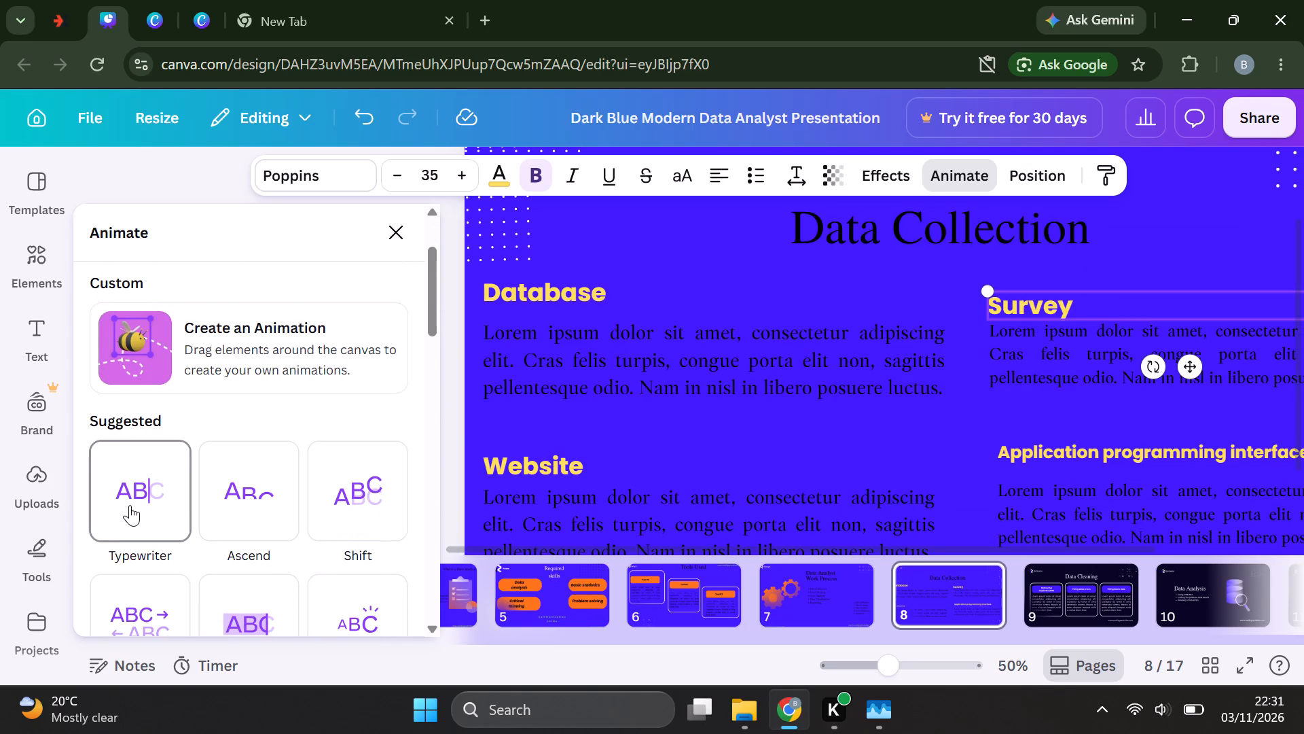
scroll(130, 505, "down", 1)
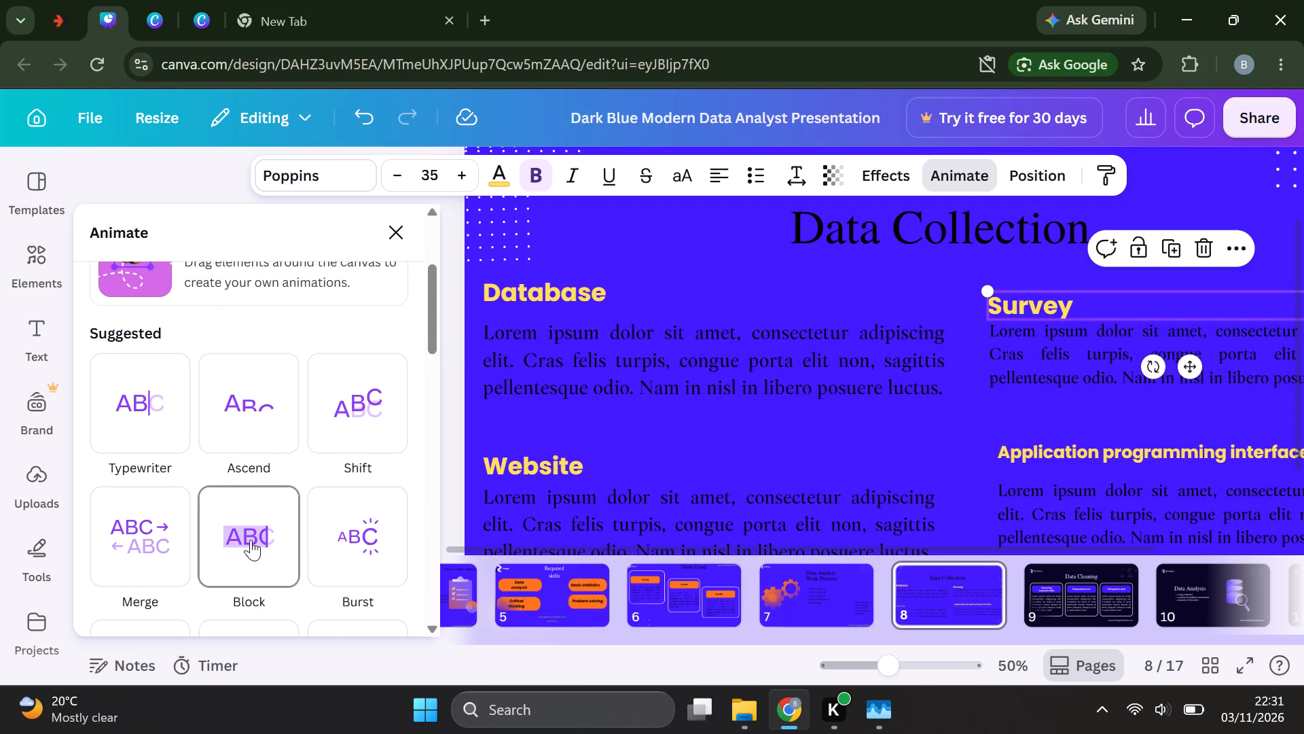
left_click(365, 551)
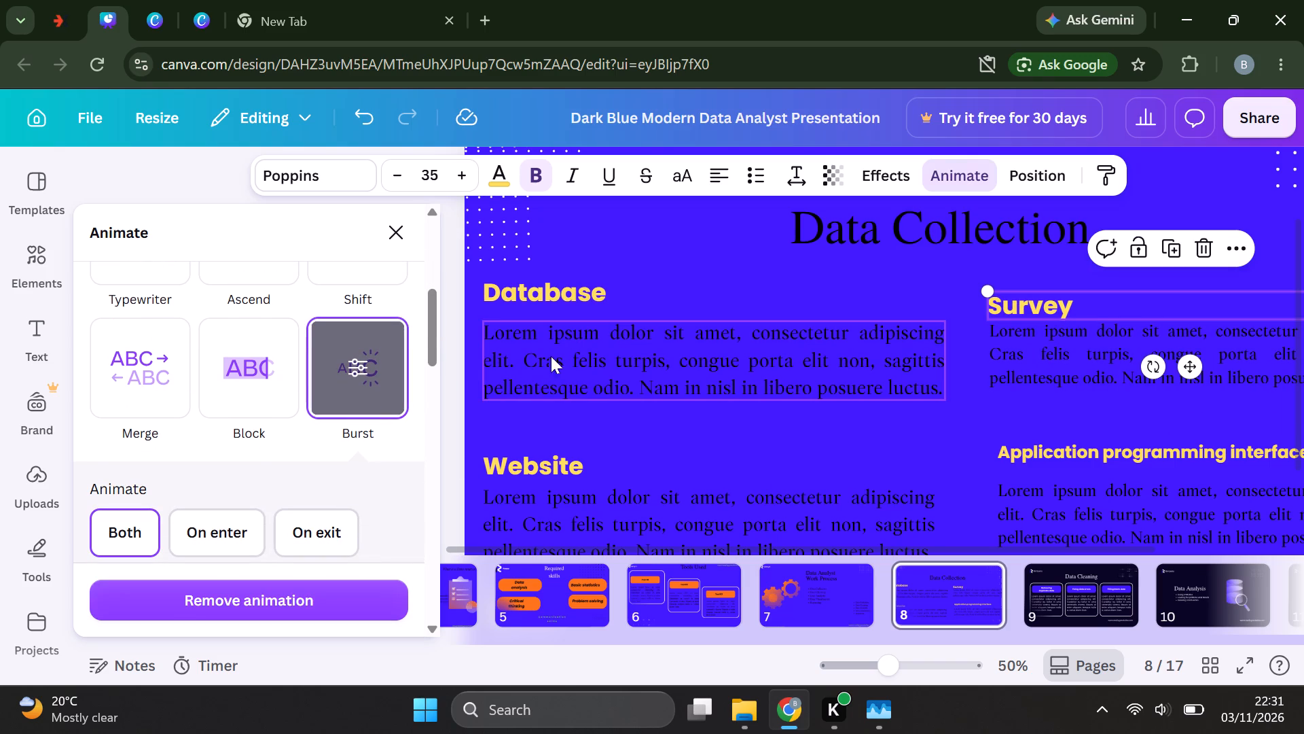
left_click(626, 421)
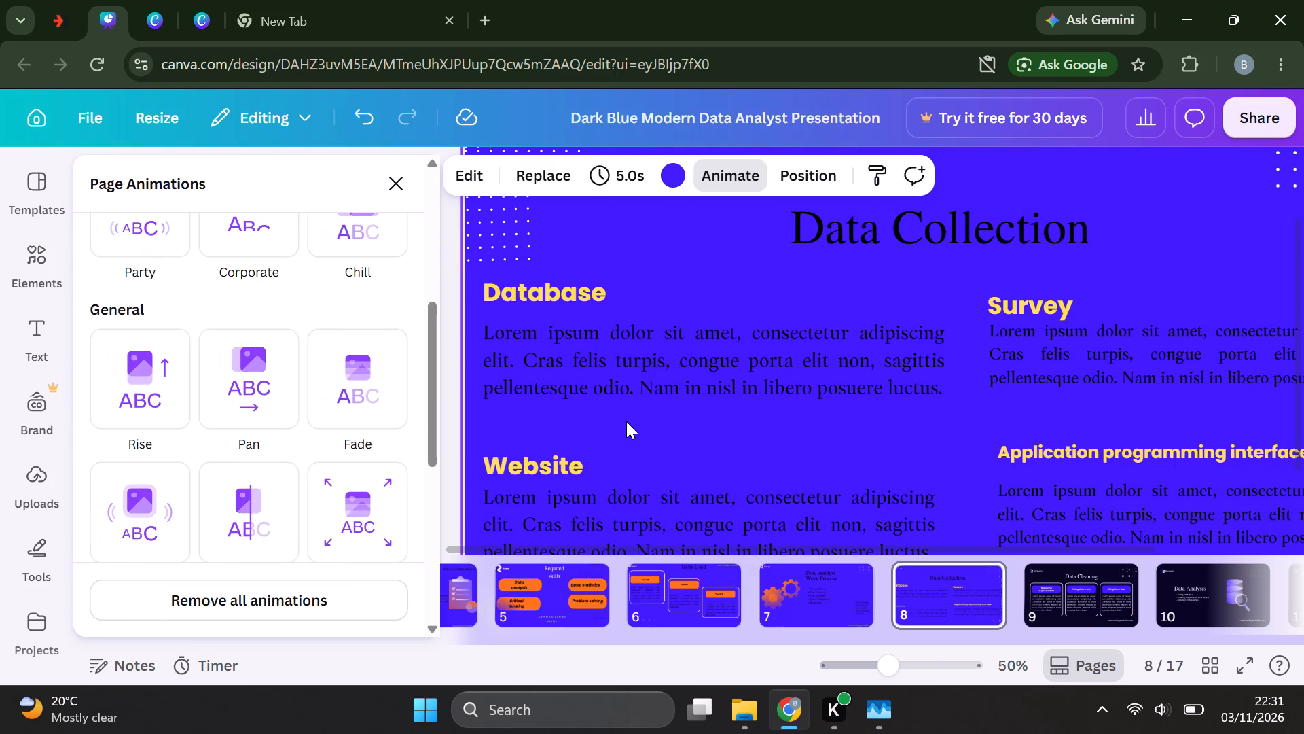
Apply the Burst animation to page 8's Website heading.
scroll(626, 421, "down", 2)
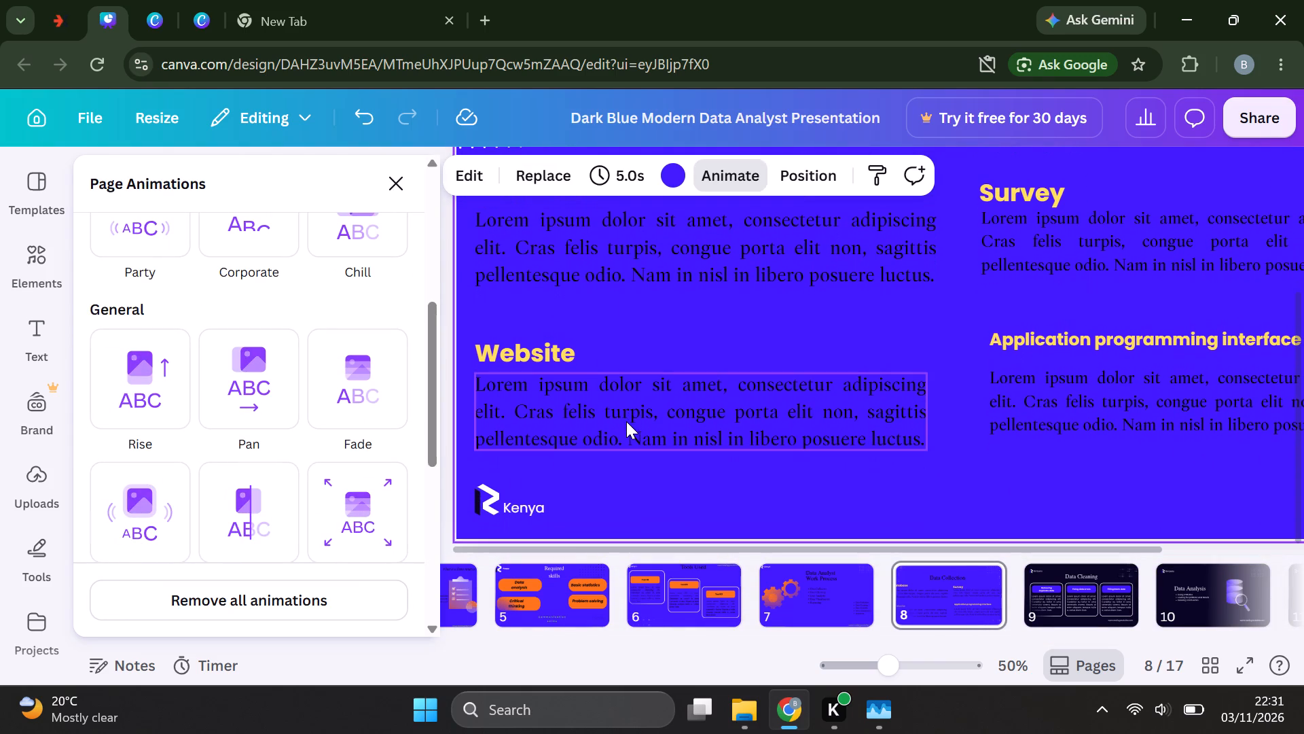
left_click(535, 347)
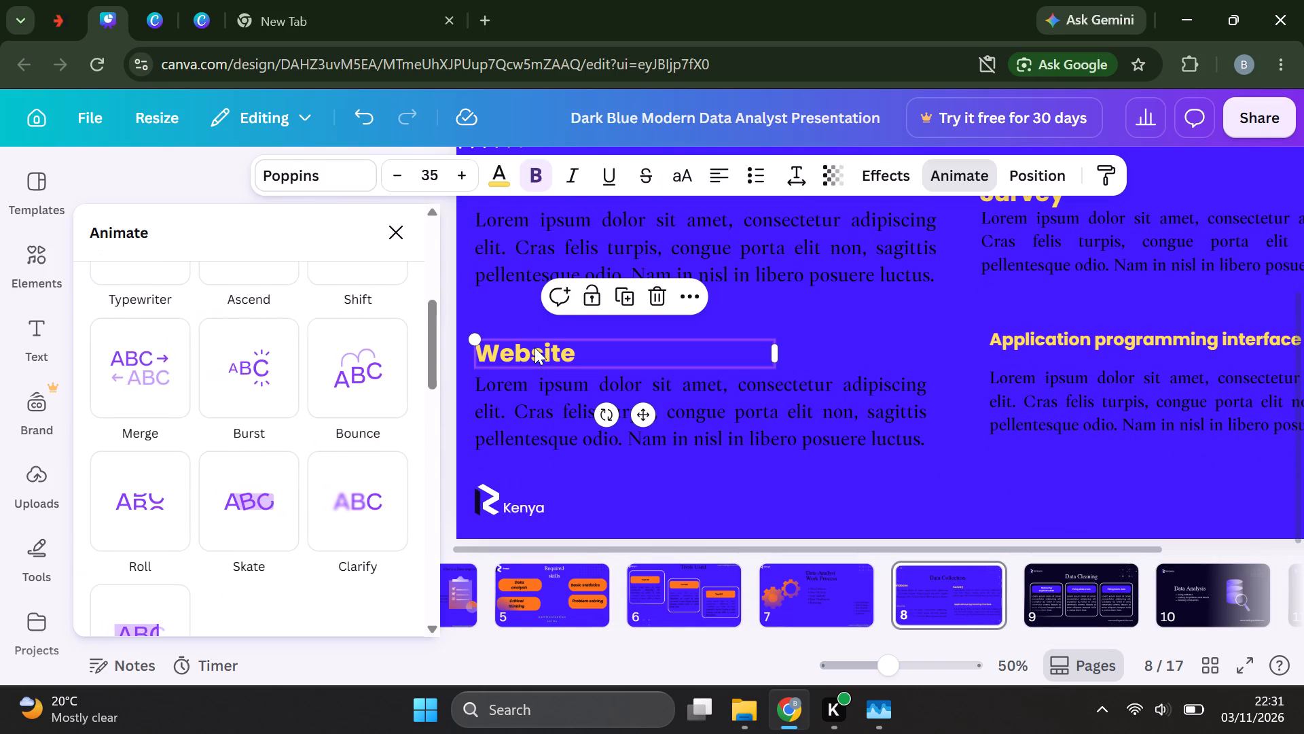
left_click(397, 231)
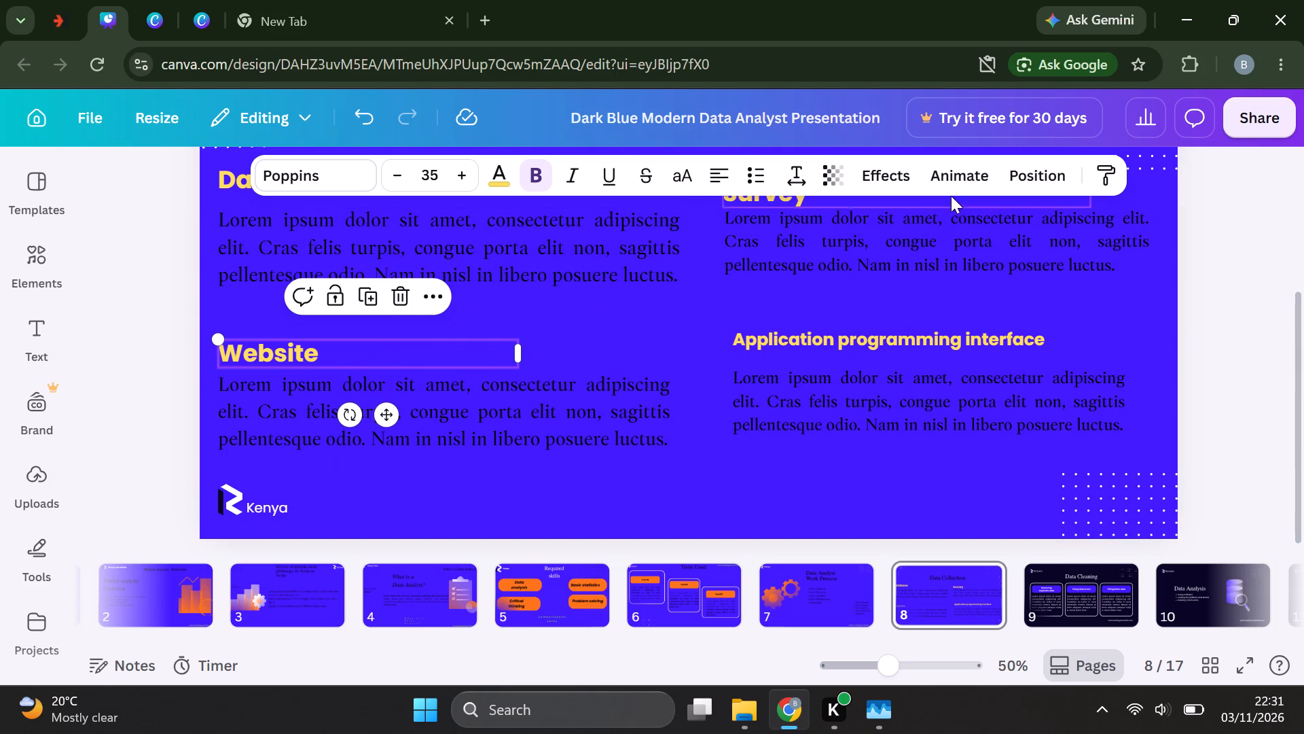
left_click(954, 177)
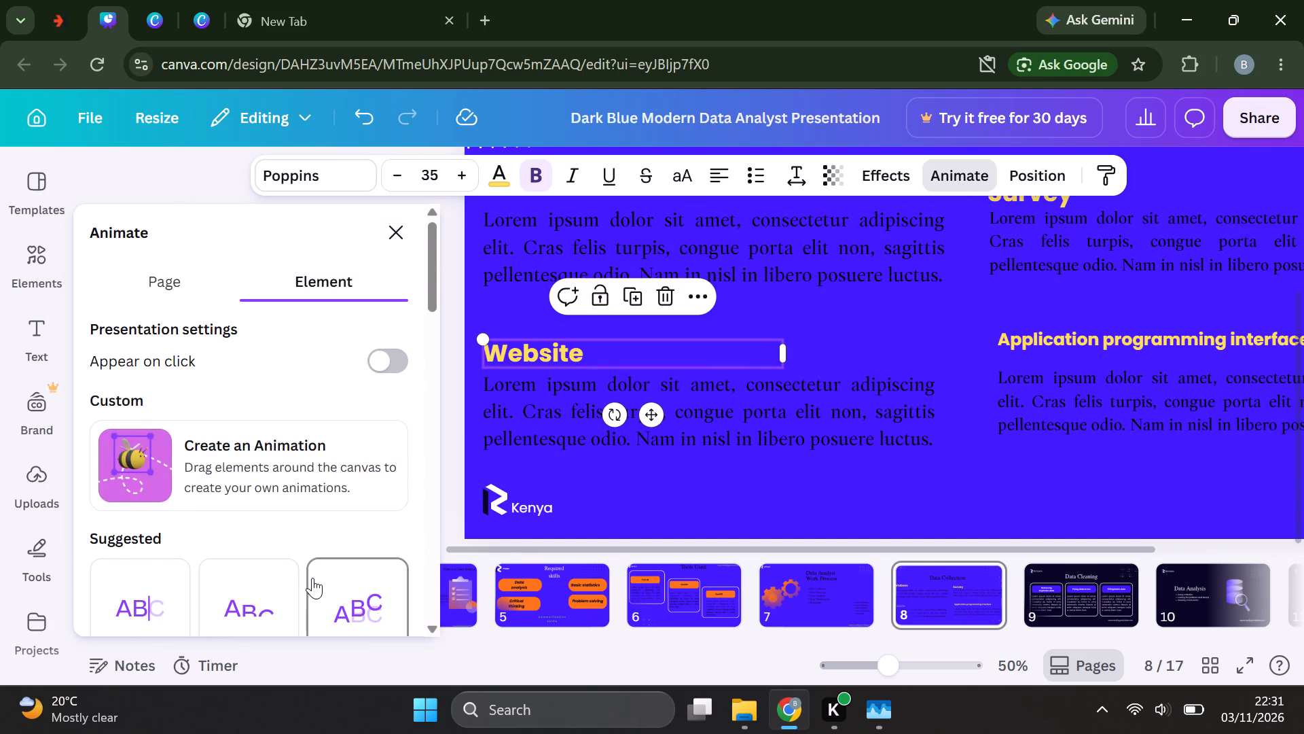
scroll(312, 578, "down", 2)
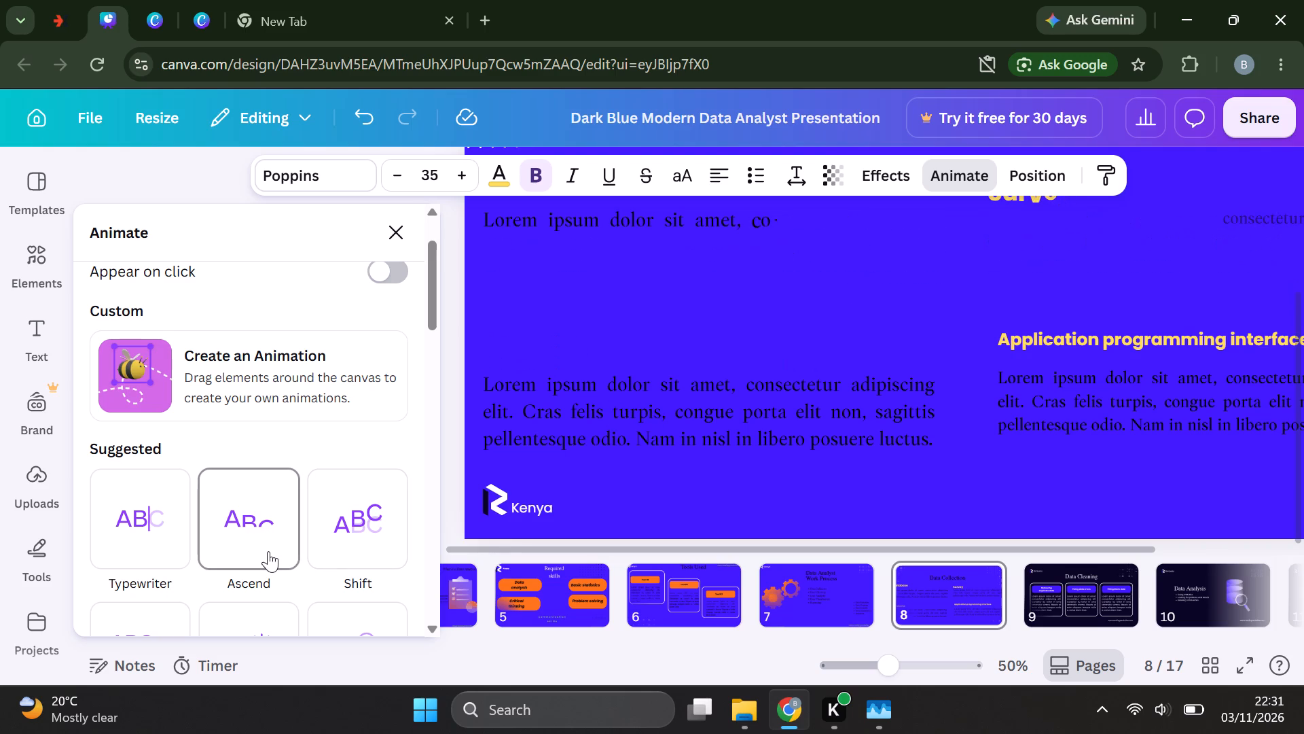
scroll(268, 550, "down", 1)
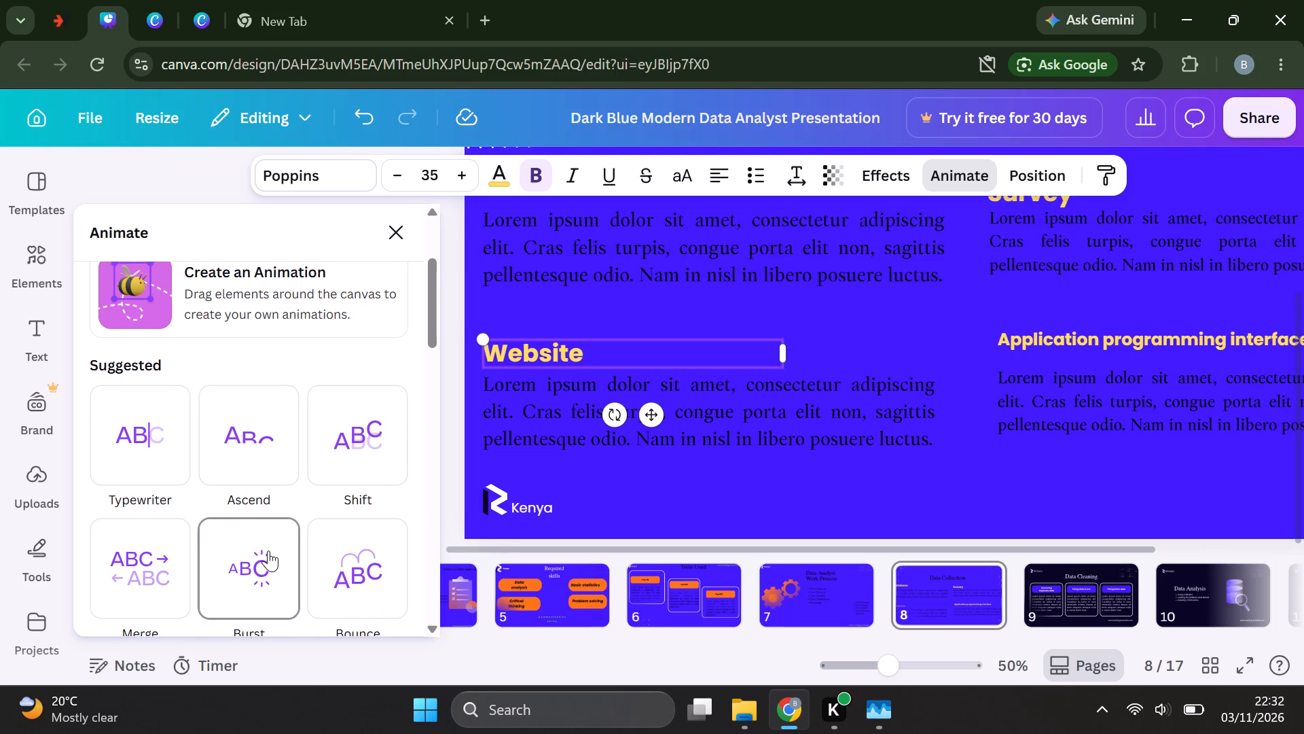
left_click(268, 550)
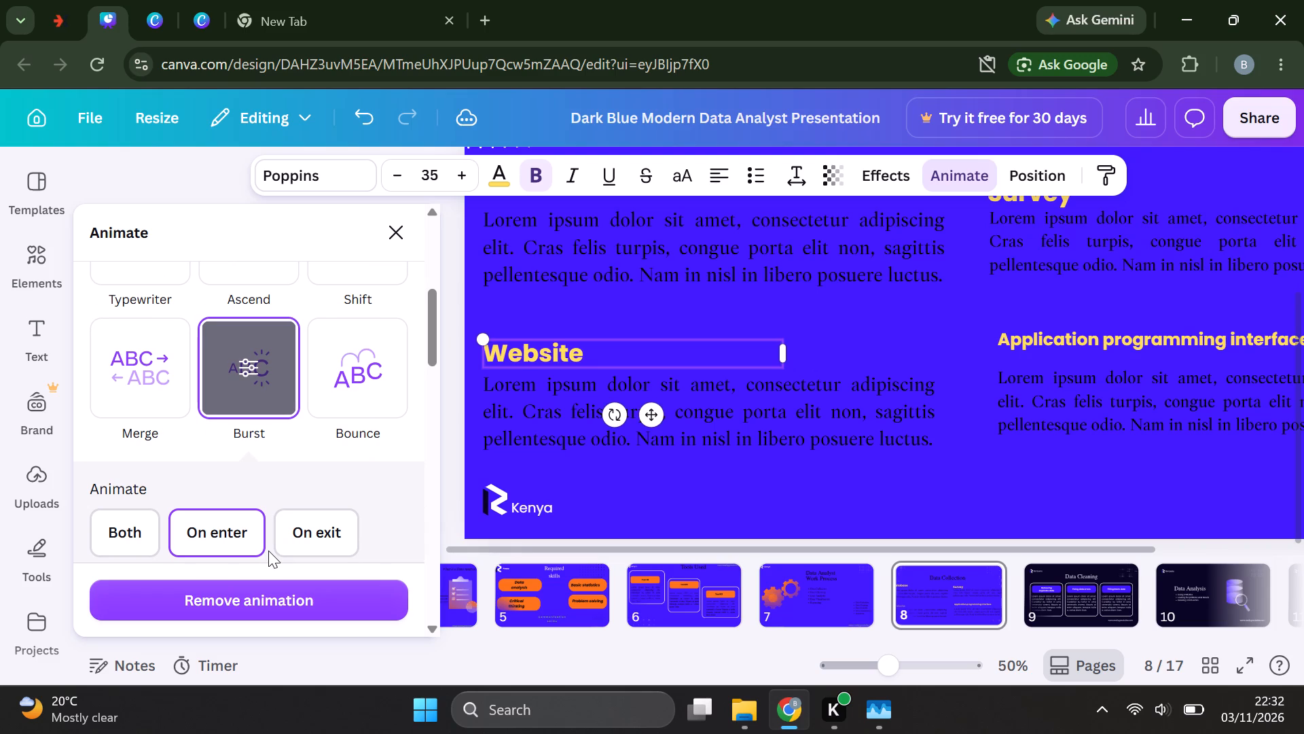
left_click(396, 226)
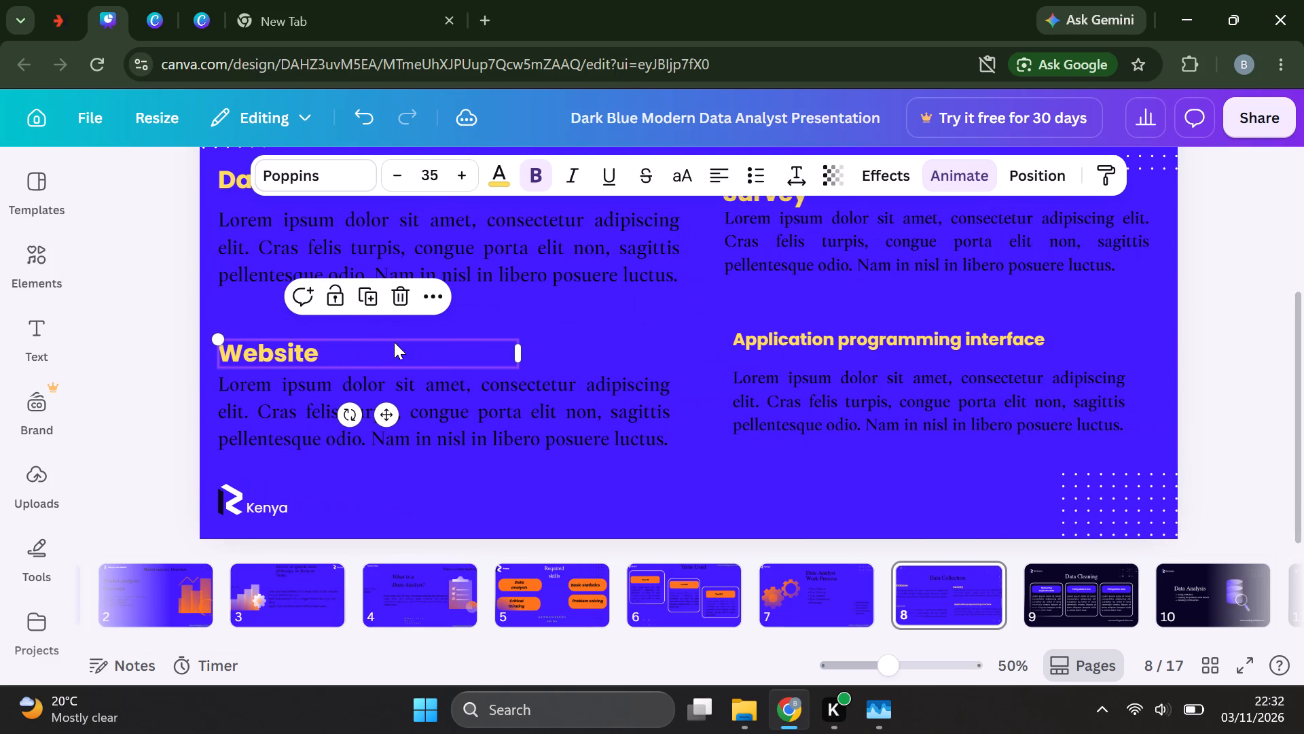
Apply the Merge text animation to the paragraph under page 8's Website heading.
left_click(450, 394)
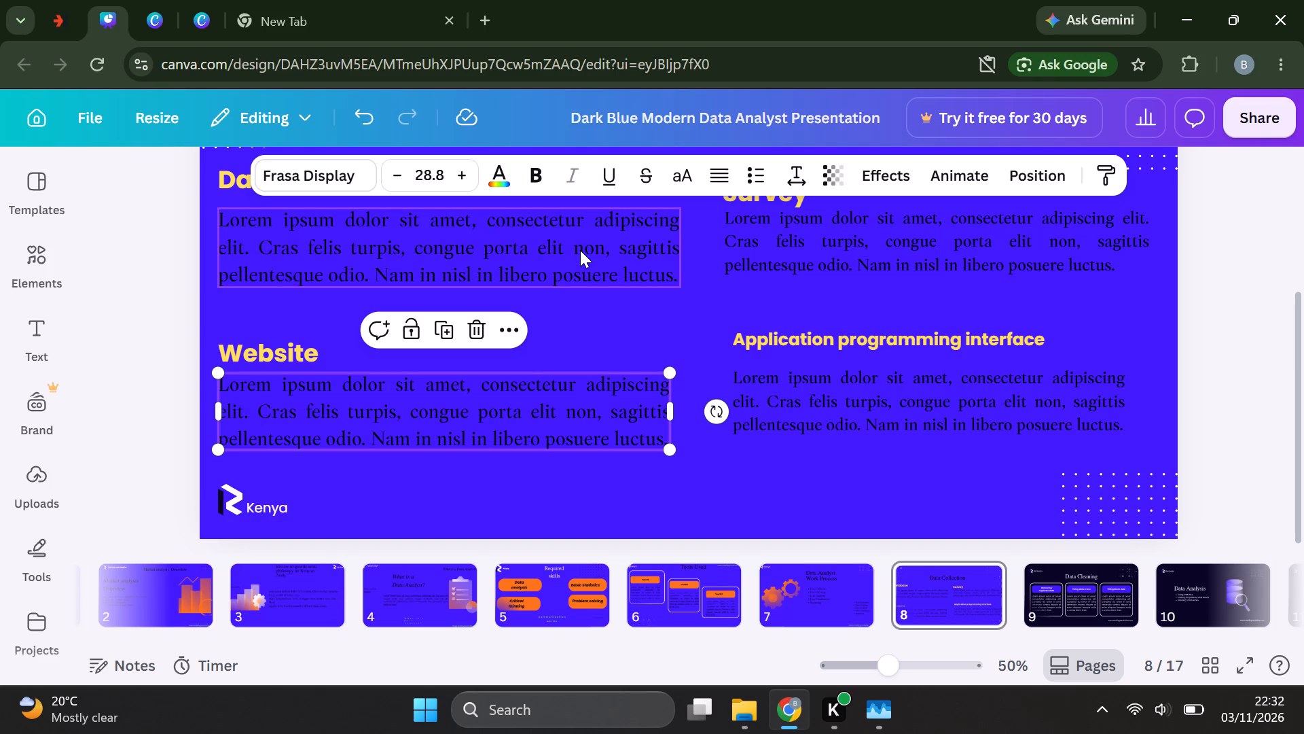
left_click(955, 167)
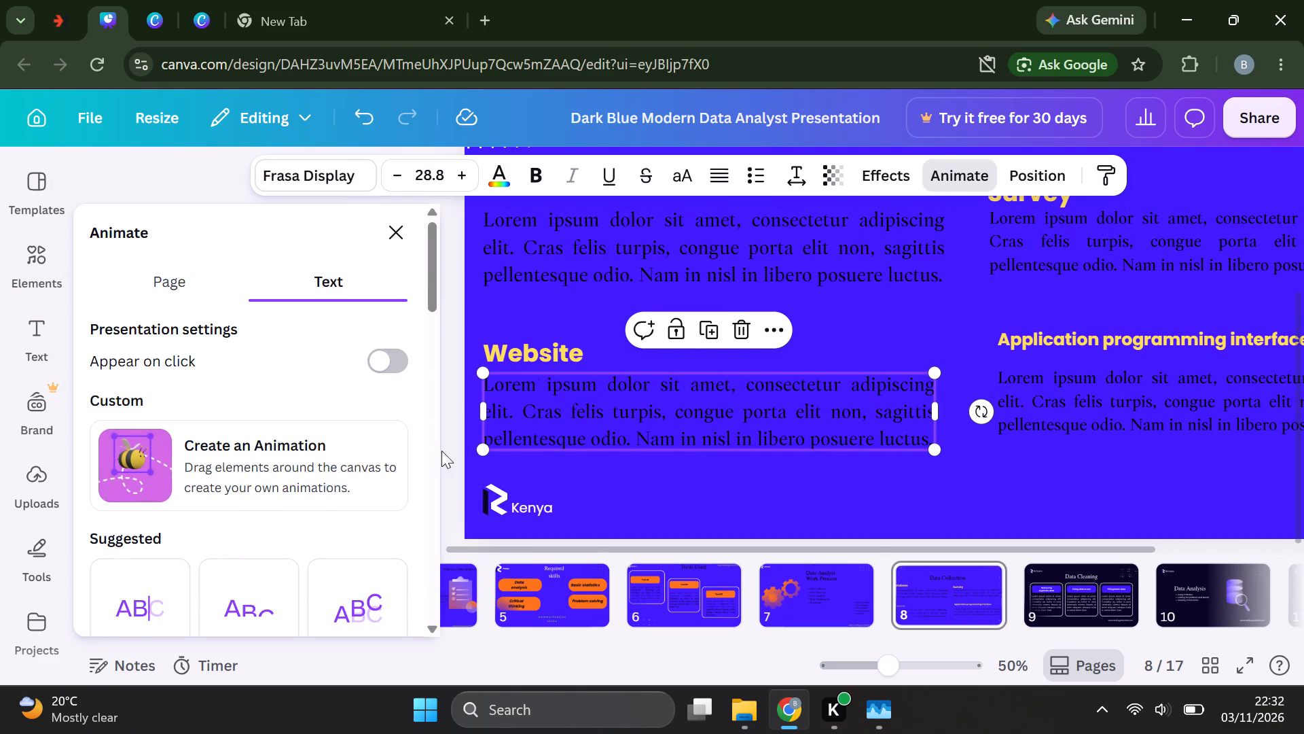
scroll(297, 493, "down", 1)
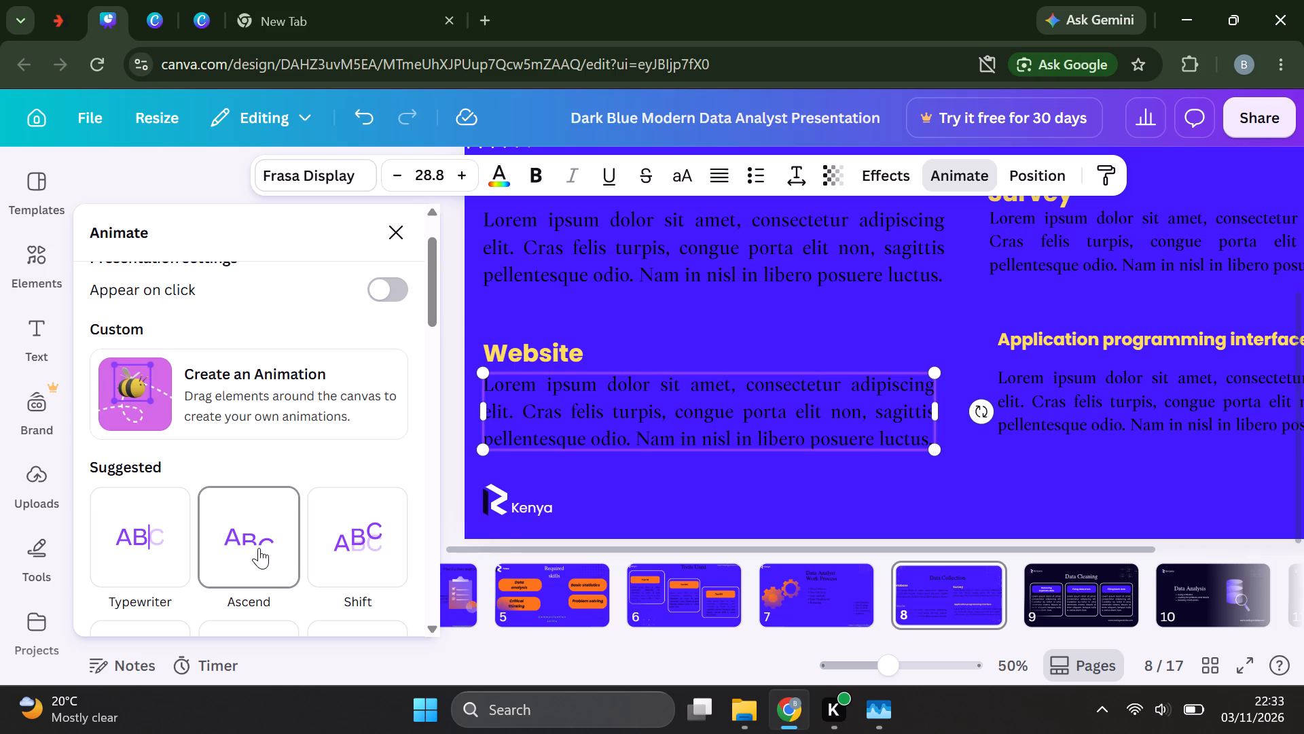
scroll(259, 548, "down", 1)
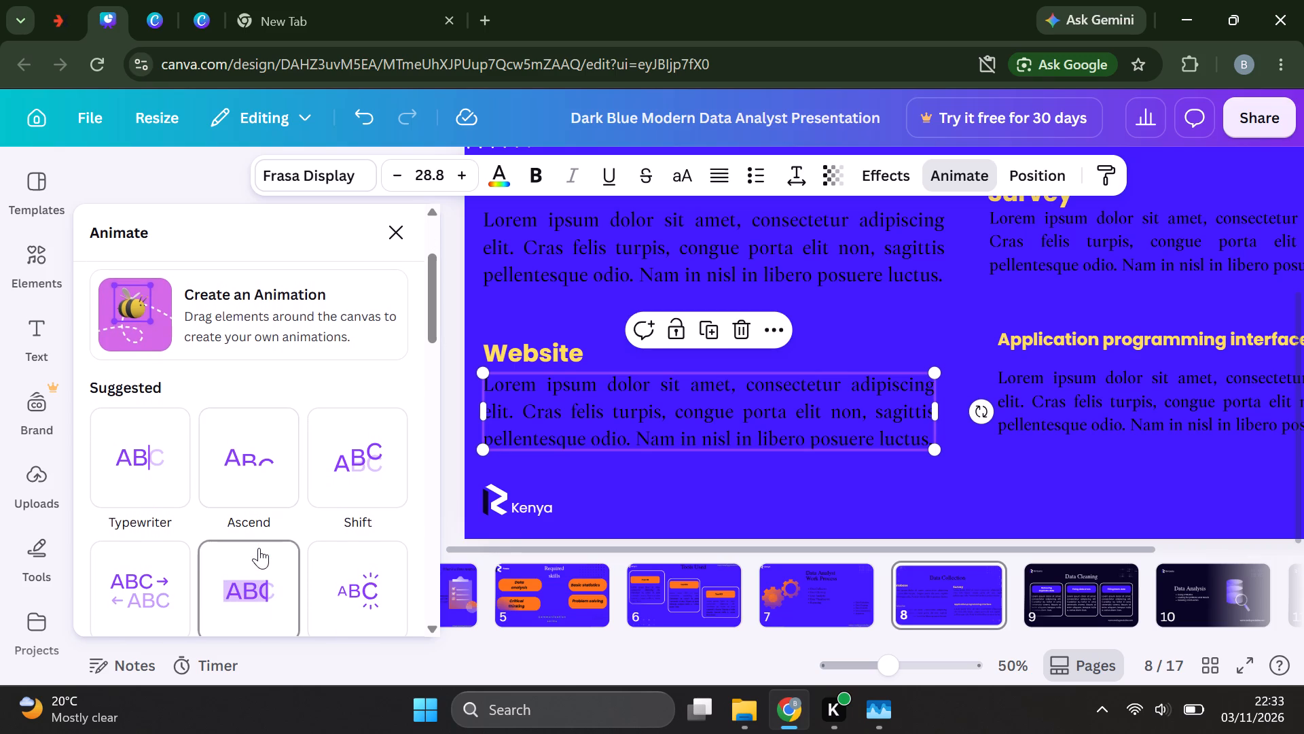
scroll(259, 548, "down", 1)
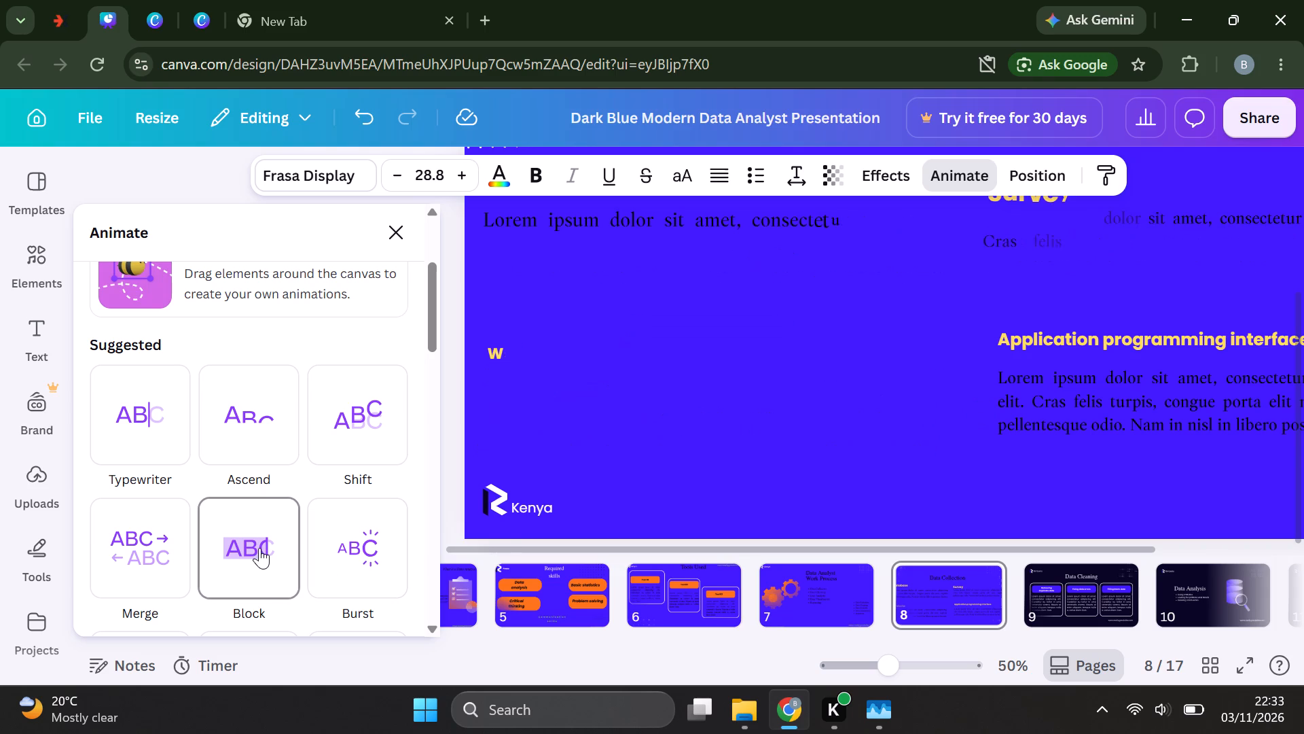
left_click(124, 542)
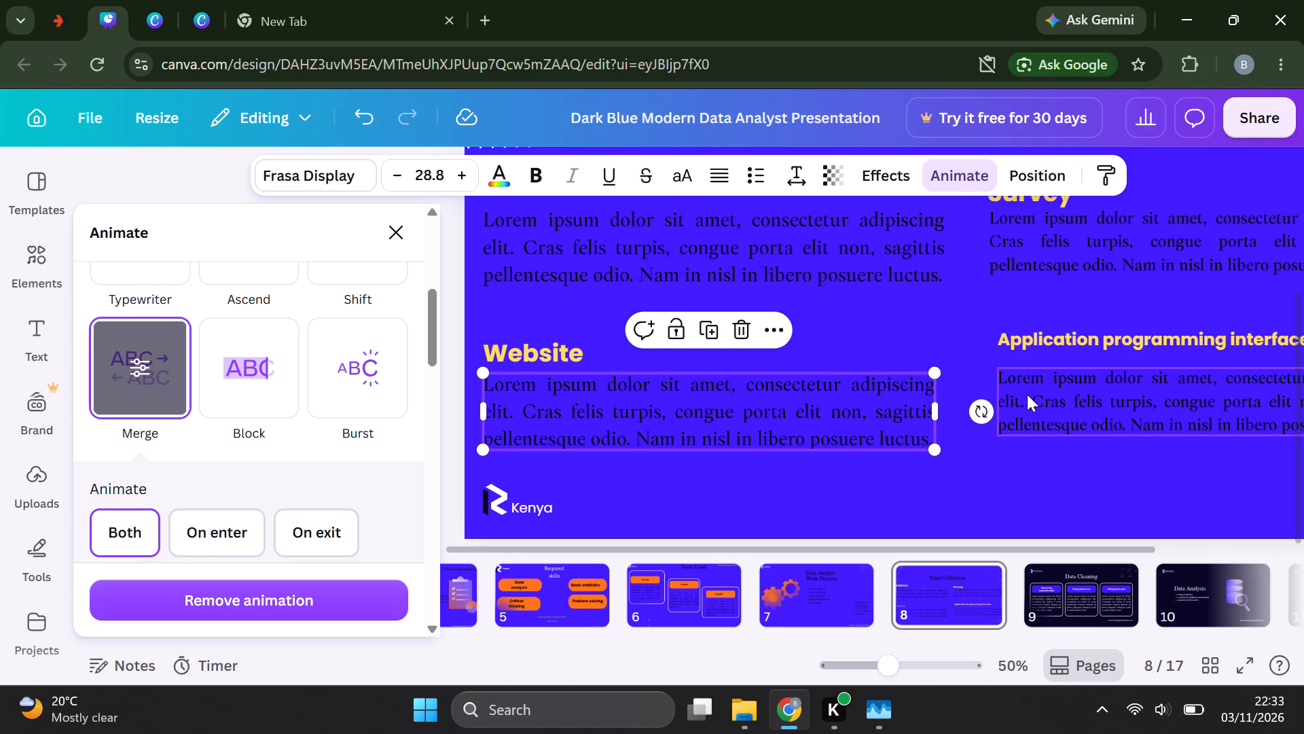
left_click(954, 313)
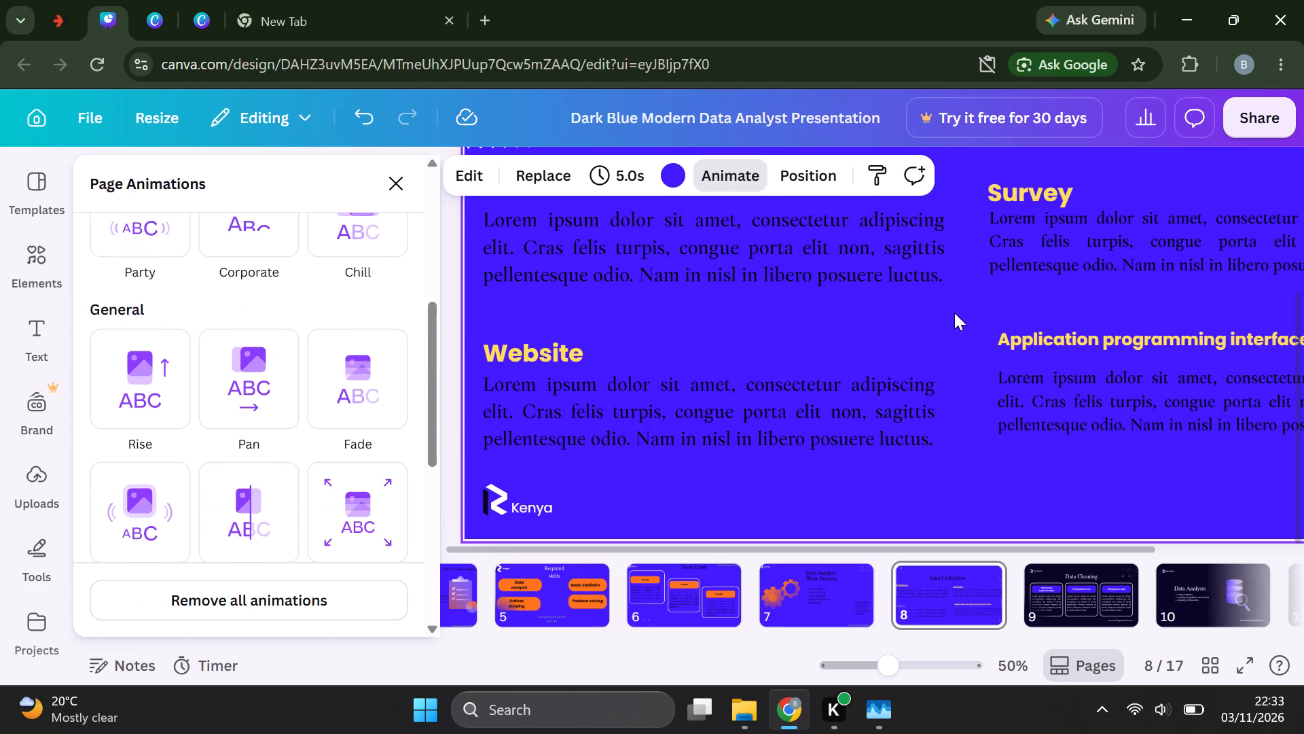
Apply the Ascend text animation to the paragraph under page 8's Application programming interface heading.
scroll(954, 313, "up", 1)
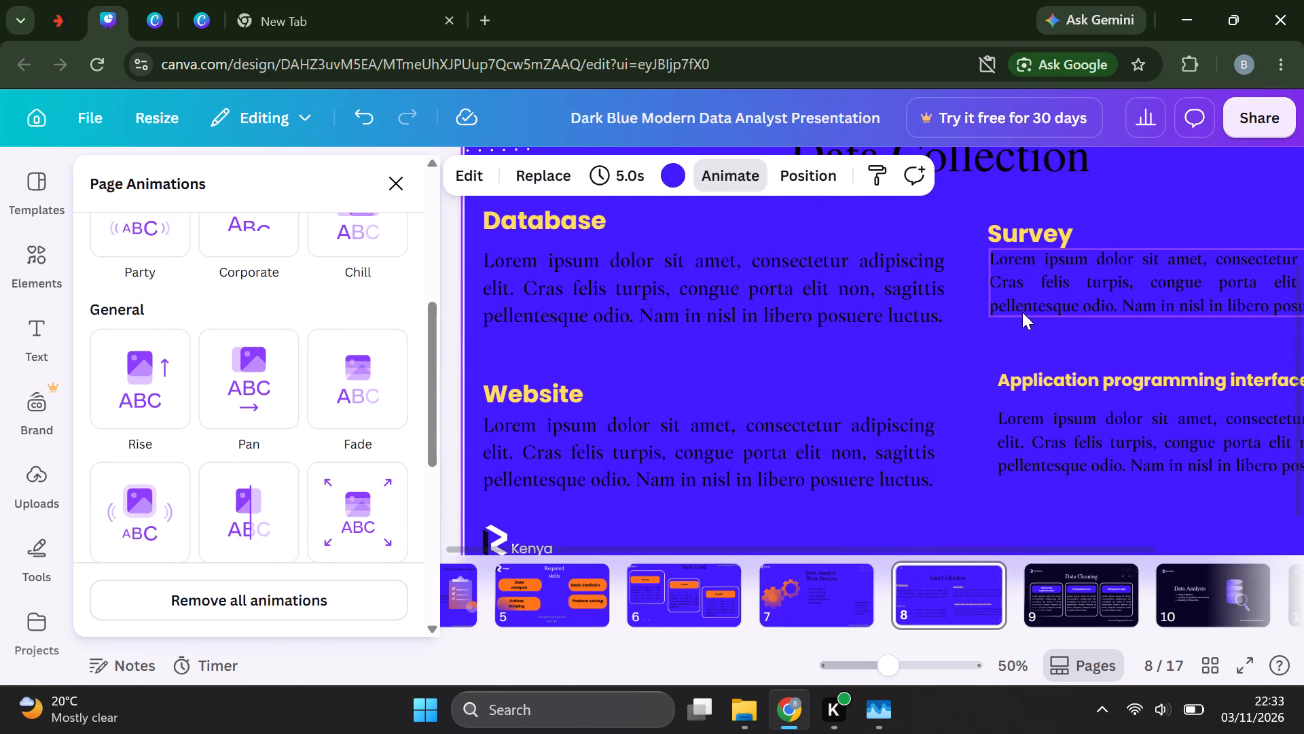
left_click(1051, 429)
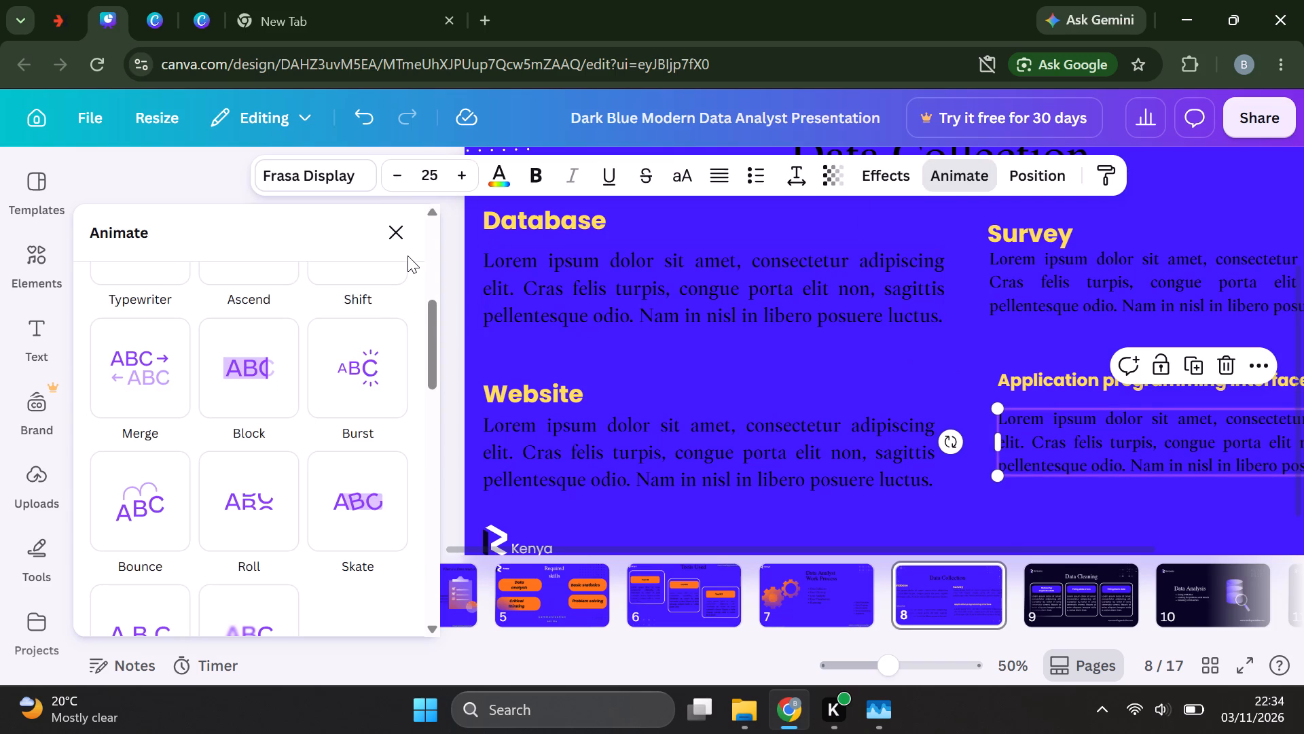
left_click(393, 228)
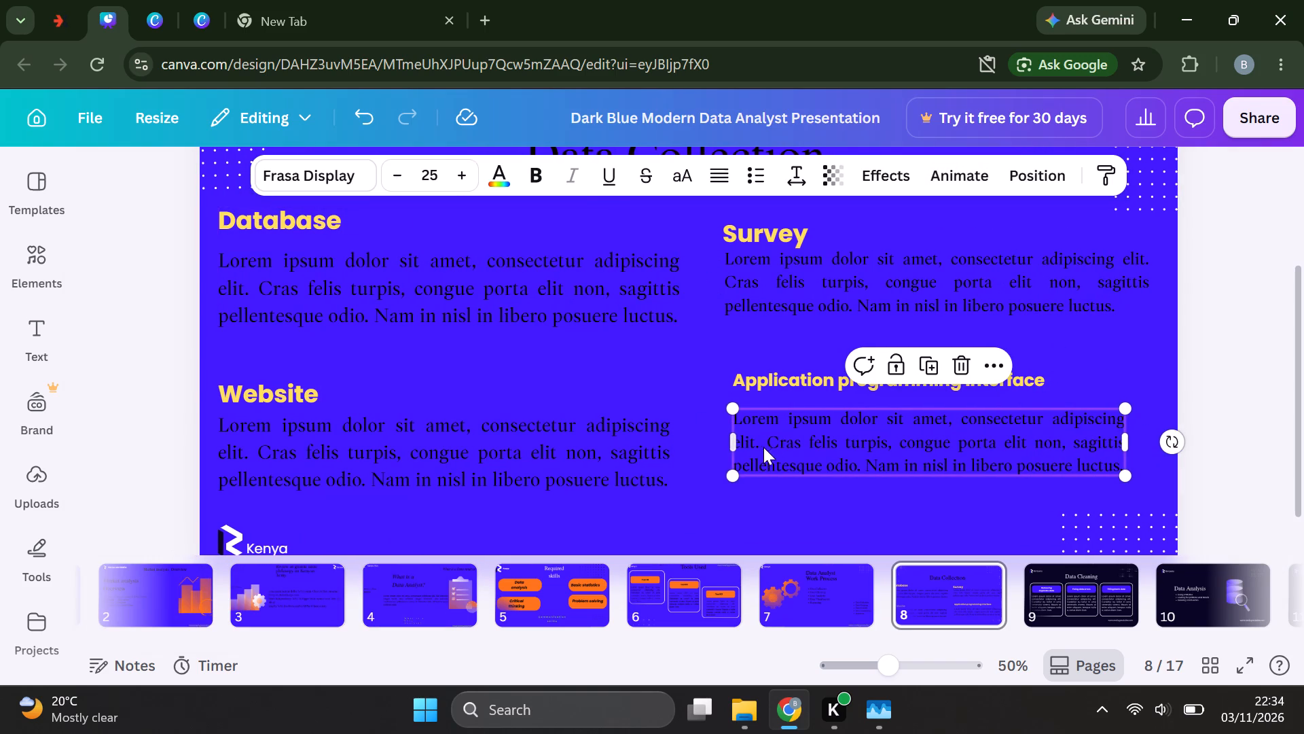
left_click(789, 431)
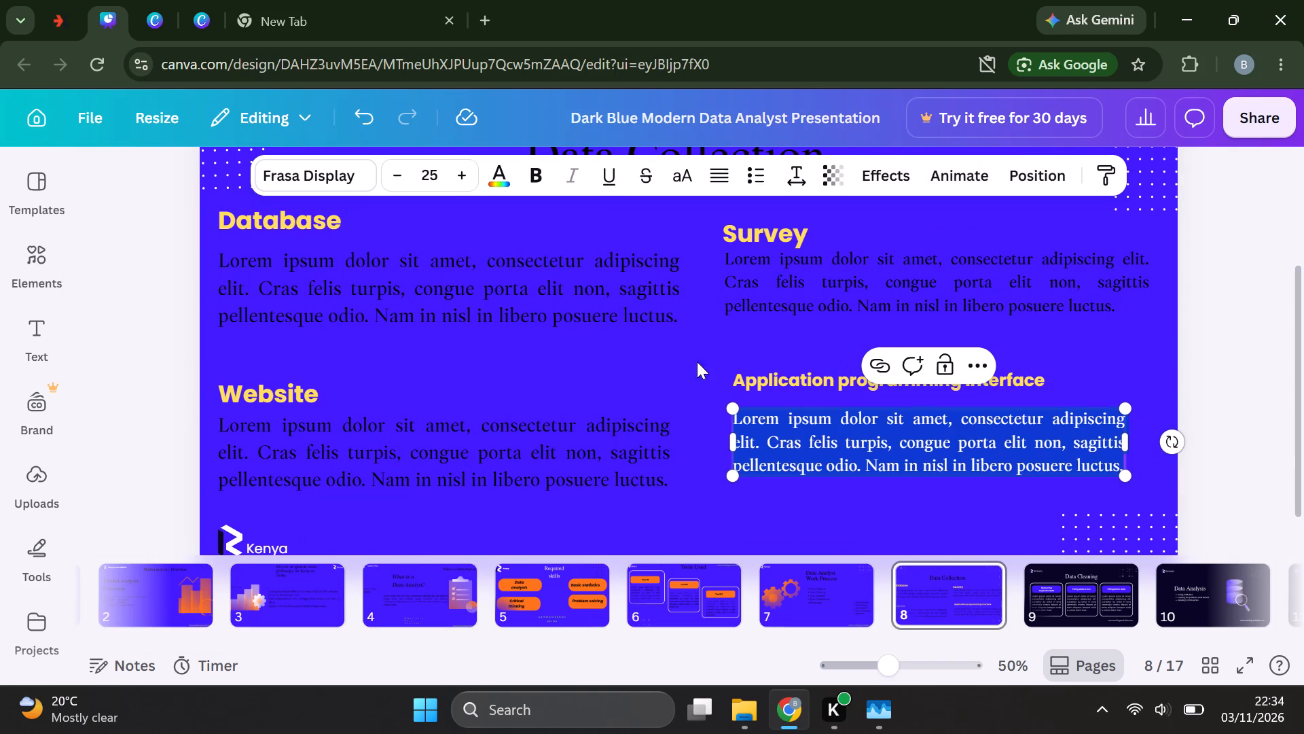
left_click(673, 340)
left_click(800, 438)
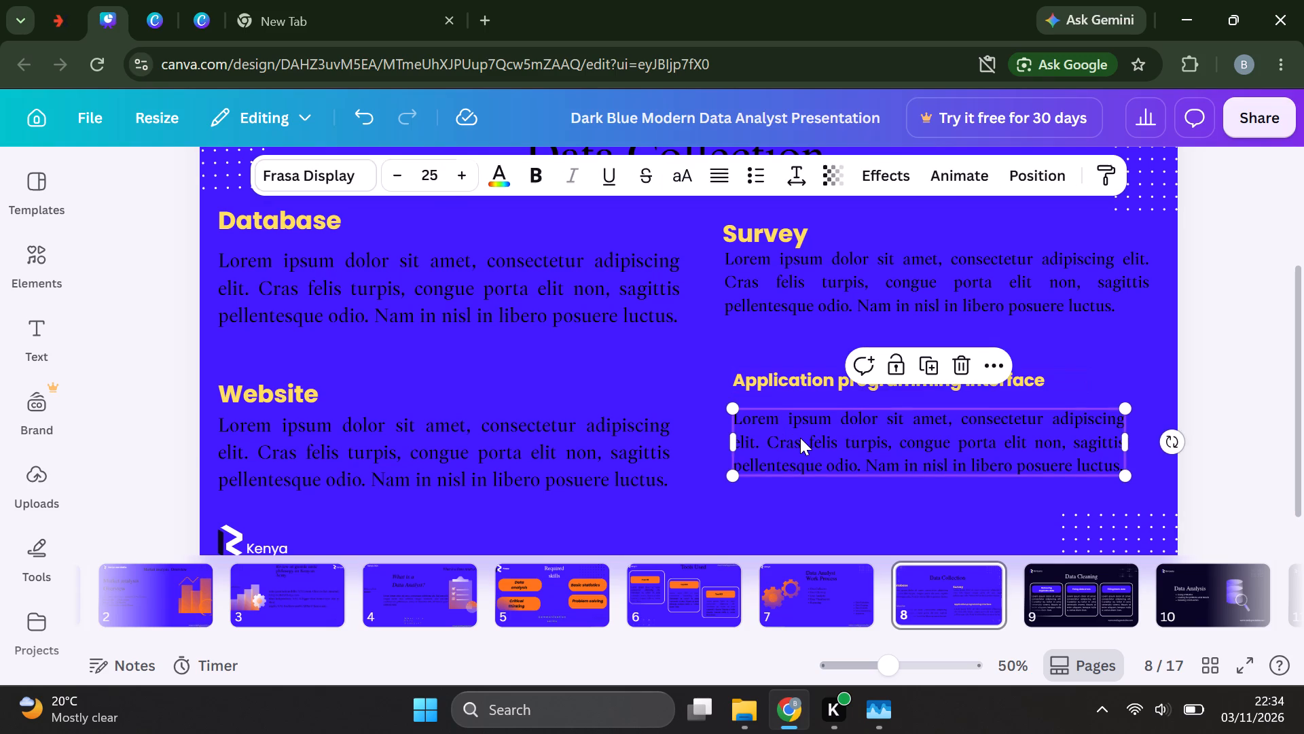
left_click(966, 176)
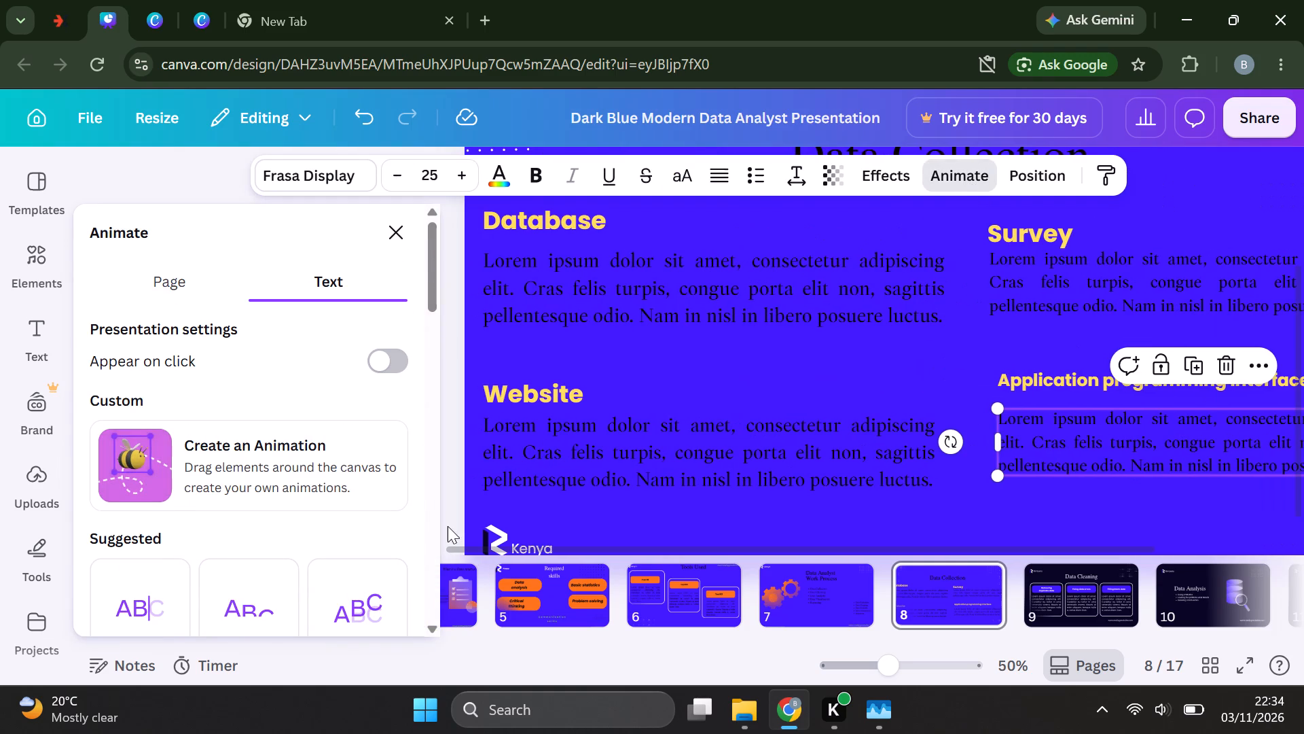
scroll(287, 531, "down", 1)
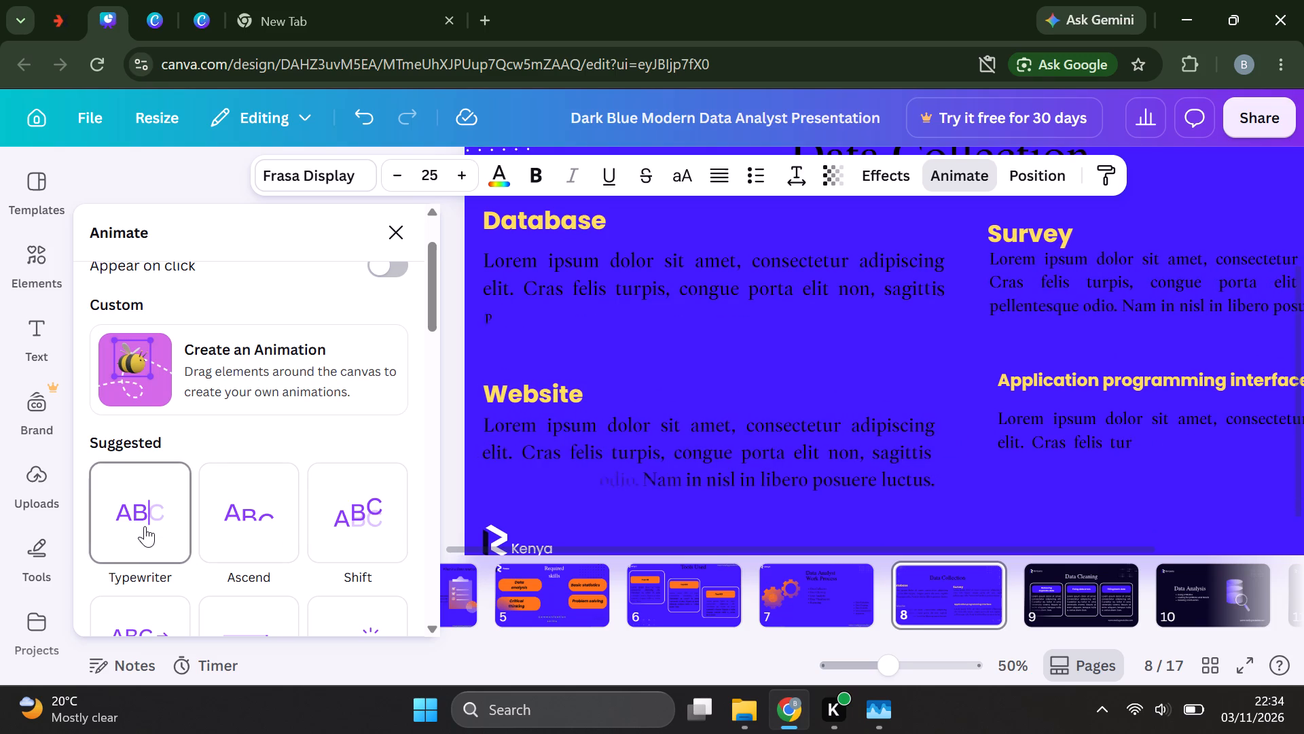
left_click(261, 544)
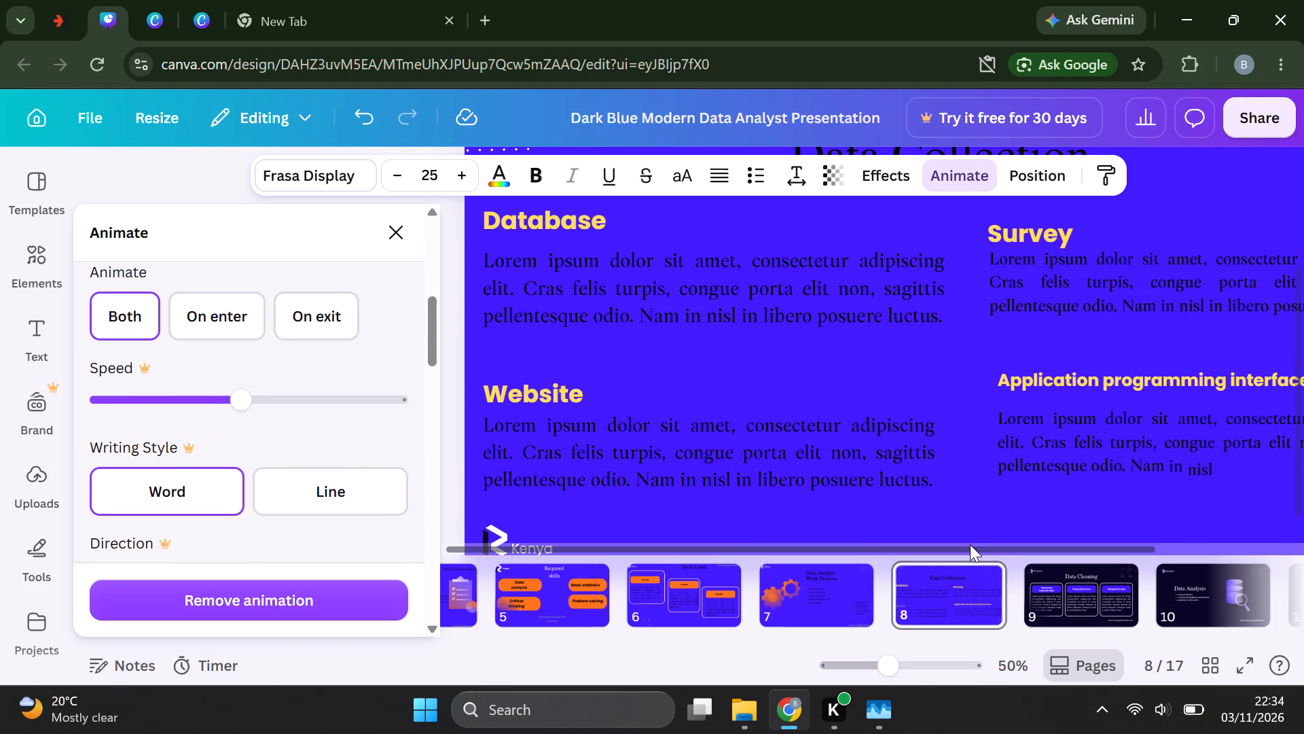
Apply the Burst text animation to page 8's Application programming interface heading.
left_click(1051, 379)
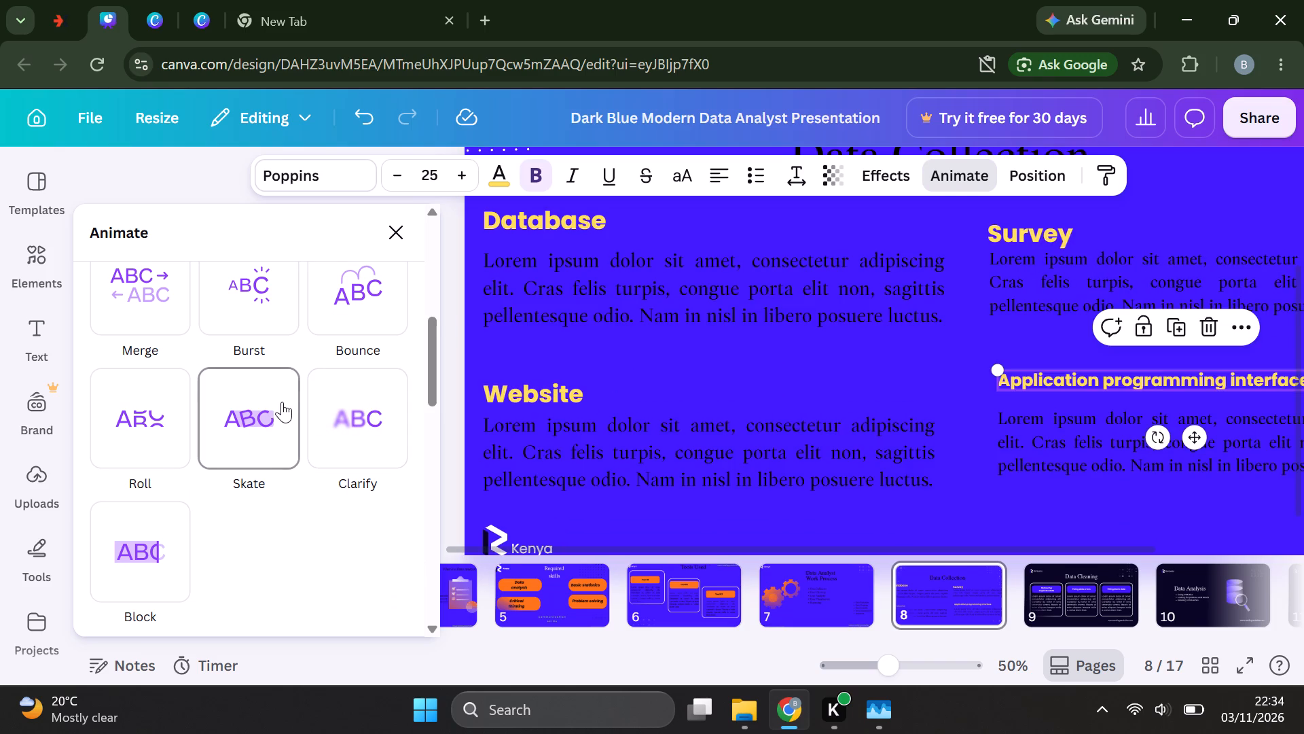
left_click(281, 307)
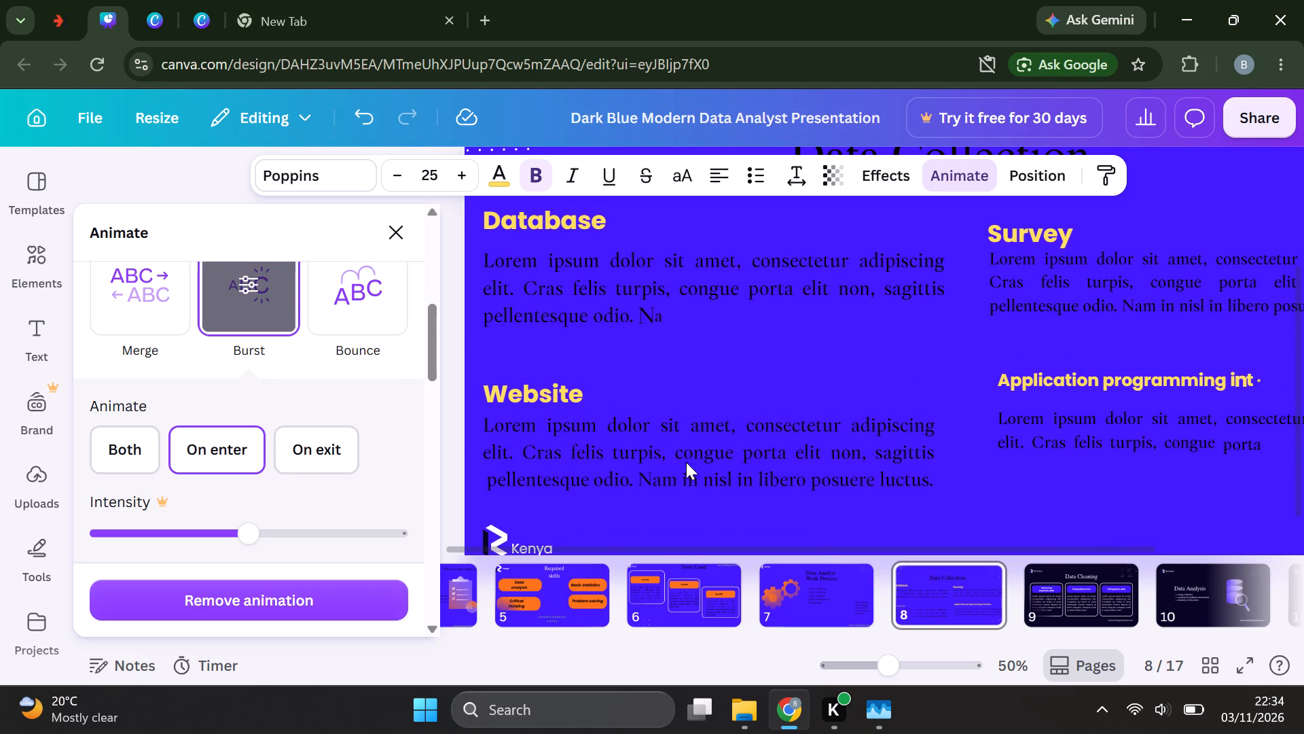
left_click(825, 366)
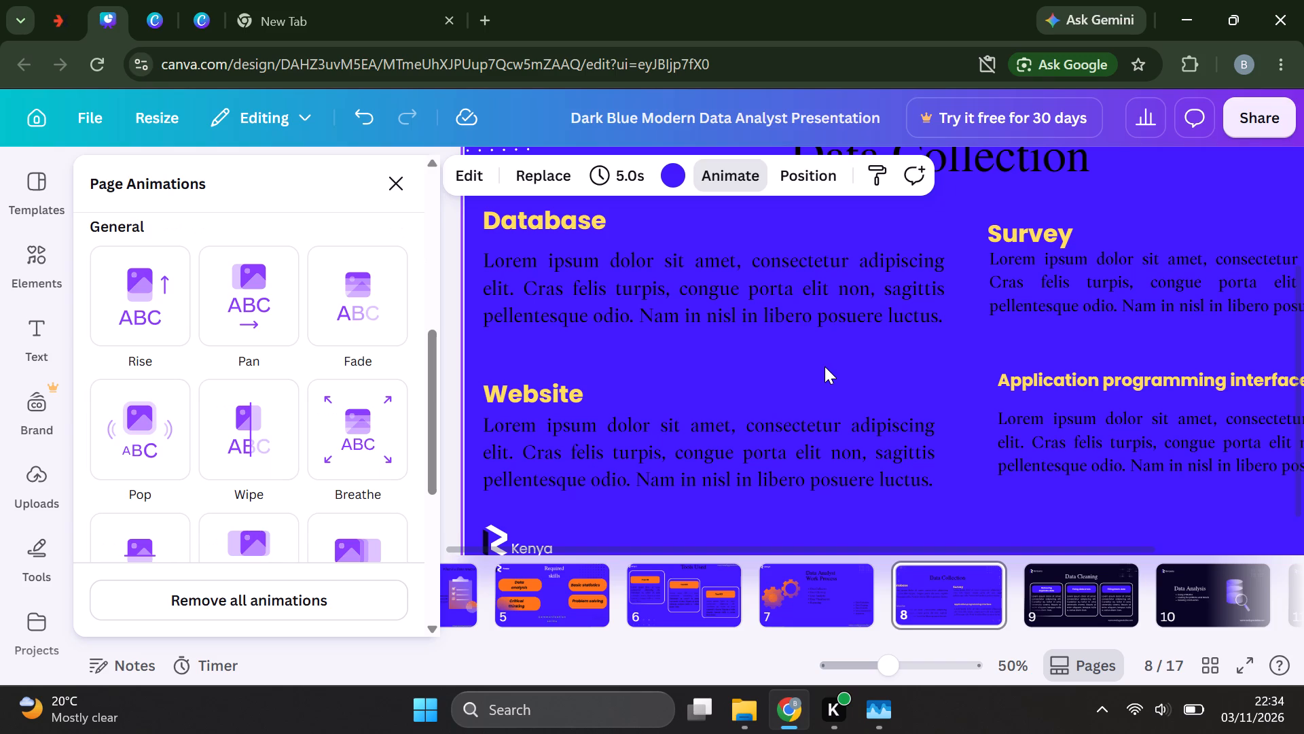
scroll(825, 366, "left", 1)
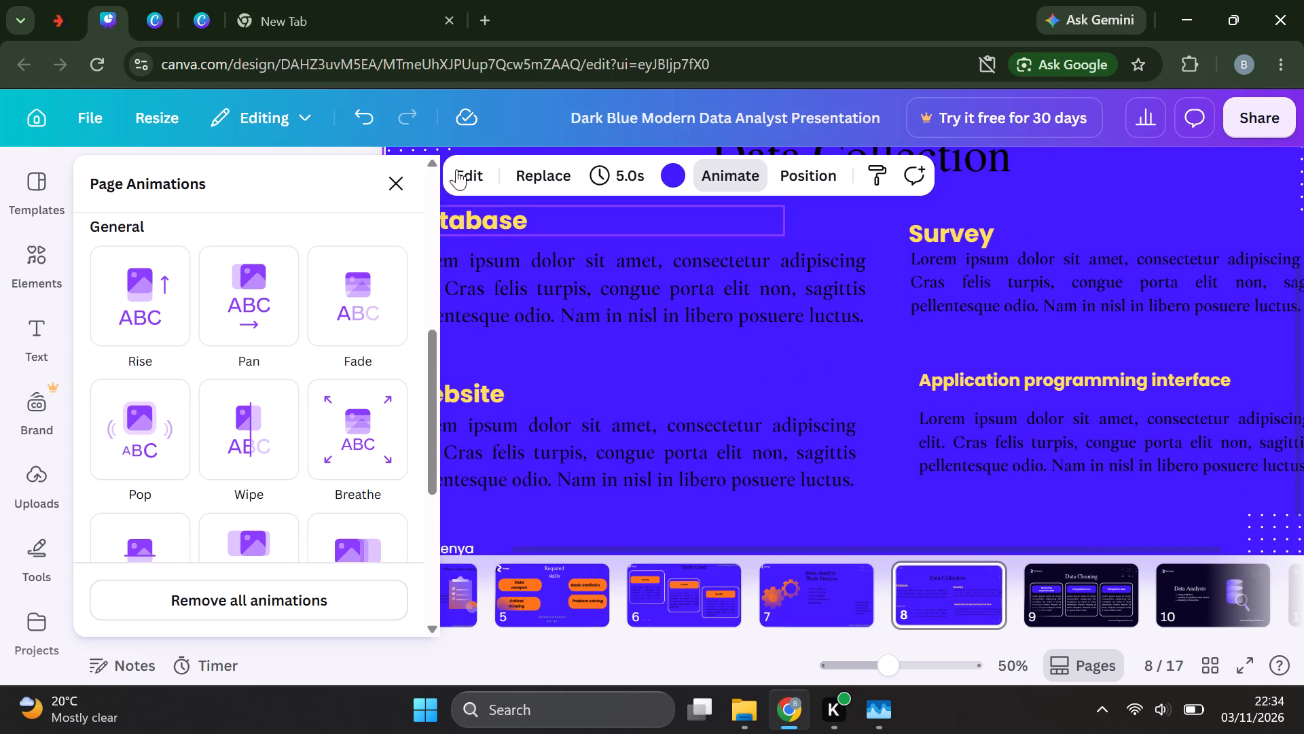
left_click(397, 177)
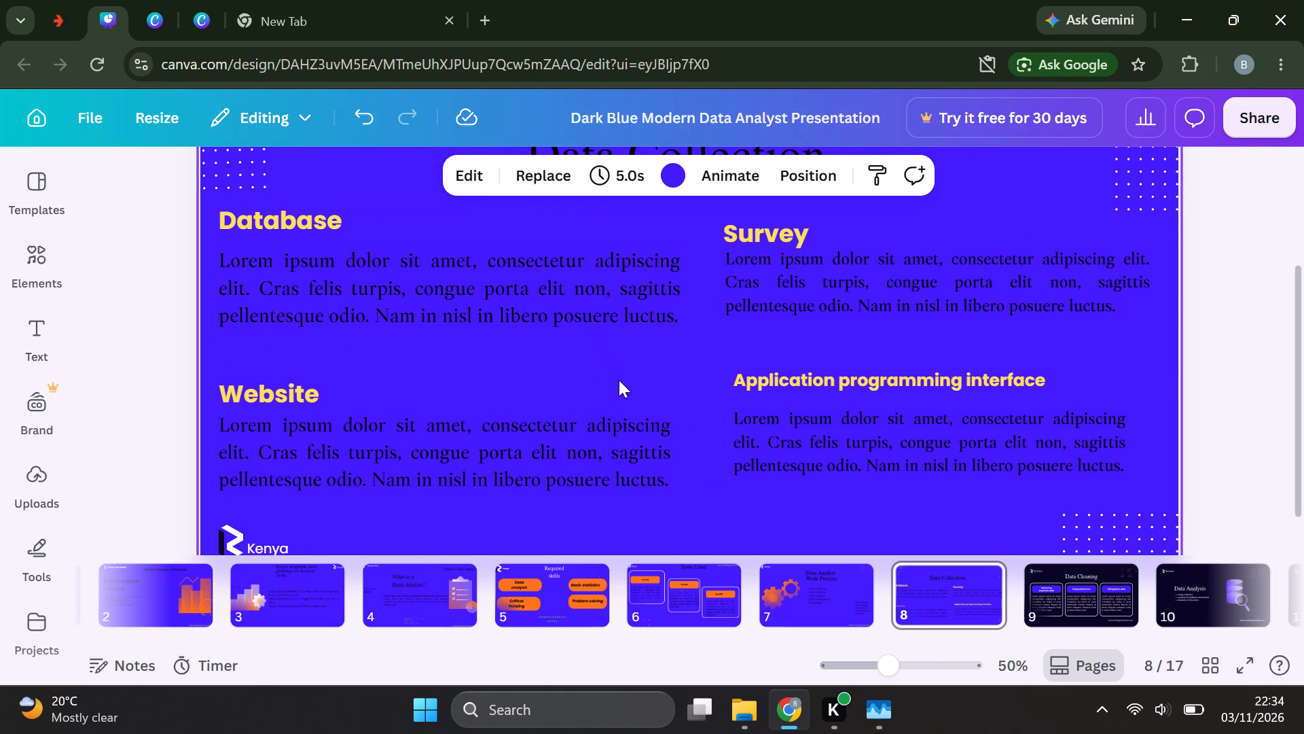
Apply the Drift element animation to the dot pattern in page 8's lower-right corner.
scroll(619, 380, "down", 1)
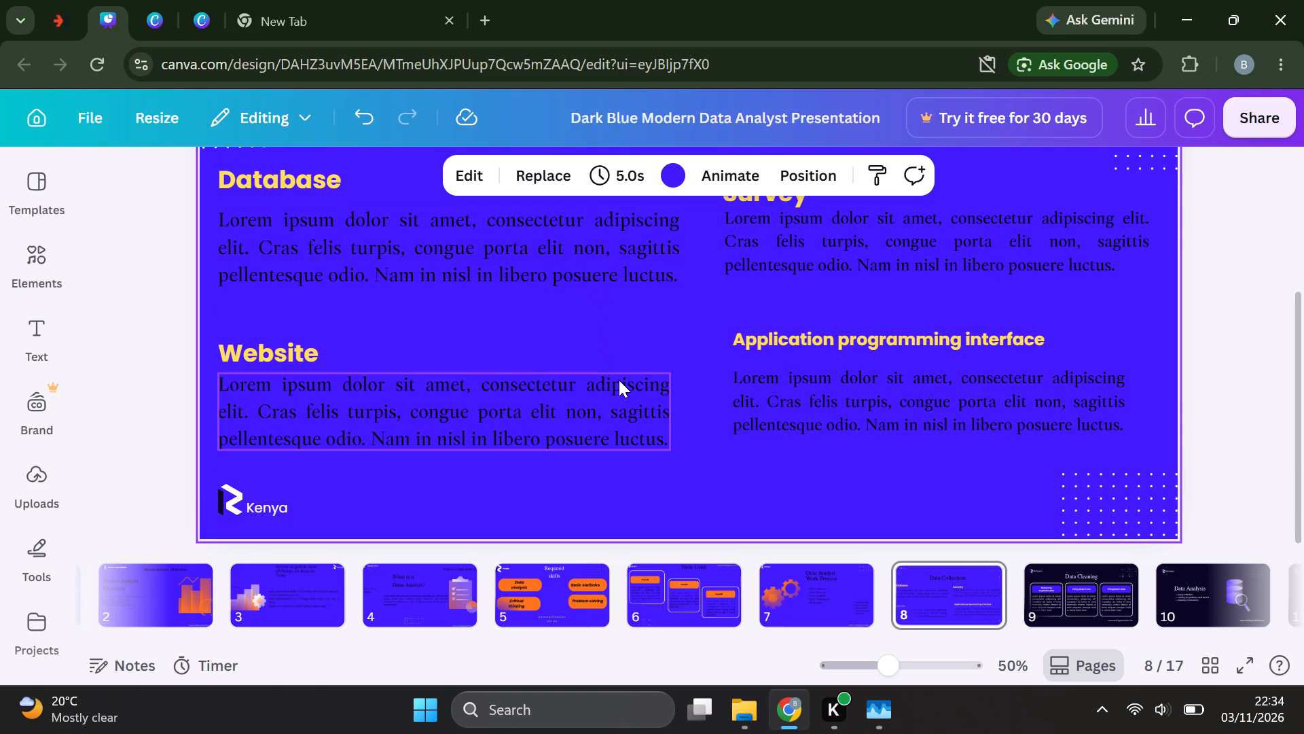
left_click(1108, 500)
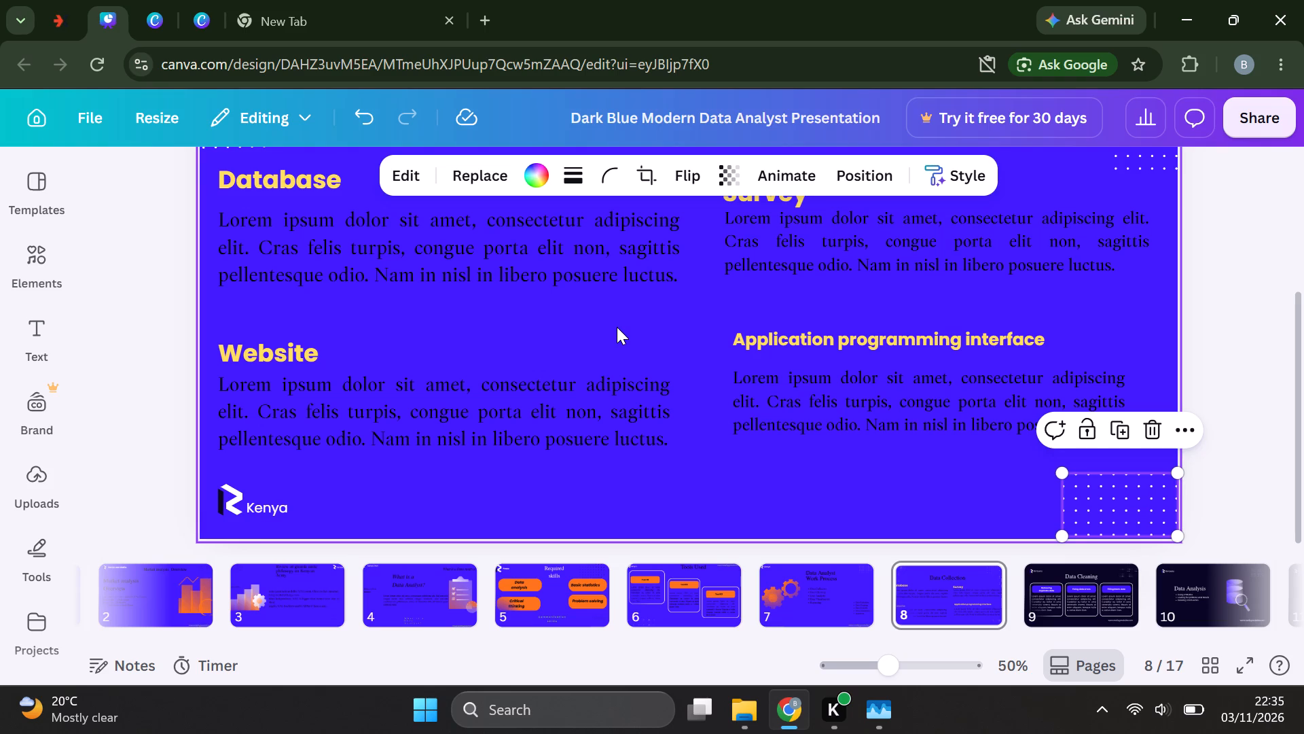
left_click(793, 176)
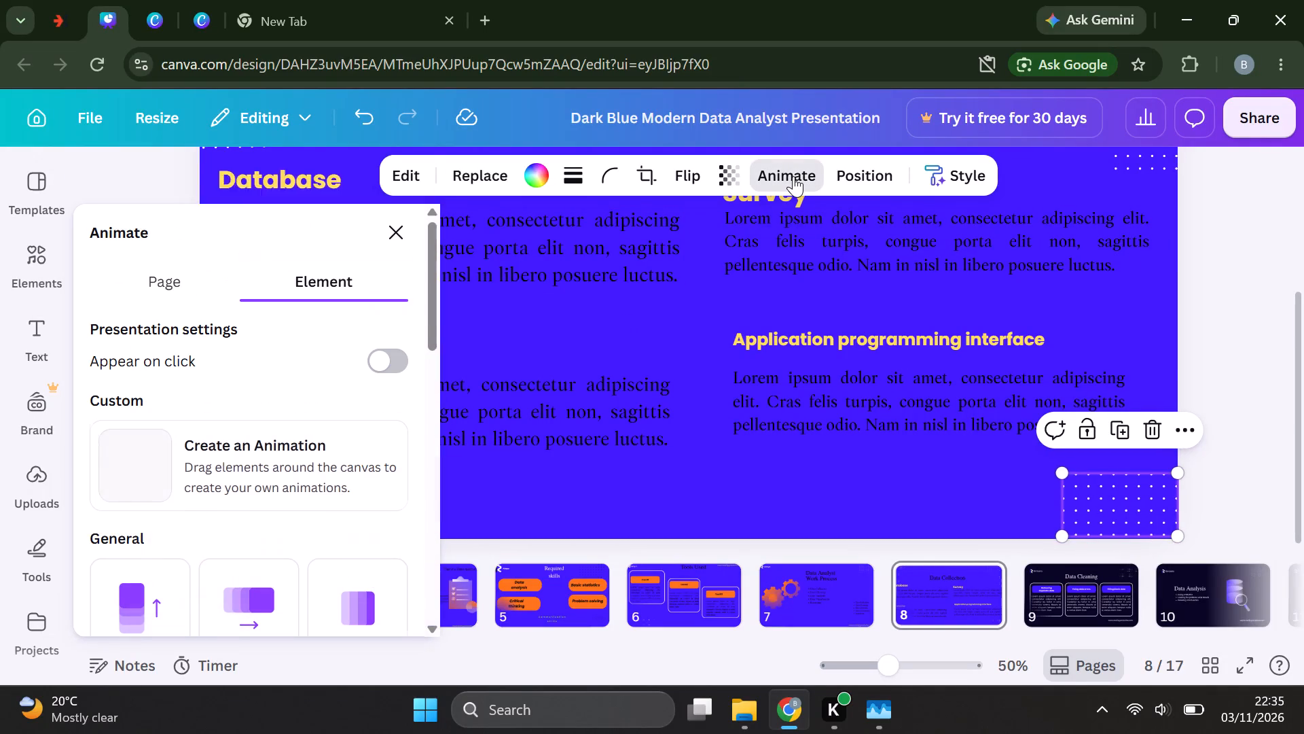
scroll(325, 519, "down", 1)
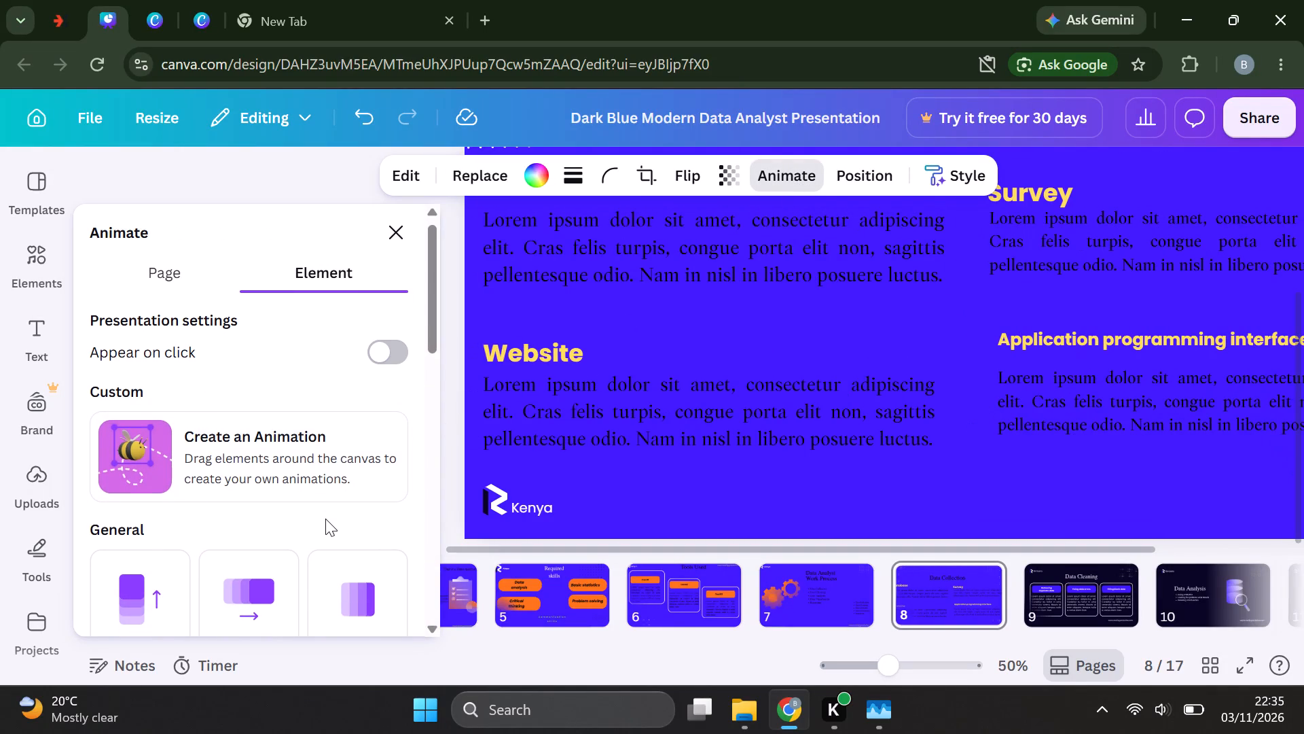
scroll(325, 519, "down", 1)
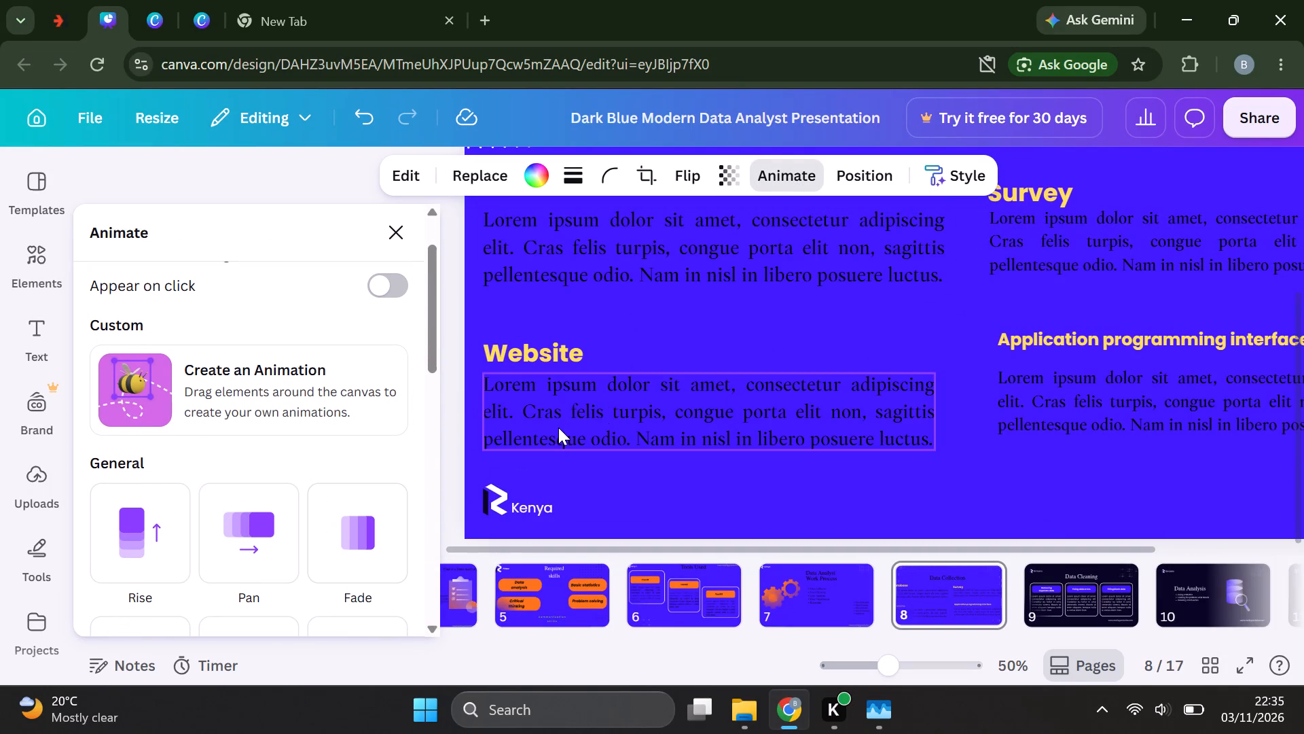
scroll(772, 338, "left", 4)
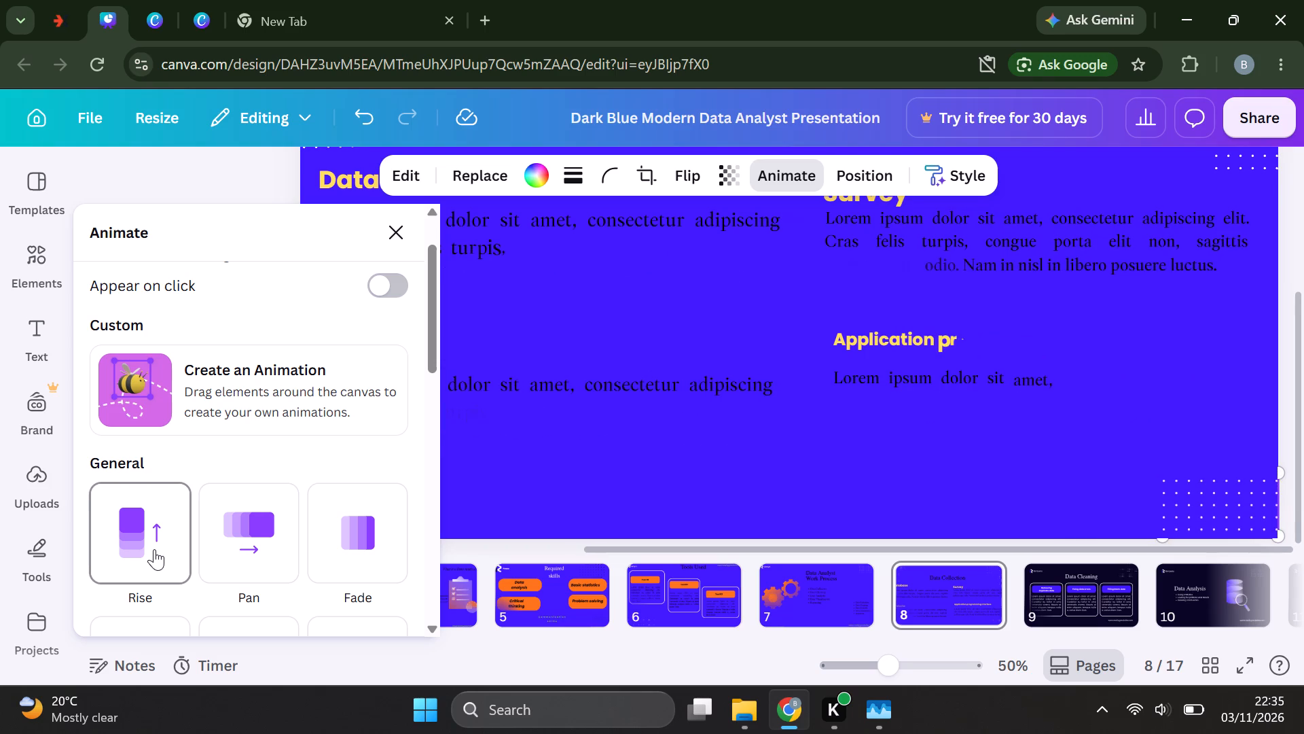
scroll(154, 549, "down", 1)
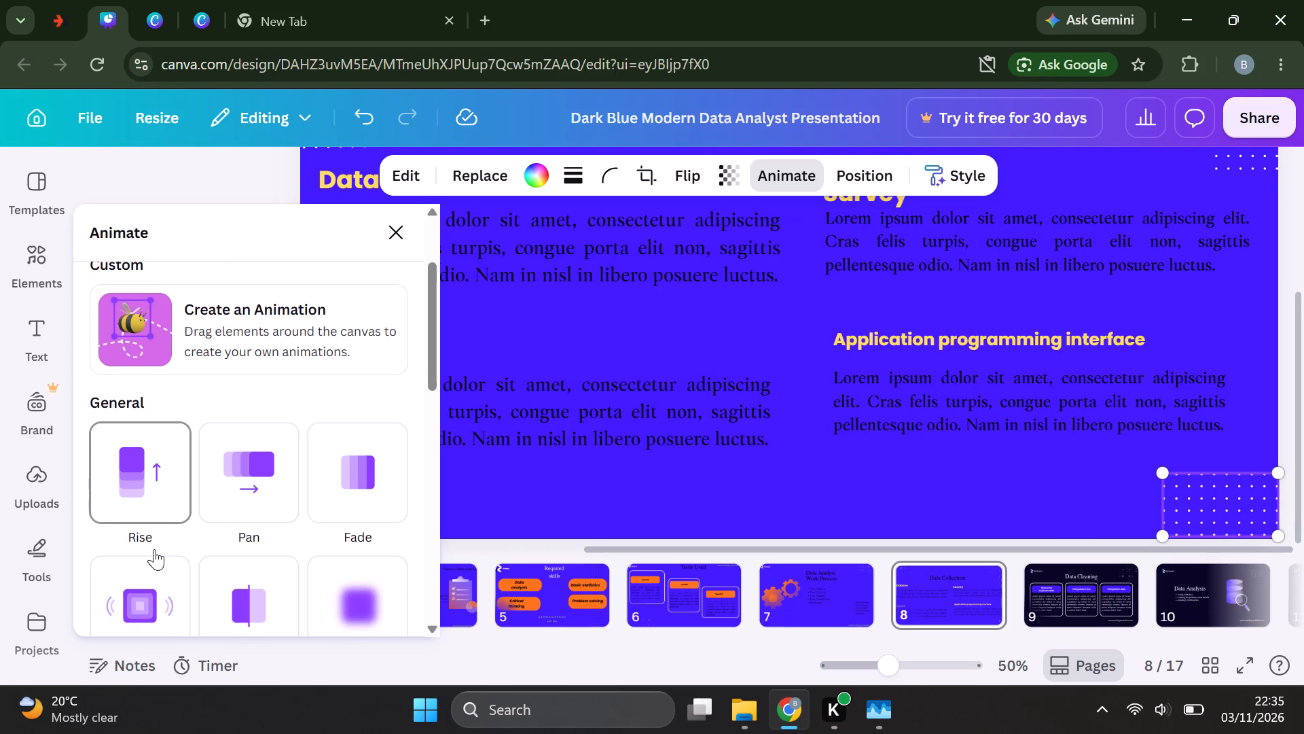
scroll(154, 549, "down", 1)
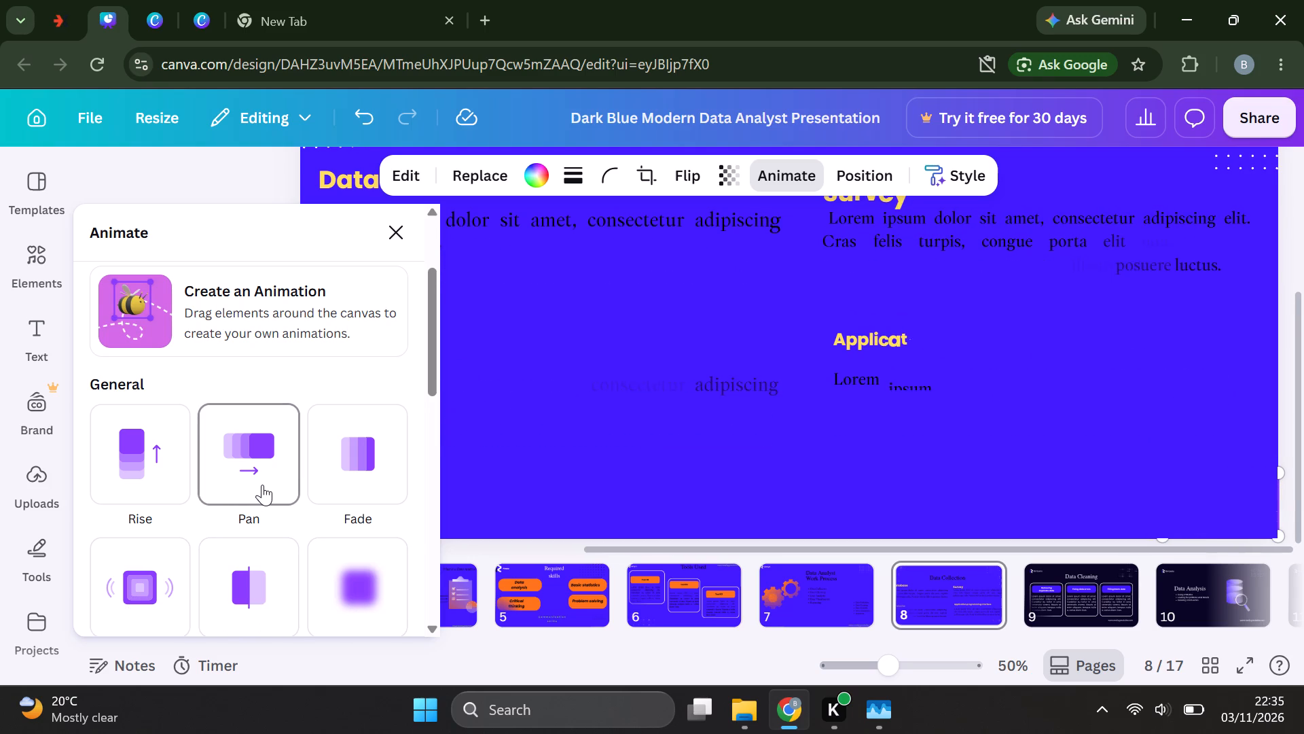
scroll(262, 485, "down", 2)
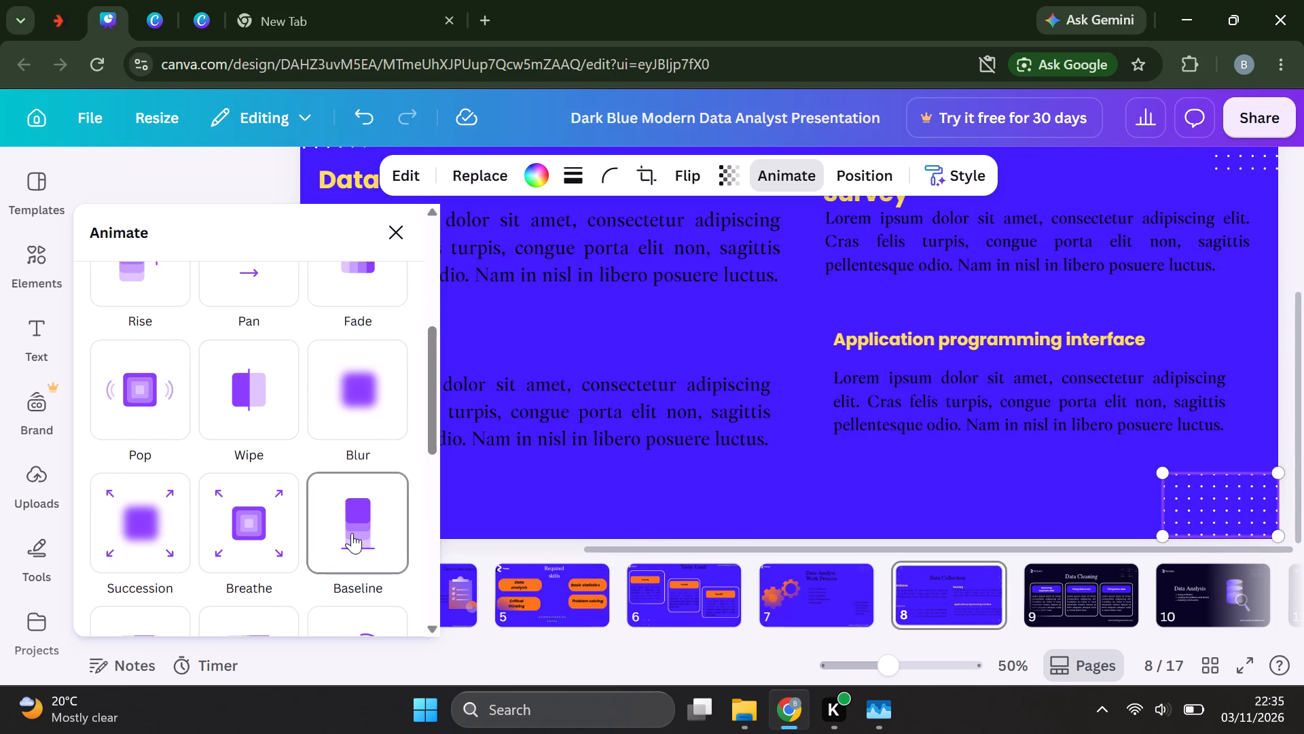
scroll(248, 556, "down", 2)
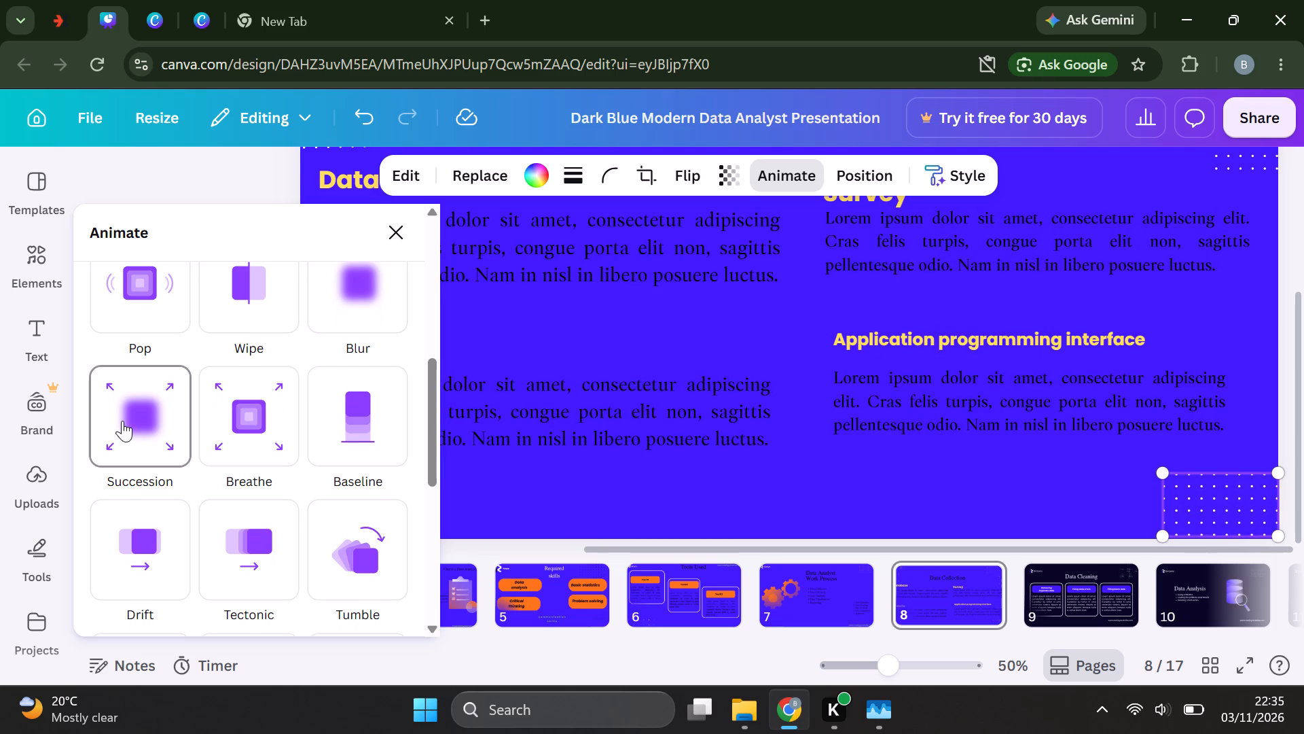
left_click(139, 566)
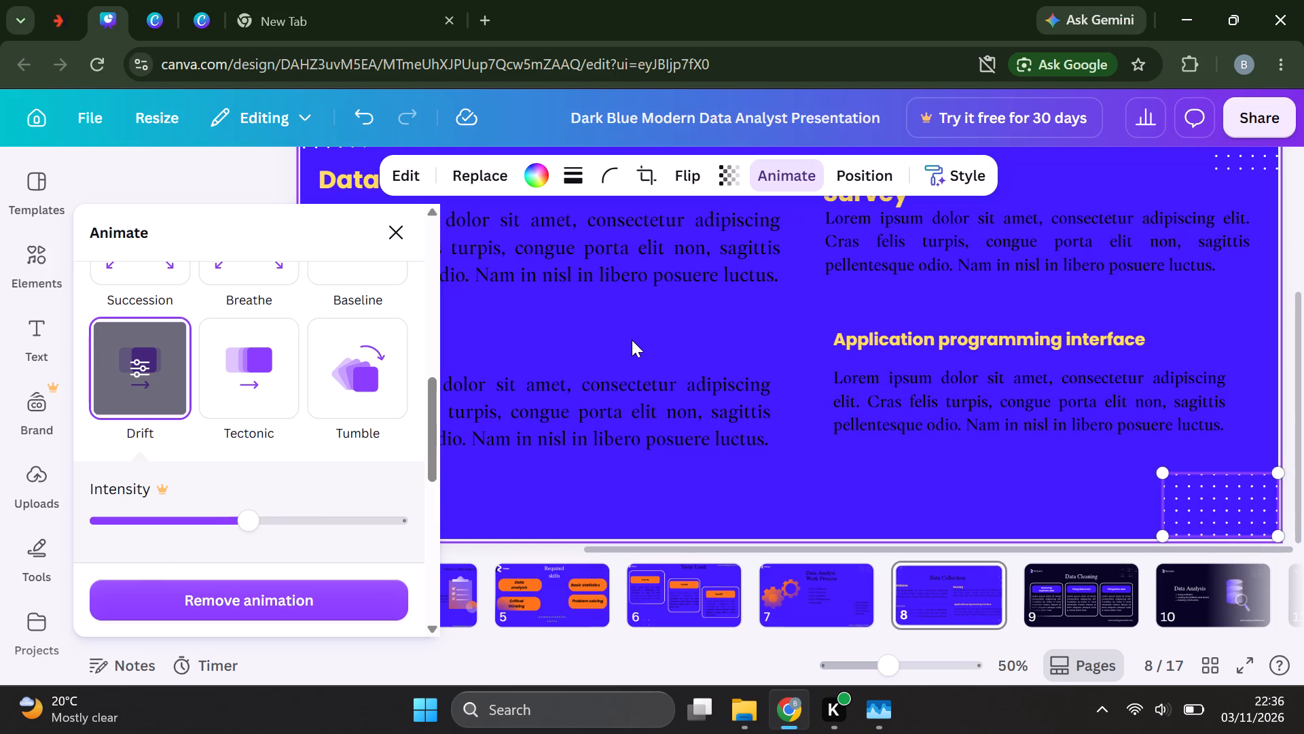
scroll(638, 311, "up", 3)
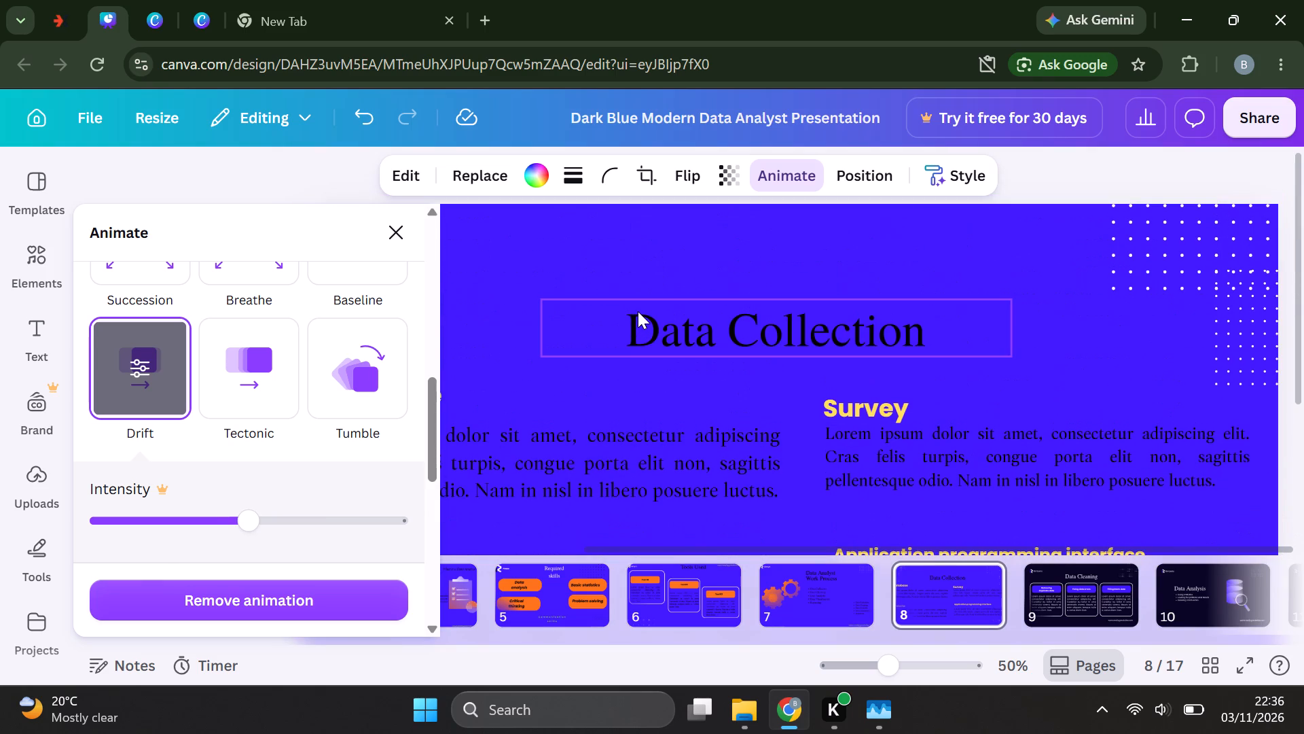
scroll(638, 311, "up", 1)
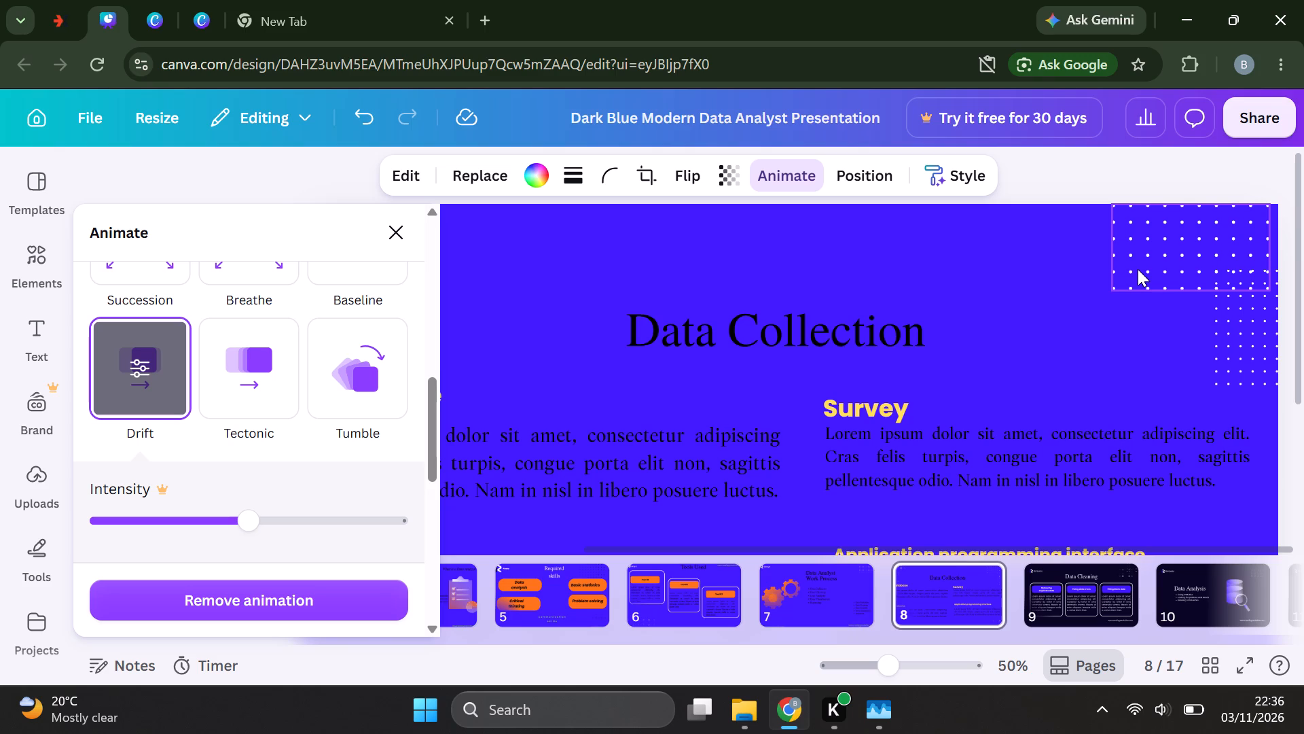
left_click(400, 230)
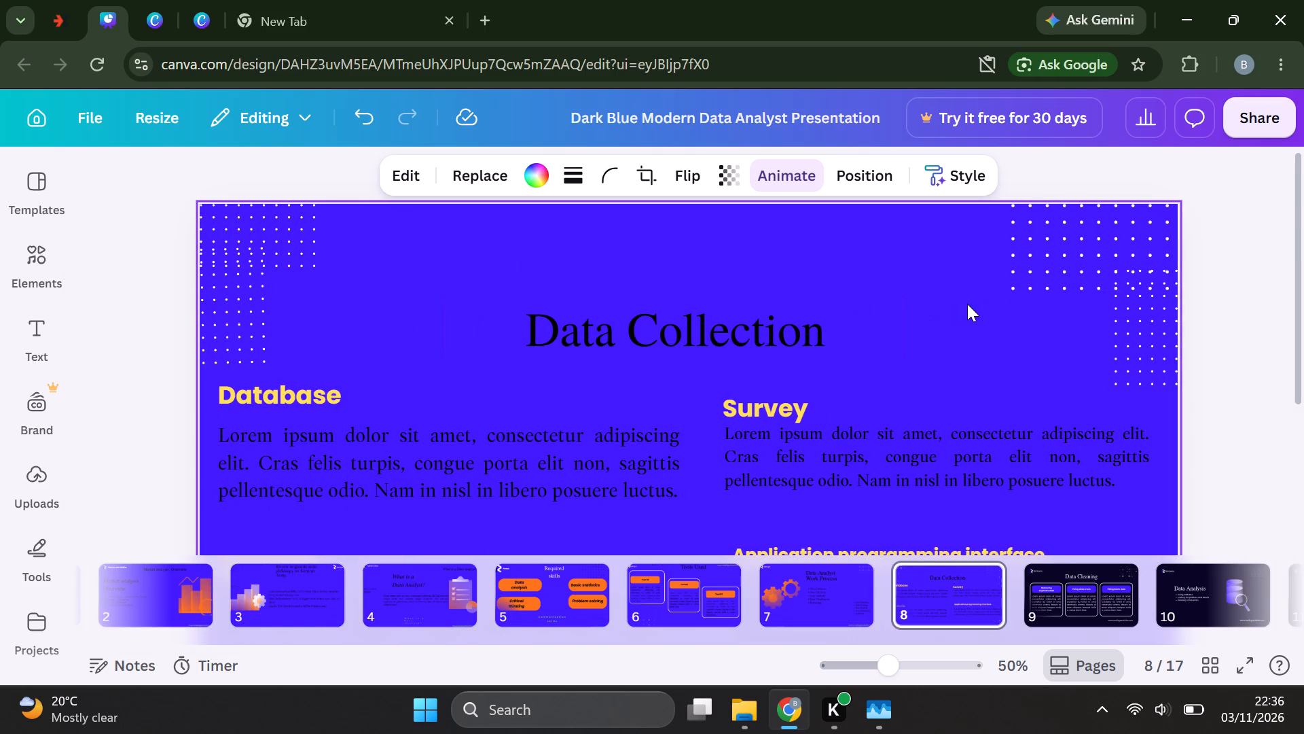
Apply the Stomp element animation to the wide dot pattern in page 8's upper-right corner.
left_click(1051, 271)
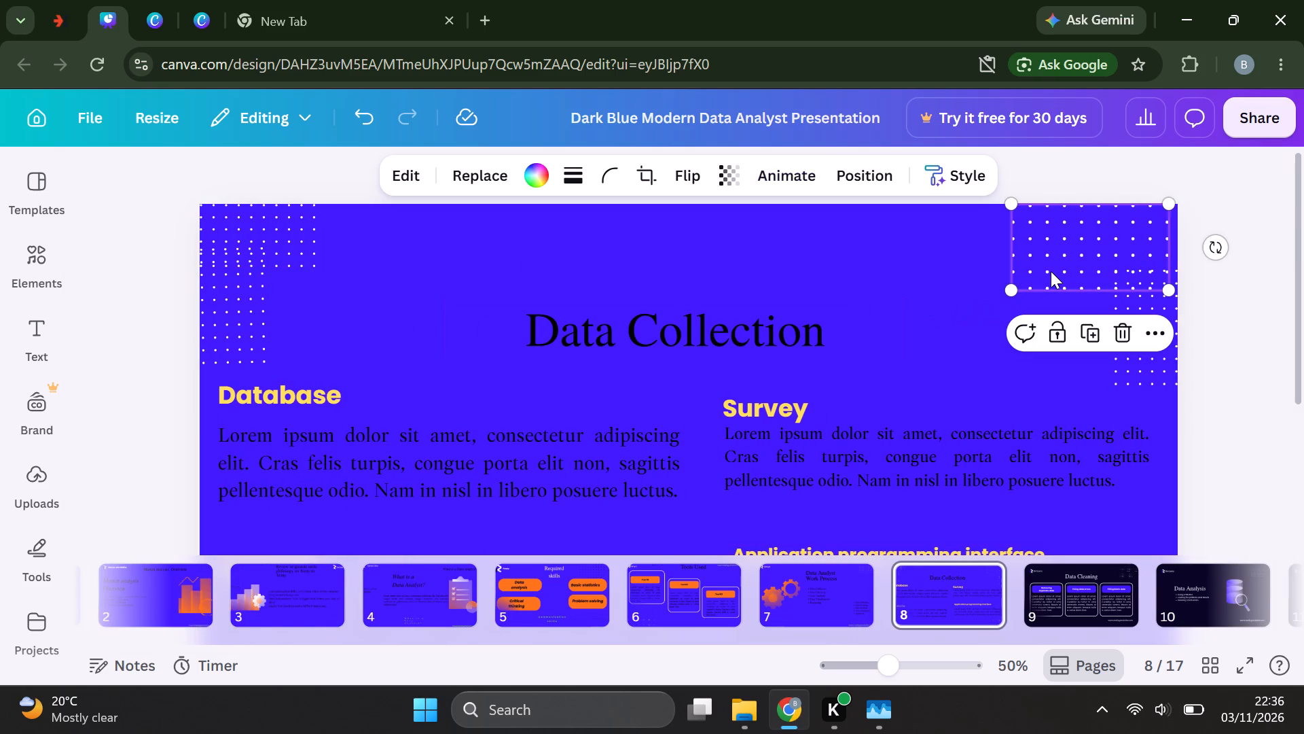
left_click(788, 171)
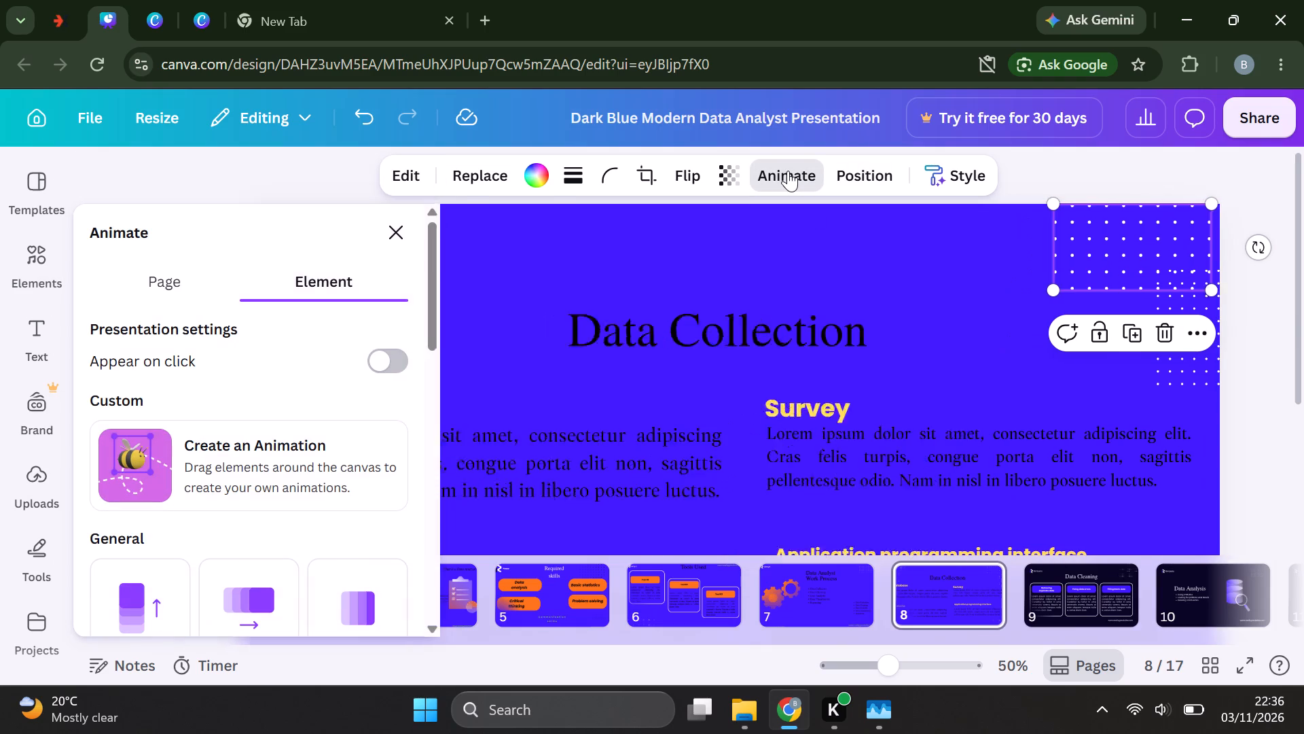
scroll(294, 451, "down", 2)
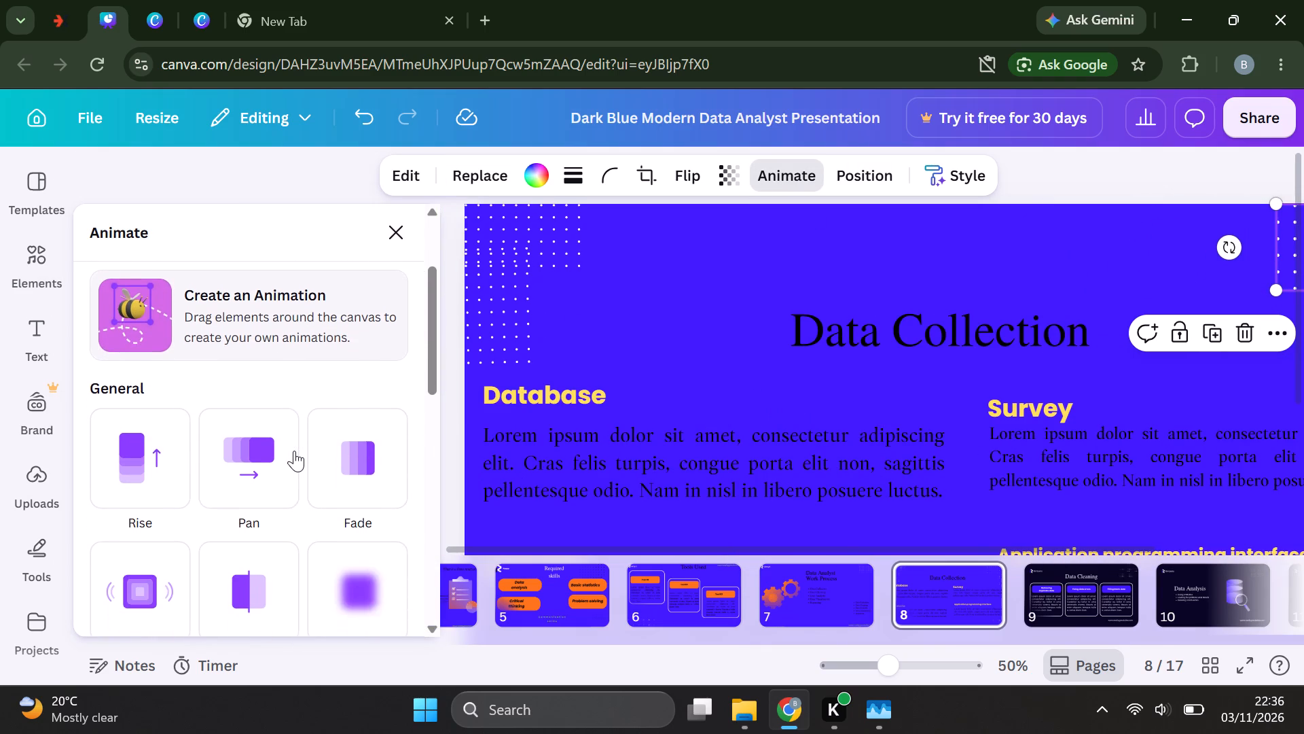
scroll(294, 451, "down", 2)
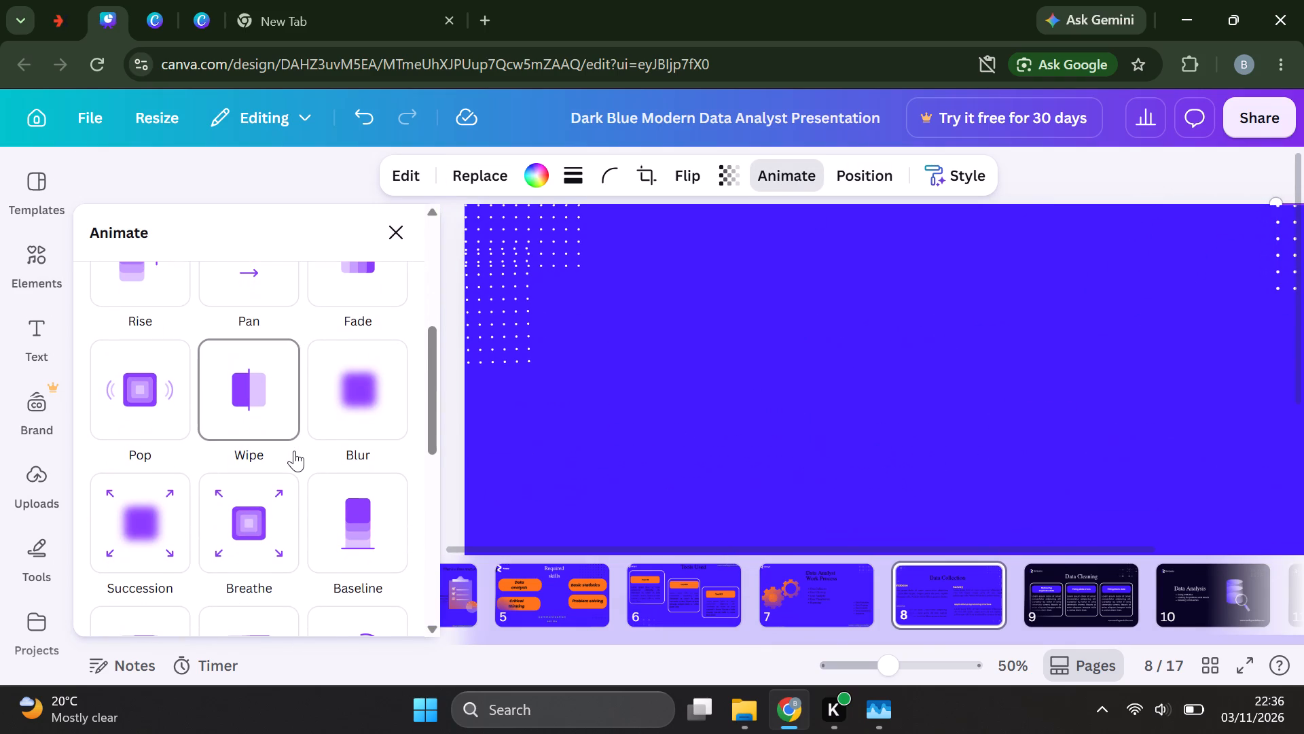
scroll(730, 366, "left", 3)
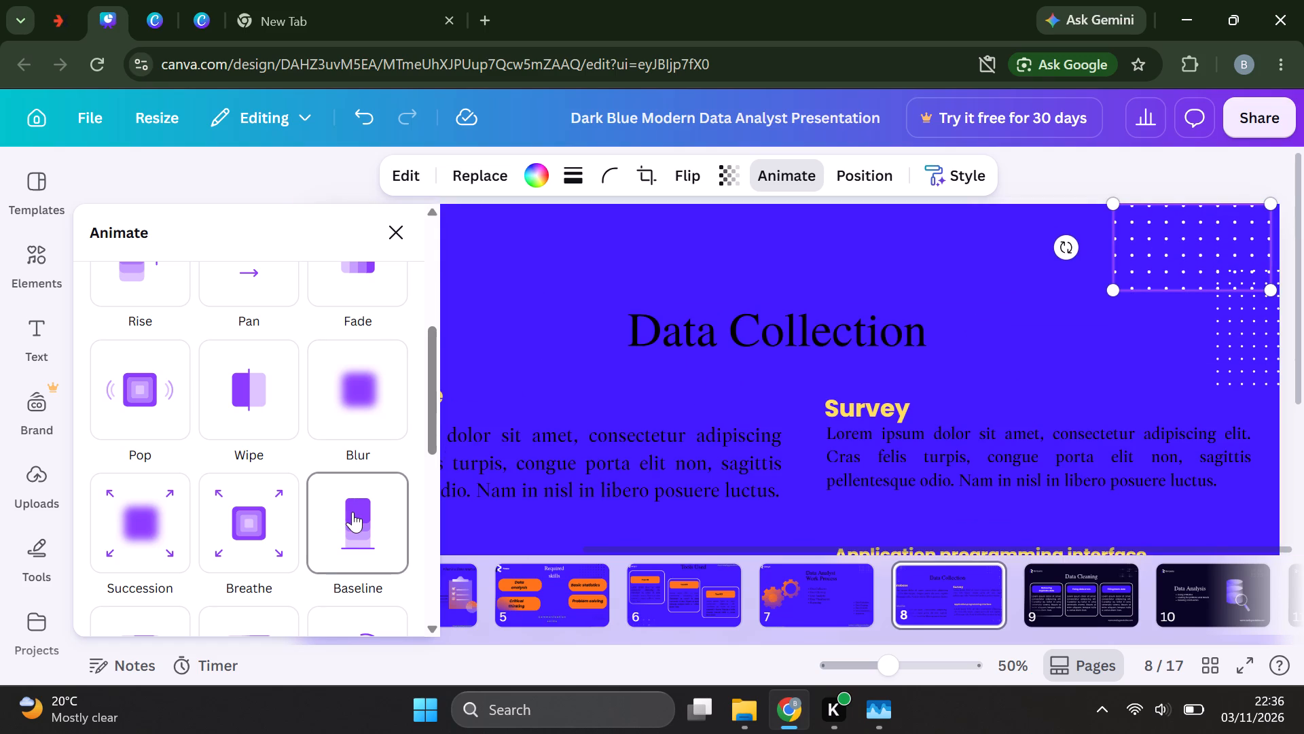
scroll(562, 327, "up", 1)
scroll(345, 523, "down", 1)
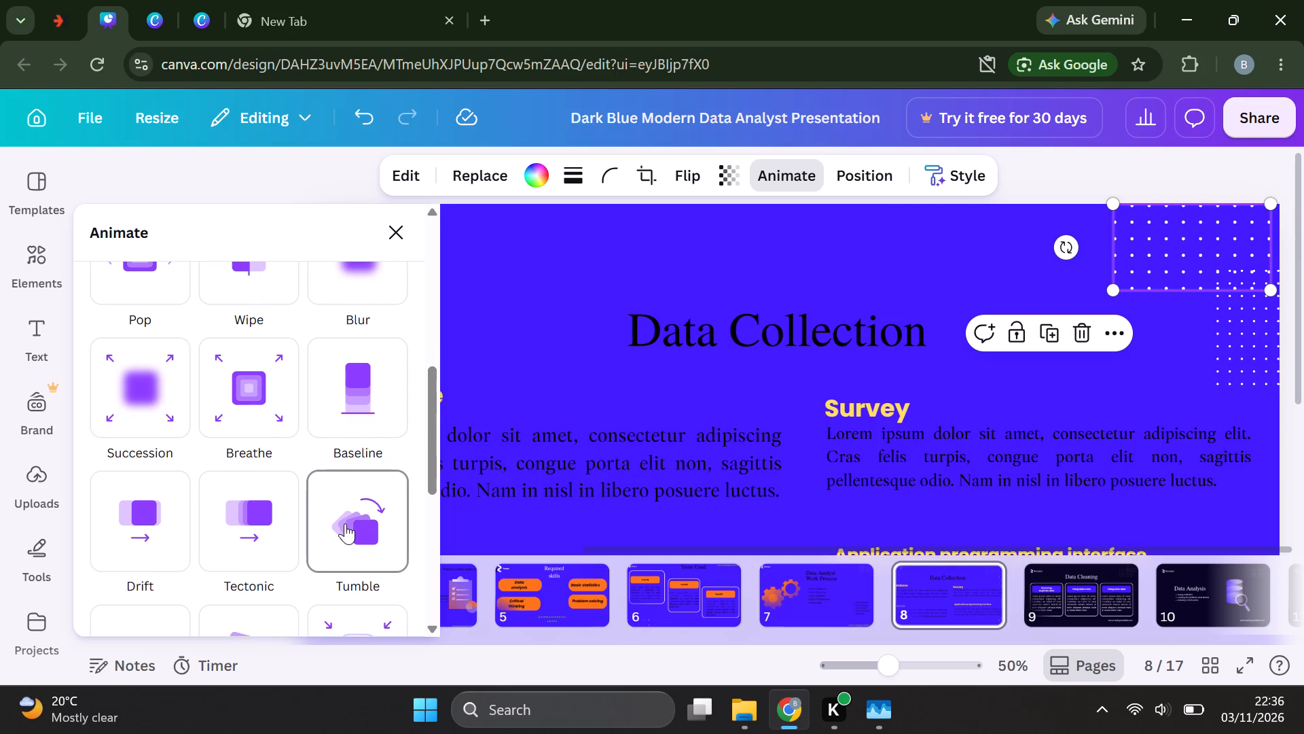
scroll(345, 523, "down", 2)
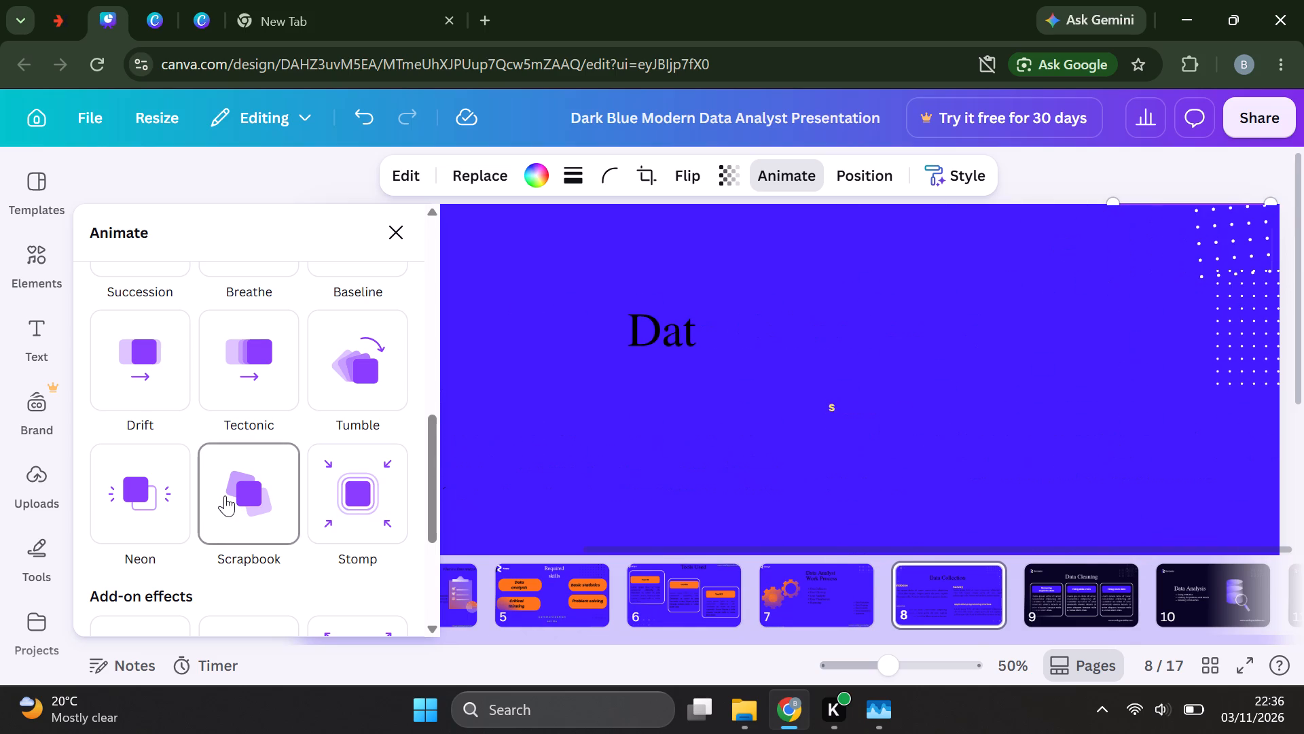
left_click(346, 518)
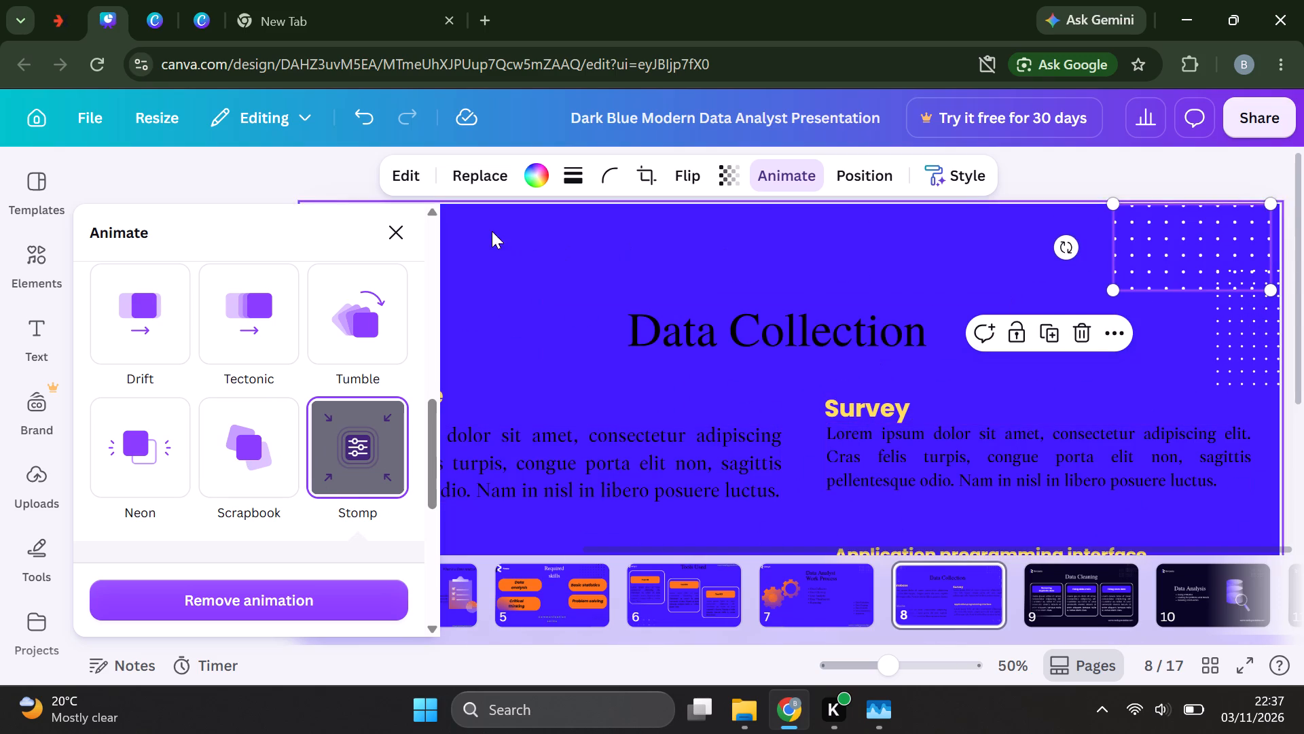
left_click(395, 230)
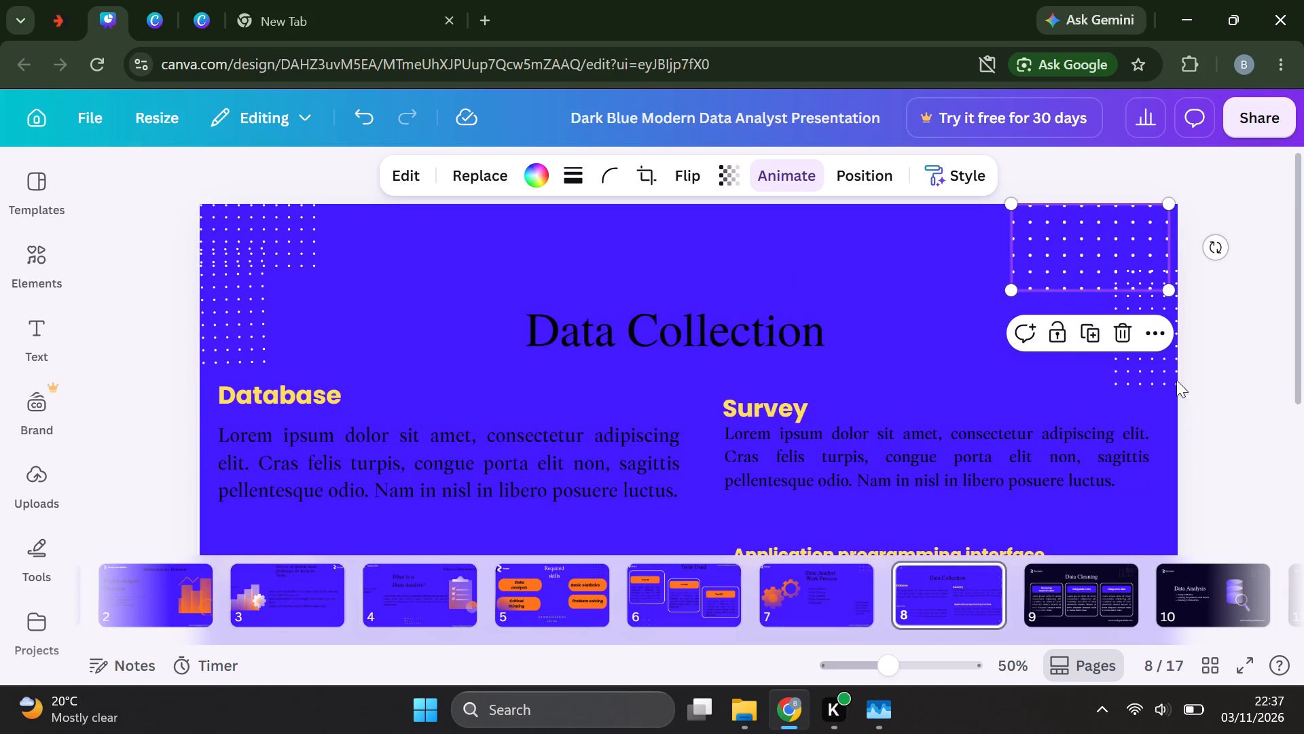
Apply the Drift element animation to the tall dot pattern along the upper part of page 8's right edge.
left_click(1148, 371)
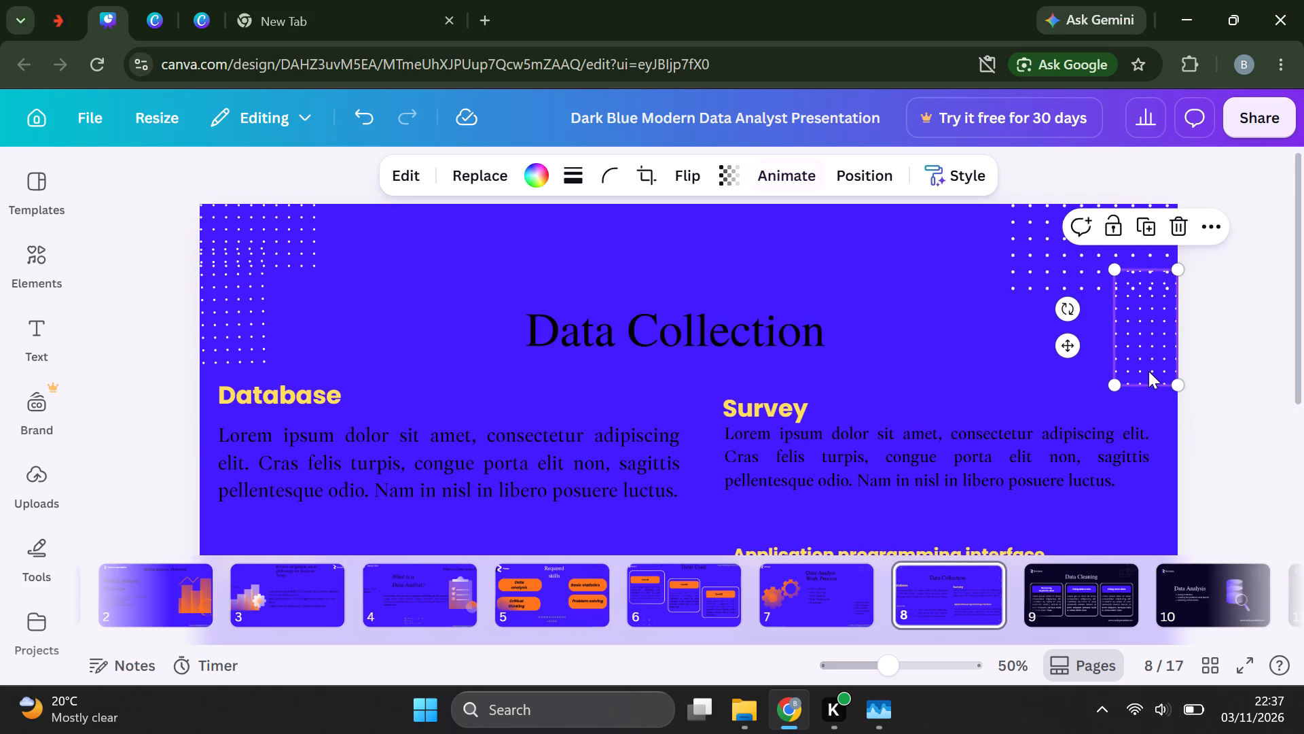
left_click(793, 171)
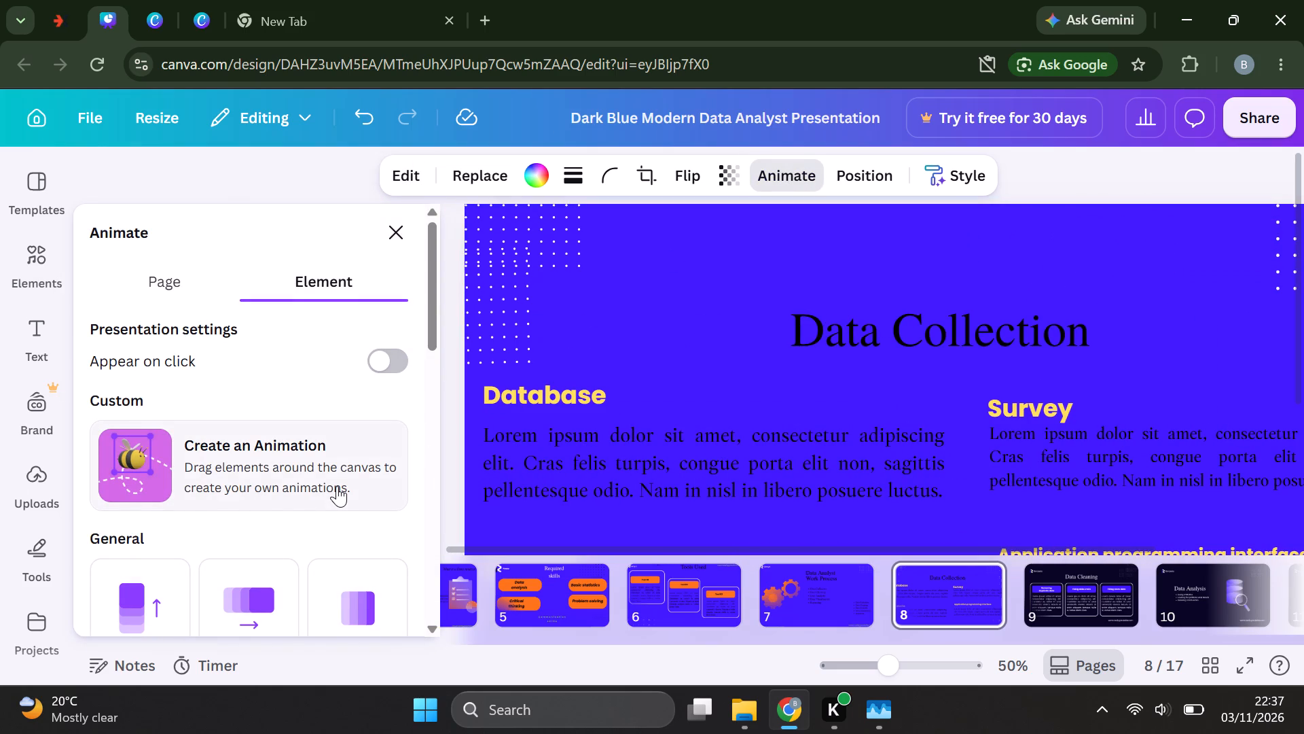
scroll(337, 486, "down", 5)
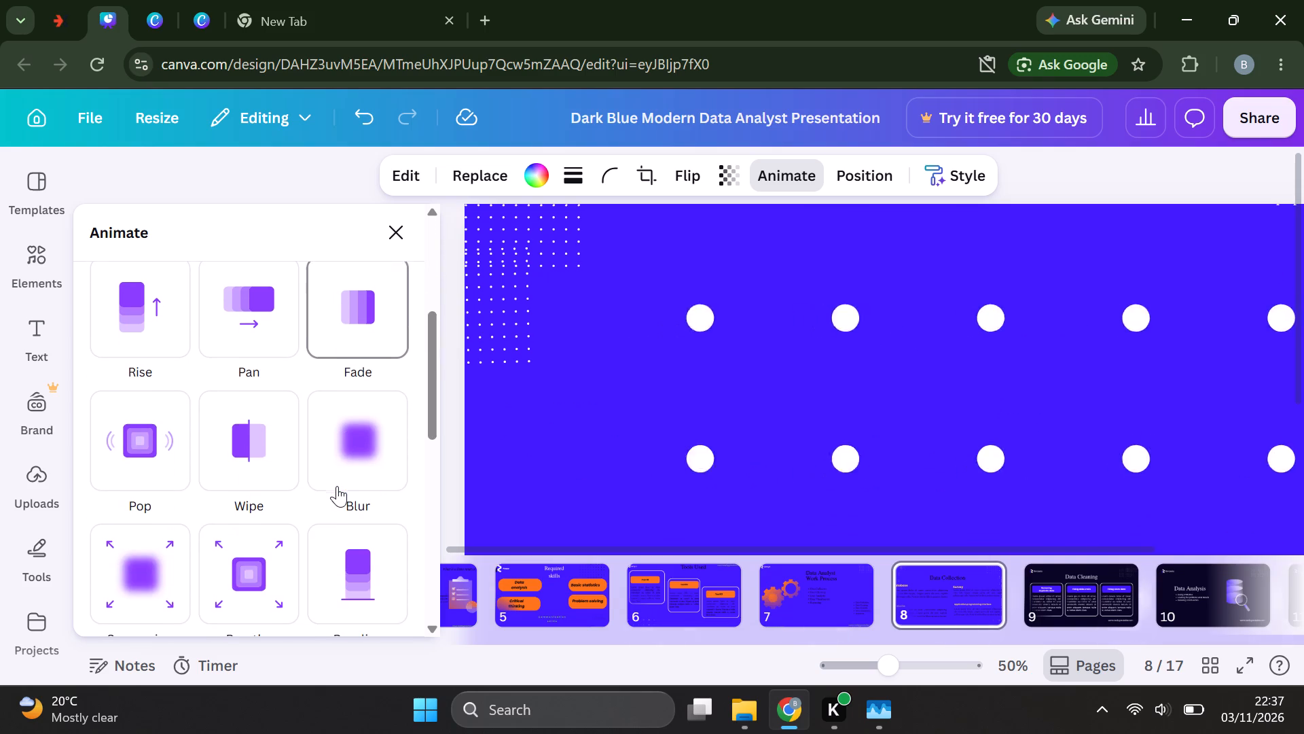
scroll(337, 486, "down", 1)
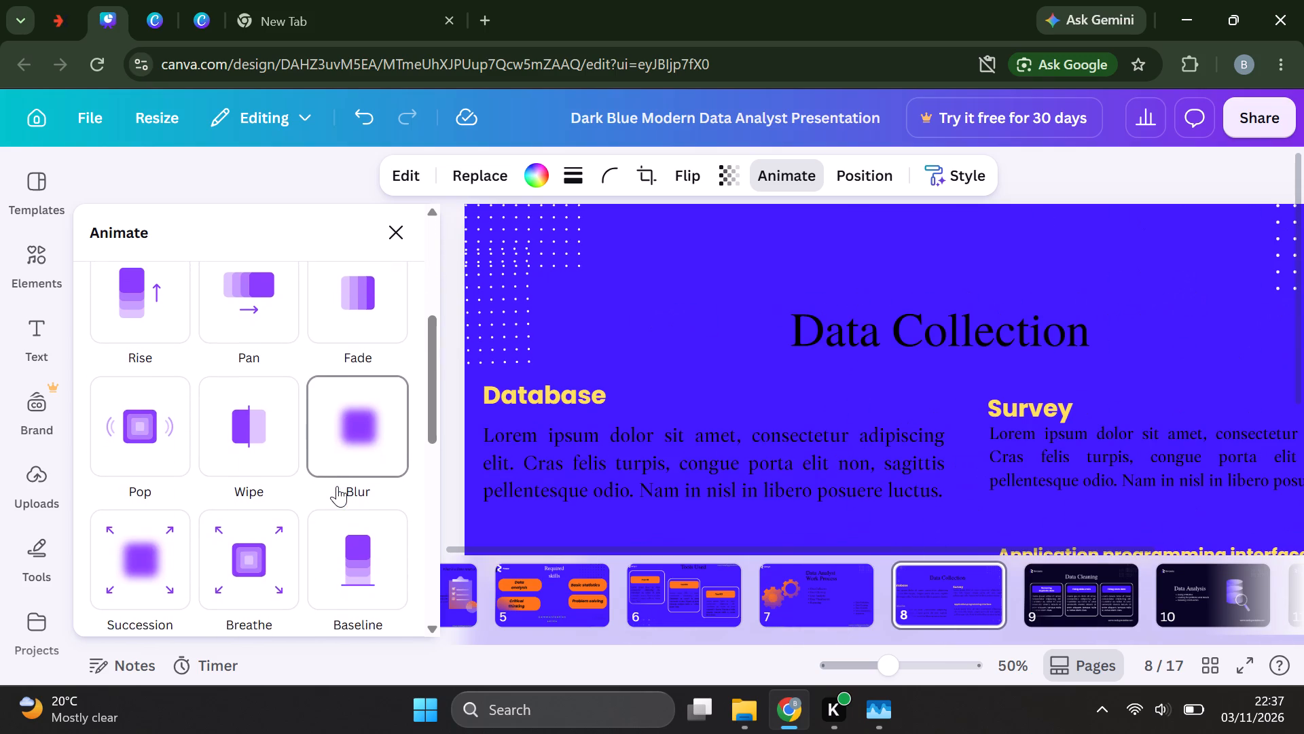
scroll(337, 486, "down", 1)
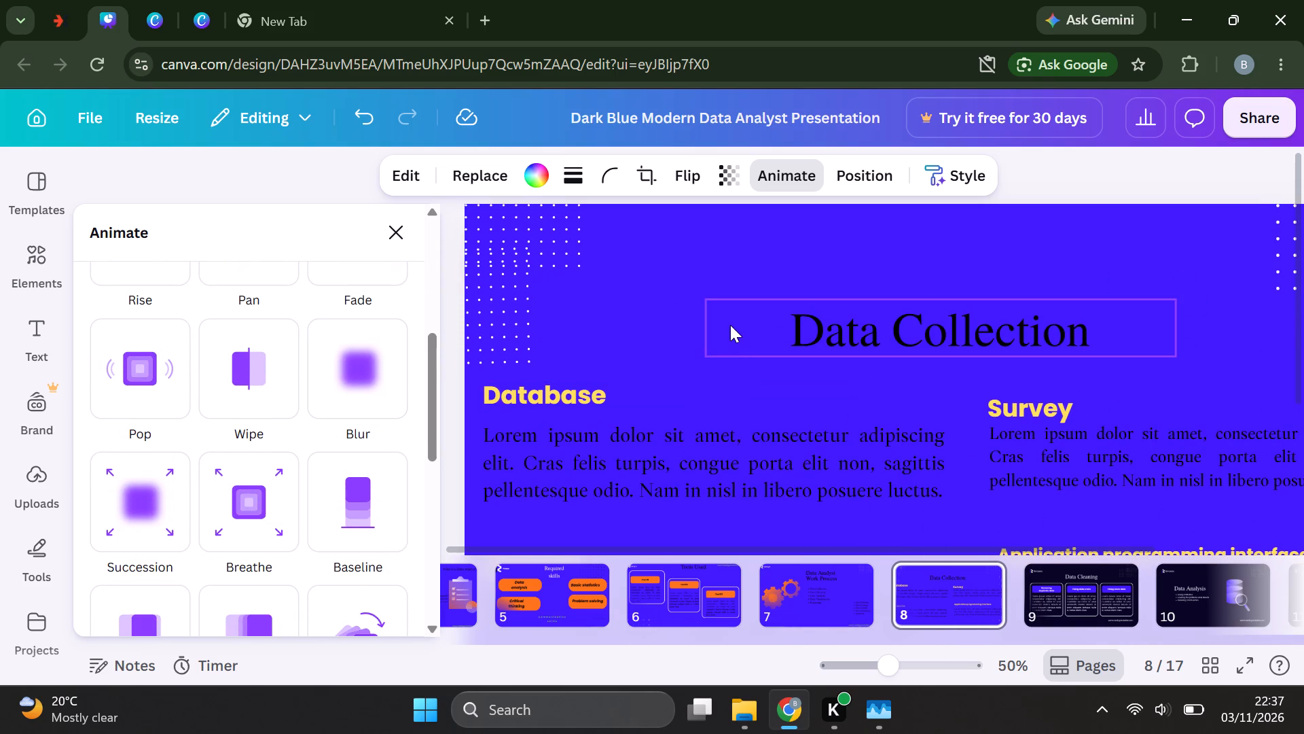
scroll(730, 325, "left", 3)
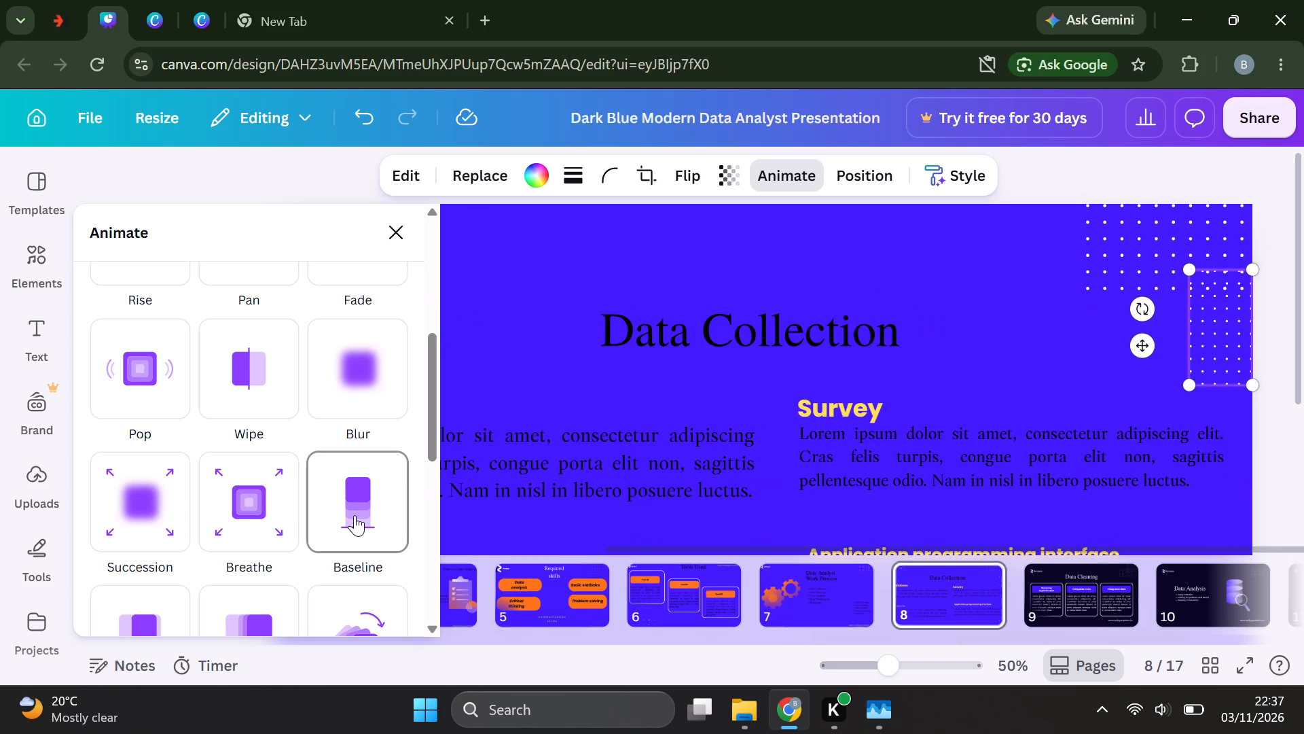
scroll(355, 515, "down", 1)
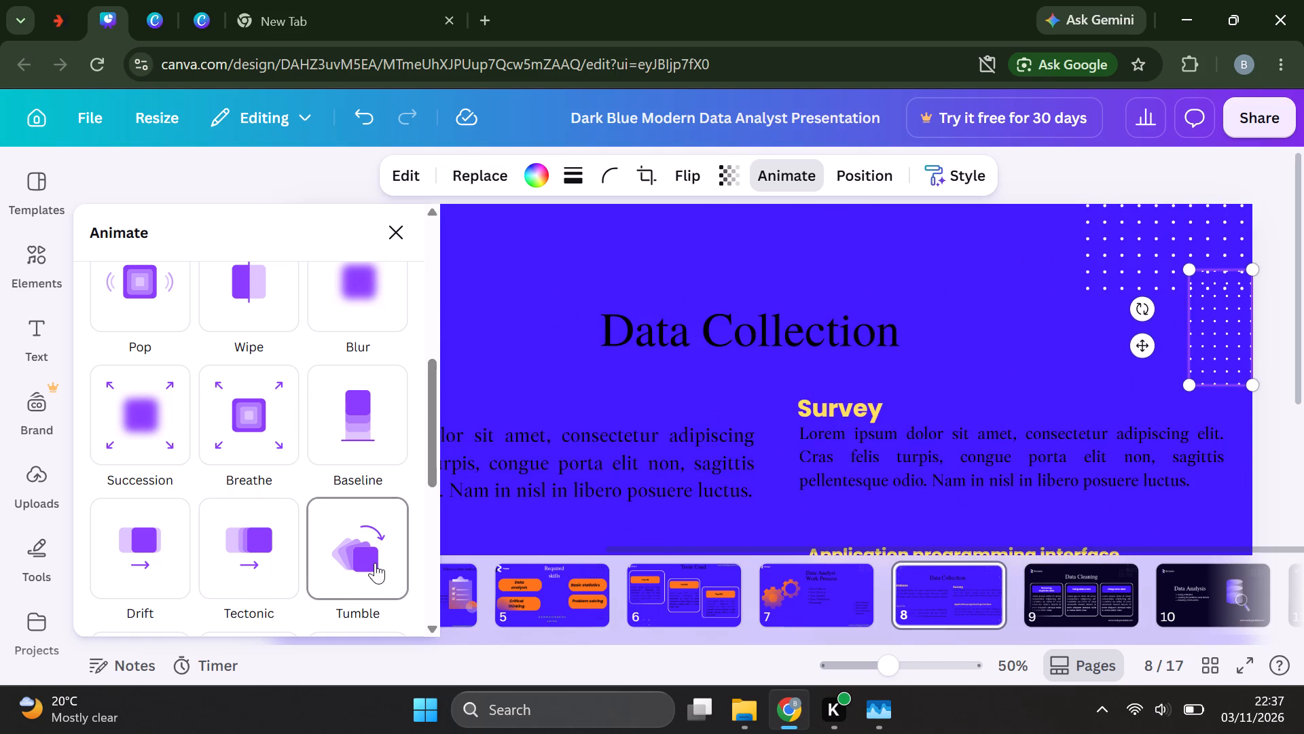
scroll(375, 563, "down", 1)
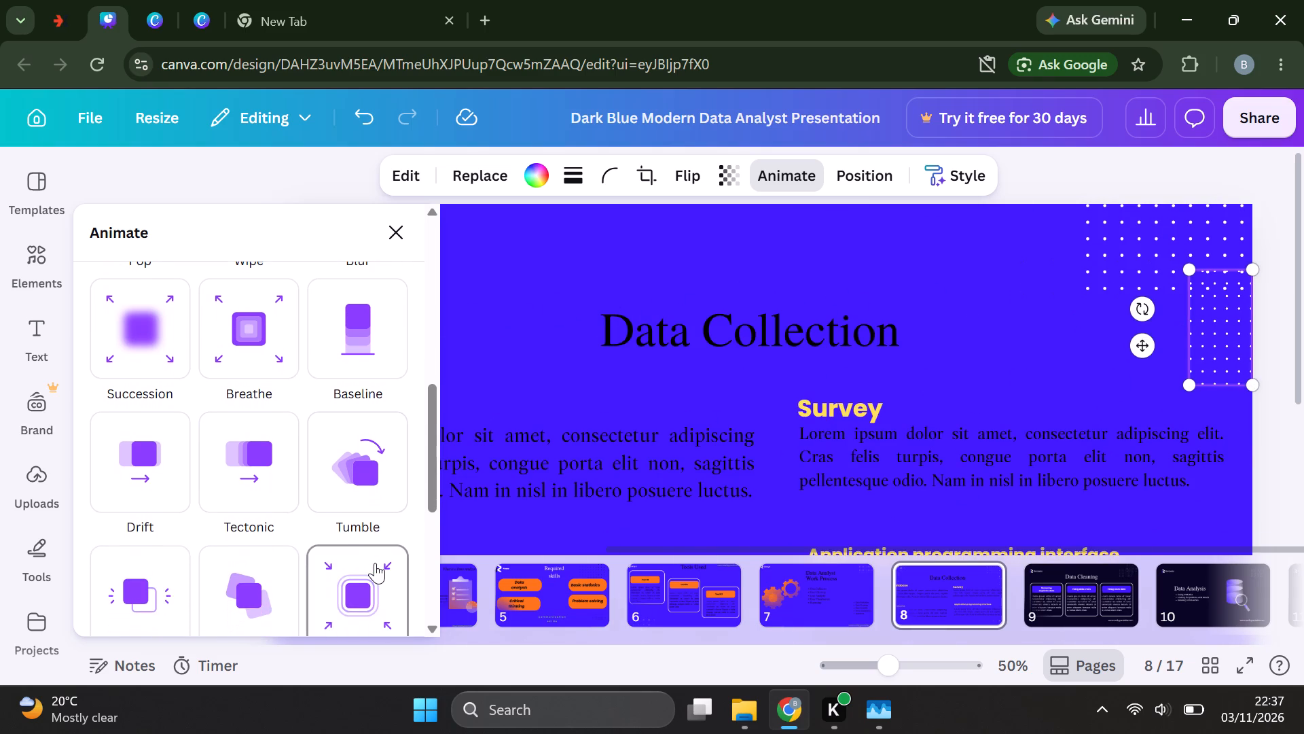
left_click(156, 470)
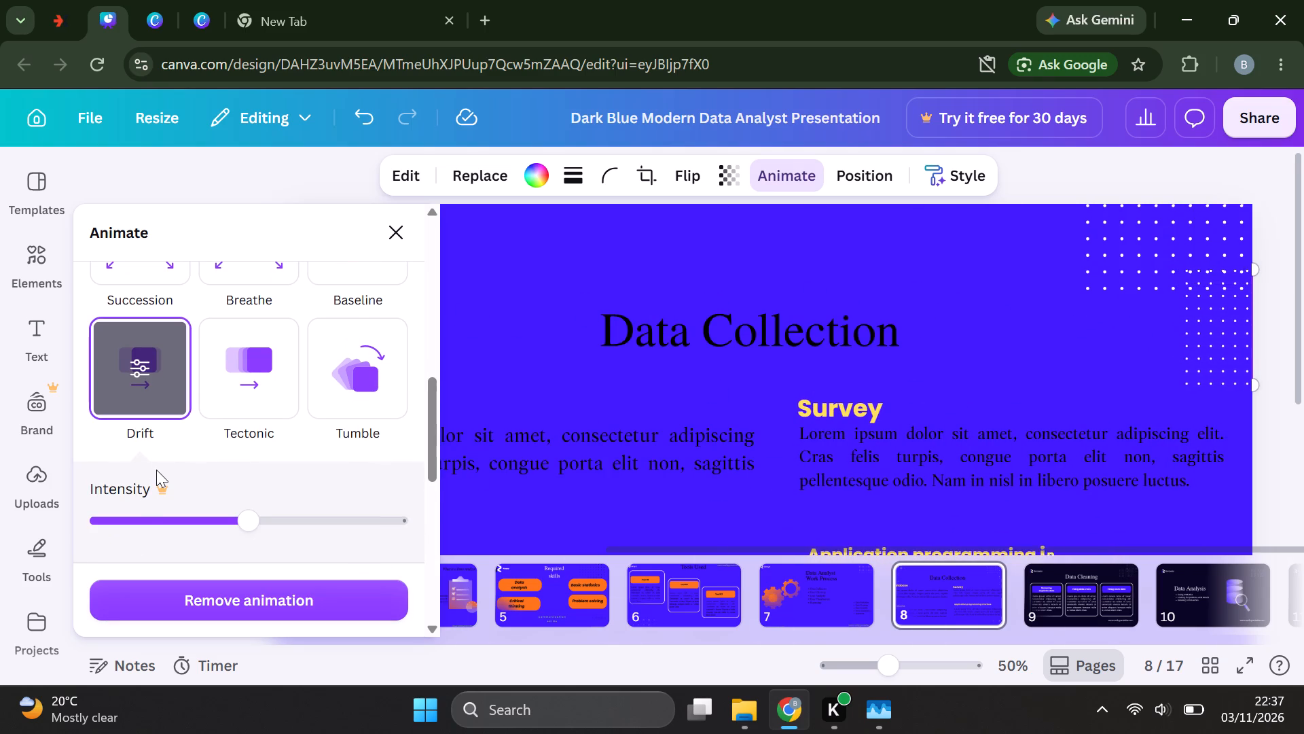
left_click(562, 362)
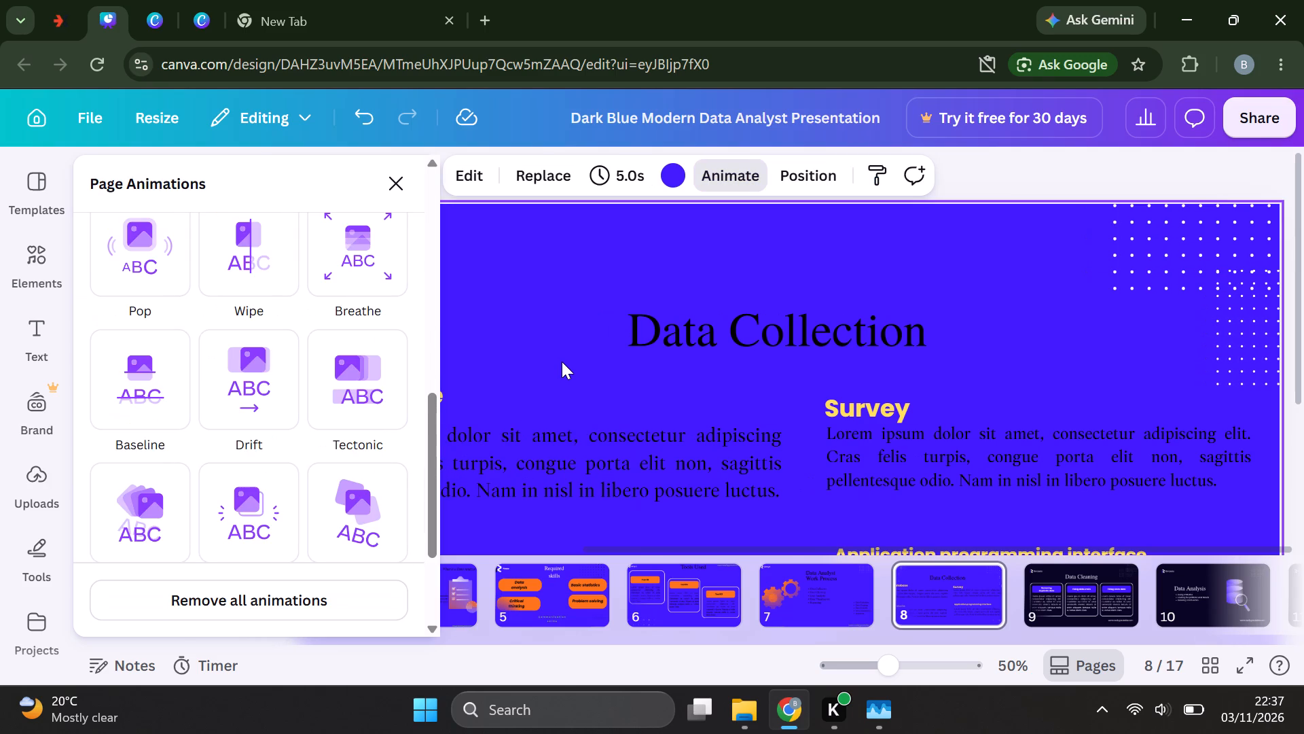
left_click(562, 362)
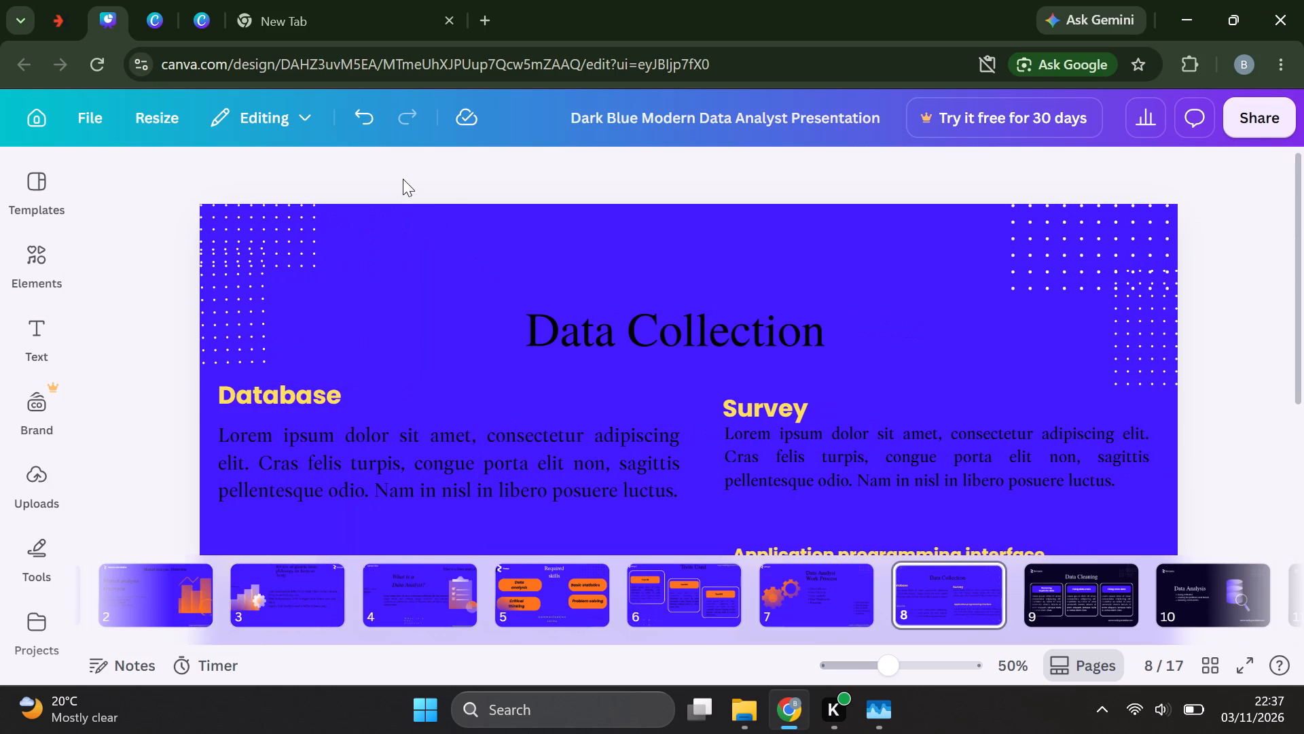
Set the transparency of the wide dot pattern in page 8's upper-left corner to 38.
left_click(281, 260)
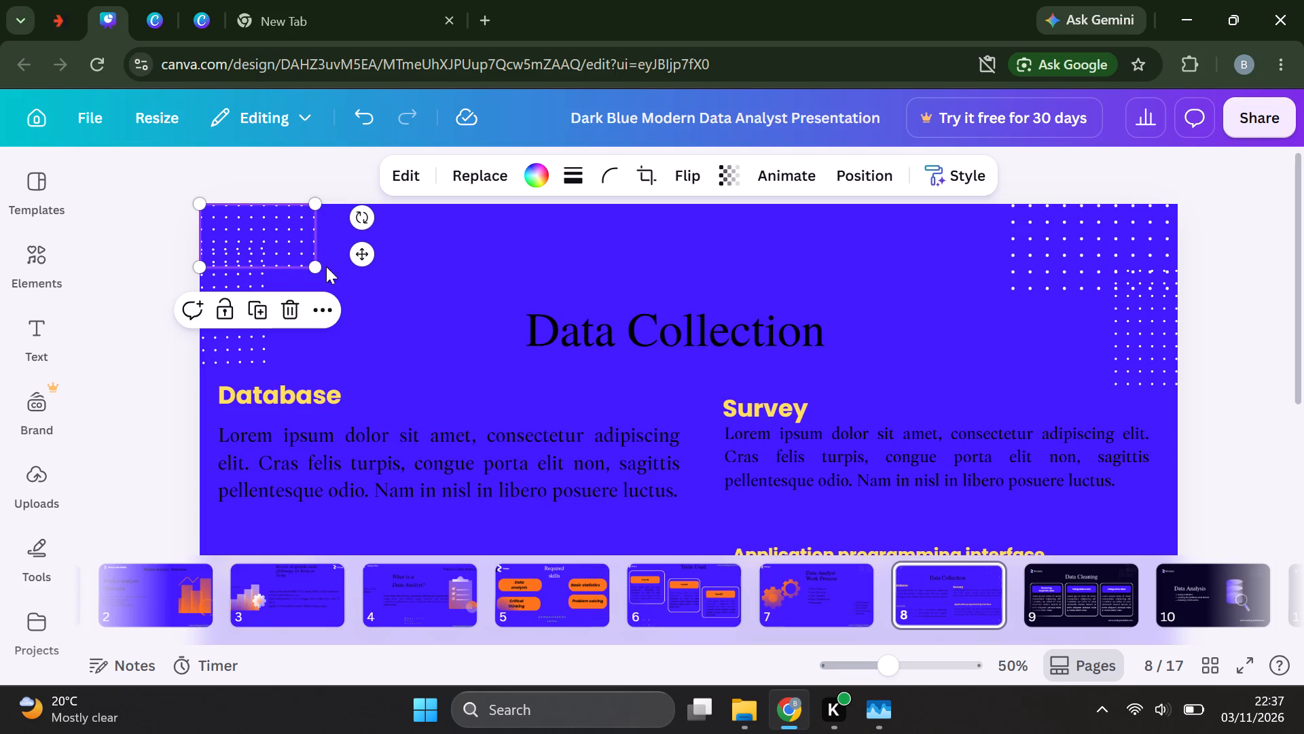
left_click(729, 176)
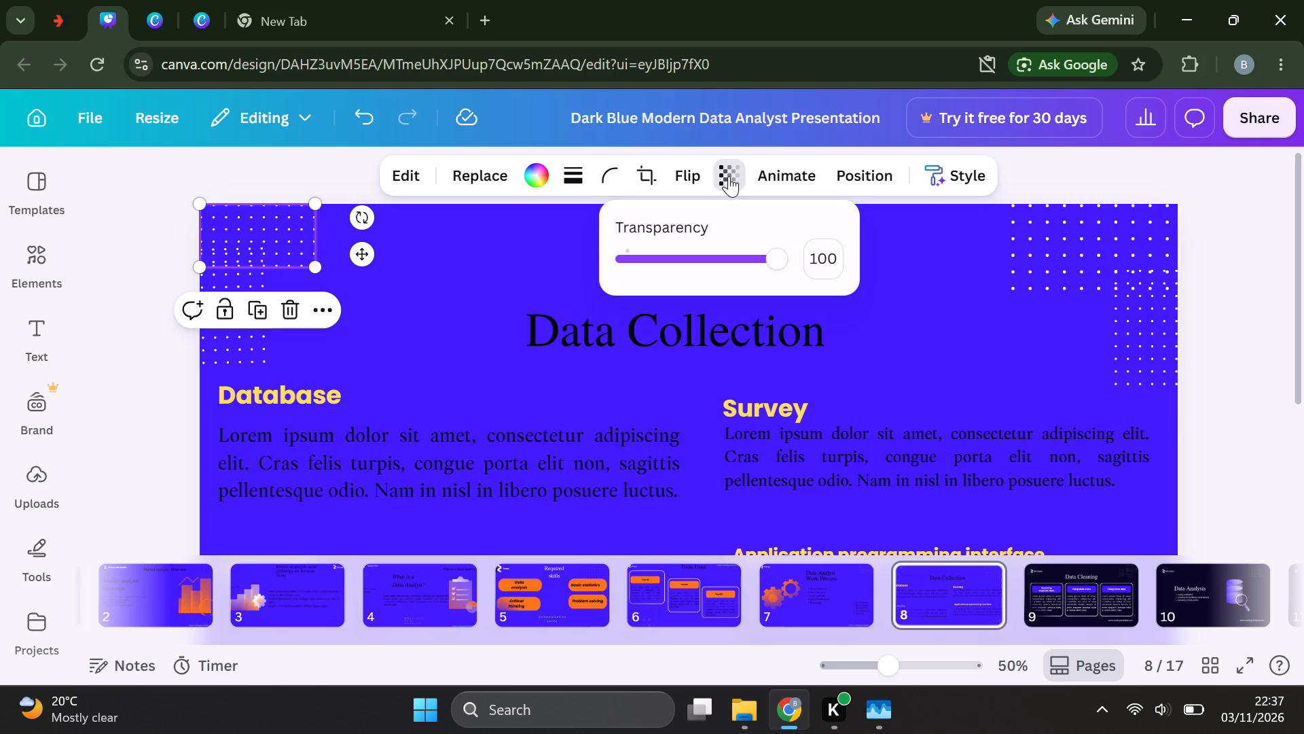
left_click(731, 260)
left_click(705, 254)
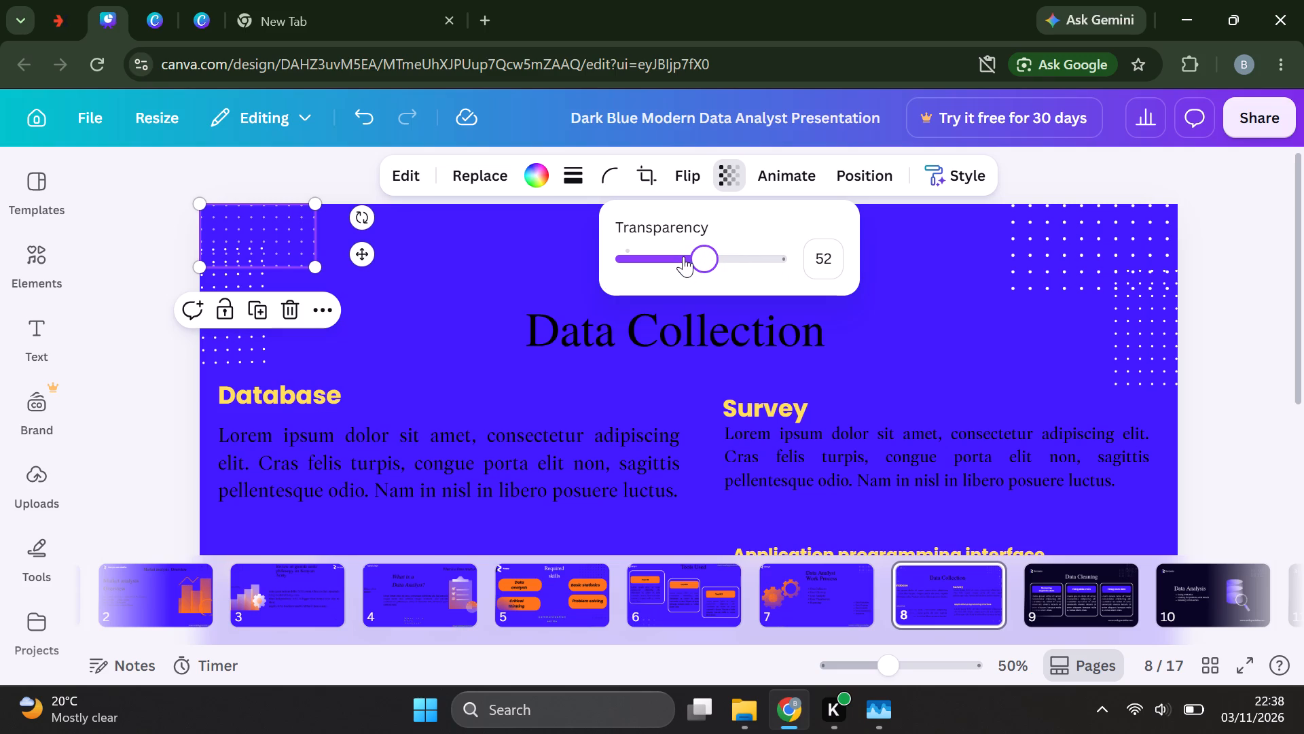
left_click(683, 256)
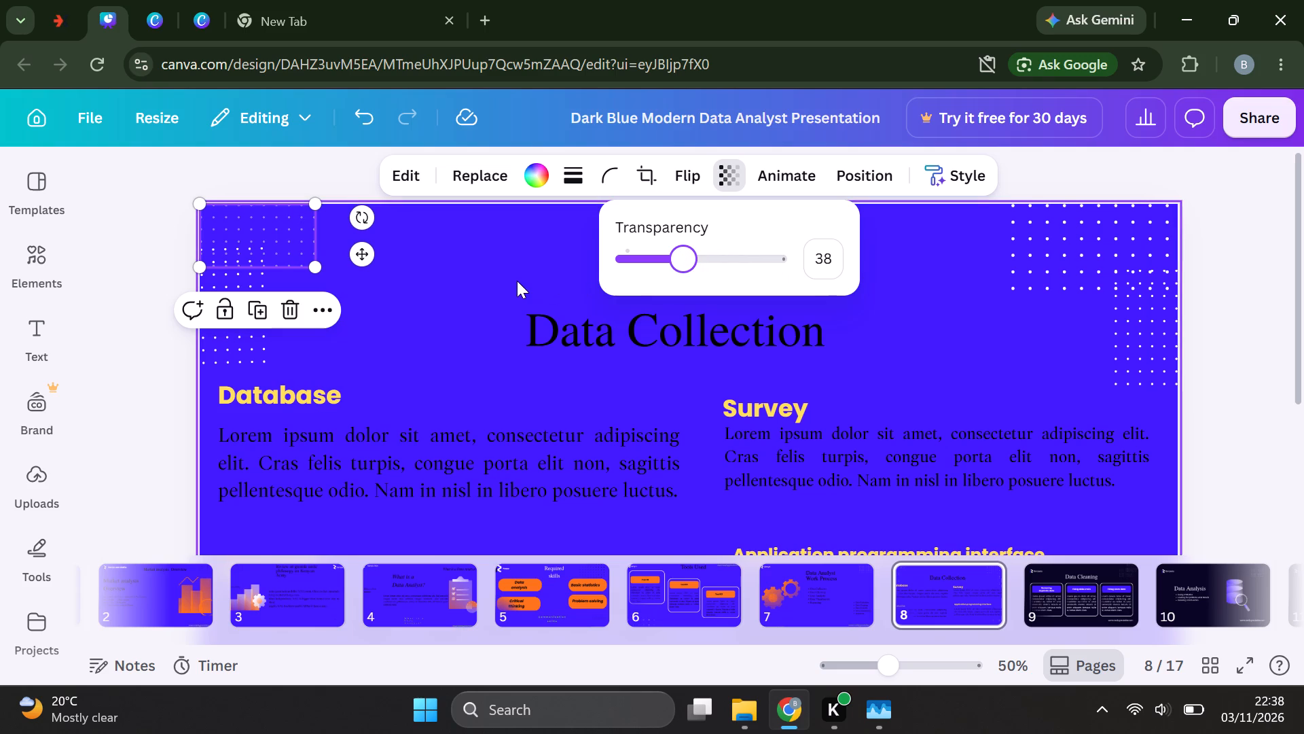
left_click(513, 280)
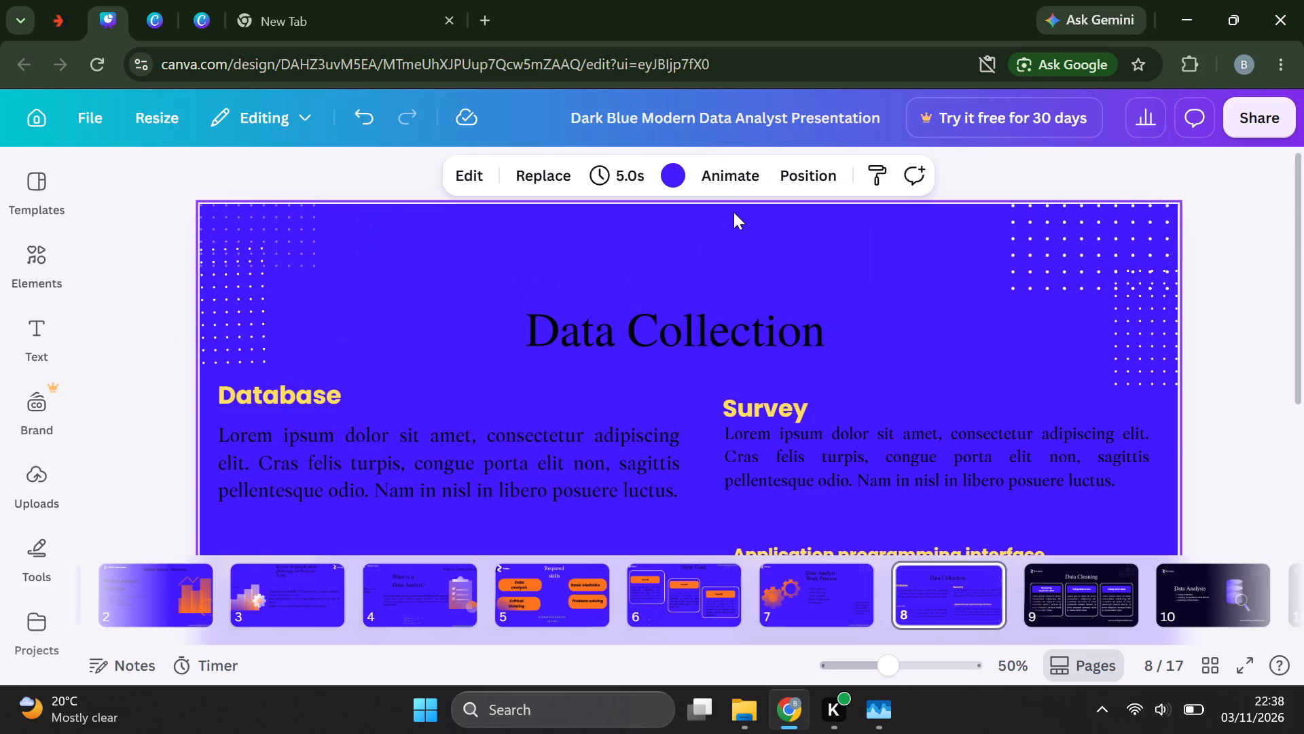
Apply the Fade element animation to the wide dot pattern in page 8's upper-left corner.
left_click(283, 254)
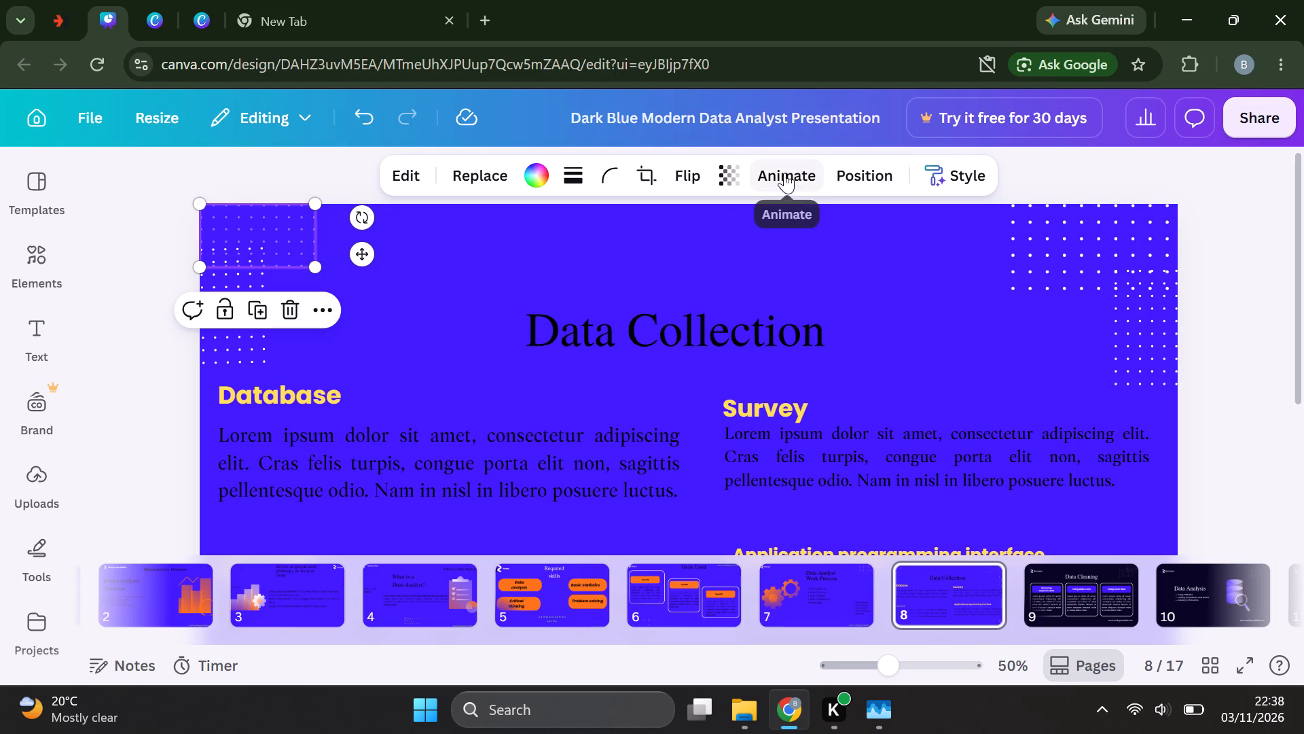
left_click(779, 169)
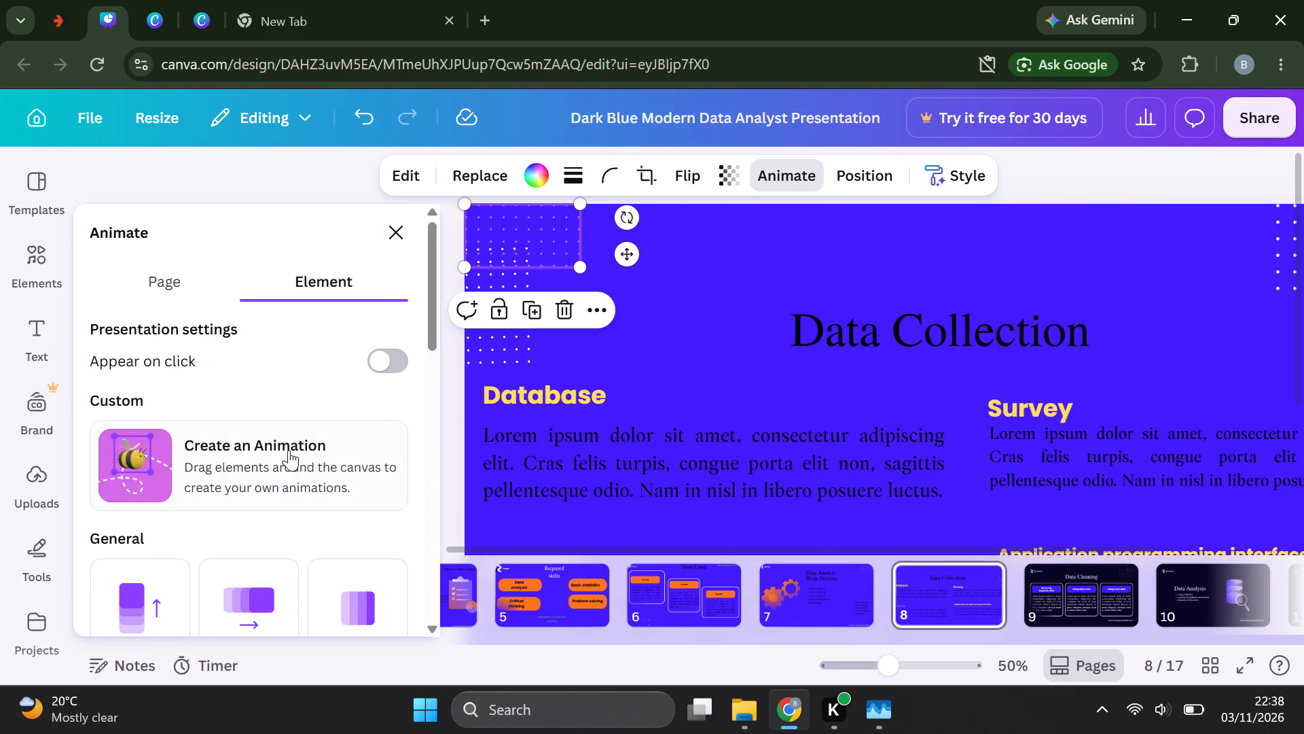
scroll(287, 453, "down", 2)
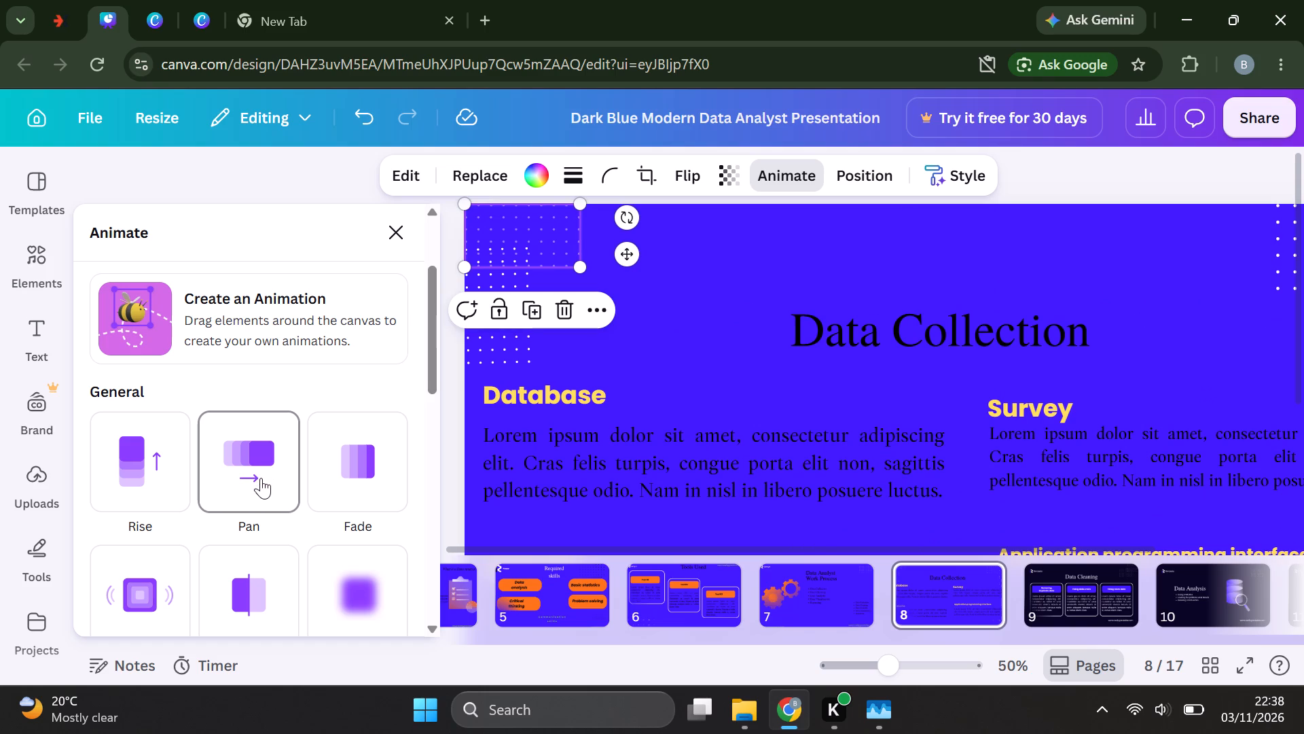
left_click(350, 496)
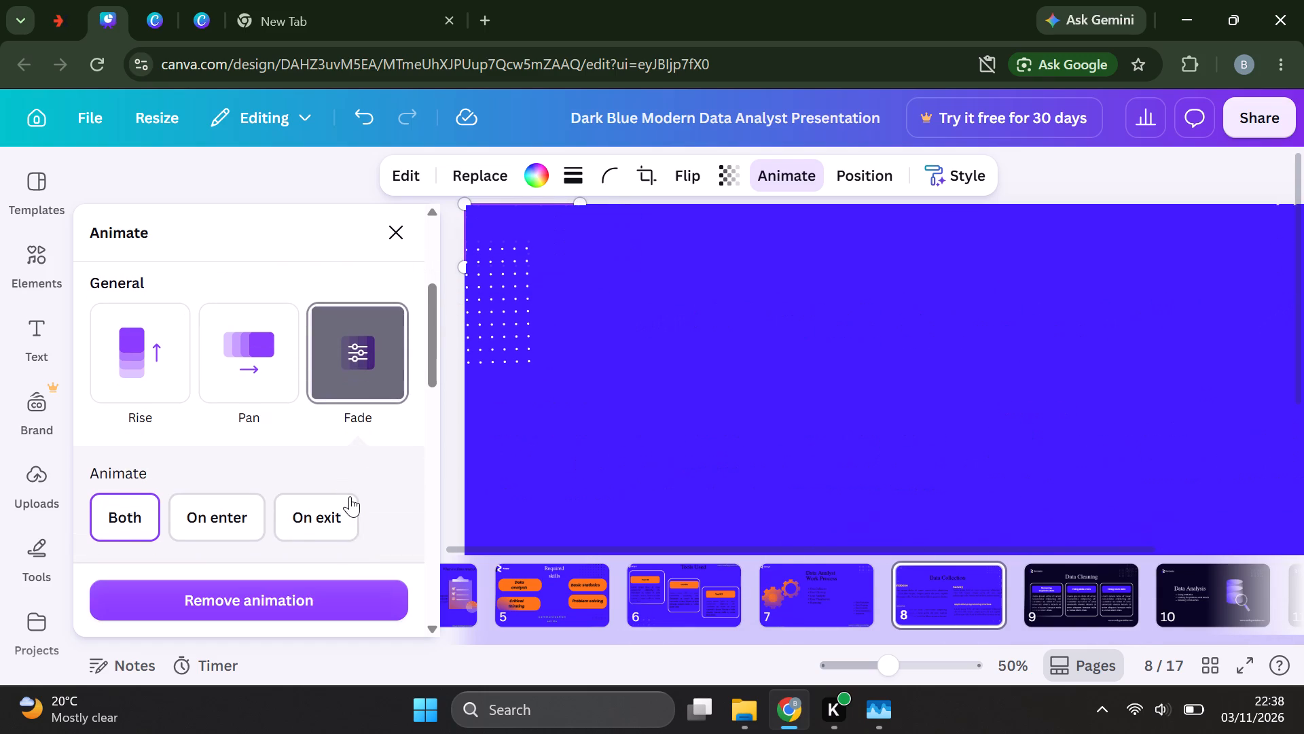
Apply the Tectonic element animation to the tall dot pattern on page 8's left edge, above the Database heading.
left_click(505, 345)
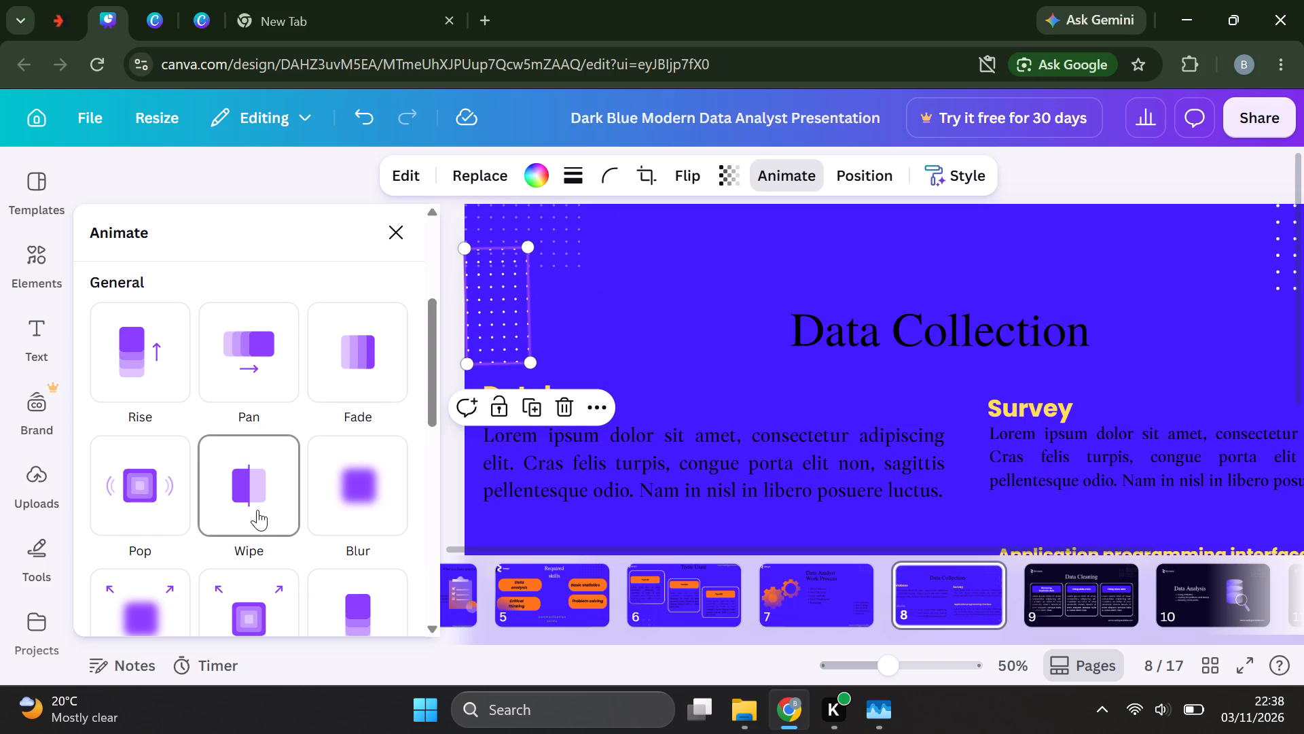
scroll(257, 510, "down", 2)
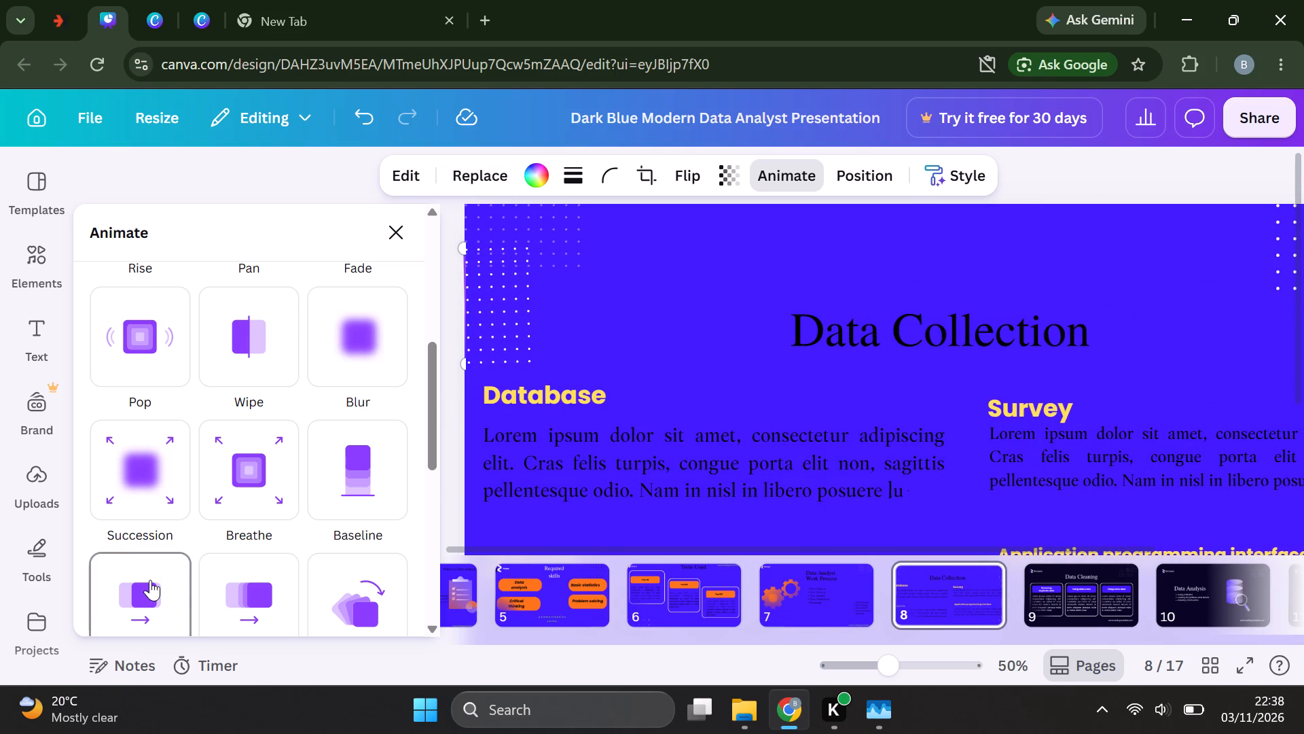
left_click(257, 601)
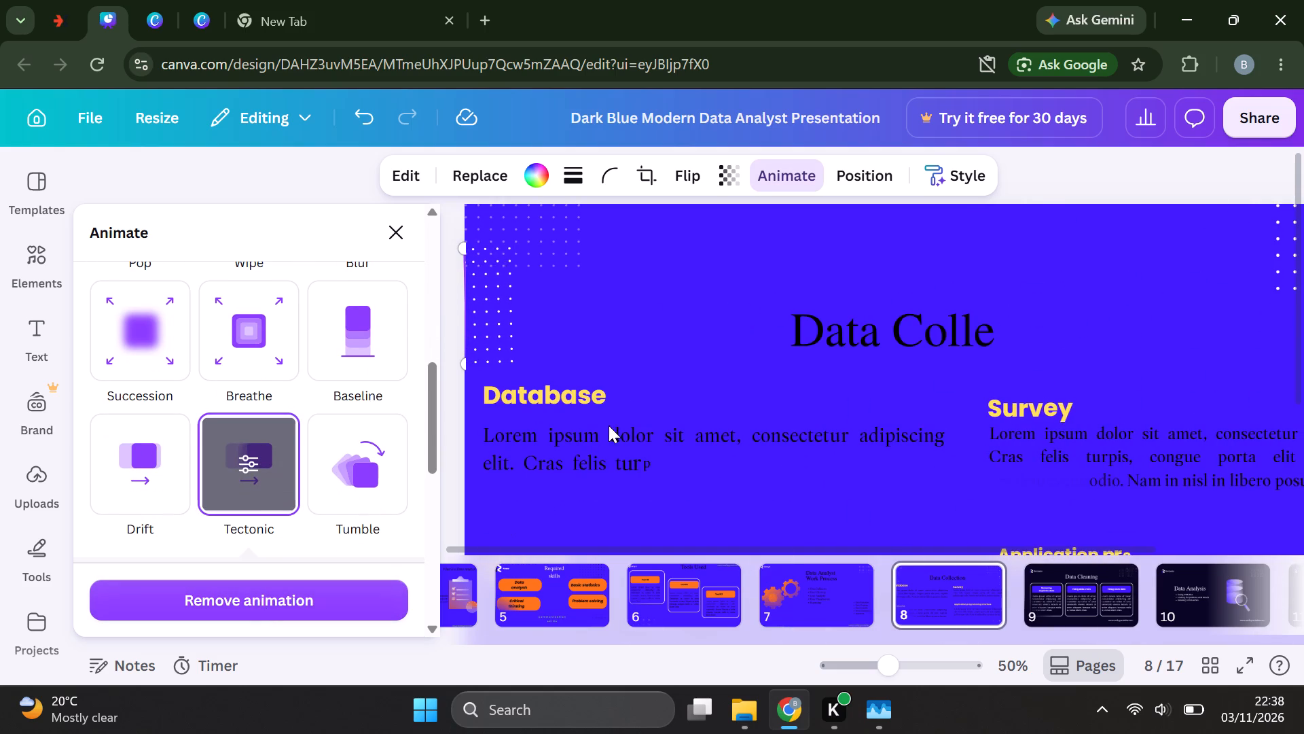
left_click(654, 366)
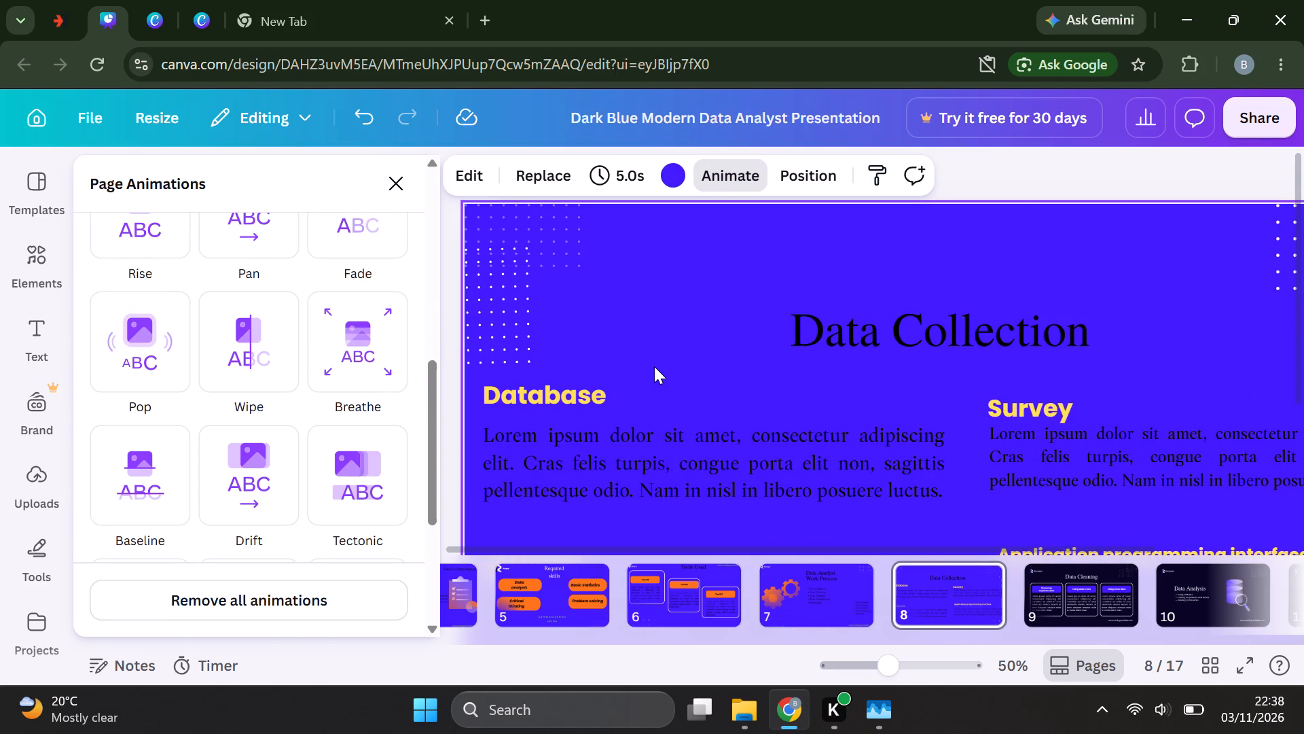
left_click(403, 189)
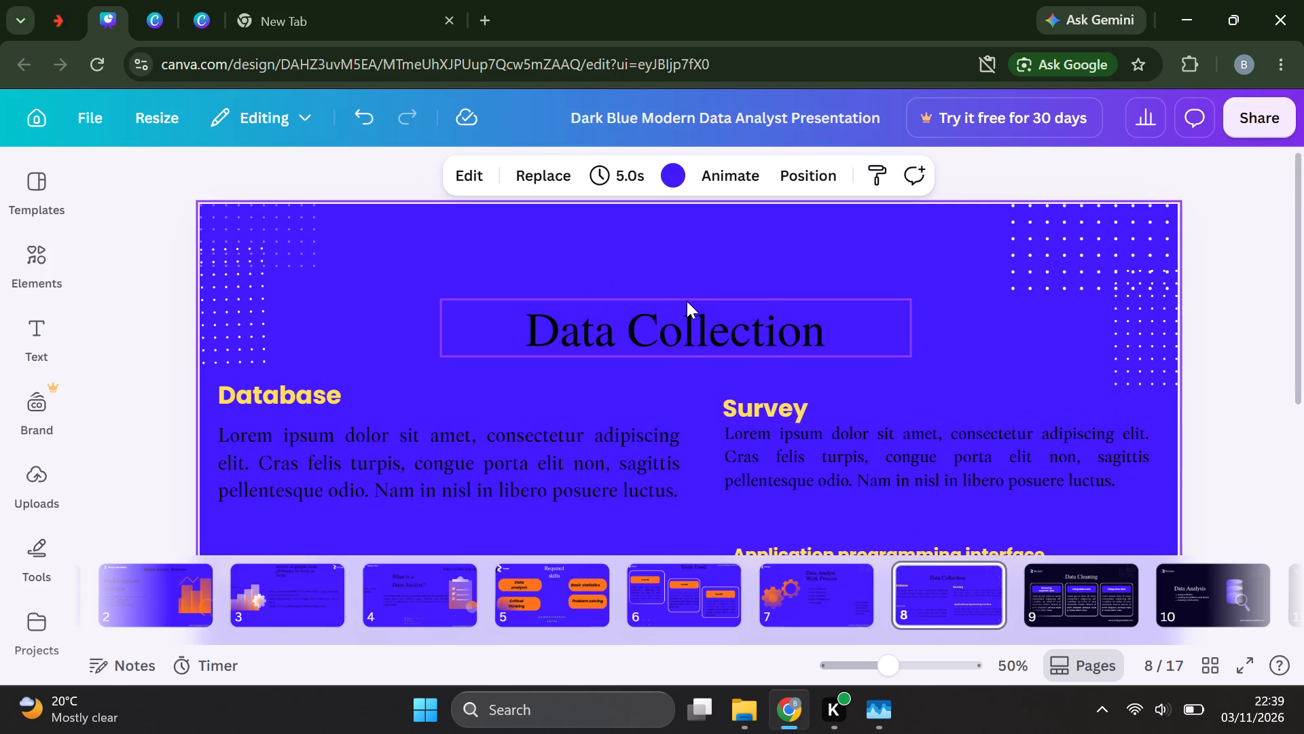
Duplicate page 8's Data Collection title and place the copy directly above the original, near the page's upper edge.
left_click(686, 331)
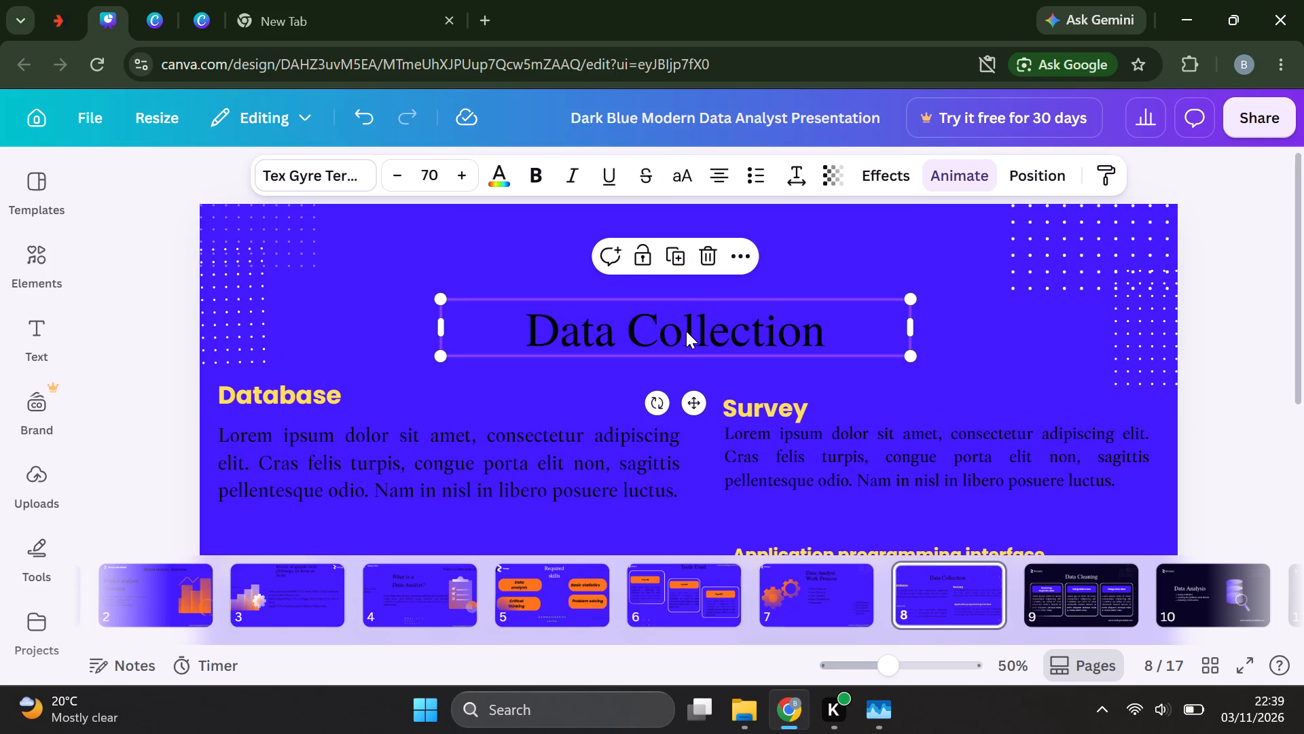
left_click(686, 331)
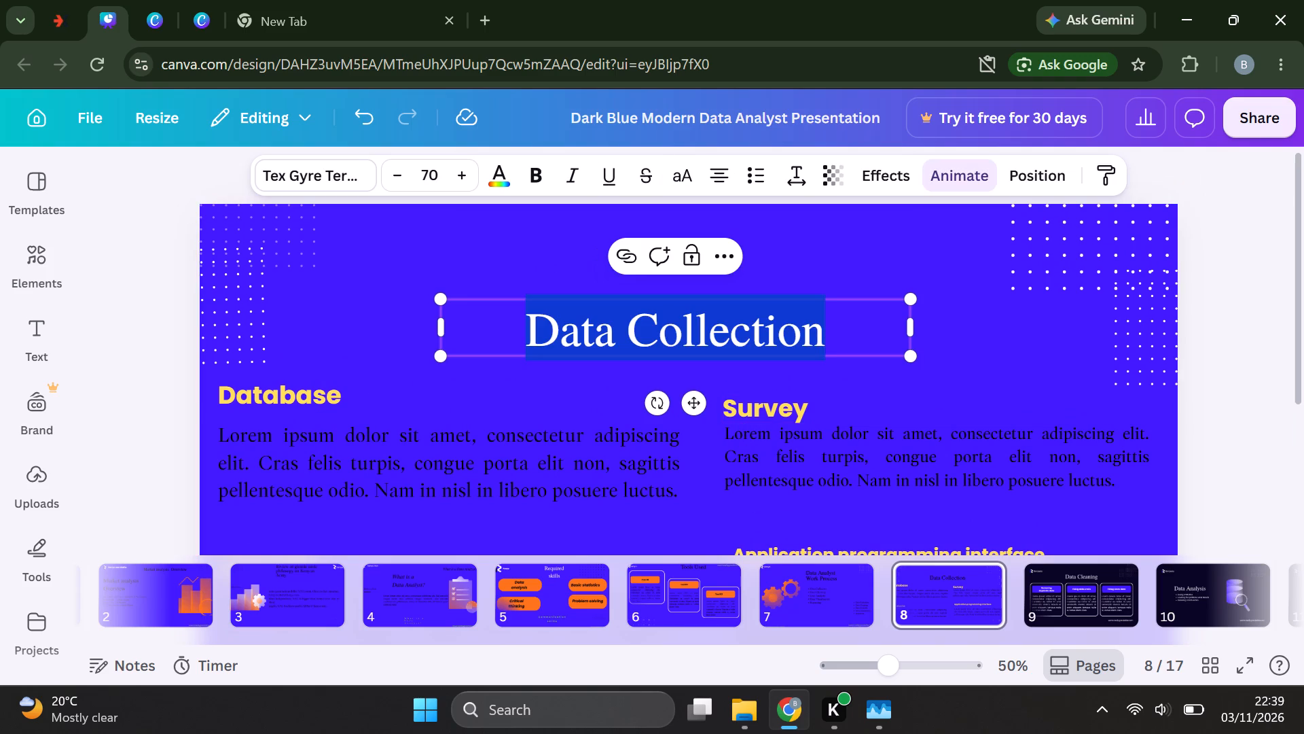
left_click(985, 346)
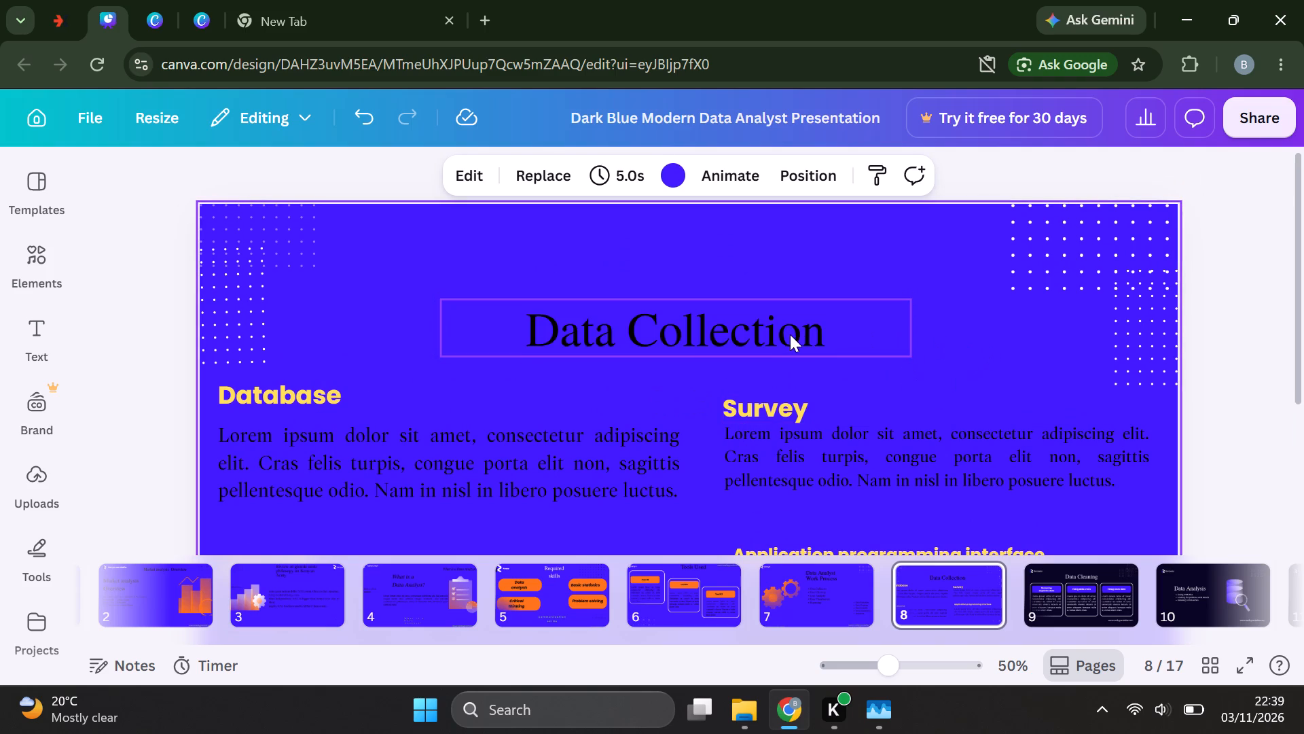
left_click(788, 334)
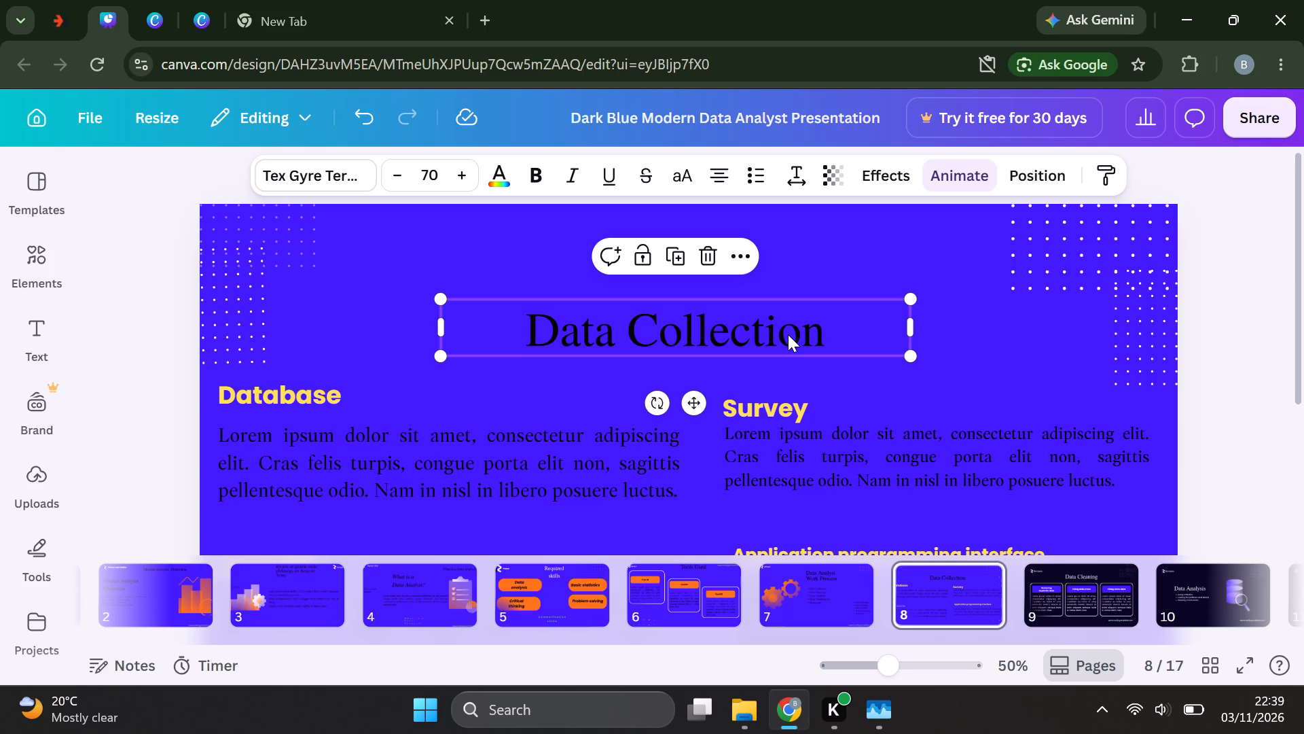
key("ctrl+c")
key("ctrl+v")
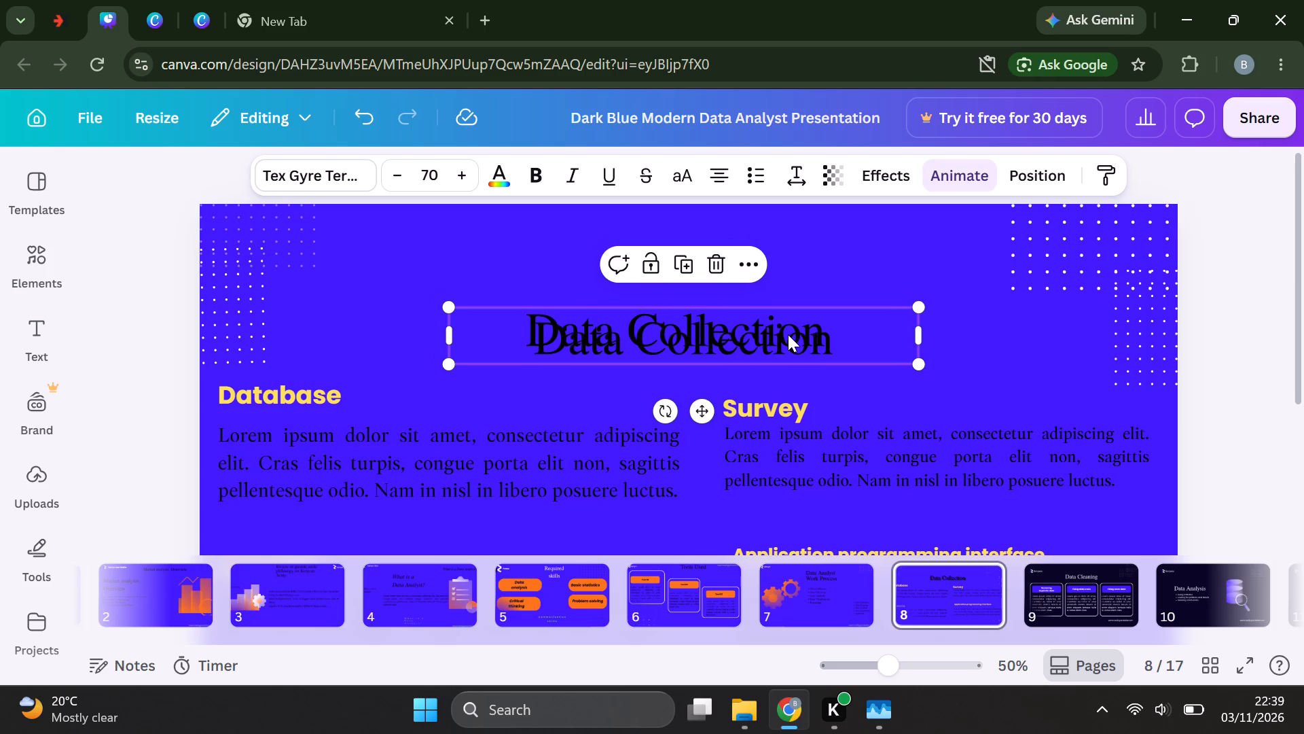
left_click_drag(829, 352, 825, 283)
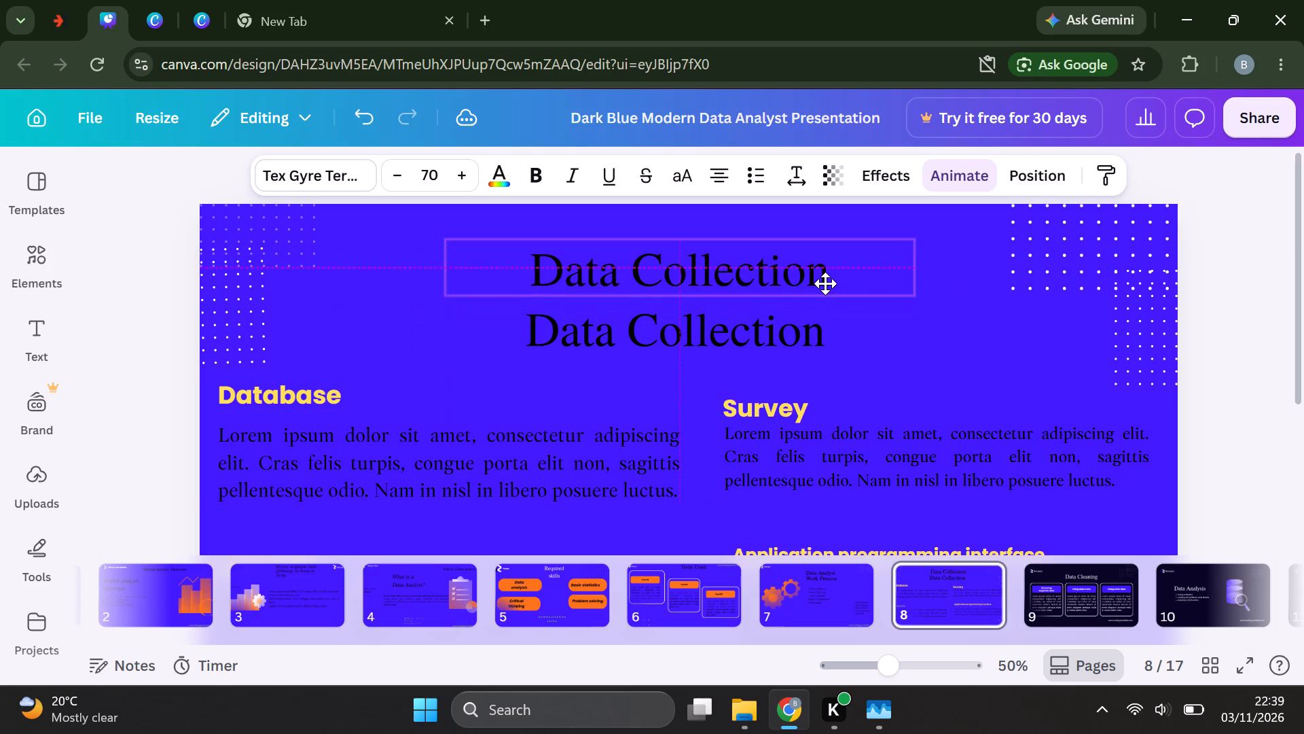
left_click_drag(825, 283, 818, 272)
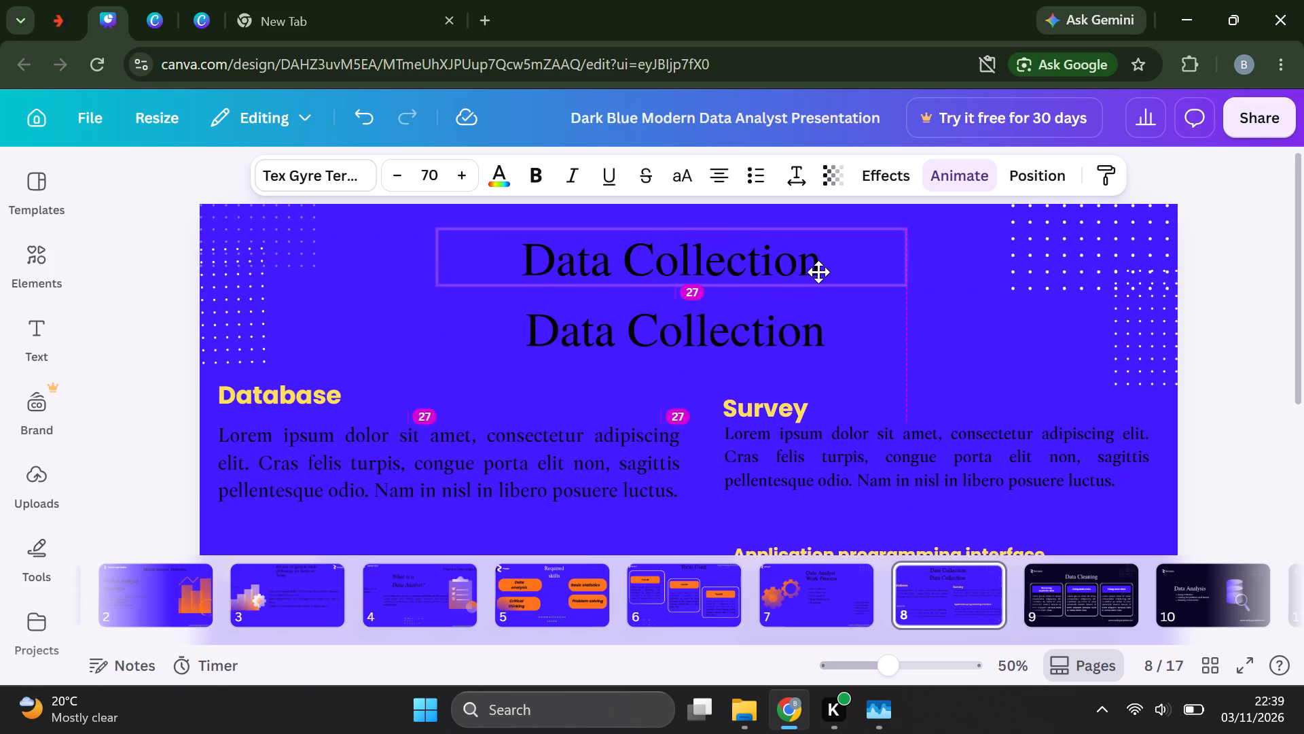
left_click_drag(818, 272, 818, 267)
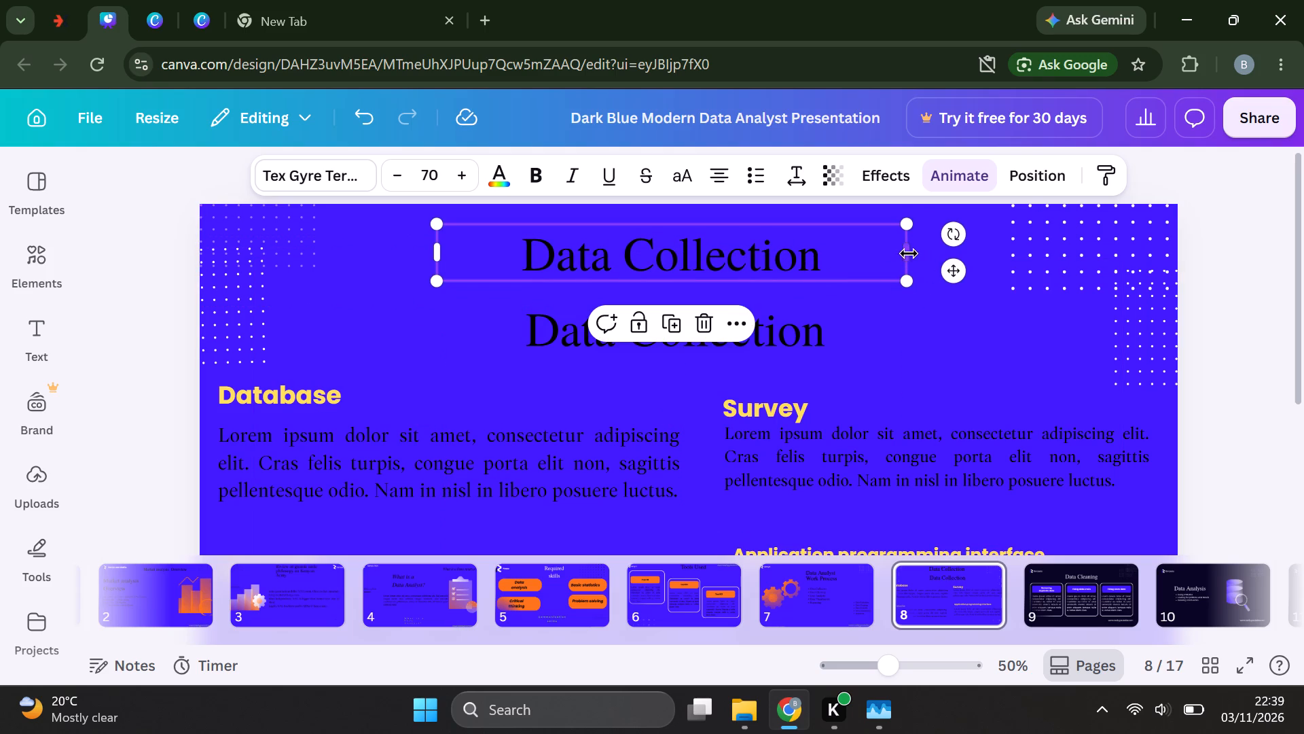
Widen the text box of the upper Data Collection title on both sides, spanning most of the space between the dot patterns.
left_click(906, 254)
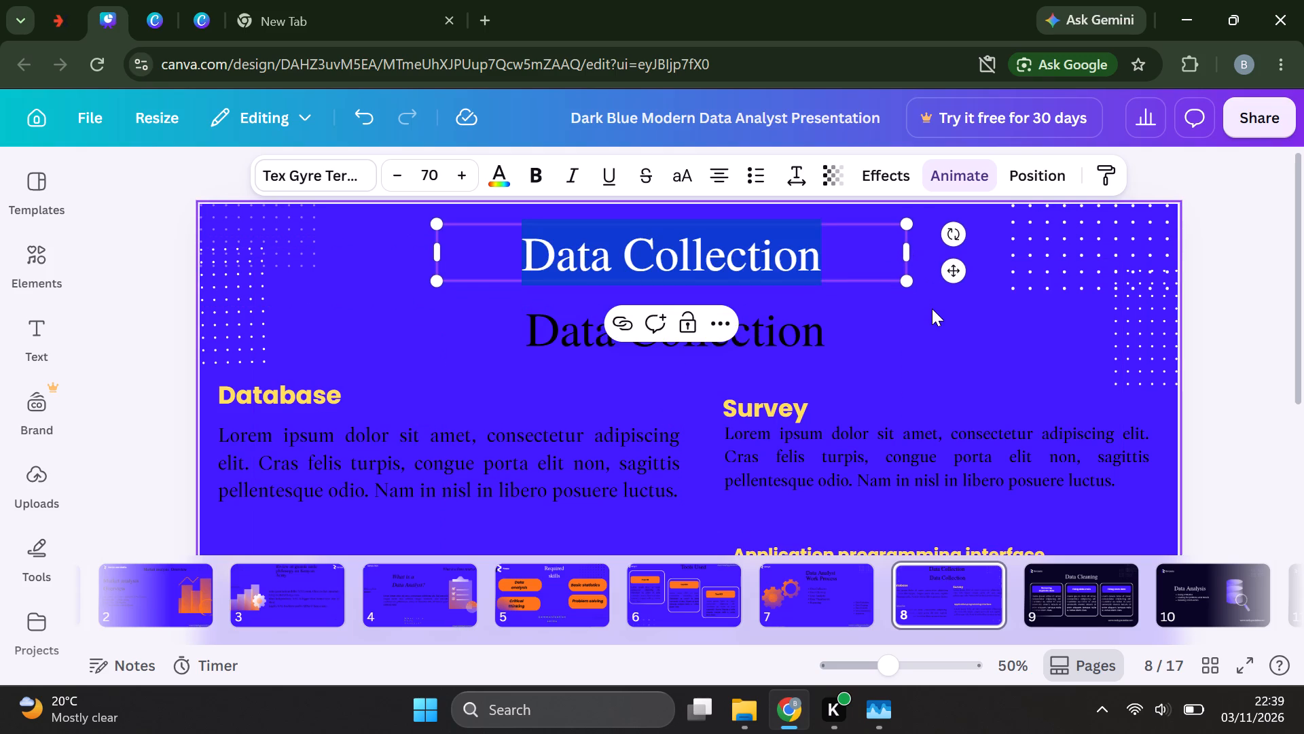
left_click(932, 309)
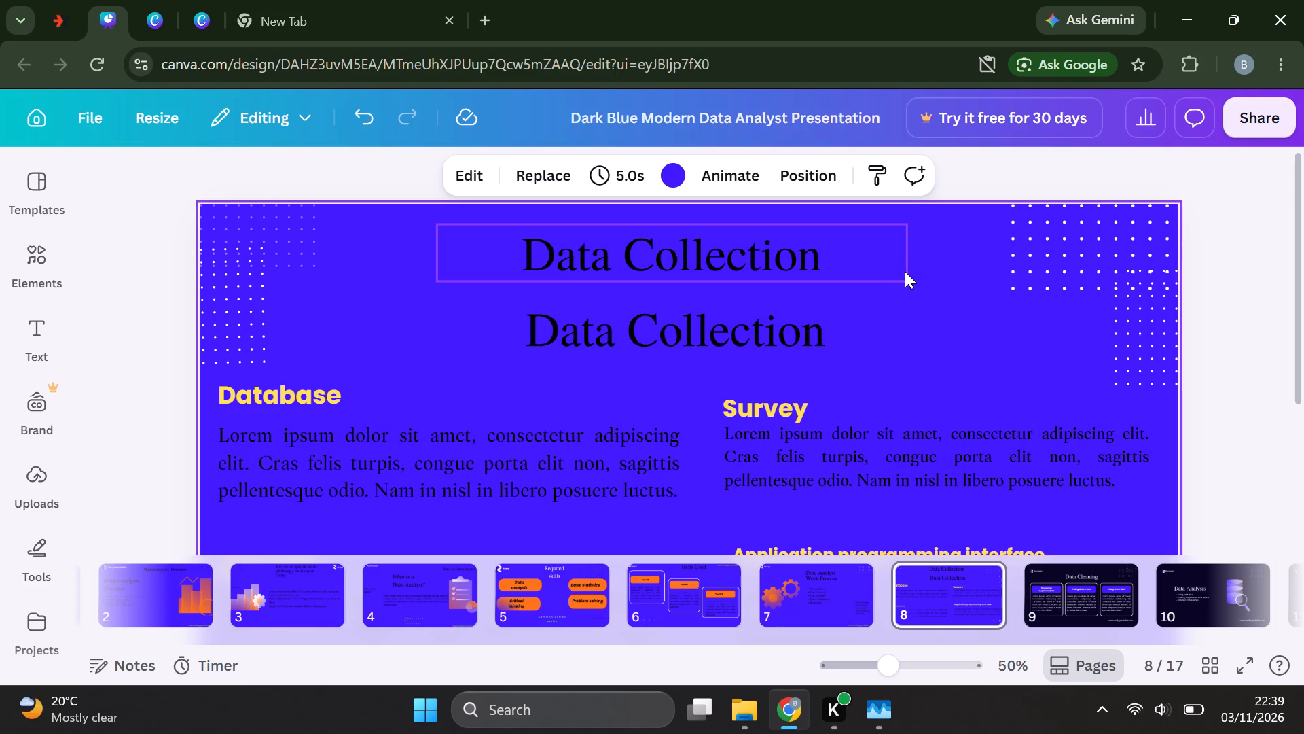
left_click(906, 283)
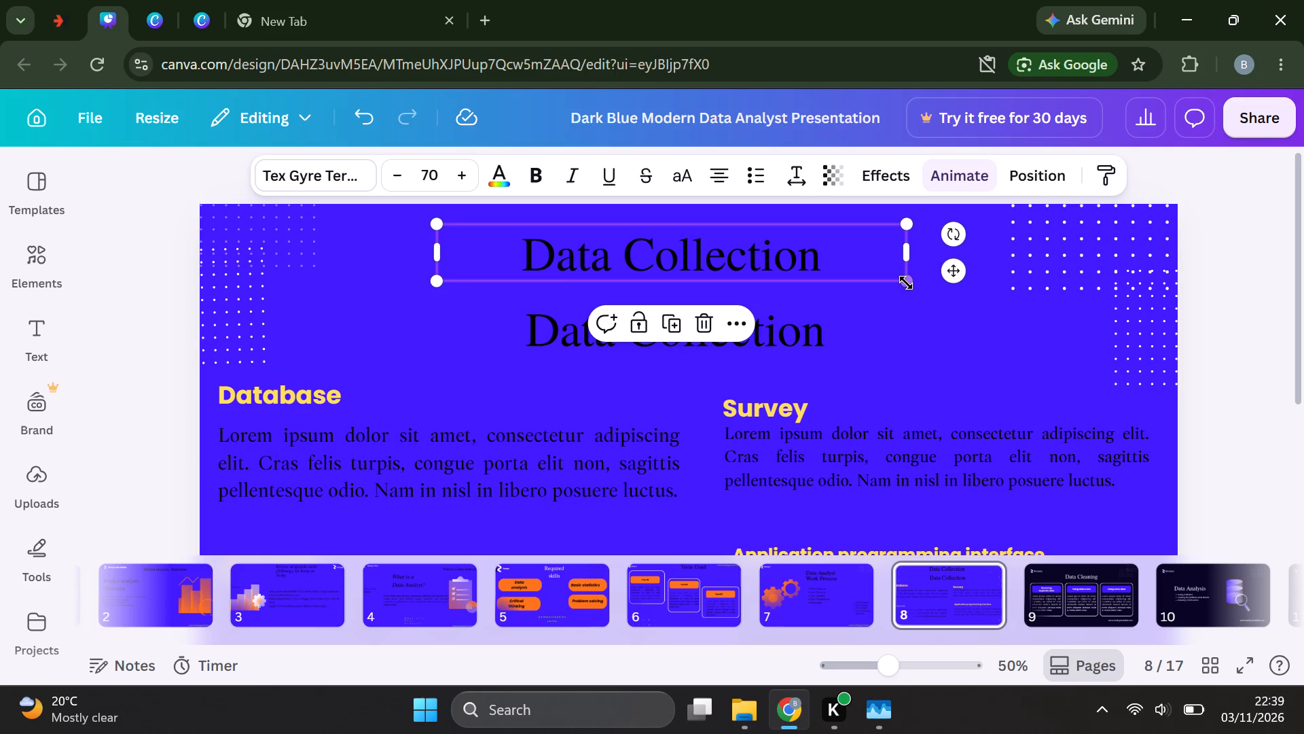
left_click_drag(909, 255, 928, 255)
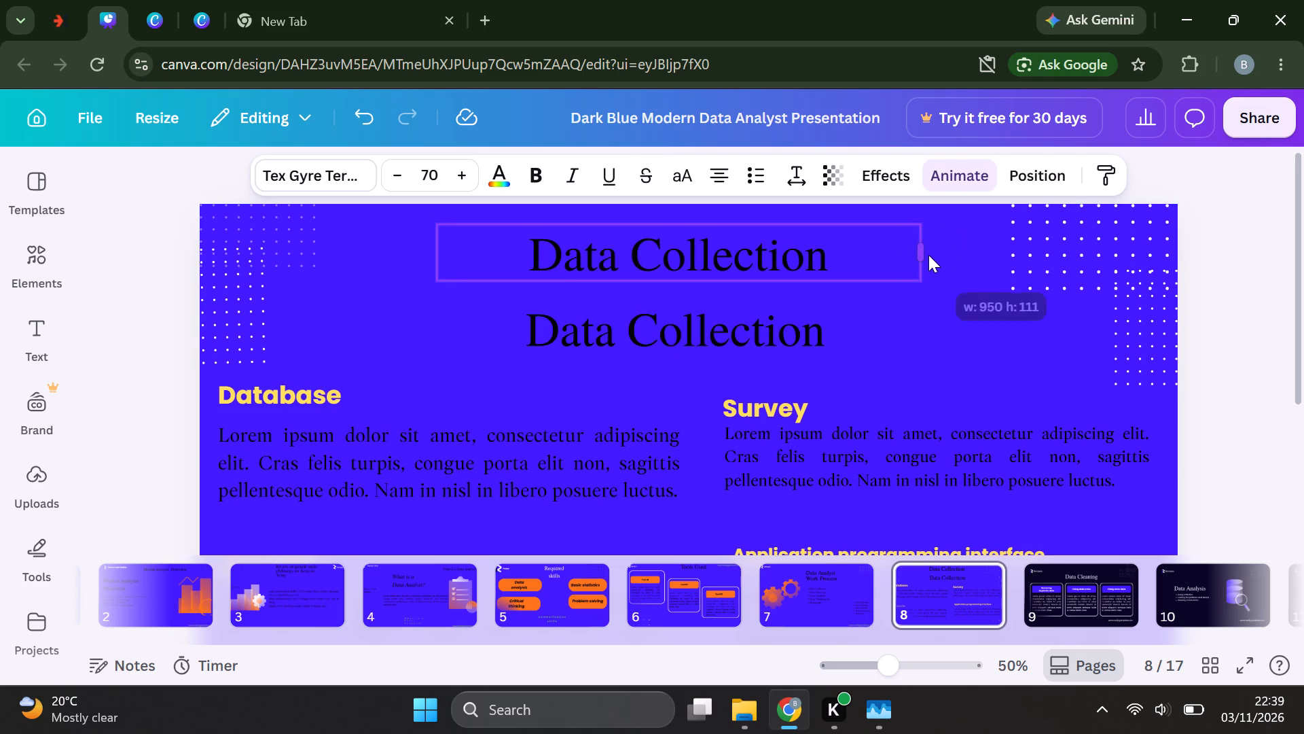
left_click_drag(928, 255, 982, 251)
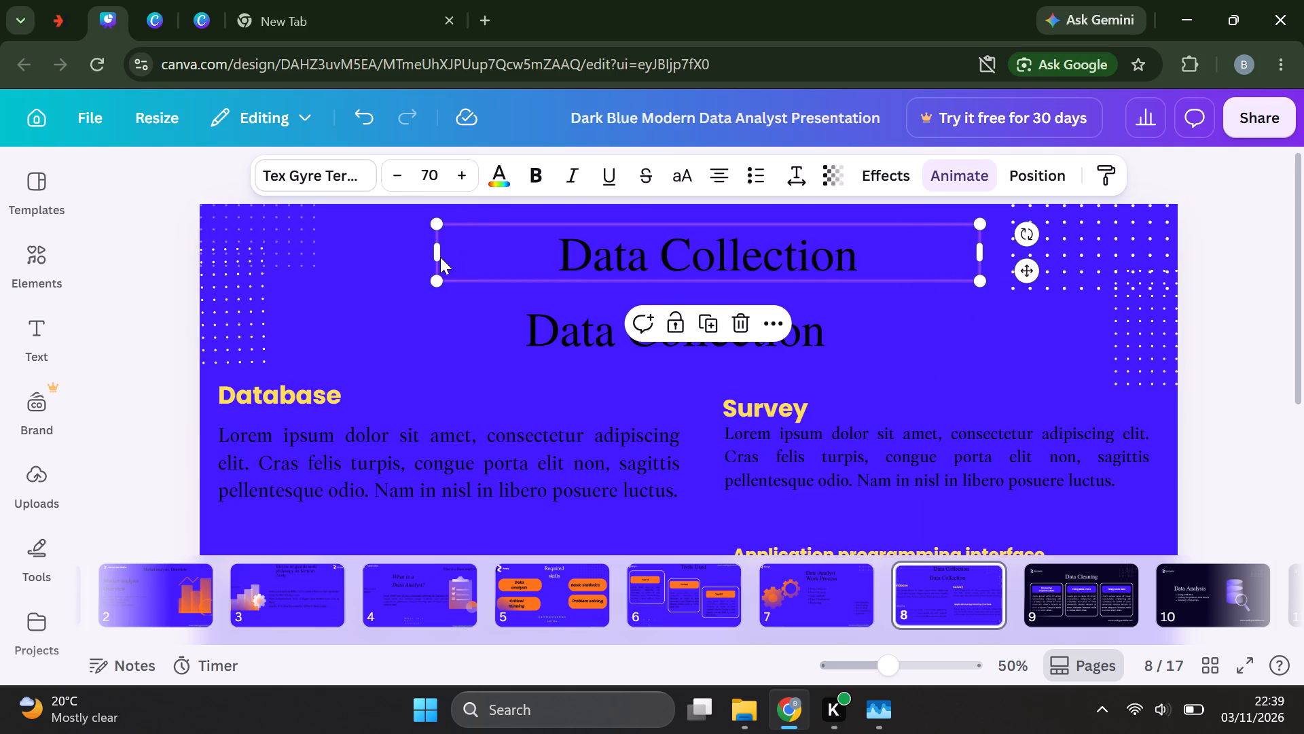
left_click_drag(431, 256, 374, 252)
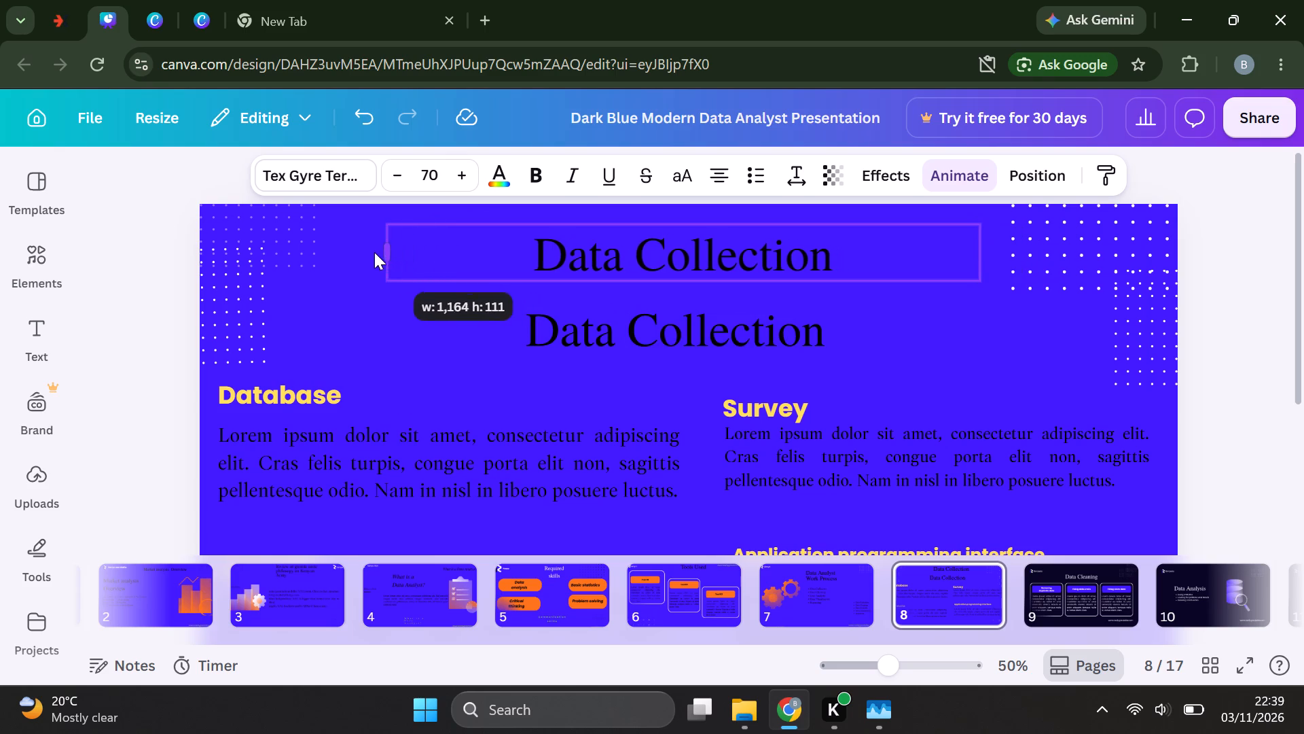
left_click_drag(374, 252, 342, 249)
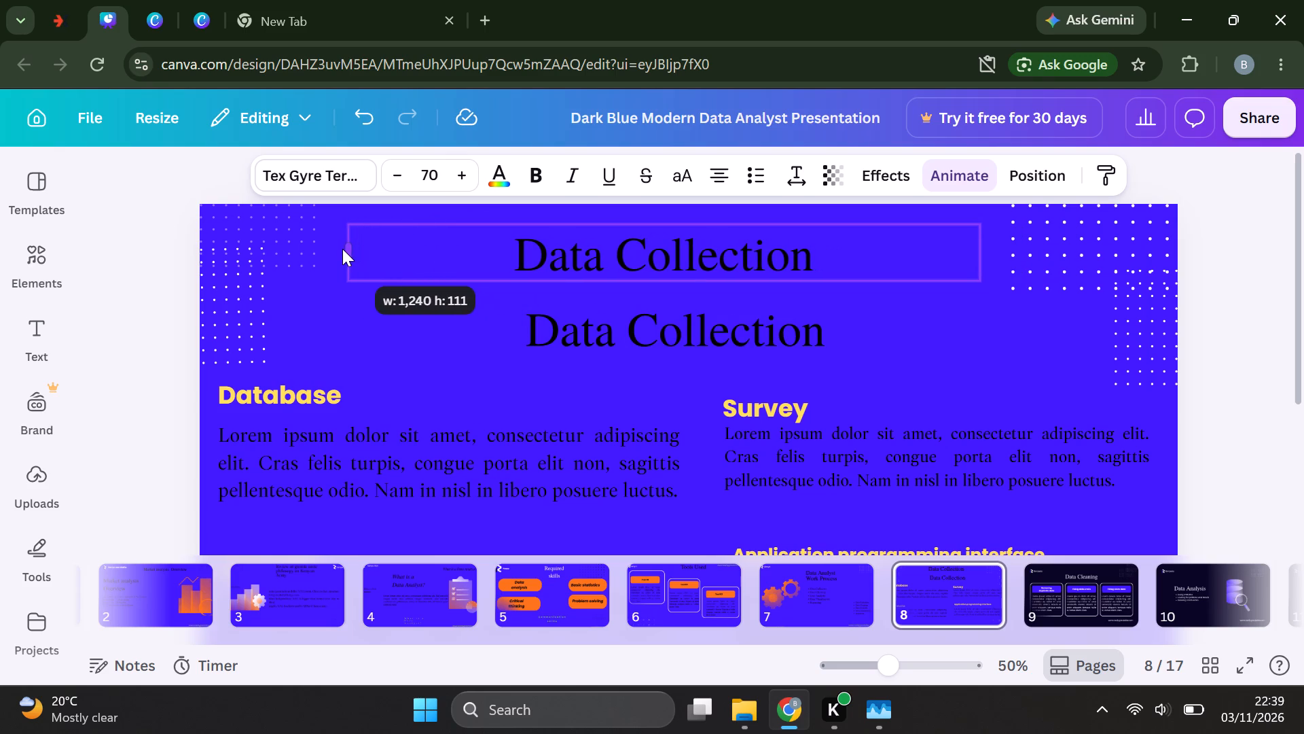
left_click_drag(342, 249, 329, 249)
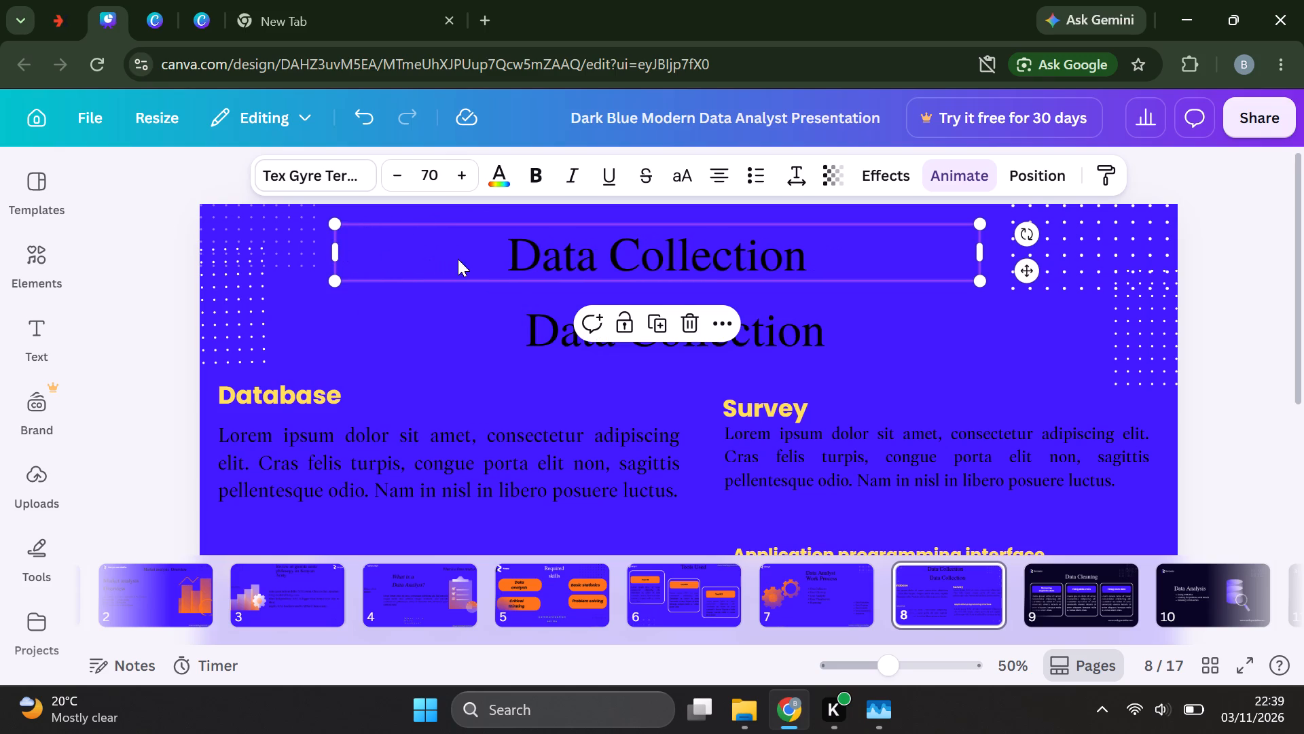
Increase the font size of the upper Data Collection title to 114.
left_click(460, 180)
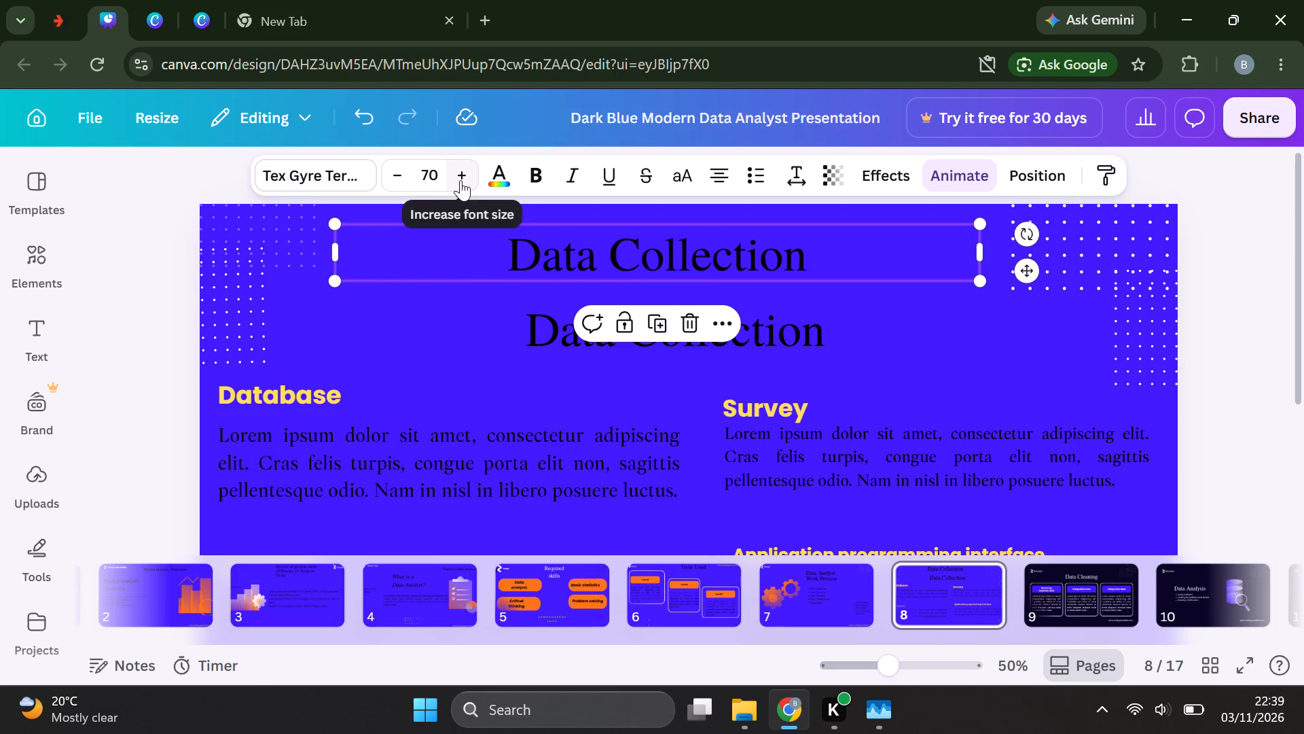
triple_click(460, 180)
triple_click(460, 180)
triple_click(460, 180)
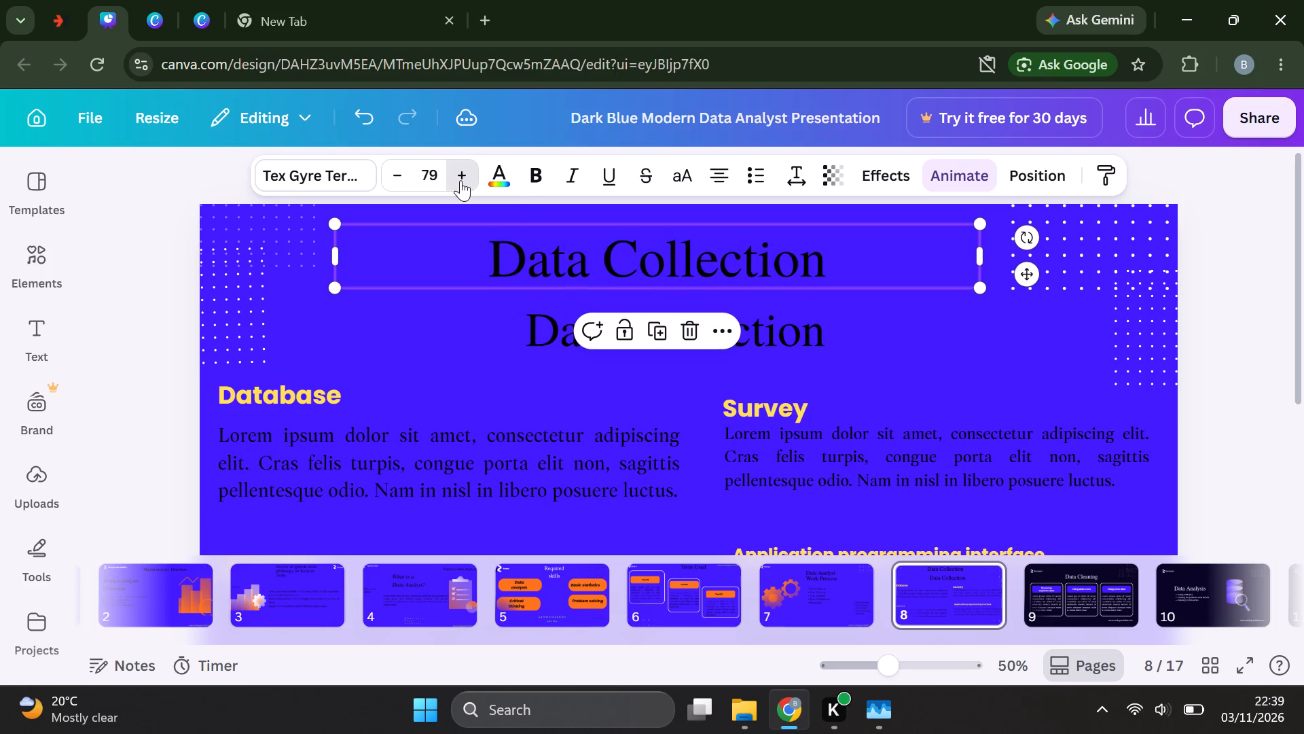
triple_click(460, 180)
triple_click(460, 180)
triple_click(460, 180)
triple_click(460, 180)
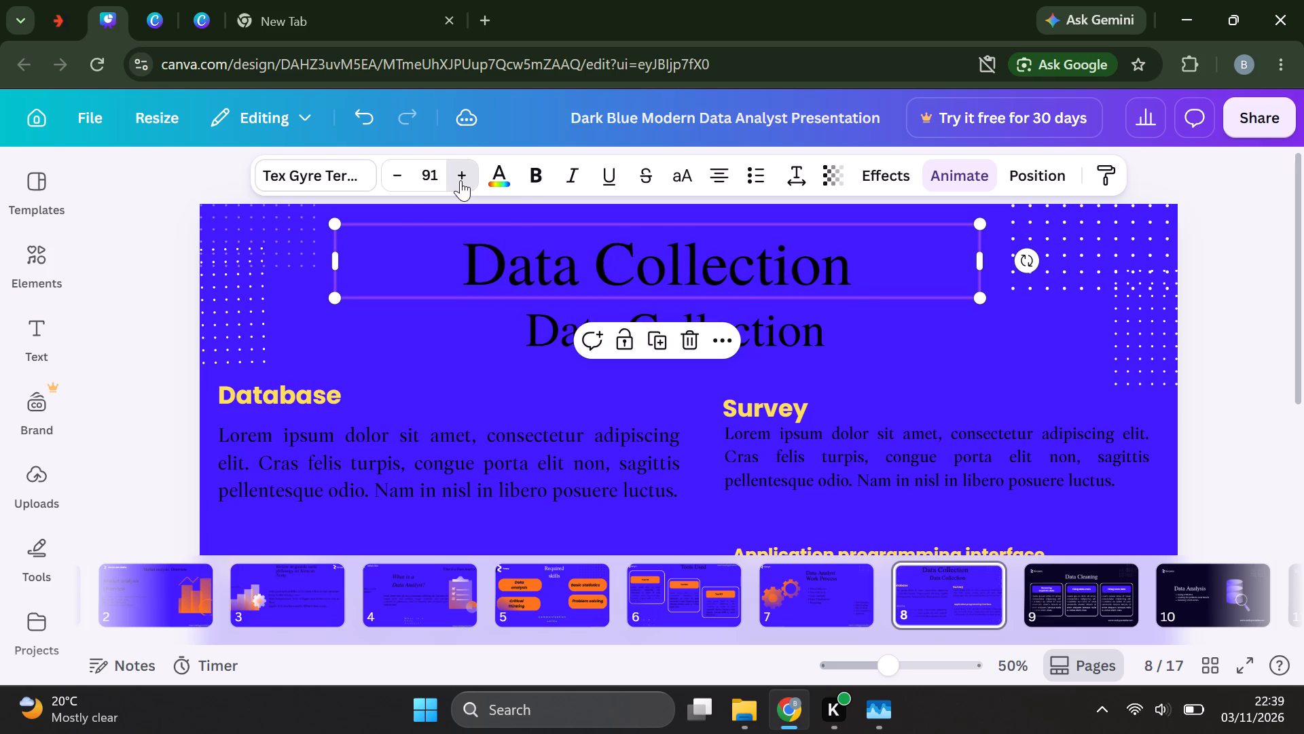
triple_click(460, 180)
triple_click(460, 180)
triple_click(460, 180)
triple_click(460, 180)
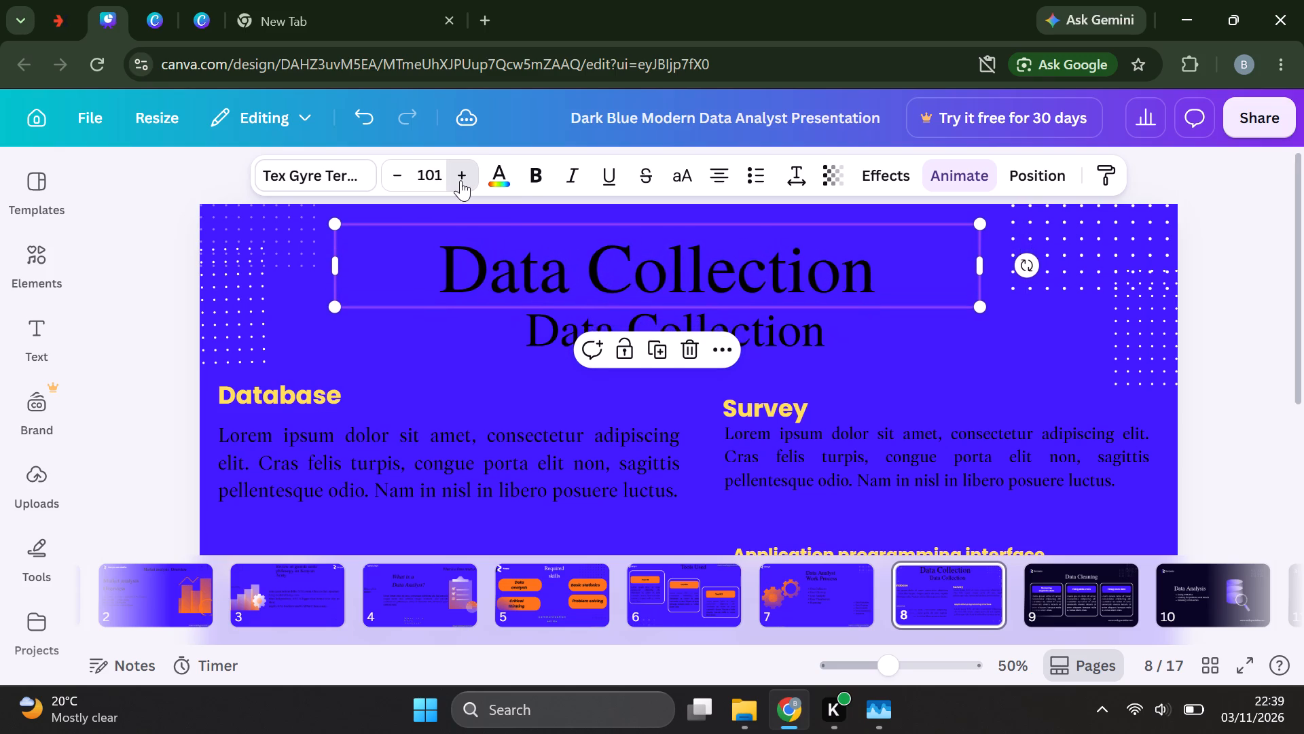
triple_click(460, 180)
triple_click(460, 180)
left_click(460, 180)
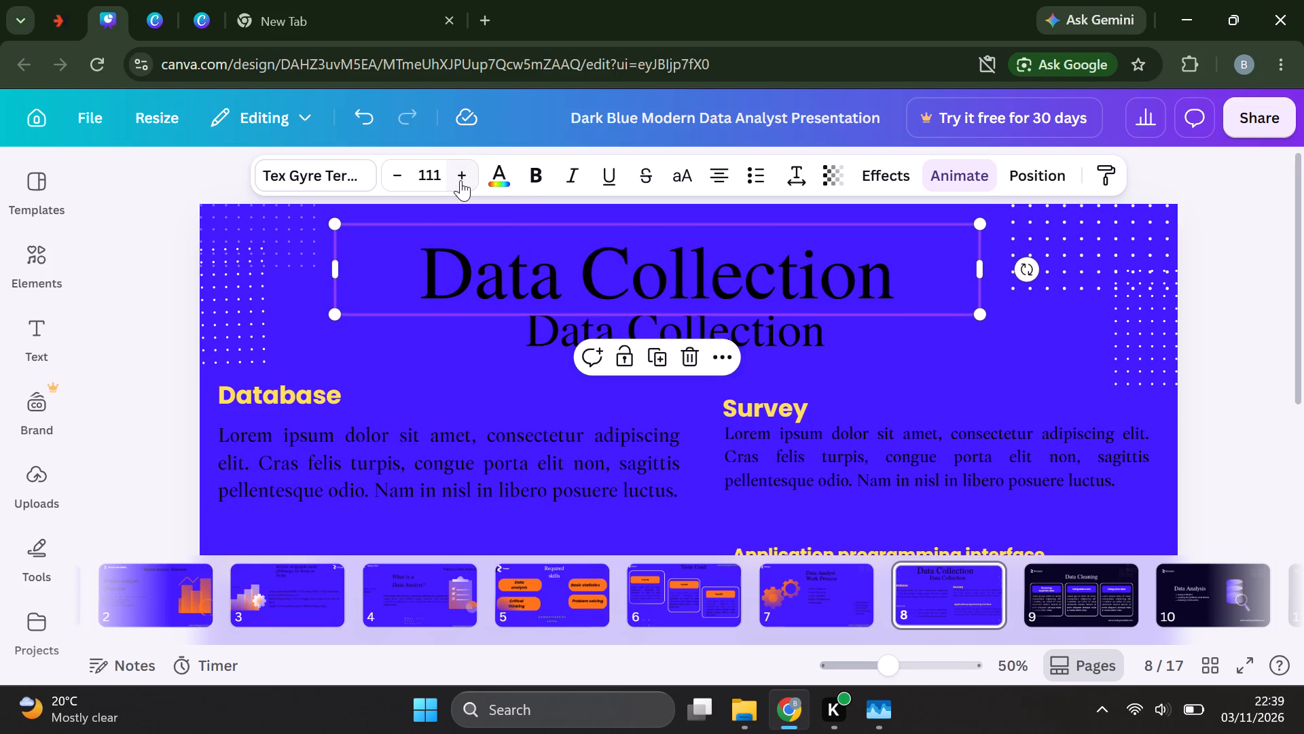
triple_click(460, 180)
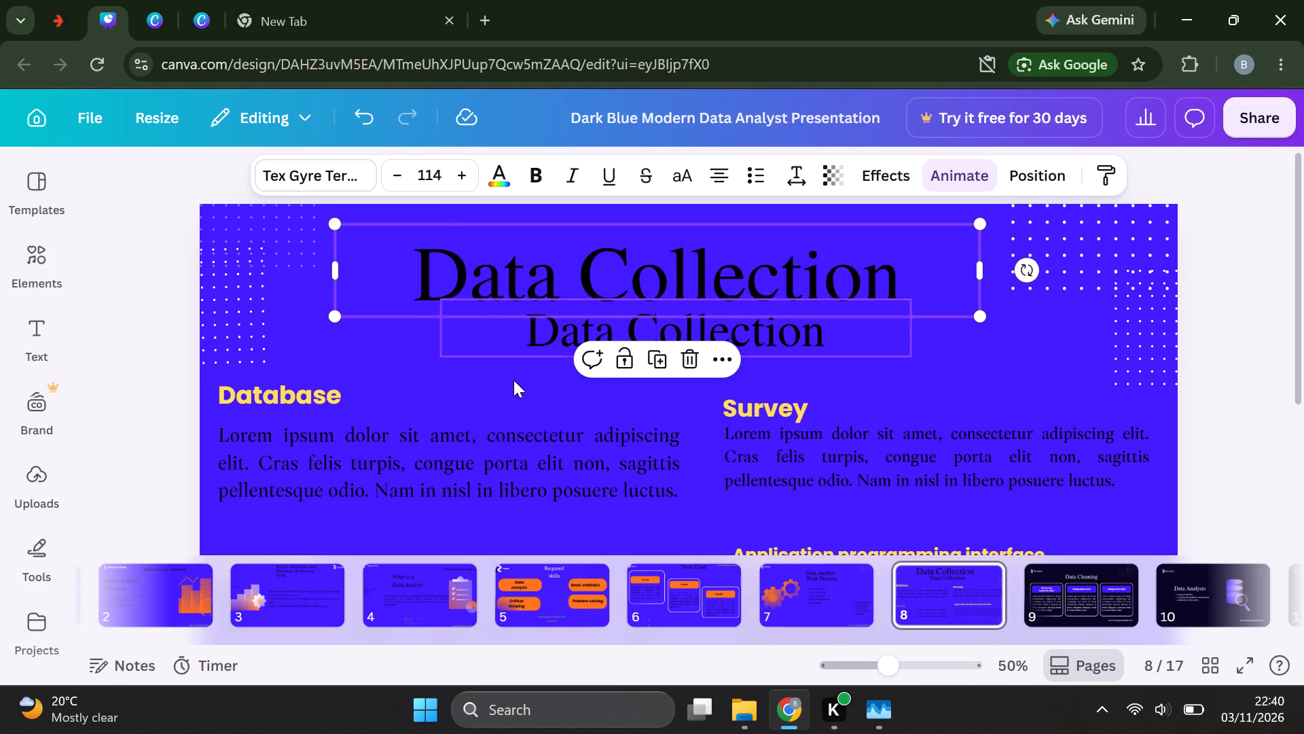
Move the smaller original Data Collection title slightly down so it sits clear beneath the enlarged copy.
left_click(513, 383)
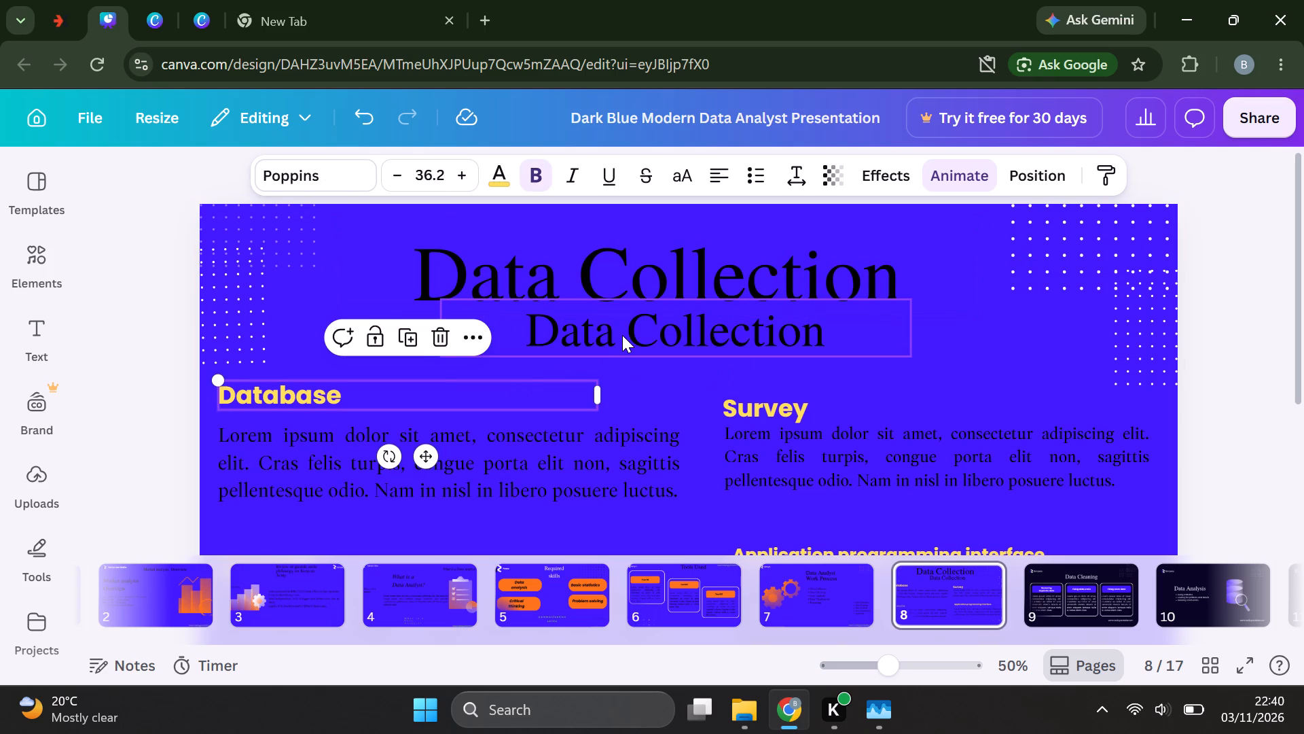
left_click(622, 335)
left_click_drag(622, 335, 610, 357)
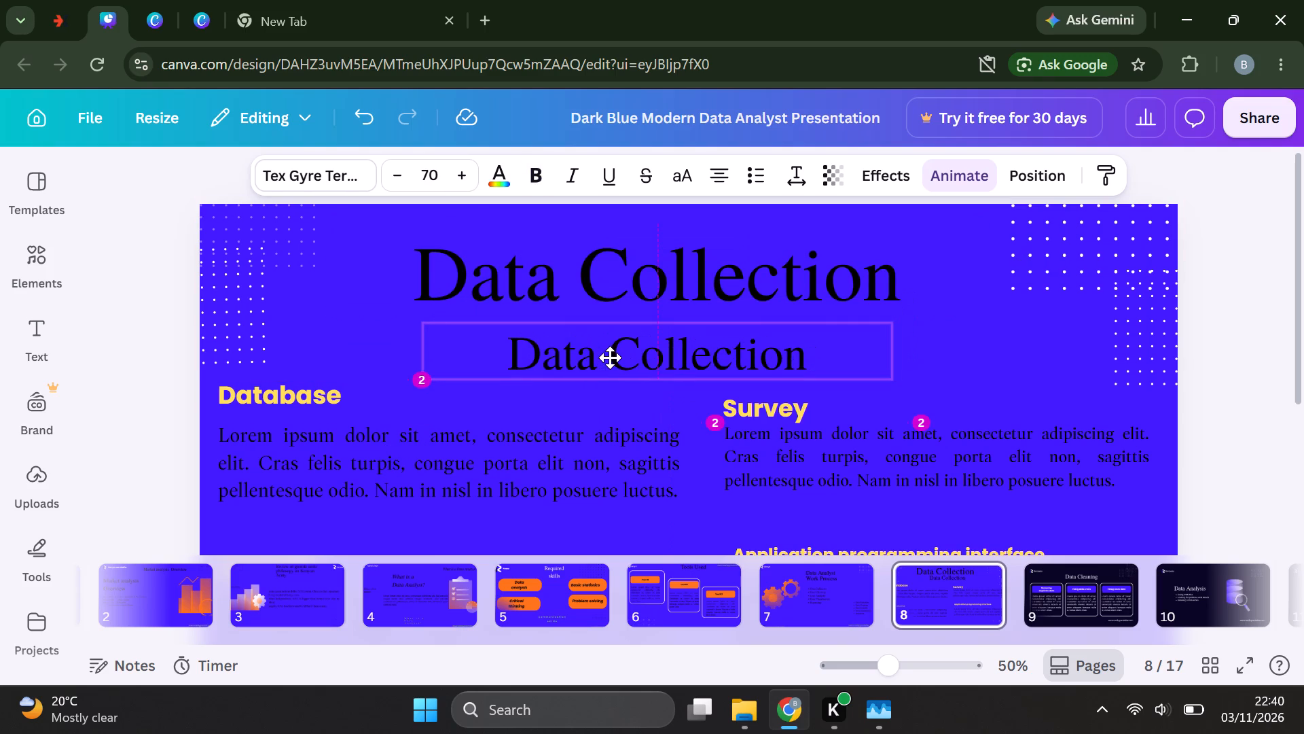
left_click_drag(610, 357, 625, 357)
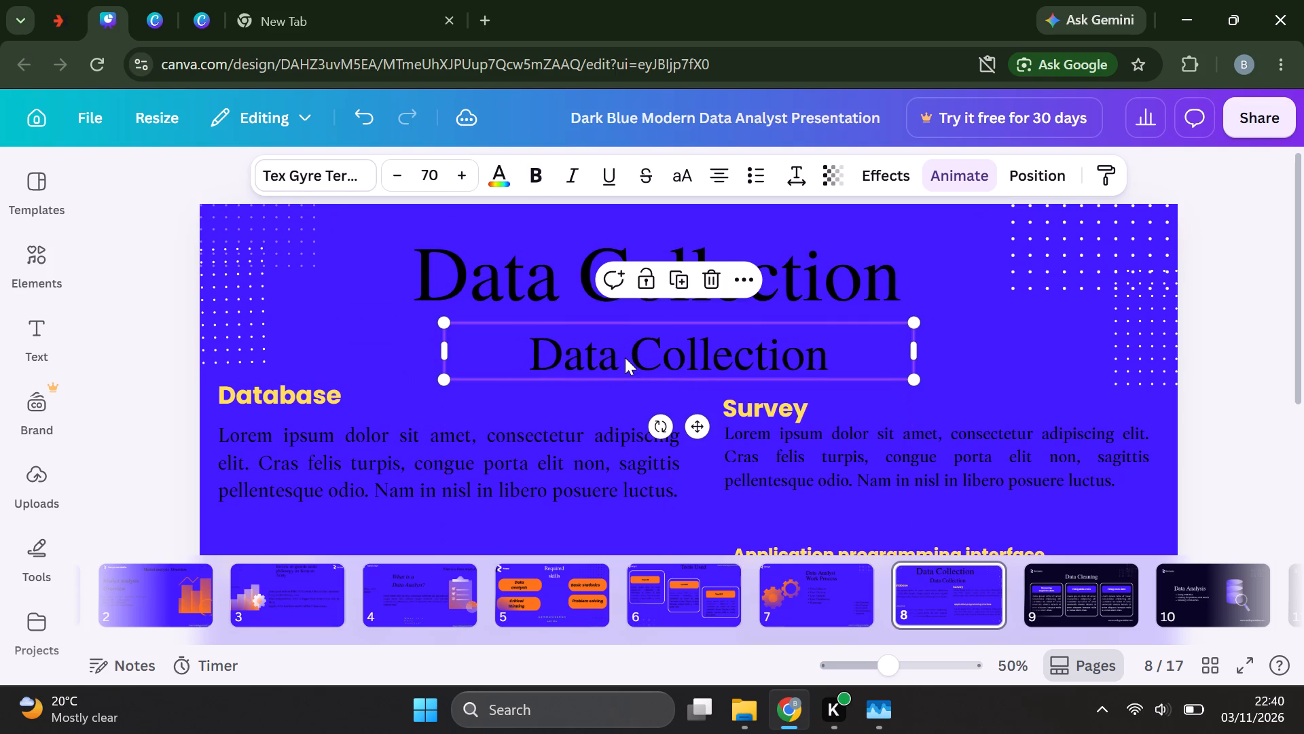
left_click(951, 391)
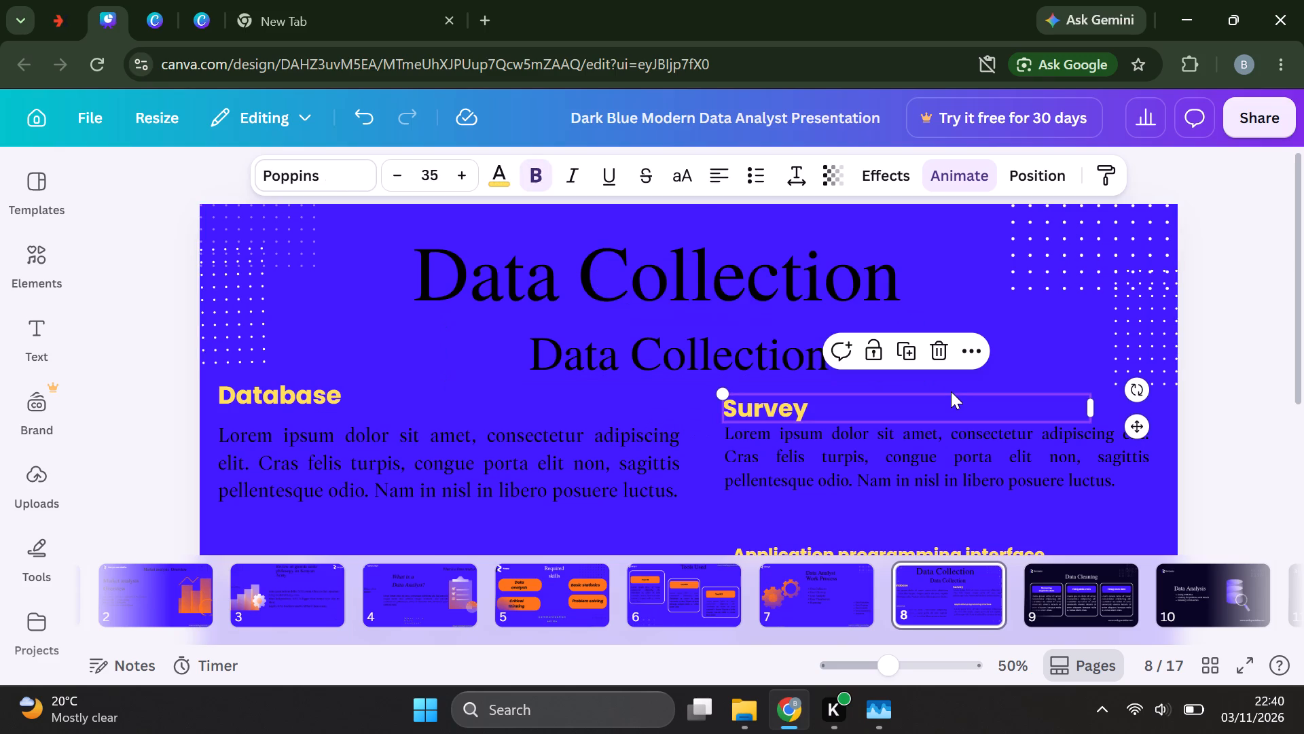
left_click(946, 234)
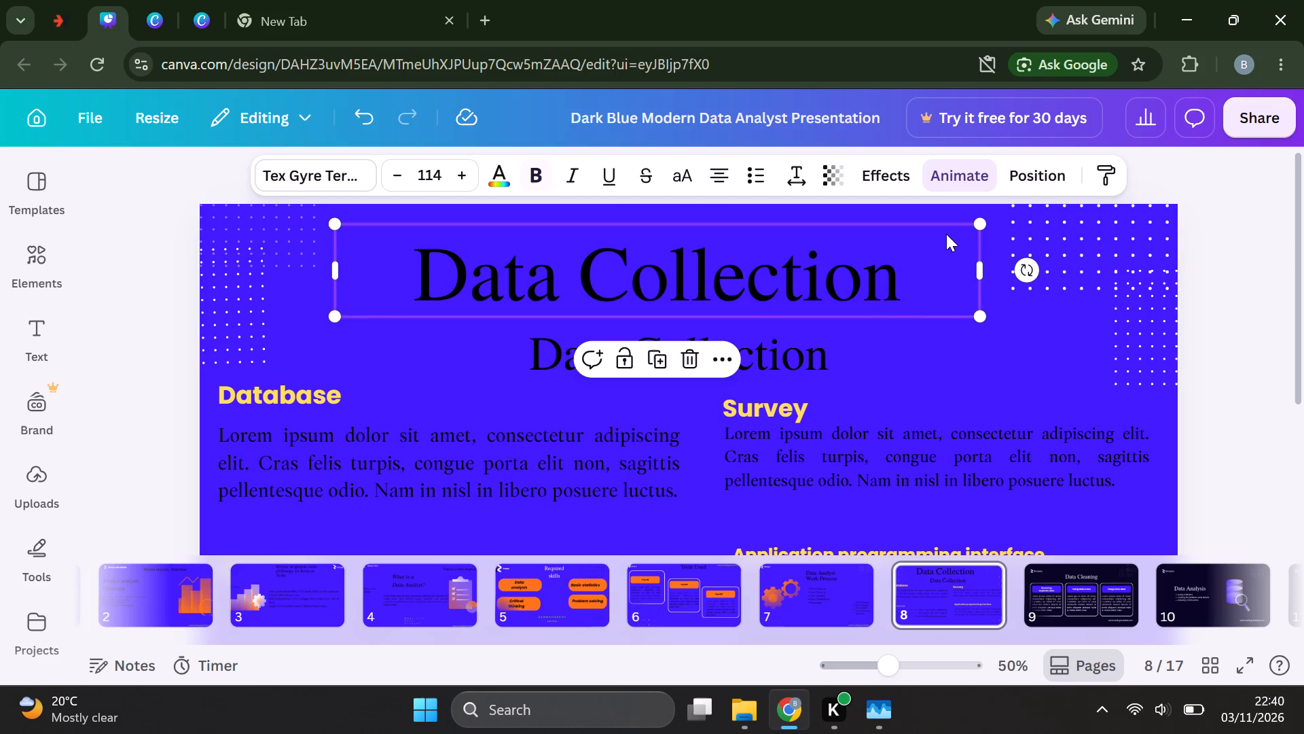
left_click(941, 375)
Align the Kenya logo text at the bottom of page 8 to the page's left edge and vertical middle.
scroll(941, 375, "down", 1)
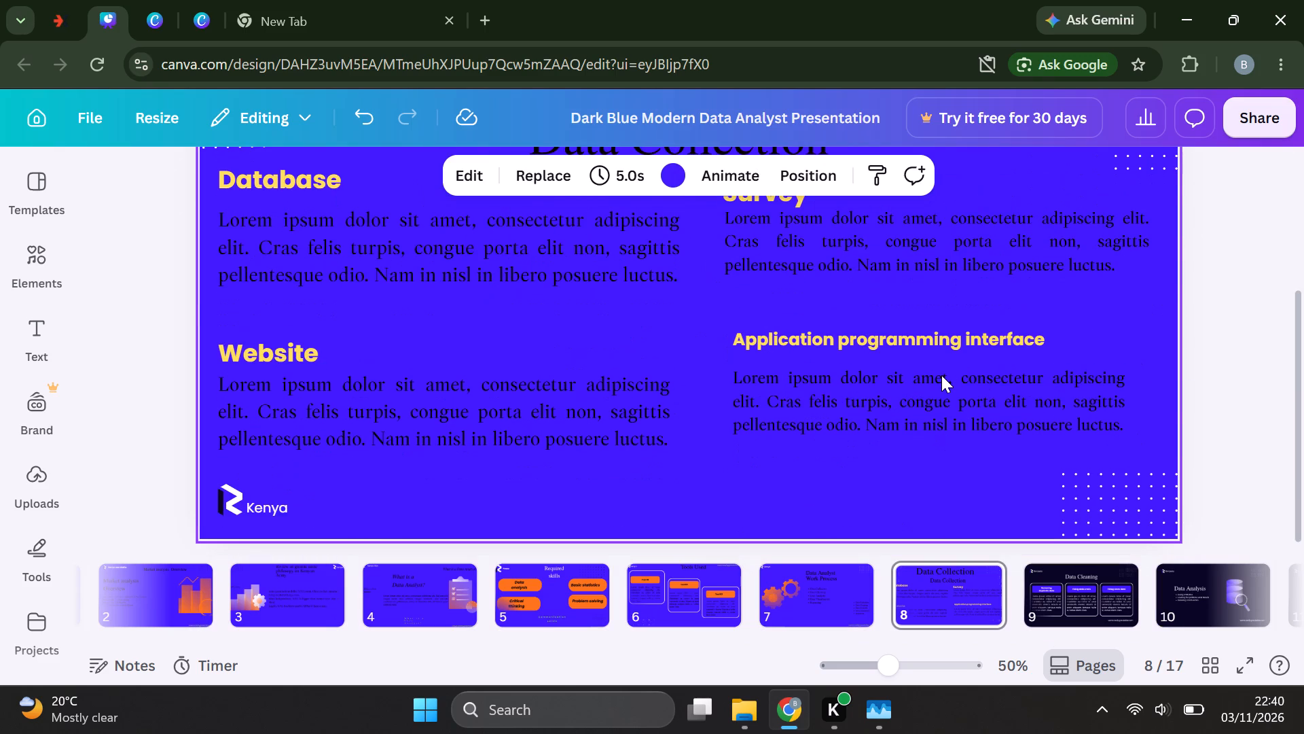
scroll(941, 375, "down", 2)
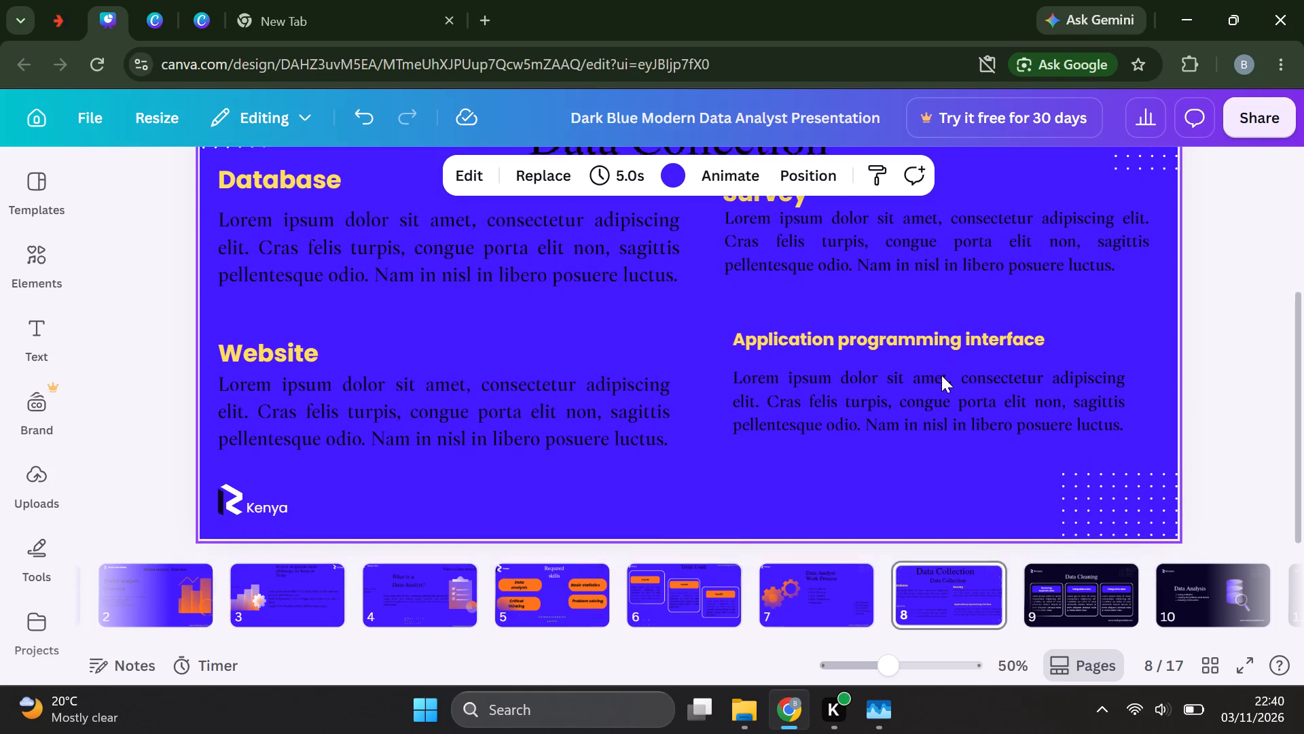
scroll(941, 375, "down", 1)
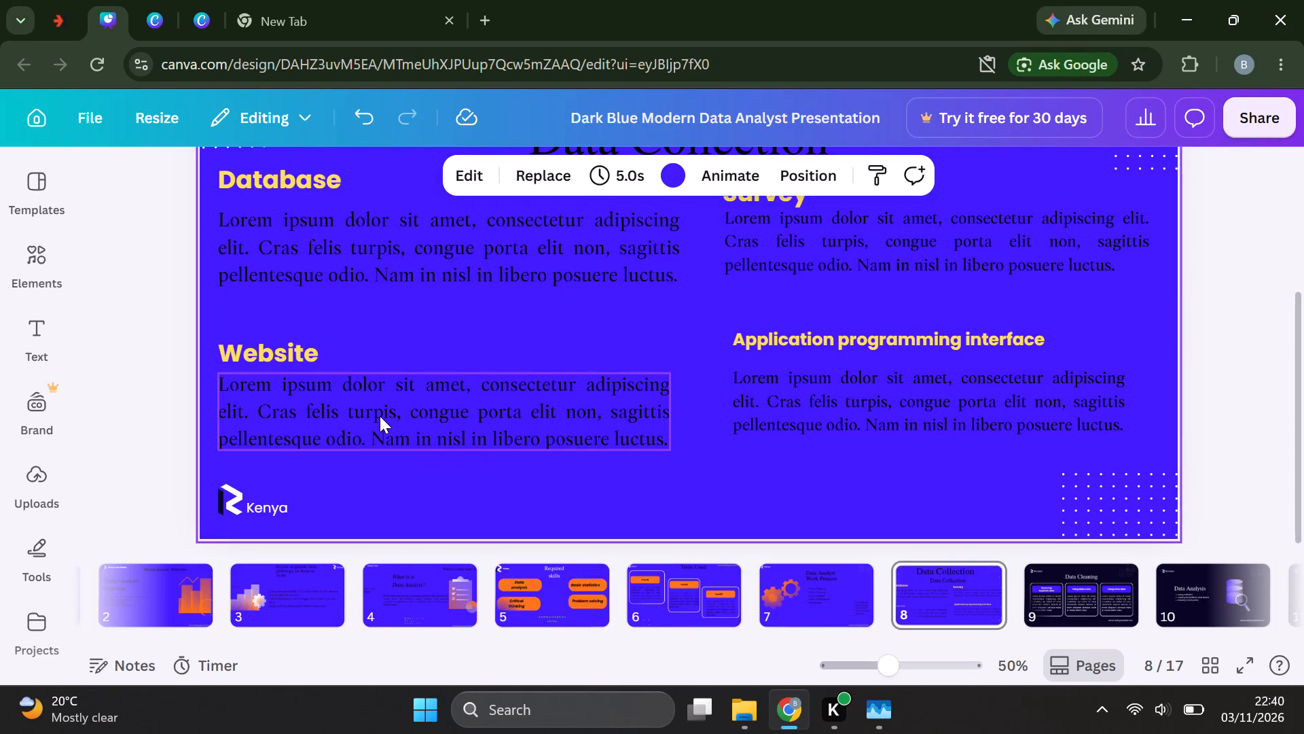
left_click(253, 506)
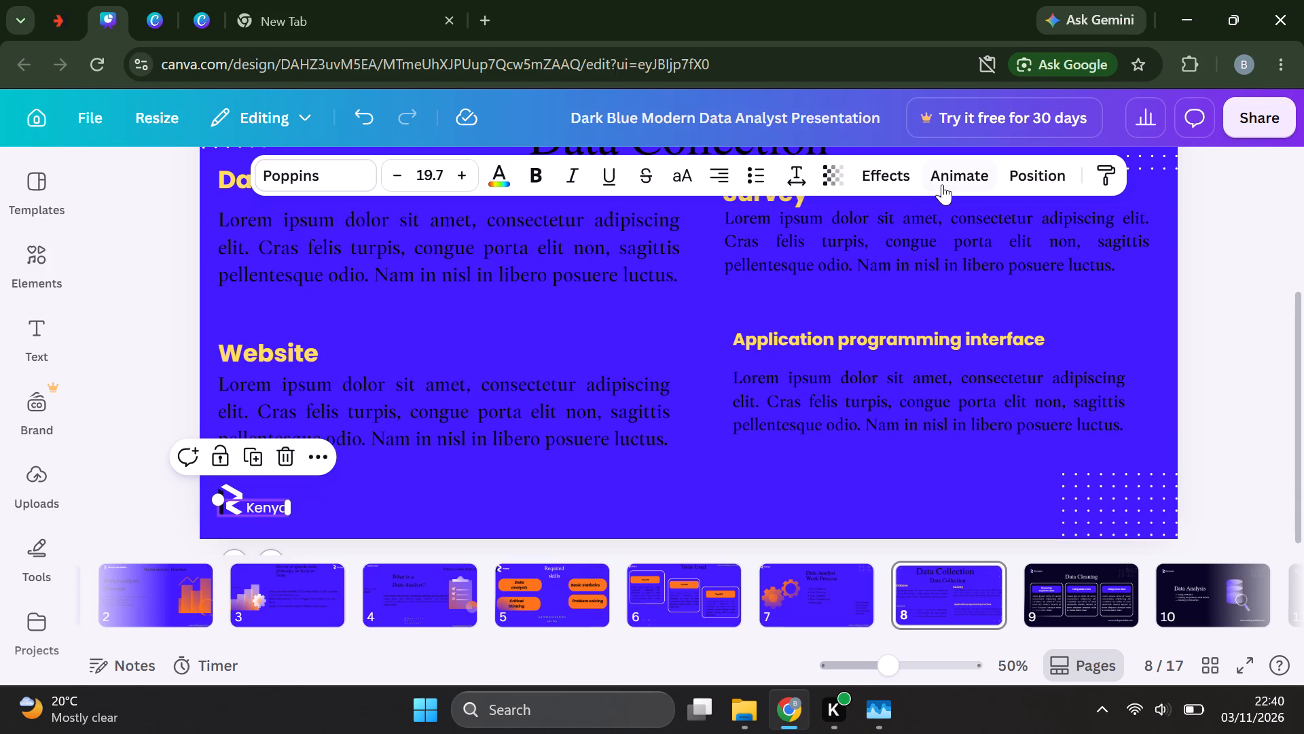
left_click(1038, 176)
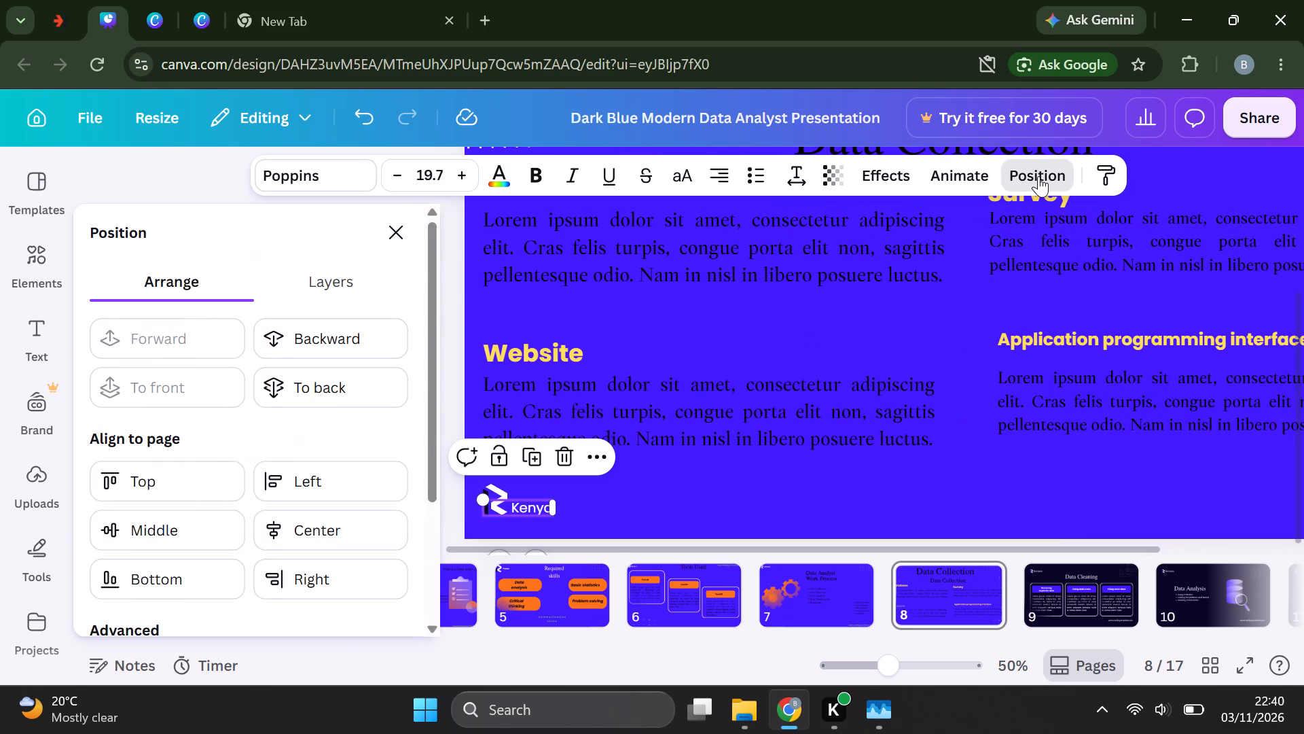
left_click(353, 472)
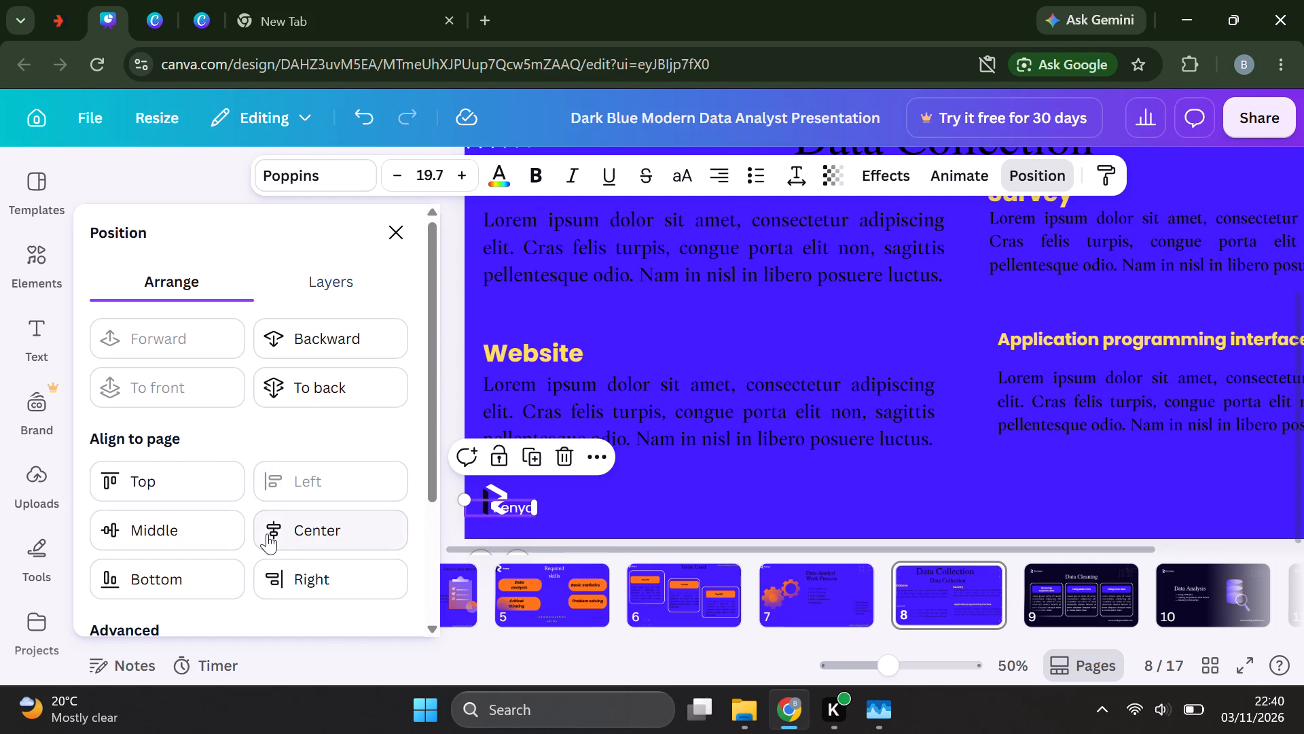
left_click(187, 534)
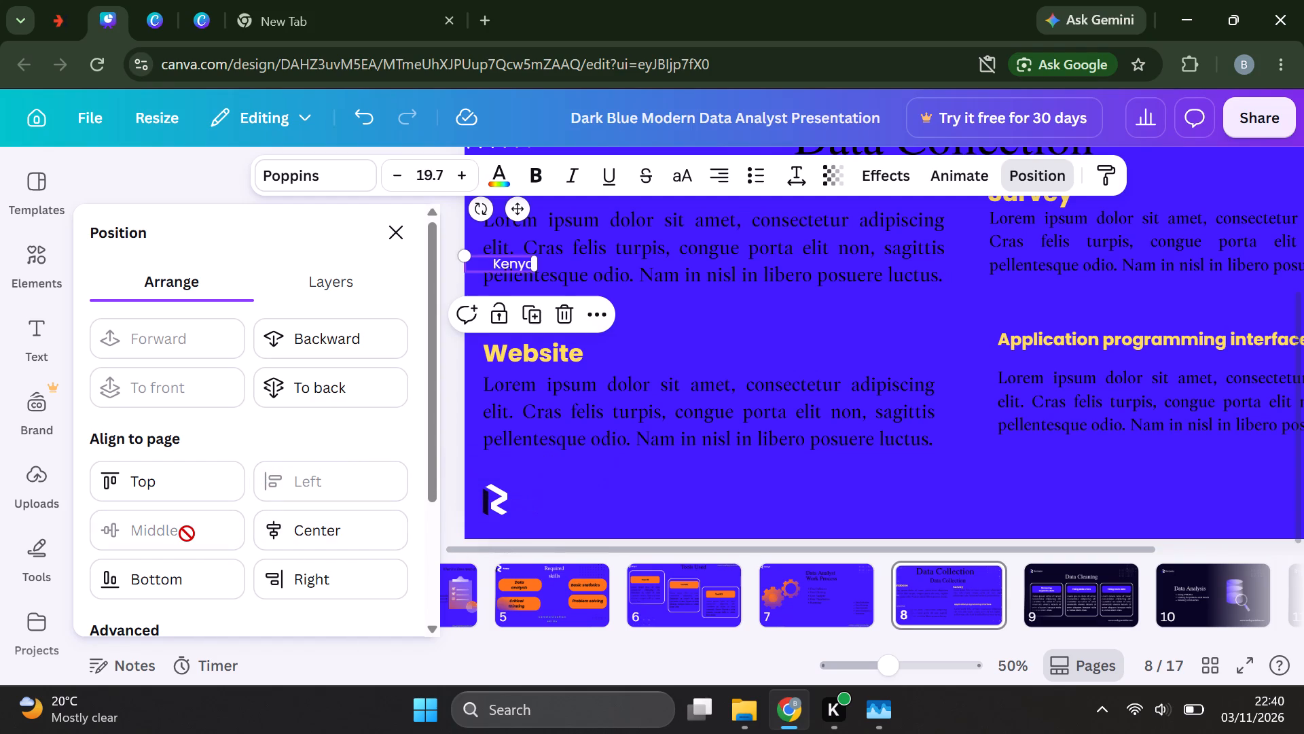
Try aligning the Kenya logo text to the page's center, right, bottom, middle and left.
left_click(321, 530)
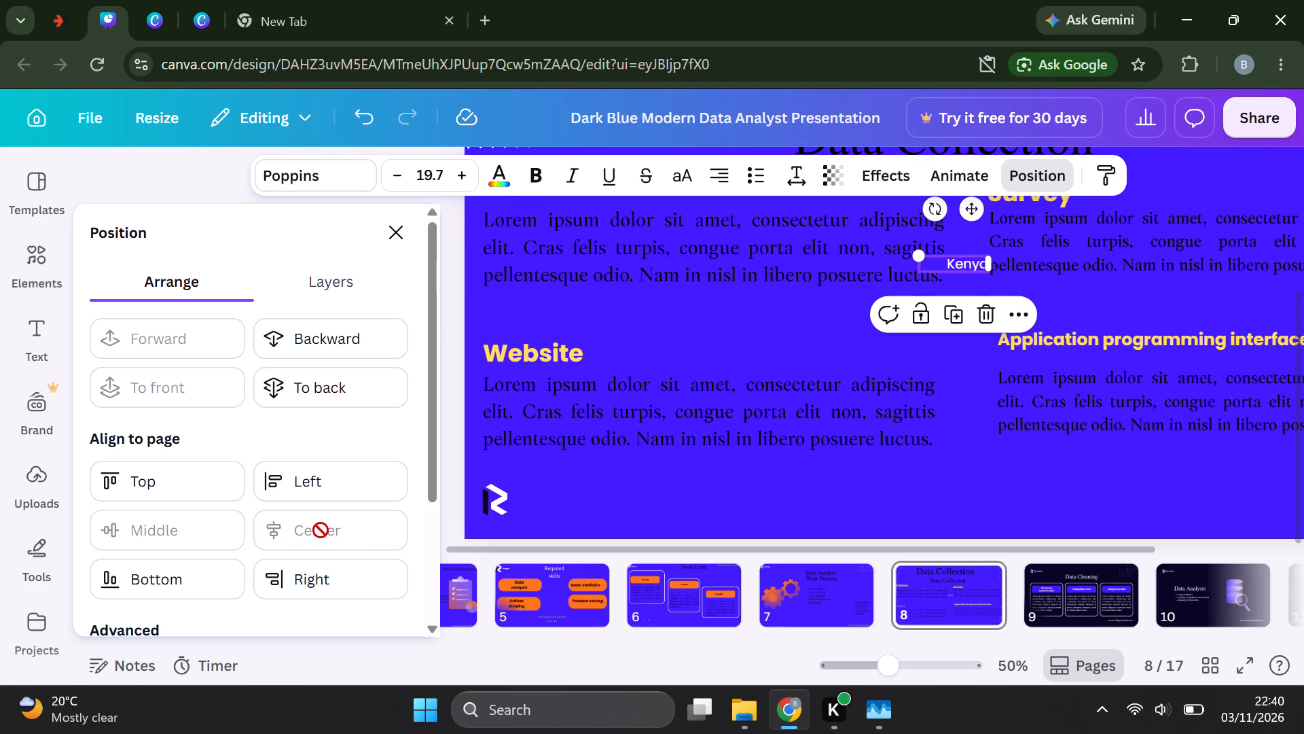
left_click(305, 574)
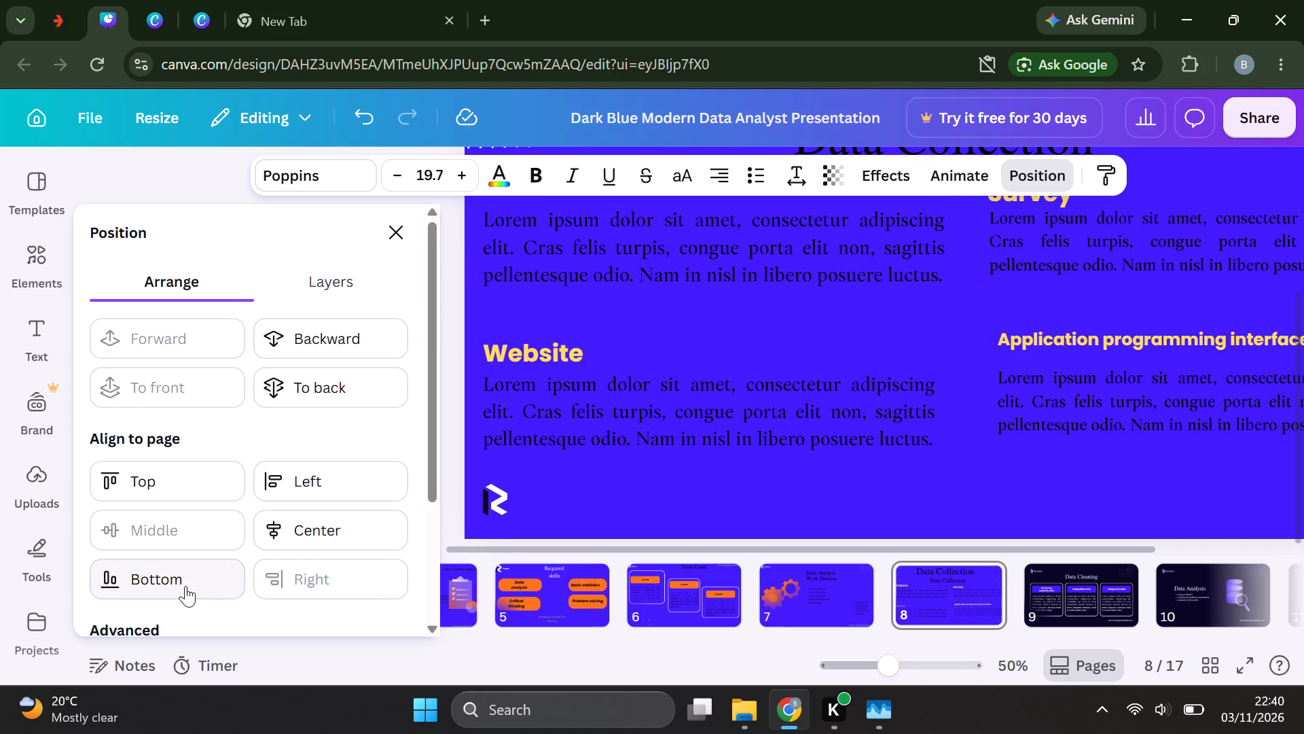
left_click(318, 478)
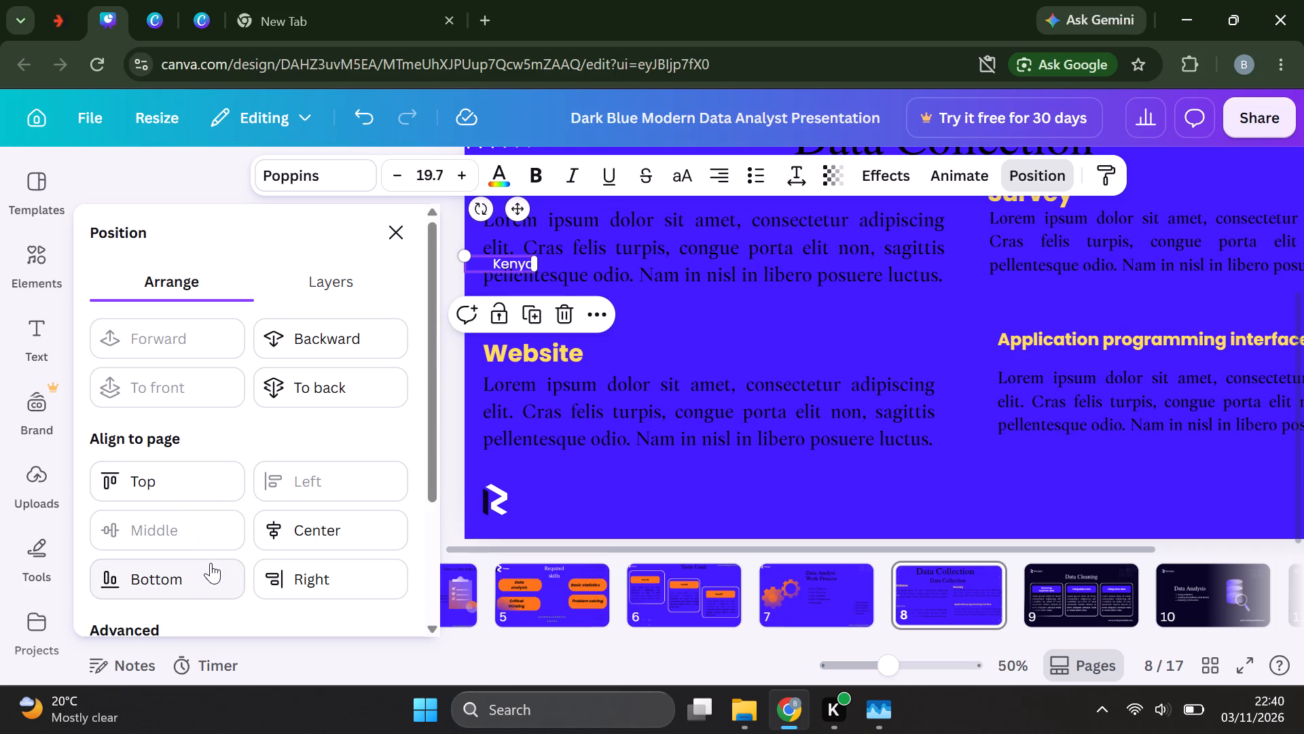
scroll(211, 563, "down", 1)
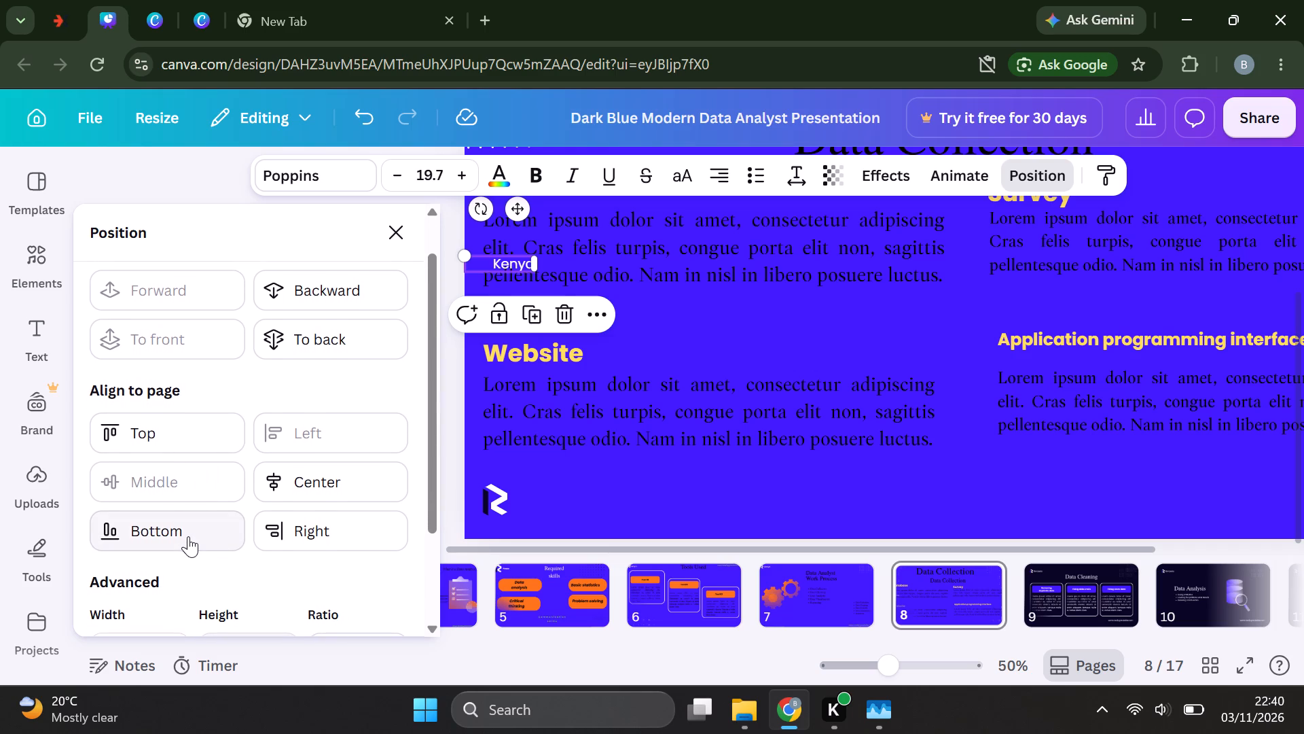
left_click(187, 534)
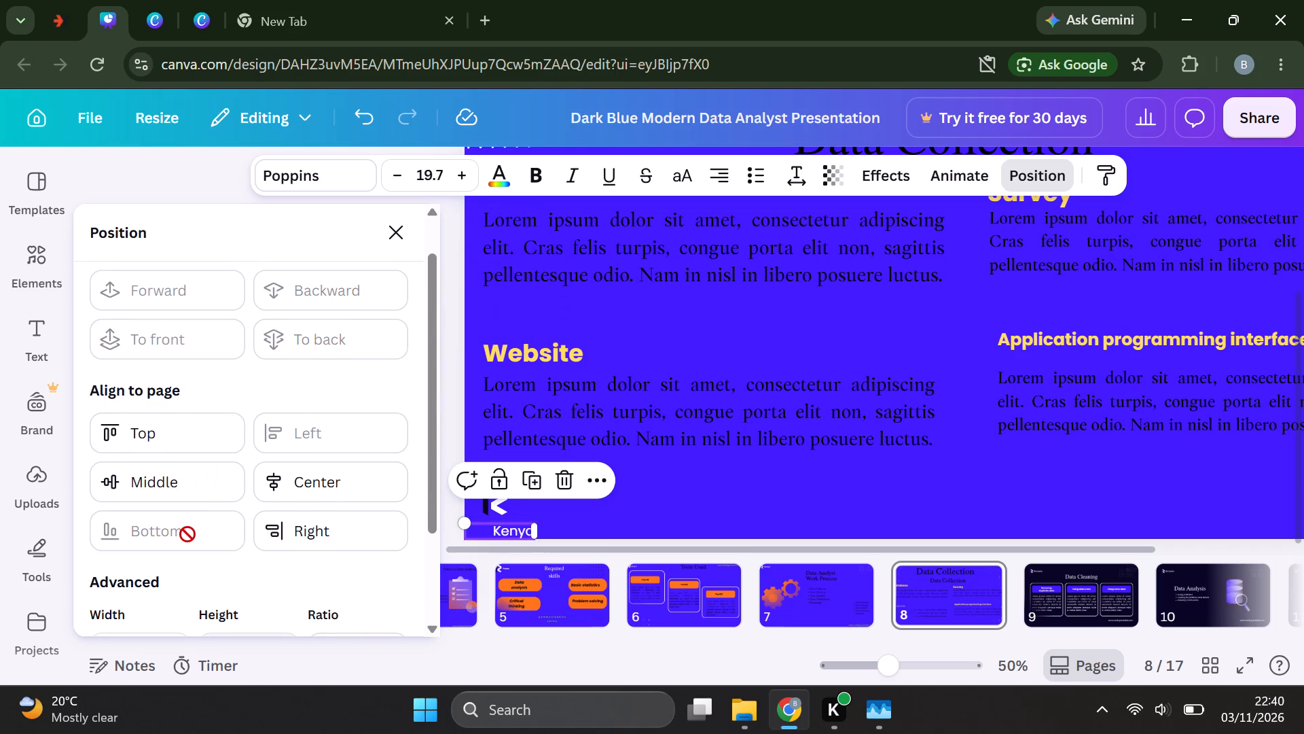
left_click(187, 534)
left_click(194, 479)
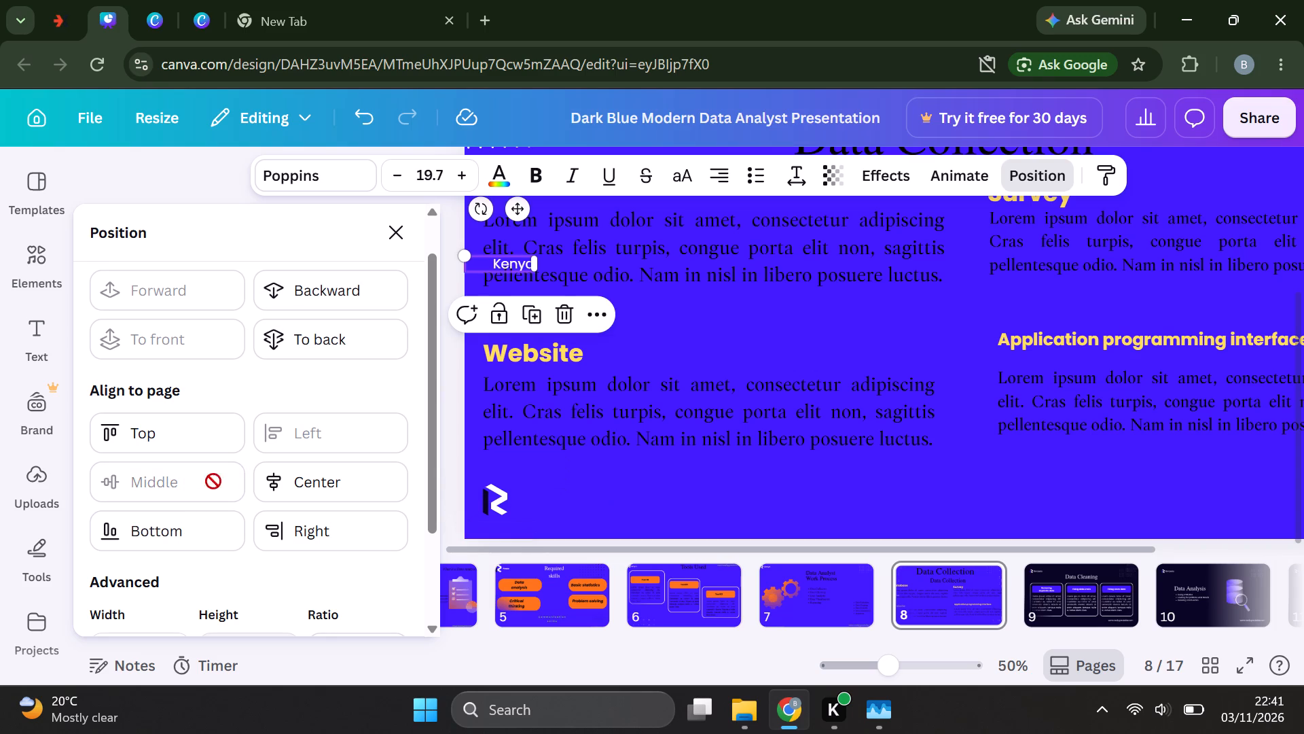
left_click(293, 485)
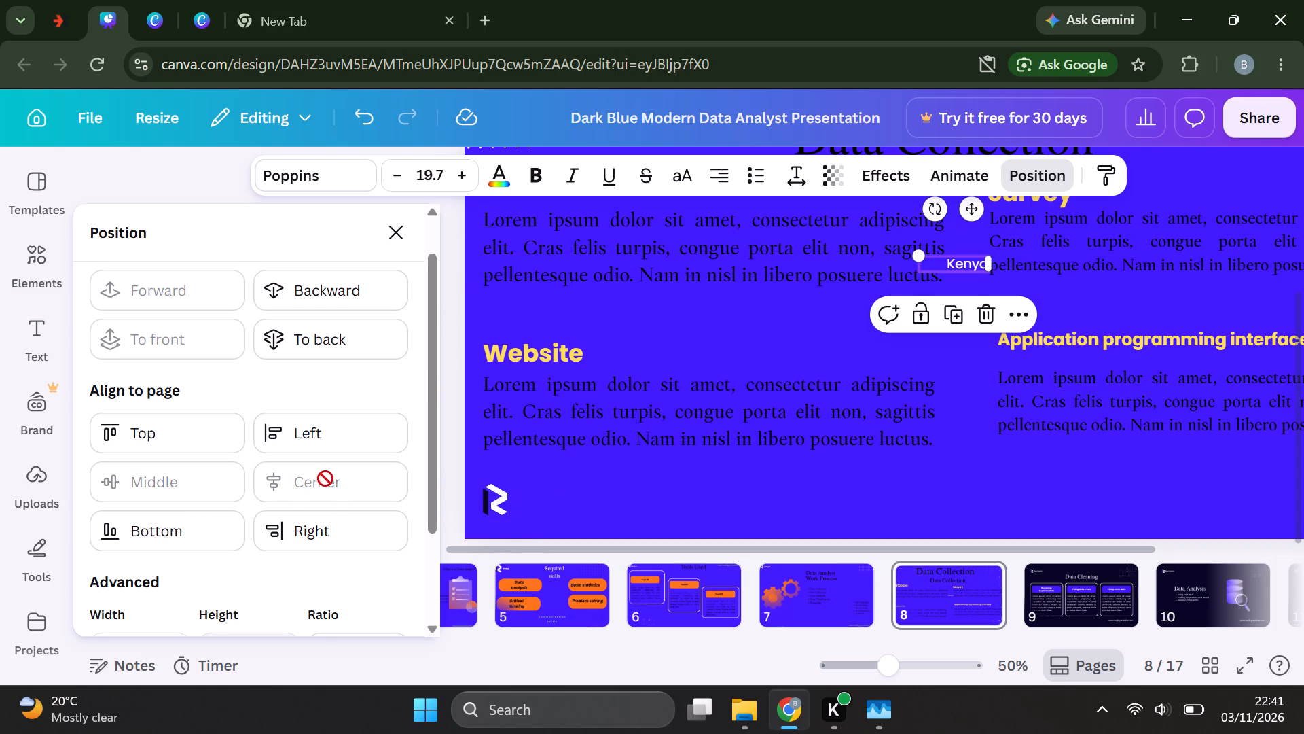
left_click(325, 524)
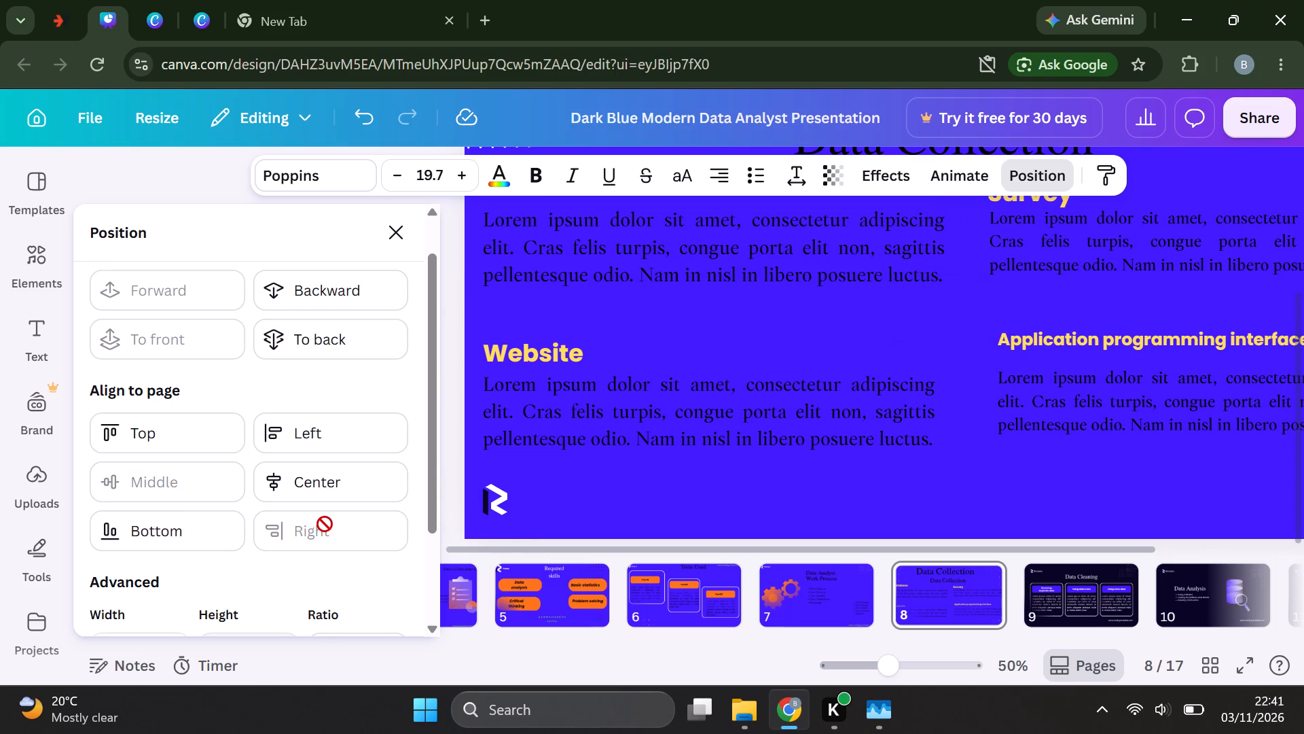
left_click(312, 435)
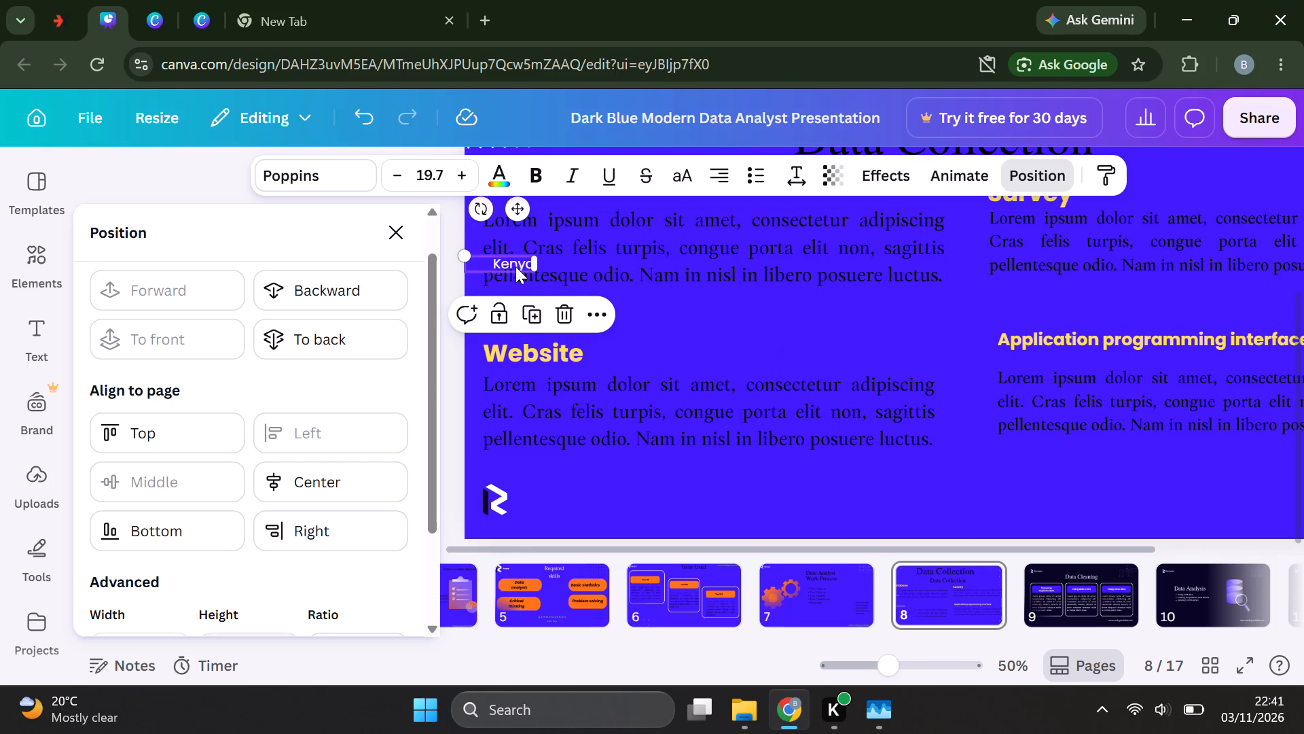
Move the Kenya text beside the logo mark at the bottom of page 8, at about X 40 px, Y 997 px.
left_click_drag(515, 266, 535, 506)
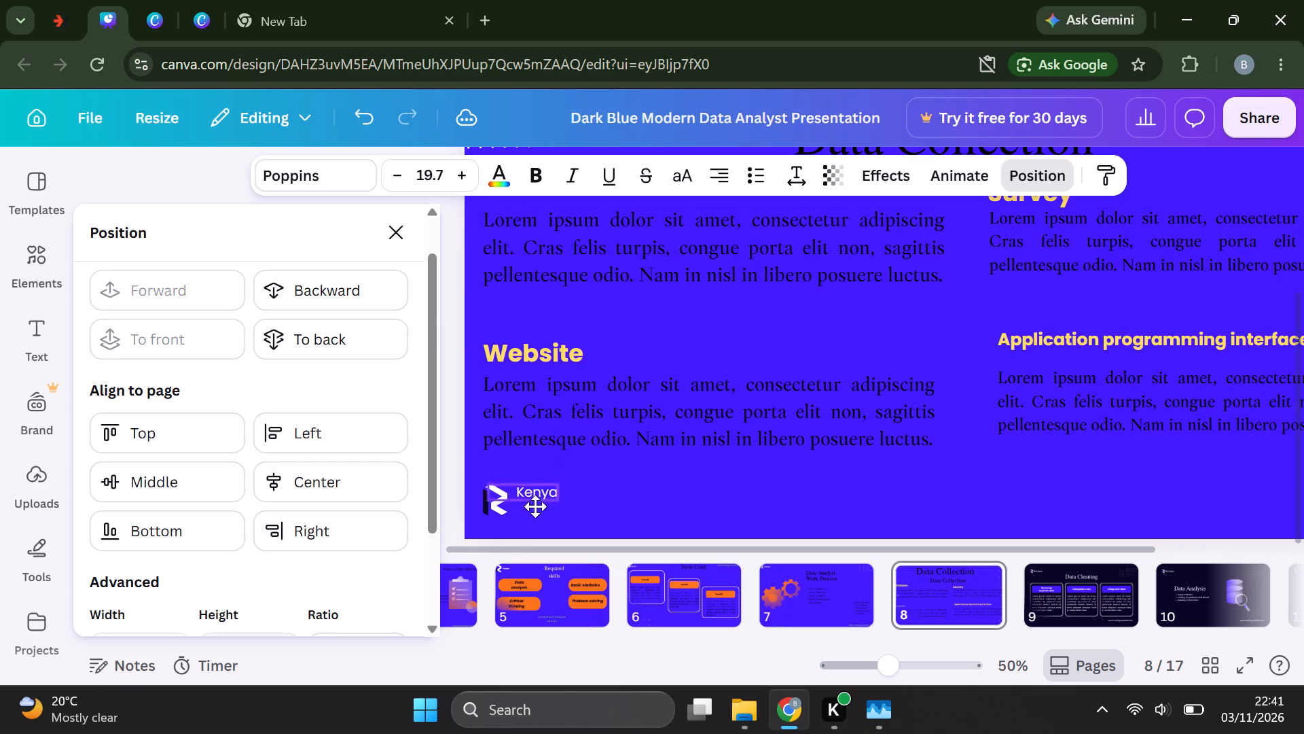
left_click_drag(535, 506, 536, 506)
scroll(316, 435, "down", 1)
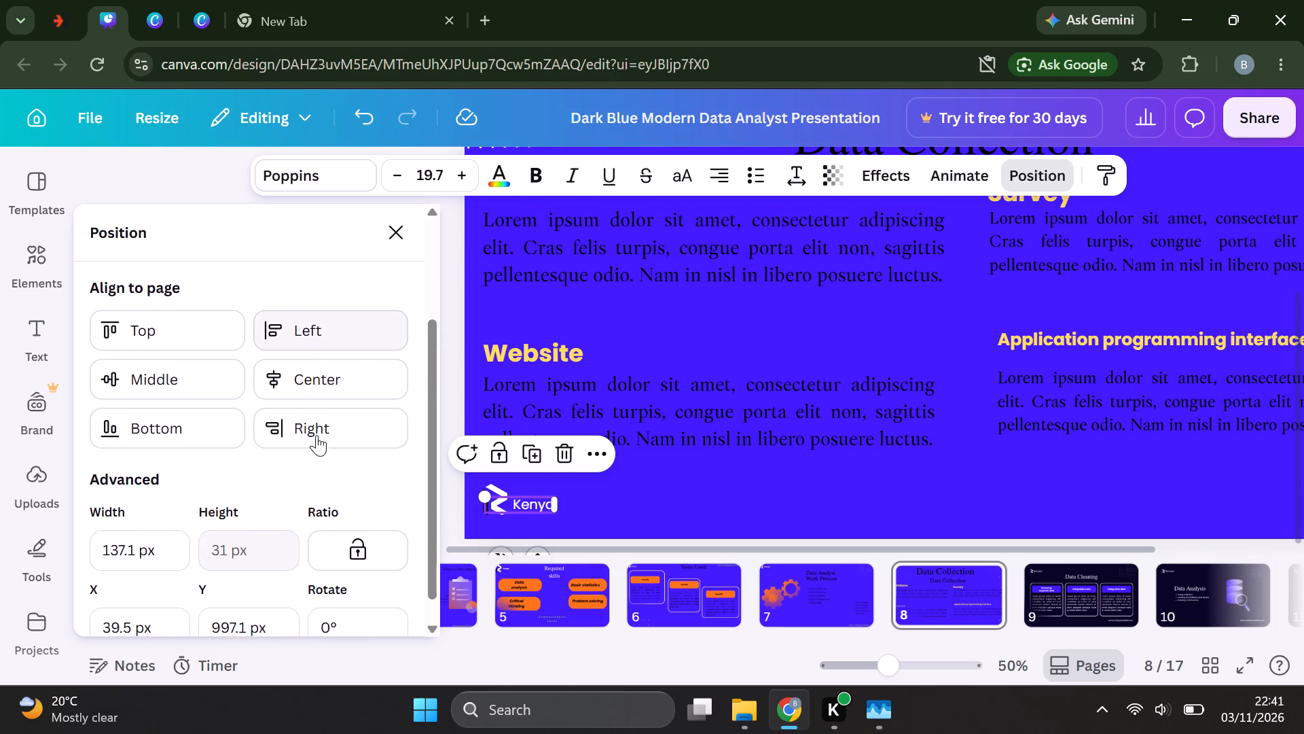
scroll(316, 435, "down", 2)
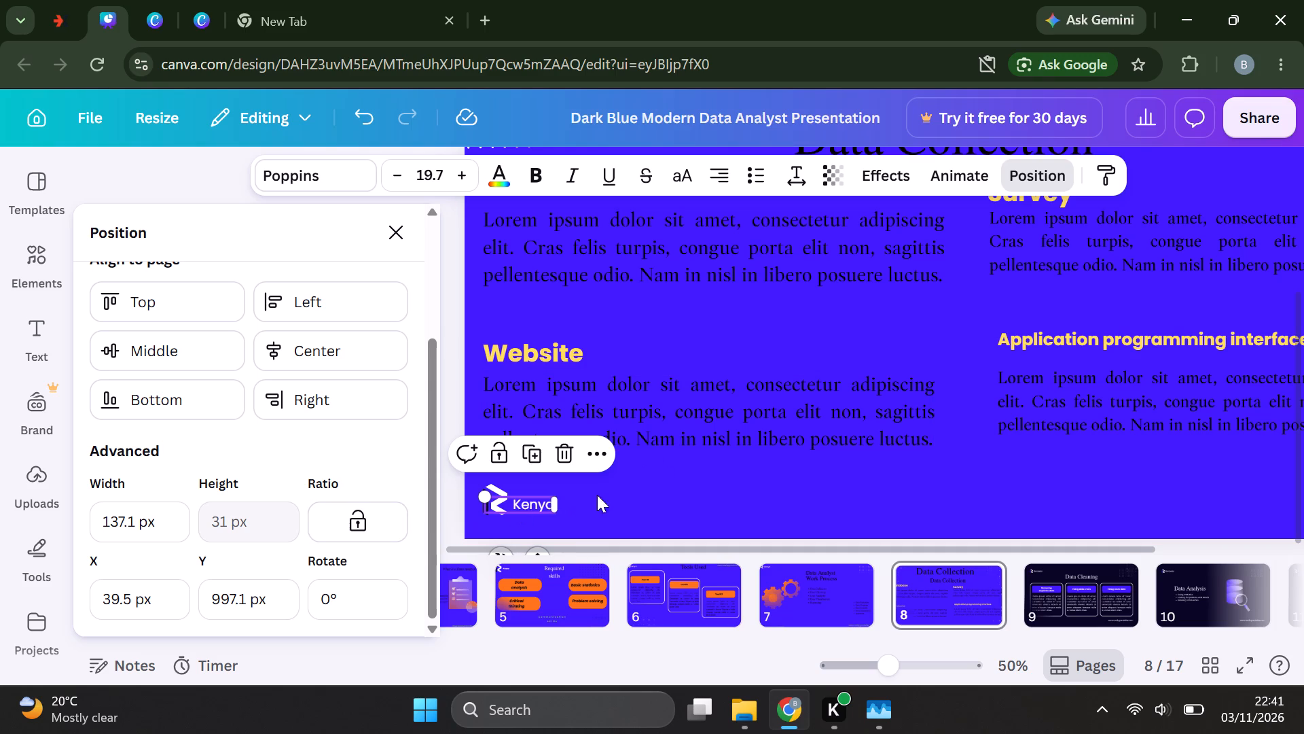
left_click(714, 315)
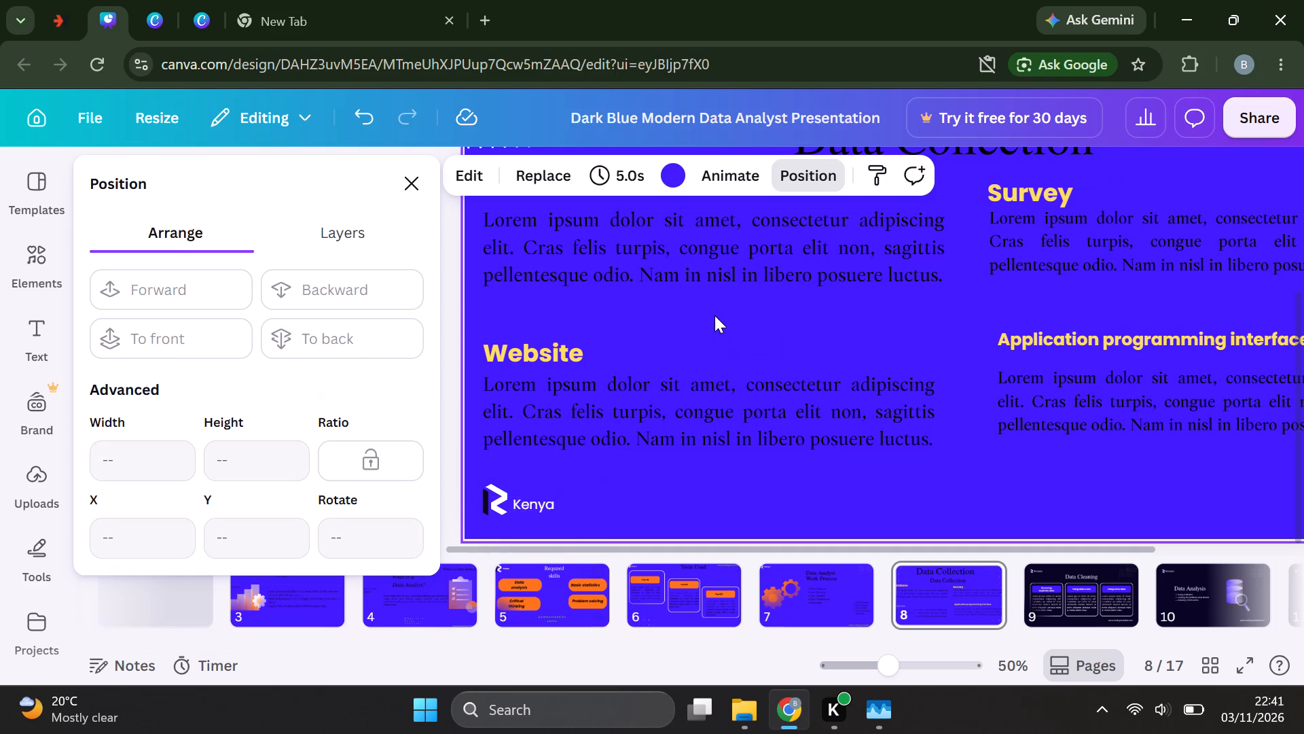
left_click(647, 329)
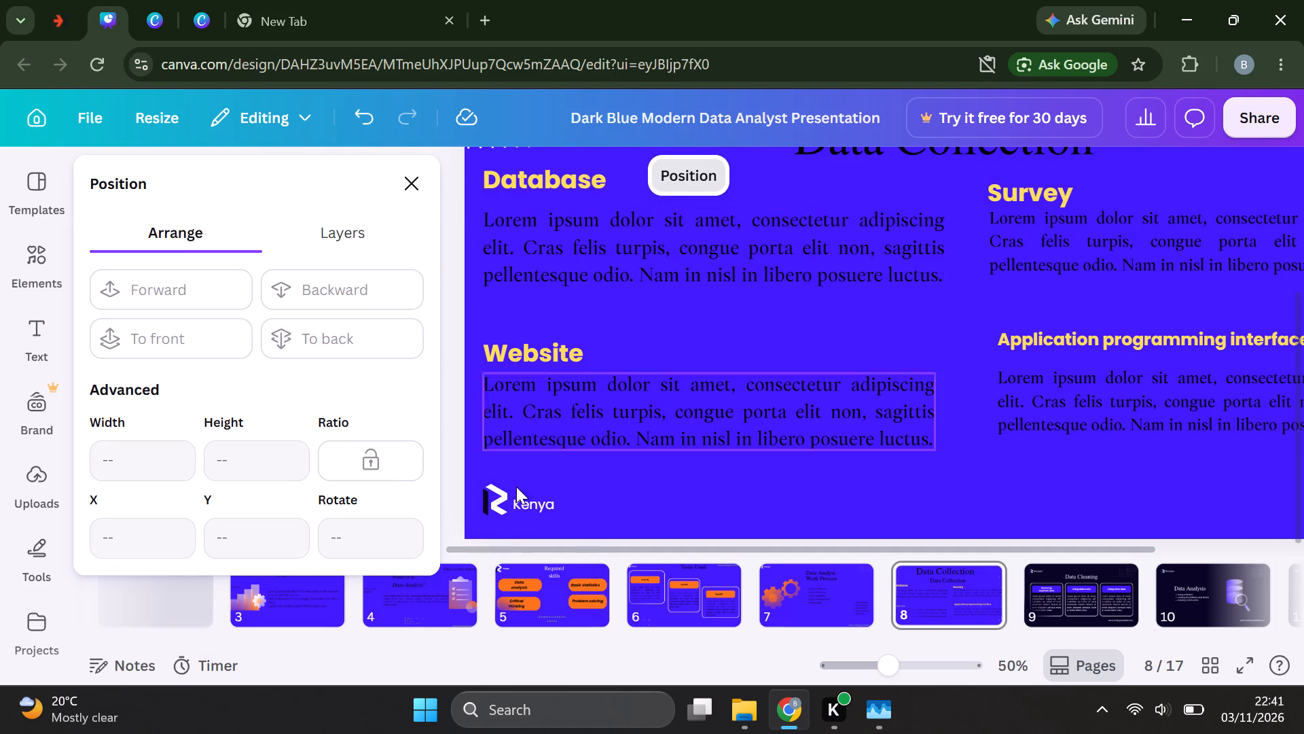
left_click(412, 173)
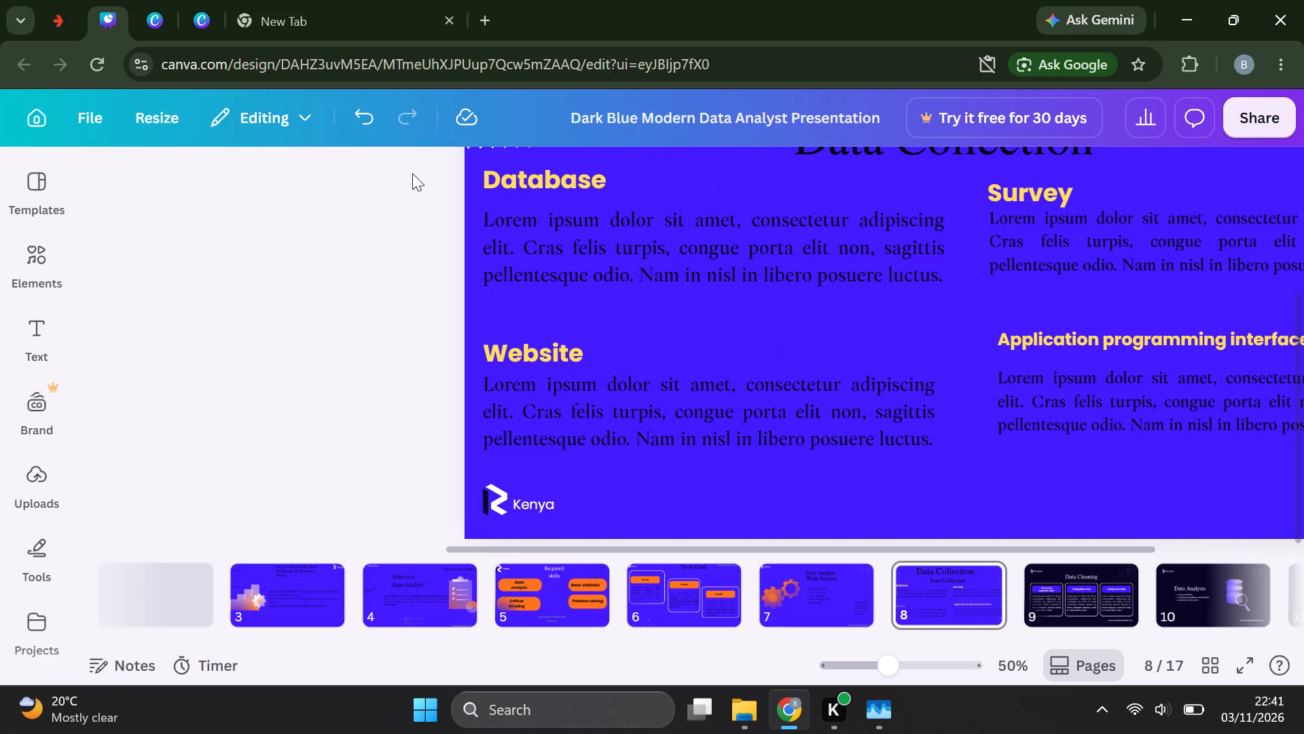
Apply the second suggested text animation to the Kenya logo text on page 8.
left_click(271, 502)
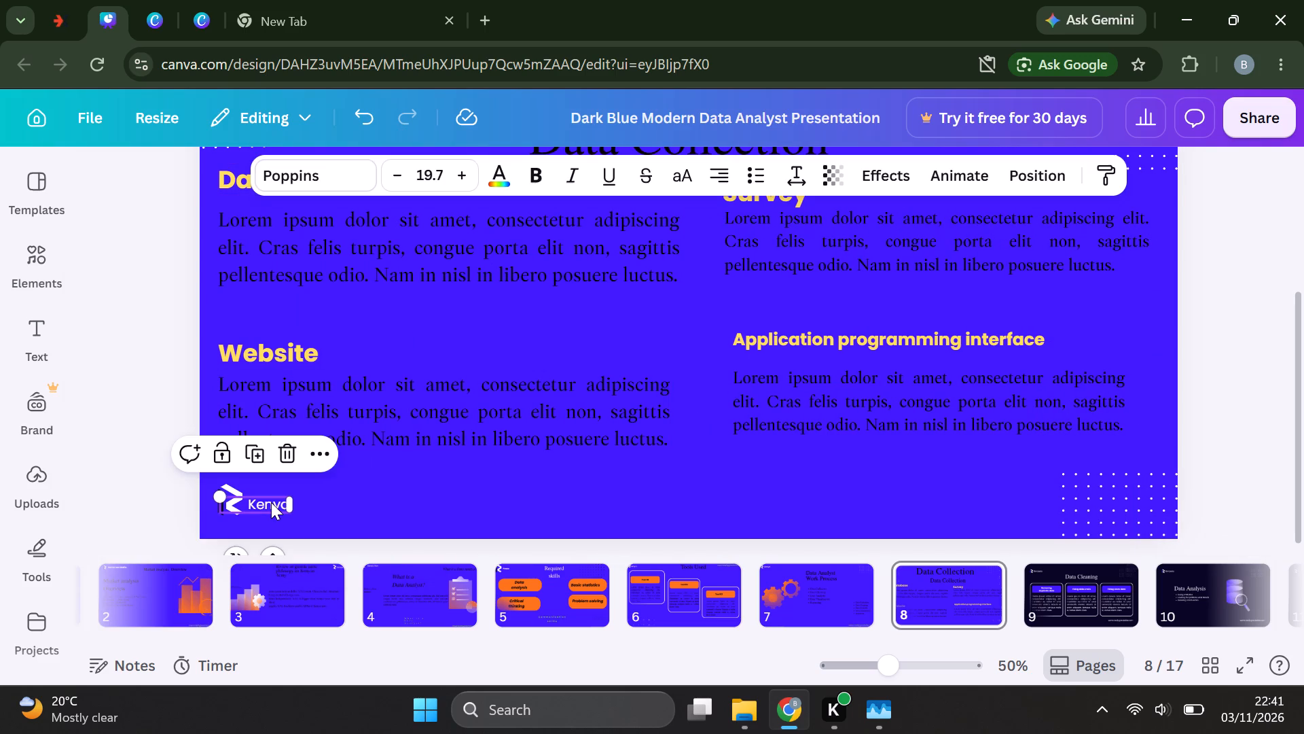
left_click(959, 173)
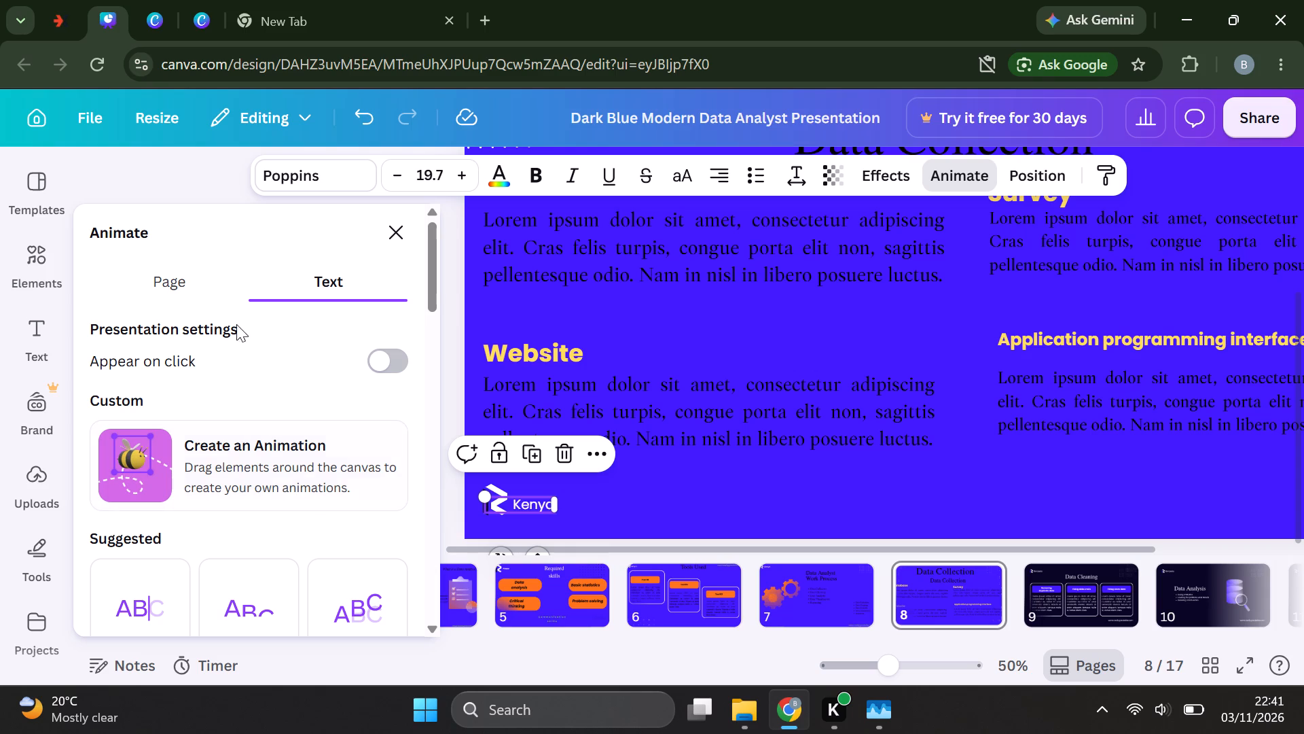
left_click(179, 300)
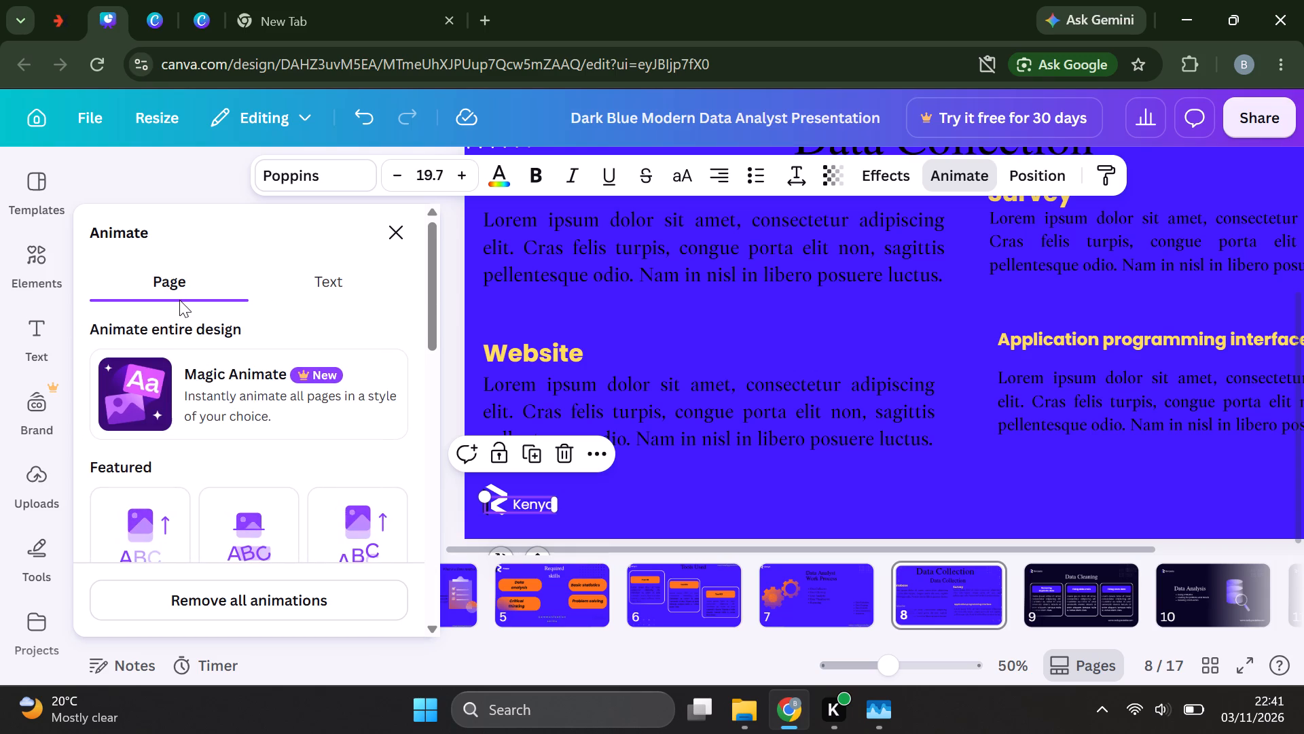
left_click(321, 276)
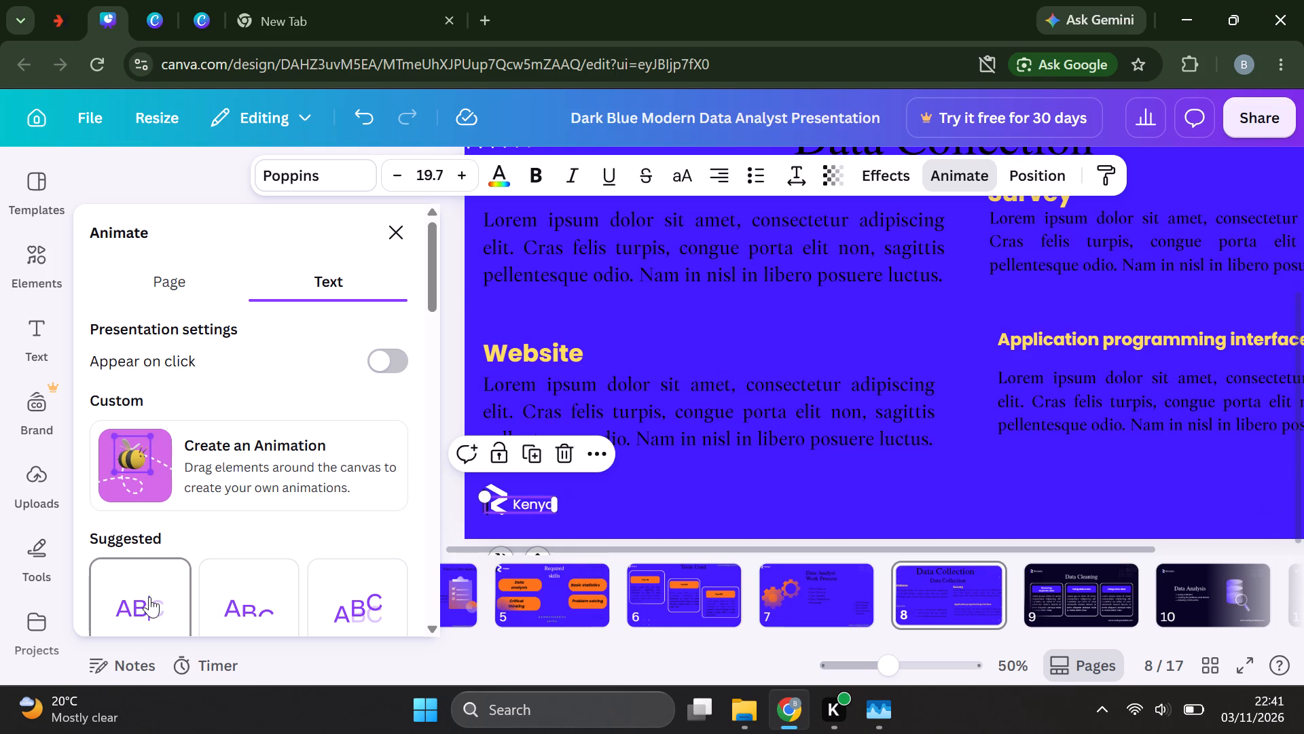
left_click(213, 601)
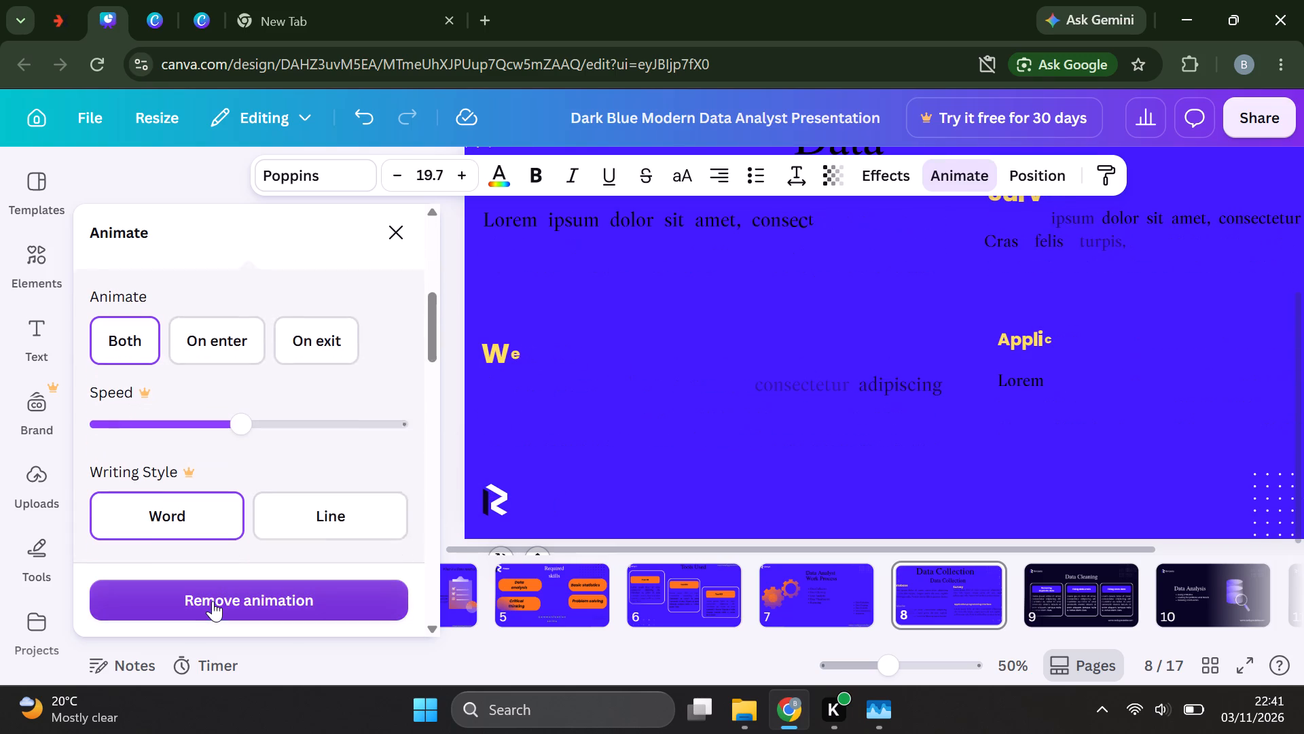
left_click(604, 501)
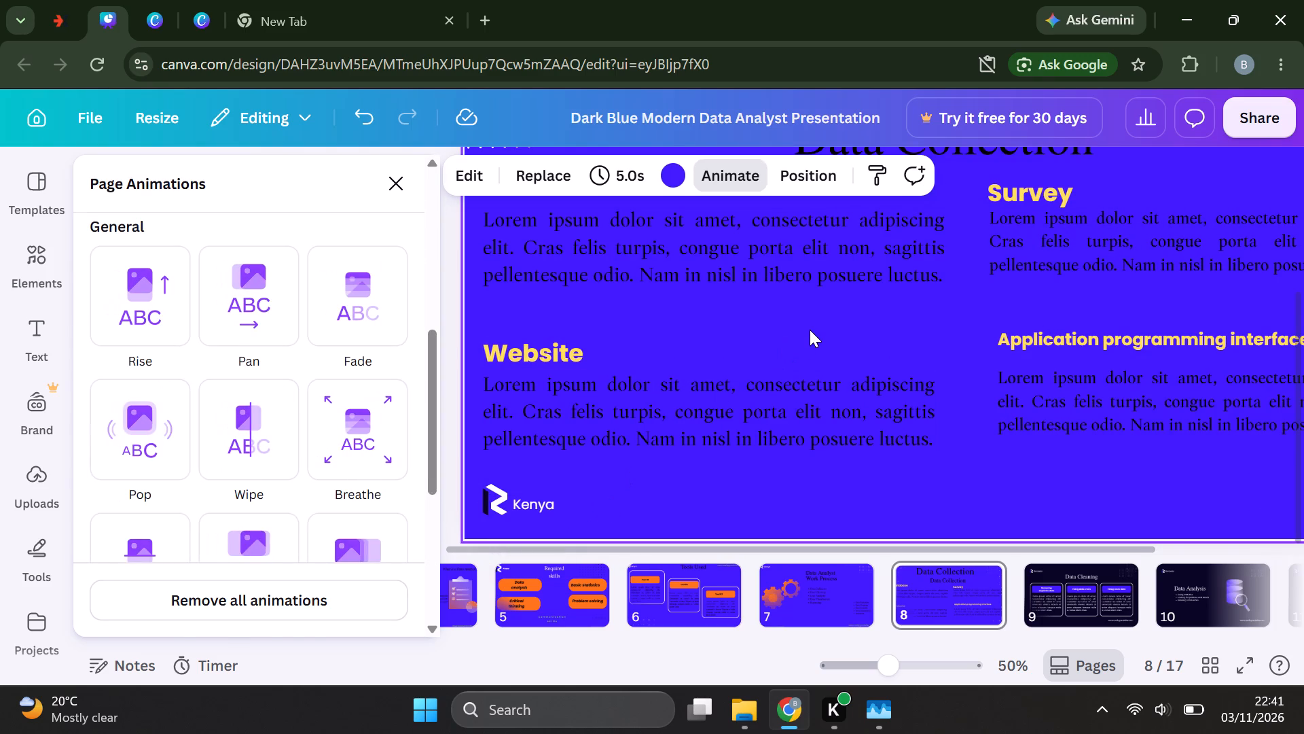
Review the upper part of page 8 and the full layout of the Data Cleaning page 9.
scroll(810, 330, "up", 3)
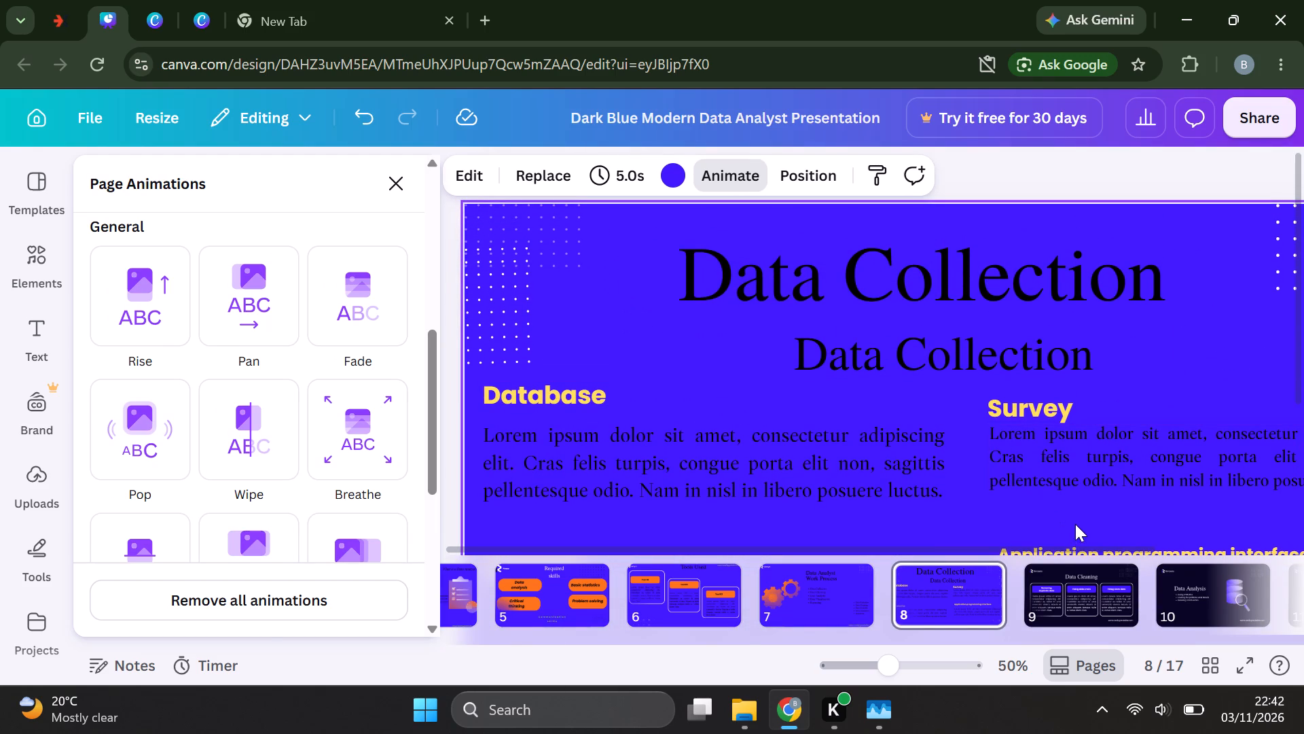
left_click(1085, 591)
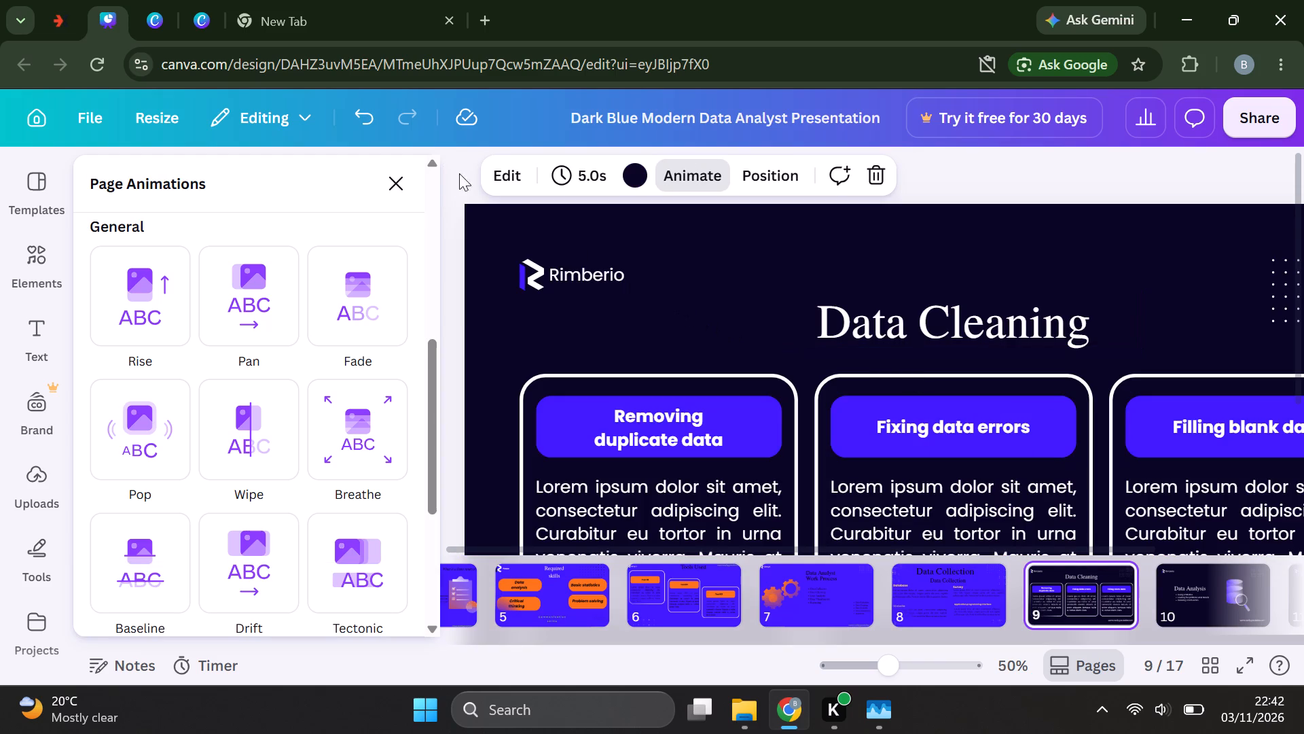
left_click(401, 177)
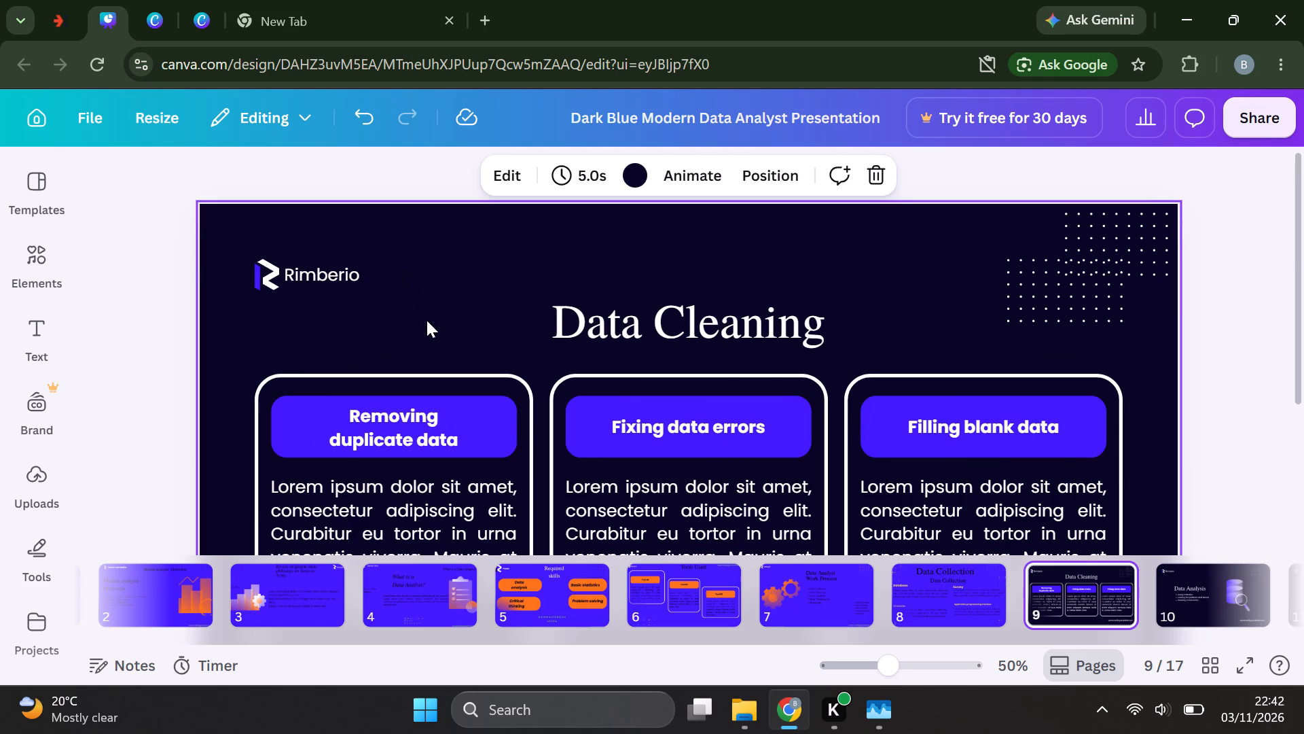
scroll(427, 320, "down", 1)
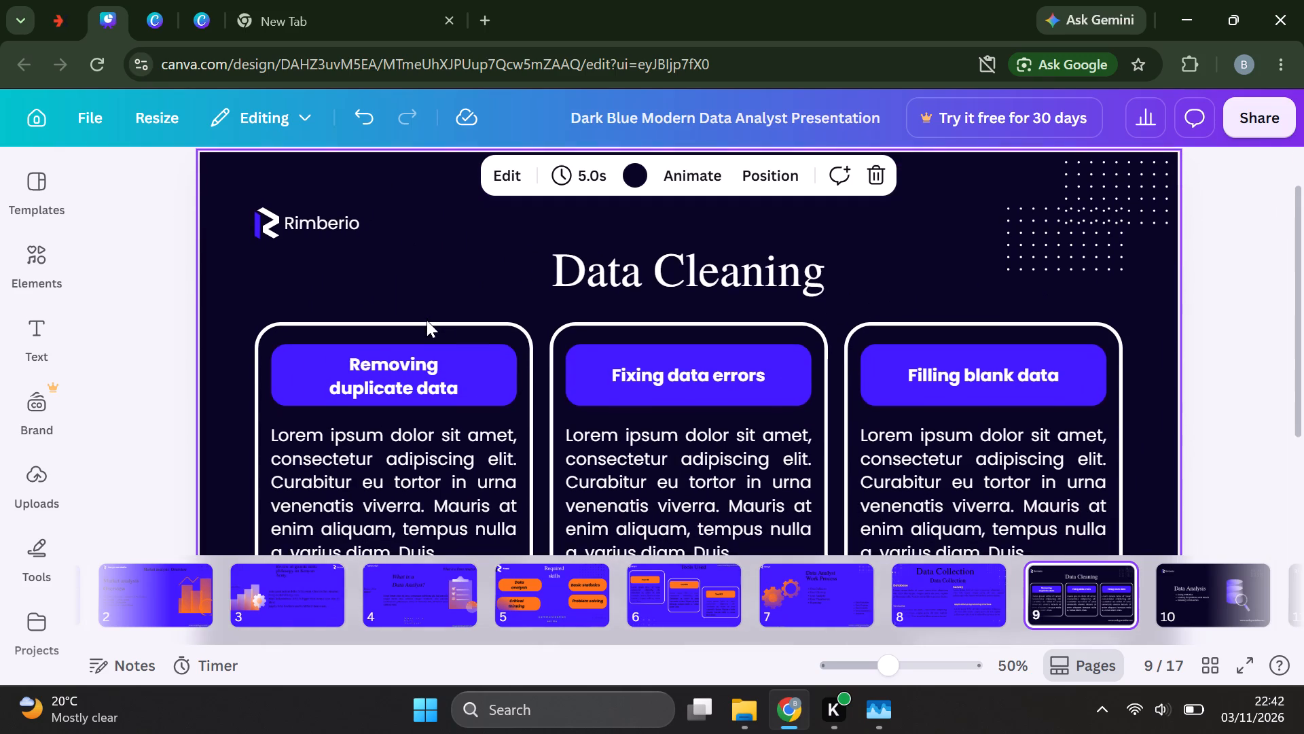
scroll(427, 320, "down", 1)
scroll(427, 320, "up", 1)
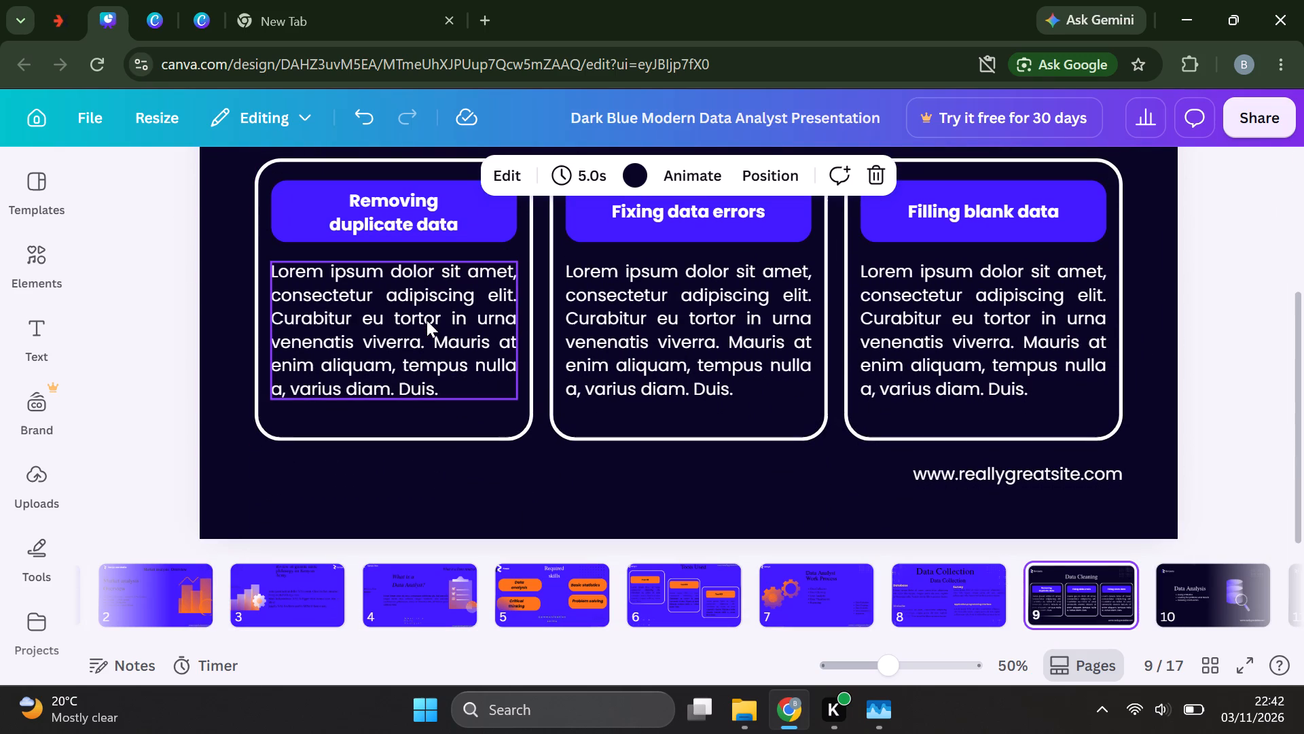
scroll(427, 320, "up", 2)
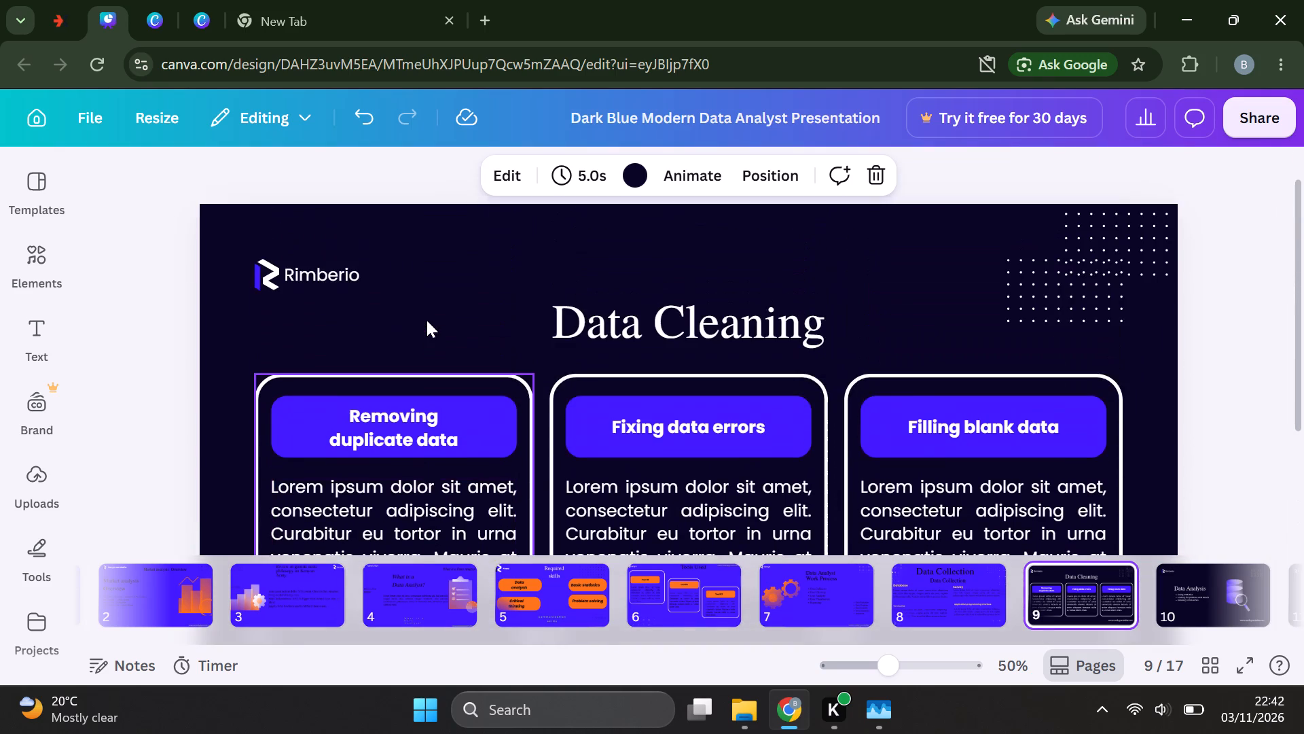
scroll(427, 320, "up", 1)
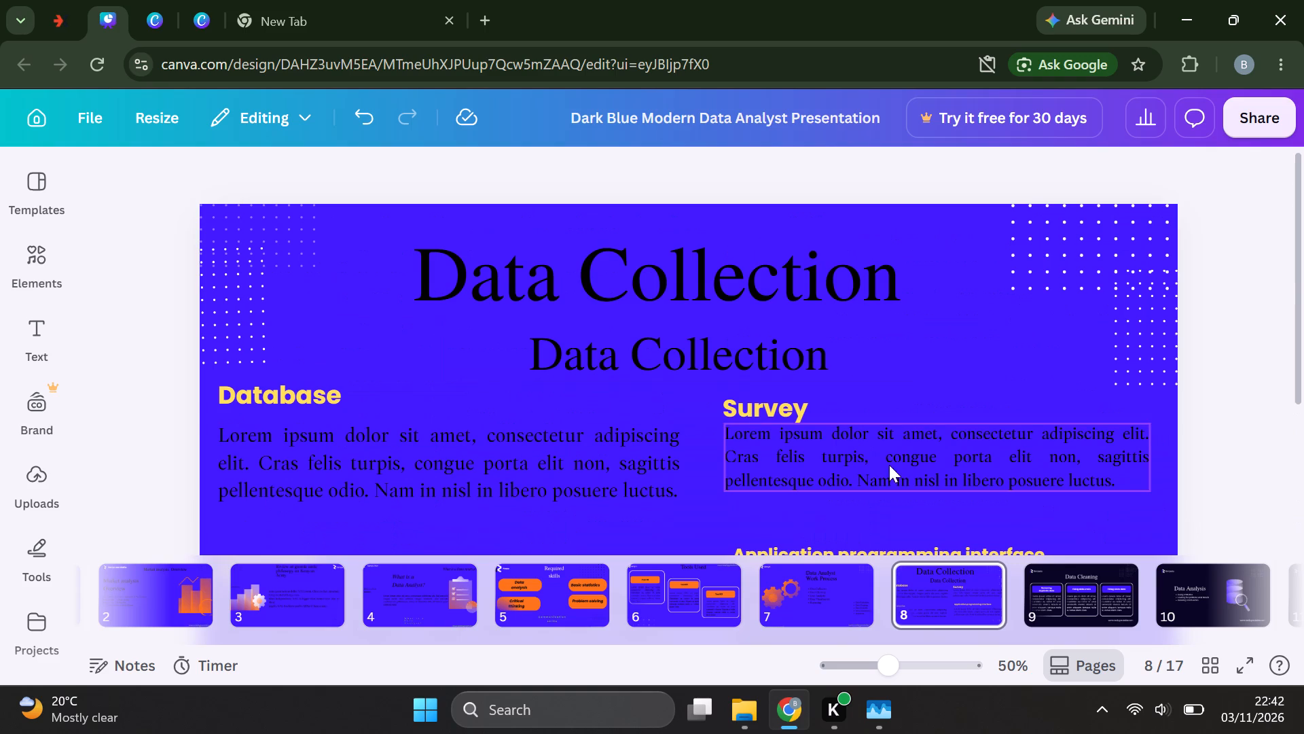
Delete the lower of the two overlapping dot patterns near the top-right corner of page 9.
left_click(1074, 588)
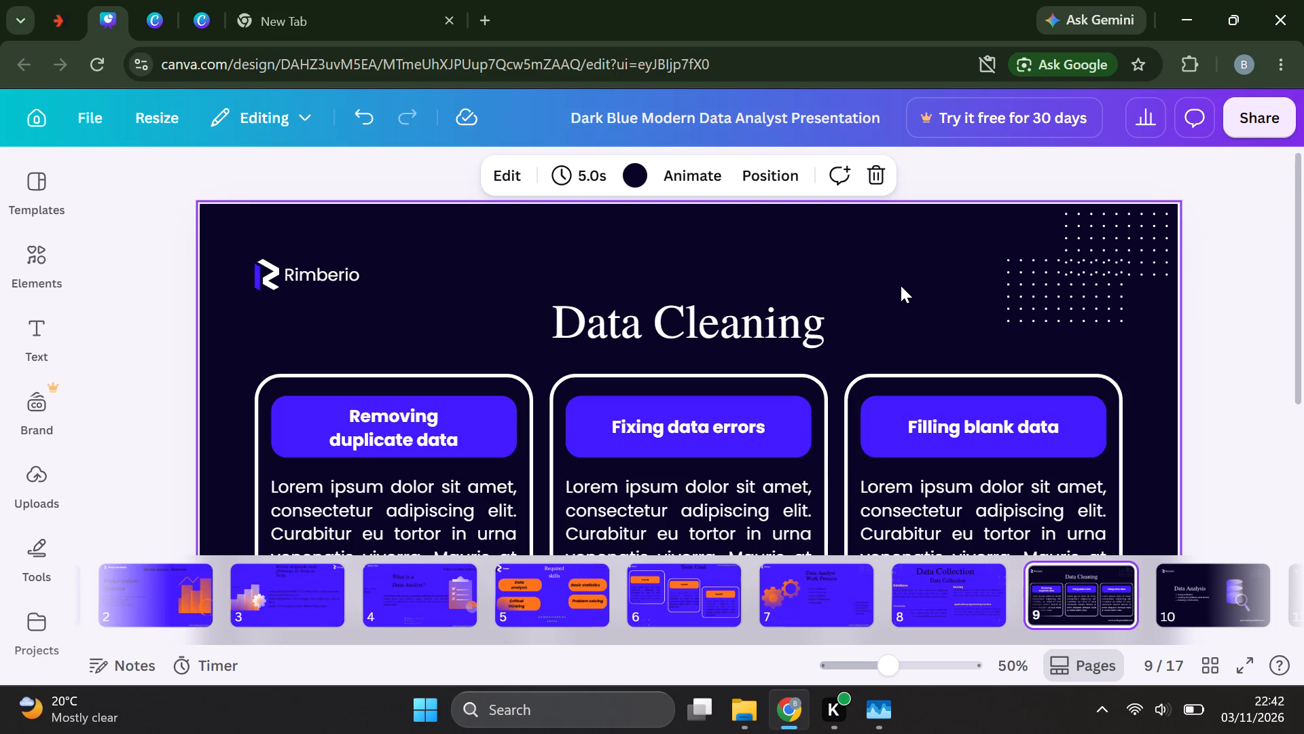
left_click(1041, 285)
left_click_drag(1041, 285, 1010, 280)
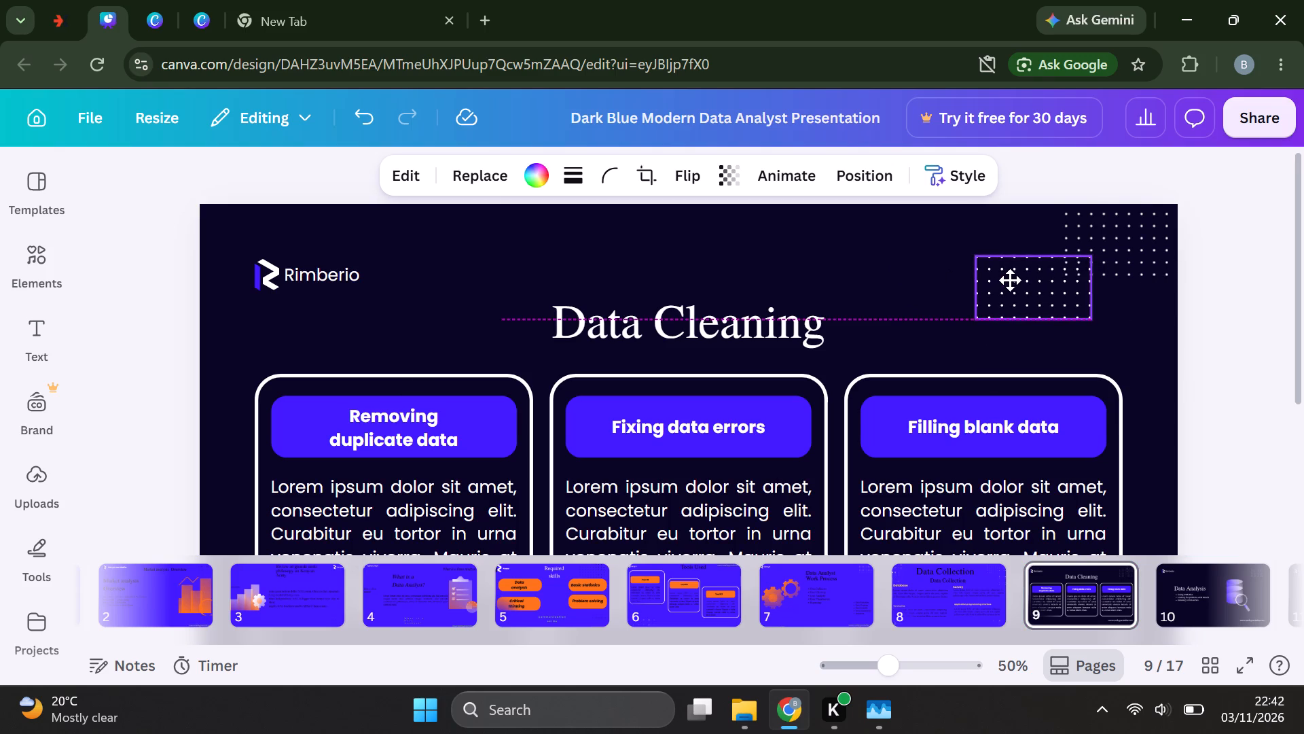
left_click_drag(1010, 280, 1059, 313)
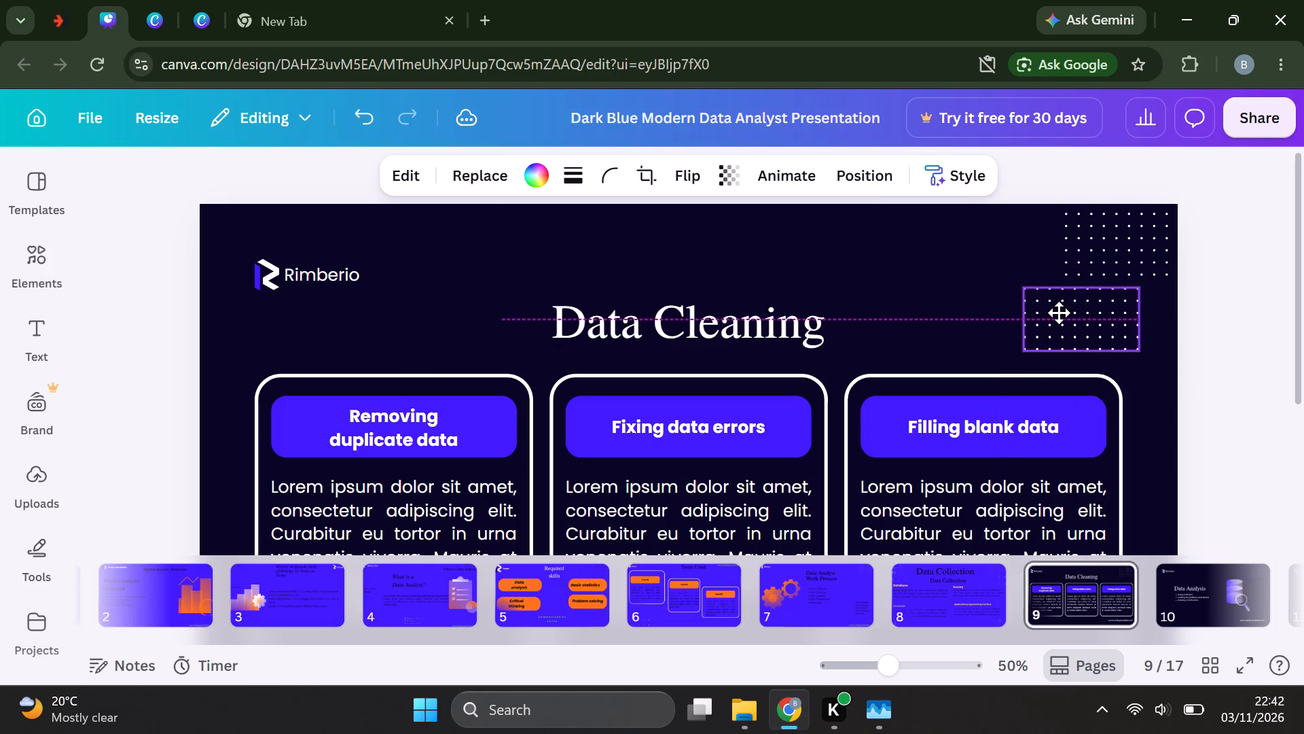
left_click_drag(1059, 313, 1067, 313)
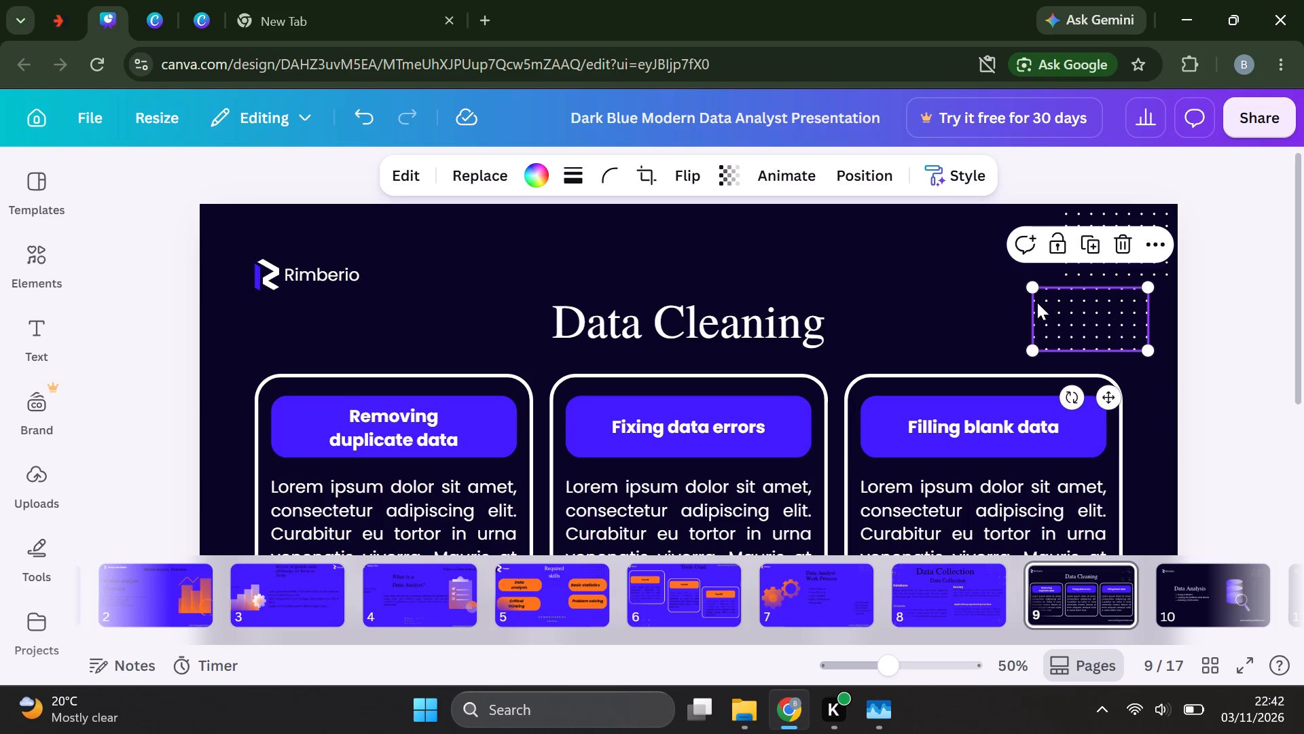
key("Delete")
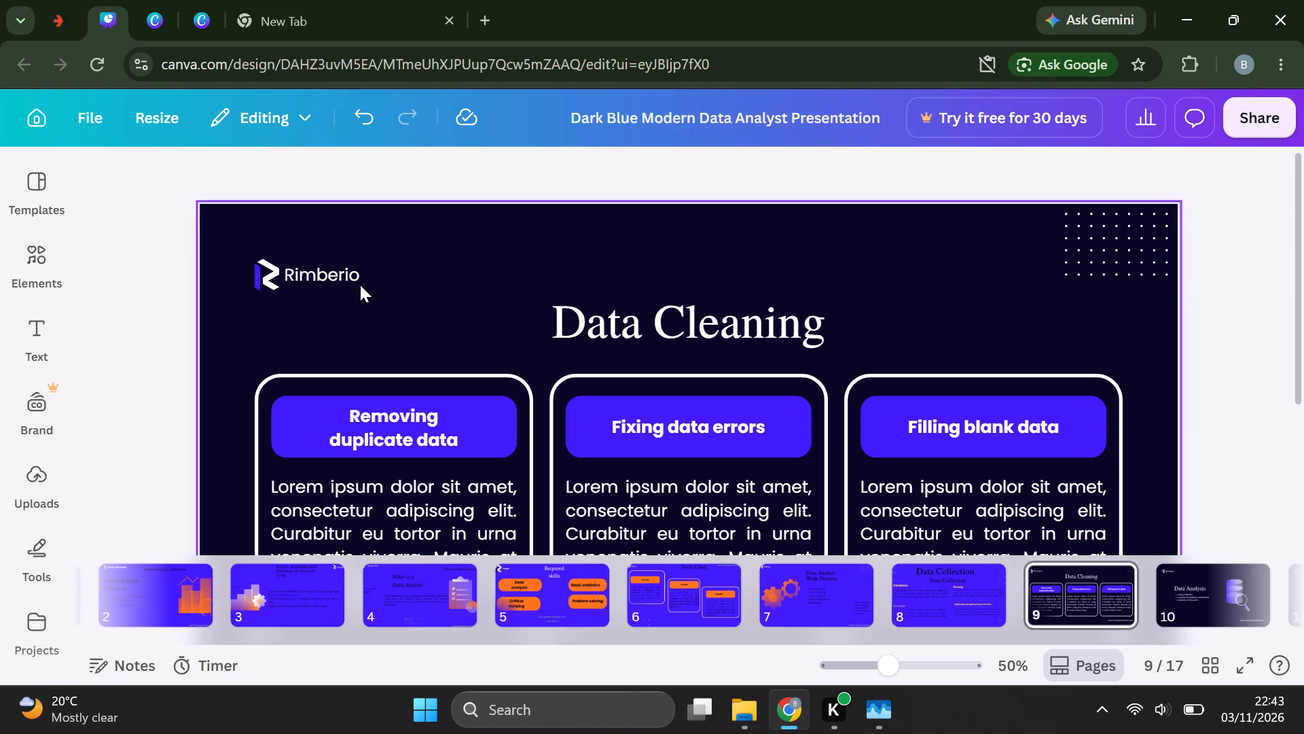
Move page 9's logo mark away from the Rimberio text to the top edge, just left of the dot pattern.
left_click_drag(266, 285, 221, 242)
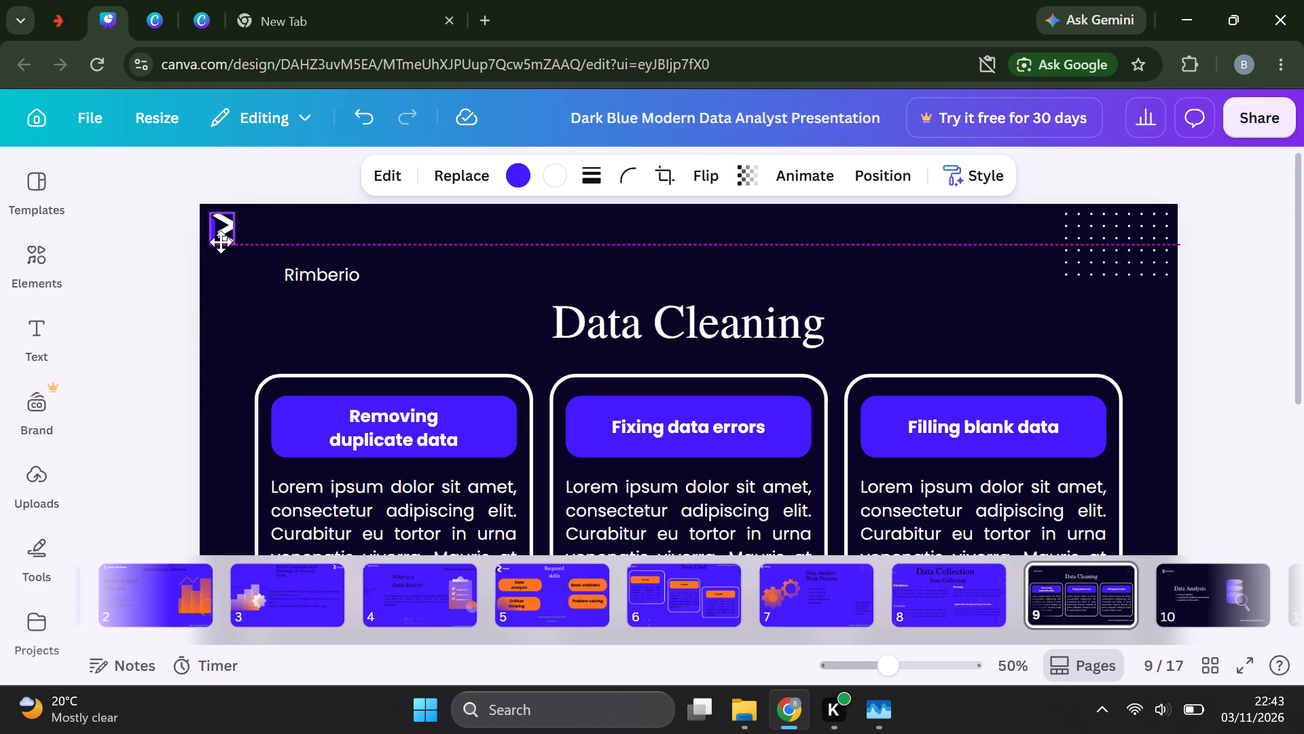
left_click_drag(221, 242, 283, 251)
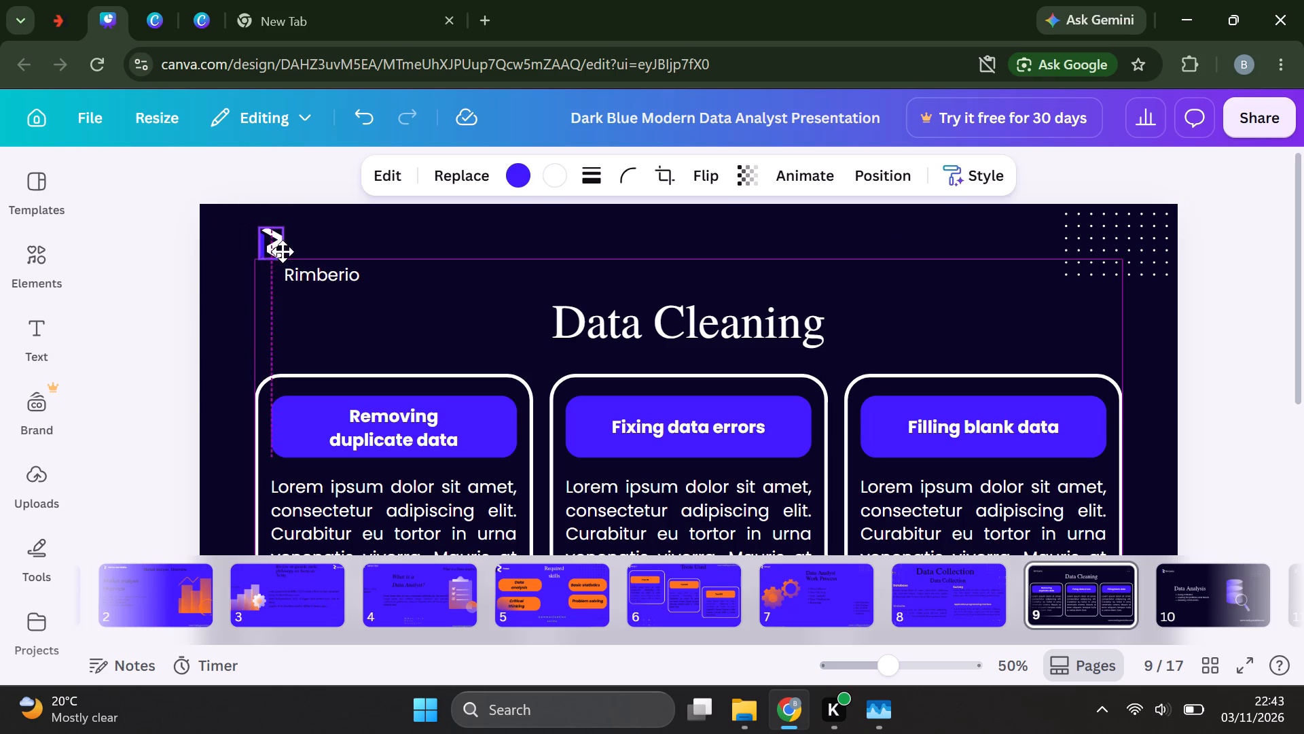
left_click_drag(283, 251, 549, 267)
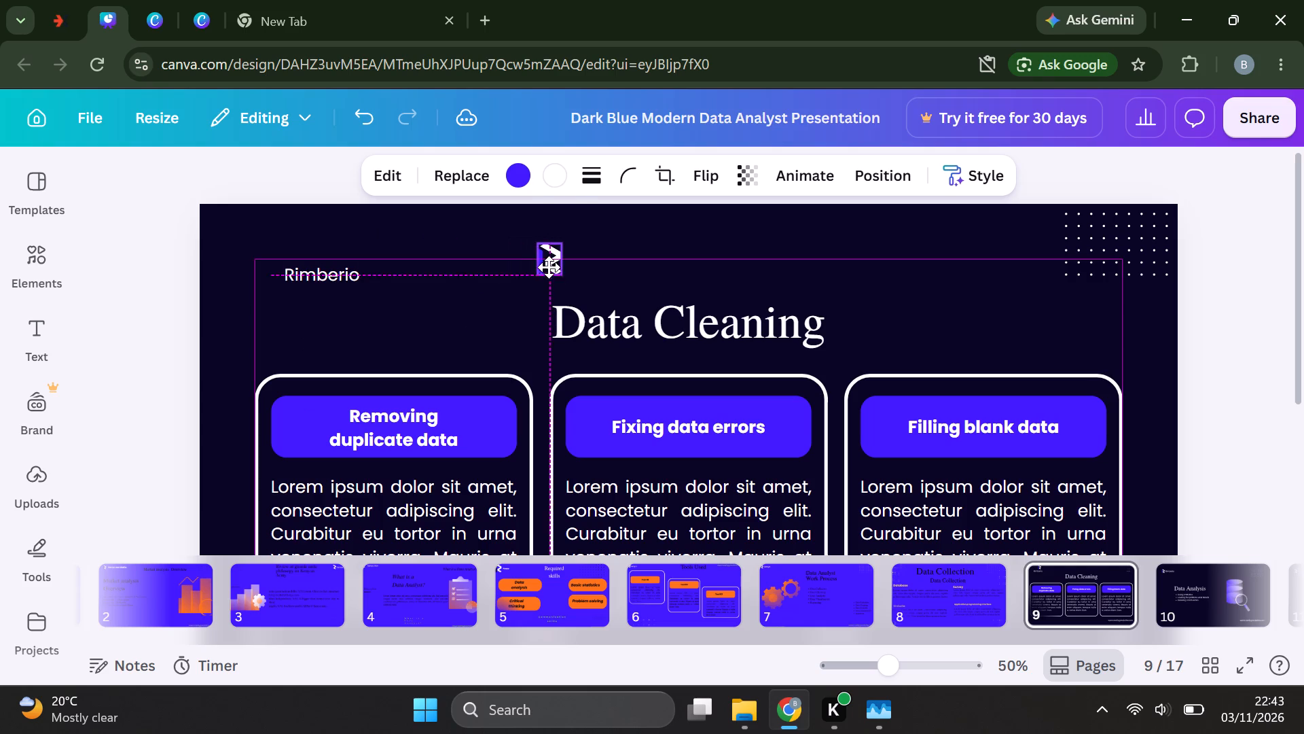
left_click_drag(539, 257, 1007, 229)
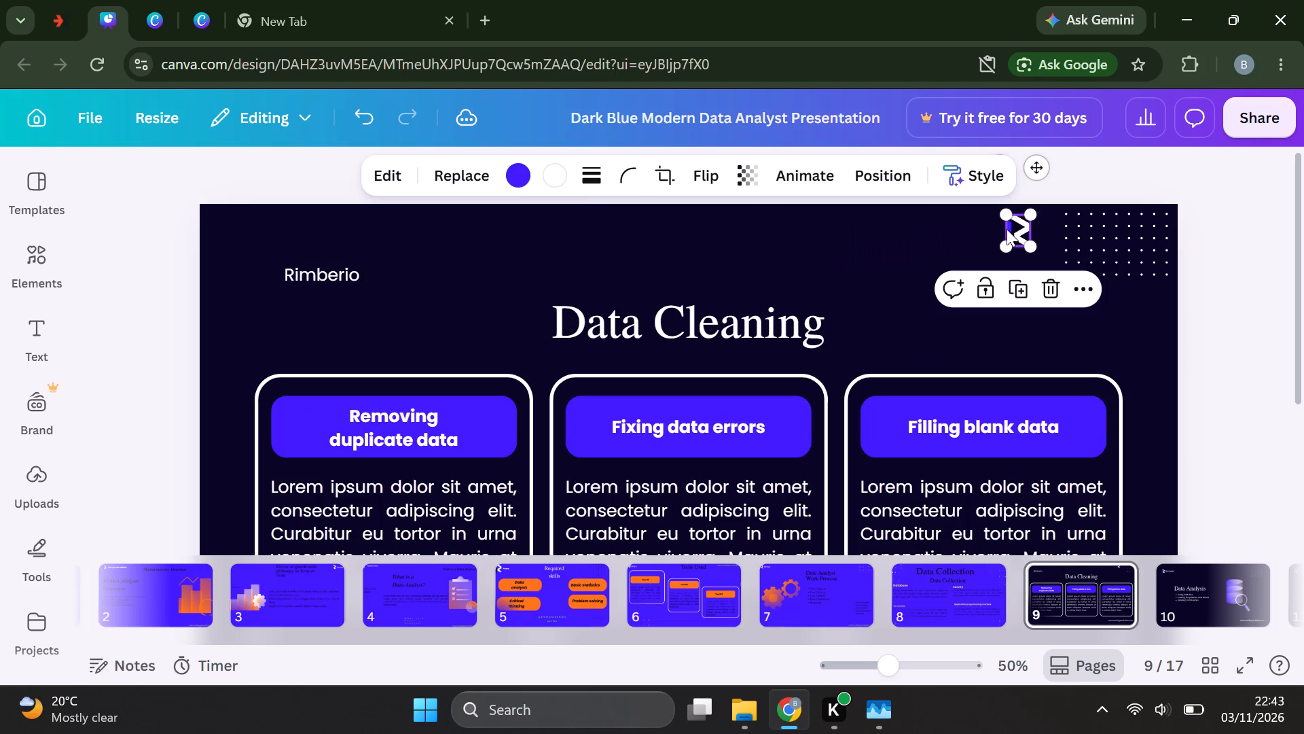
Move the dot pattern out of page 9's top-right corner to the space just left of the Data Cleaning title.
left_click(1117, 246)
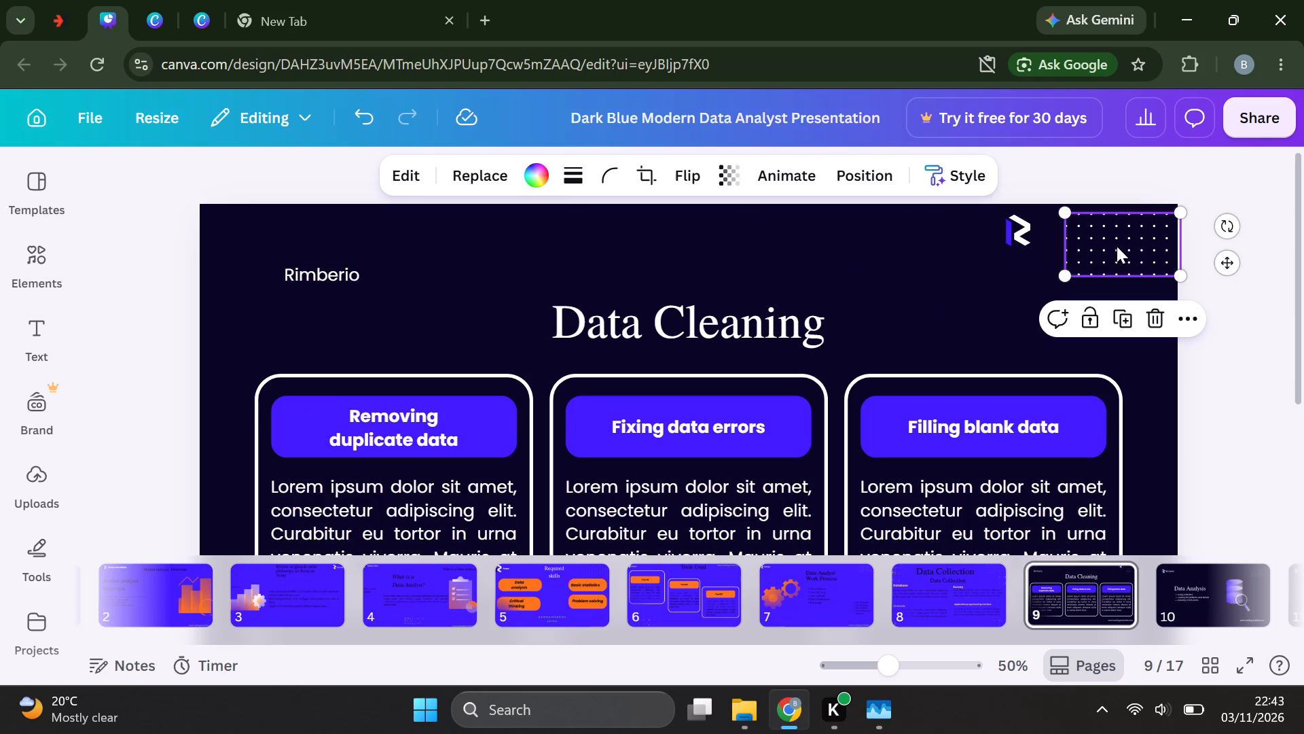
left_click_drag(1117, 246, 710, 268)
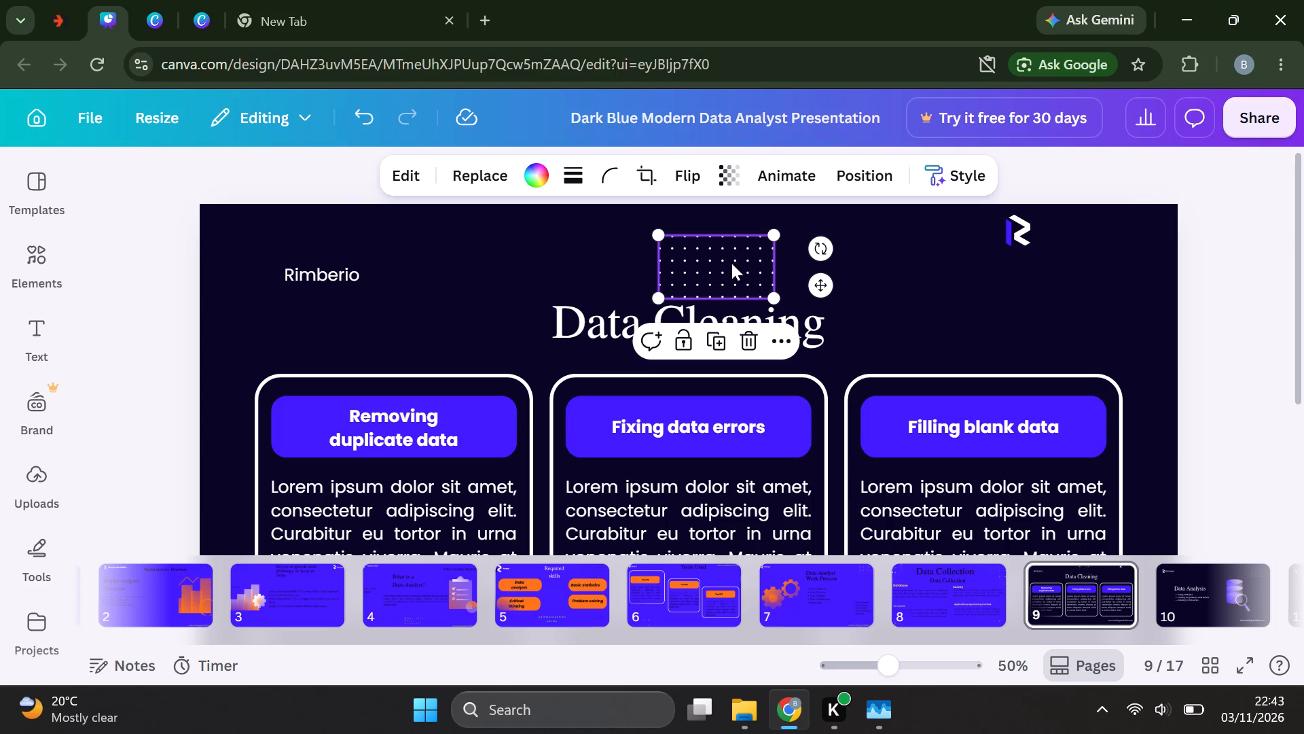
left_click_drag(731, 263, 507, 290)
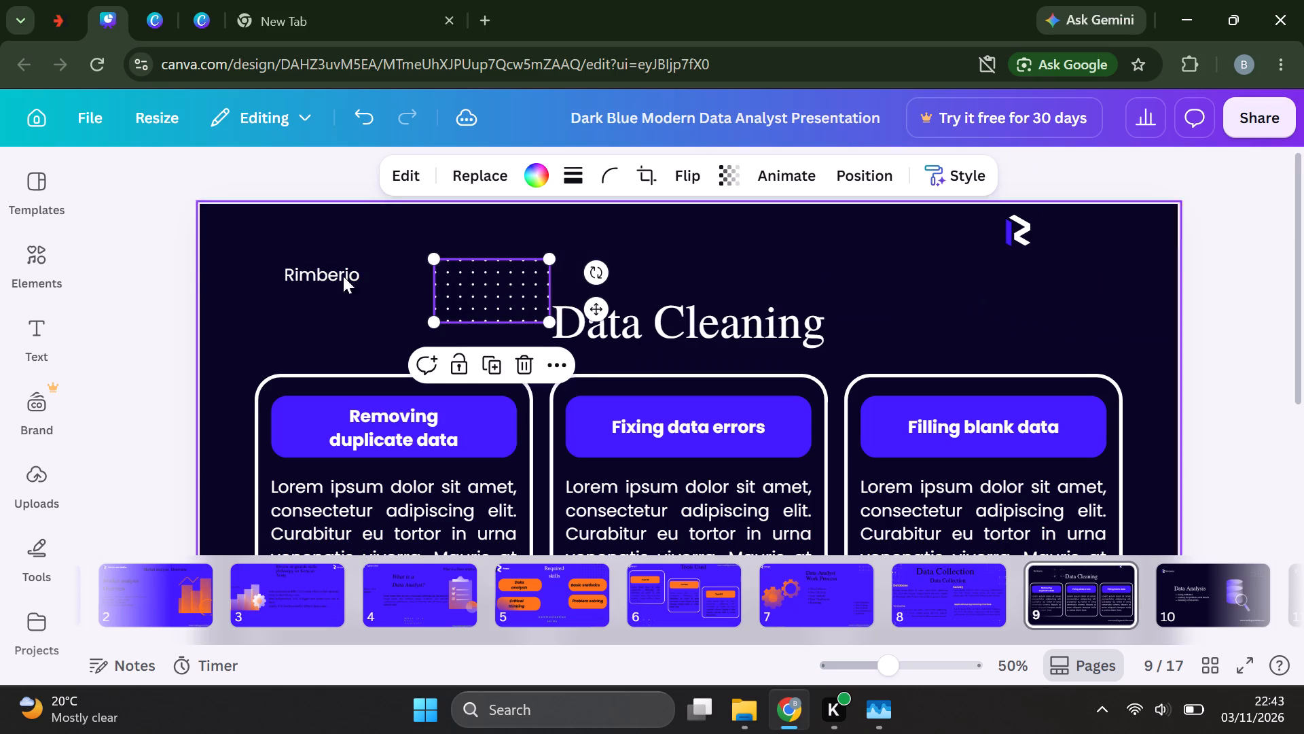
Move the Rimberio text next to the relocated logo mark, on its right side near the top of page 9.
left_click_drag(321, 277, 944, 254)
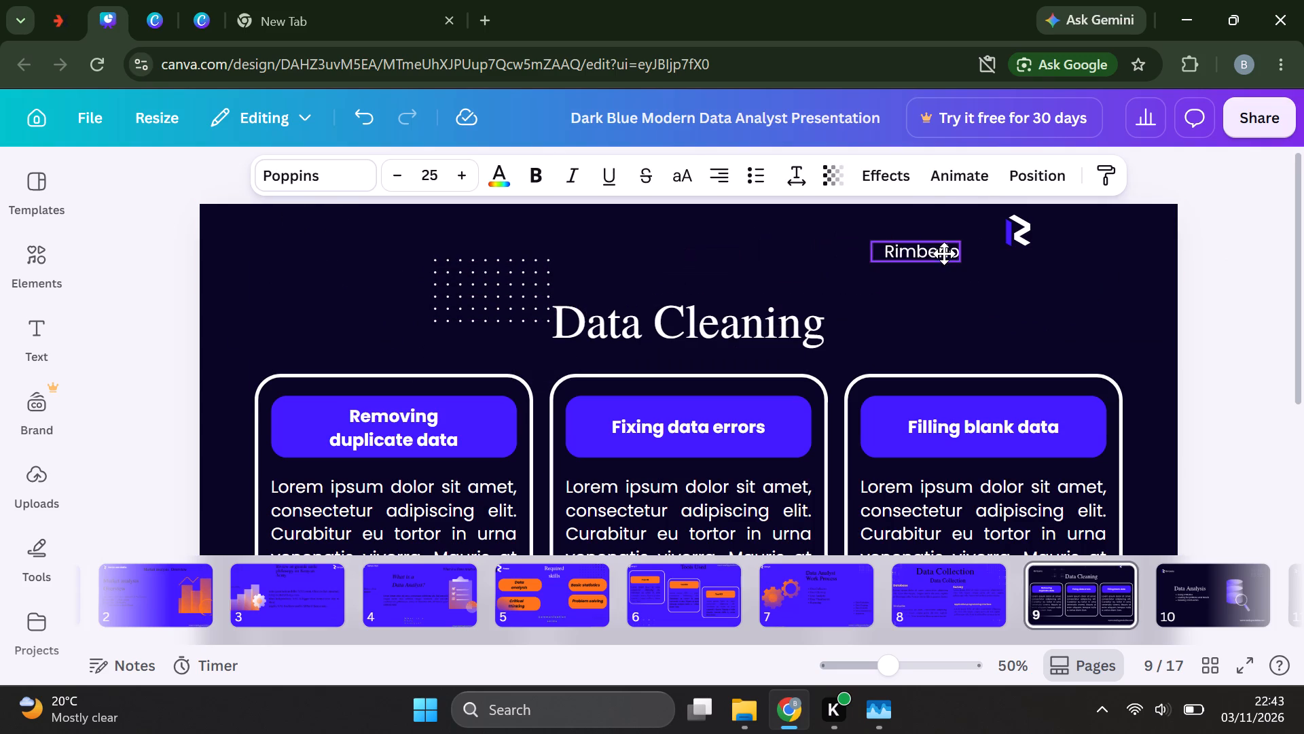
left_click_drag(946, 245, 1006, 250)
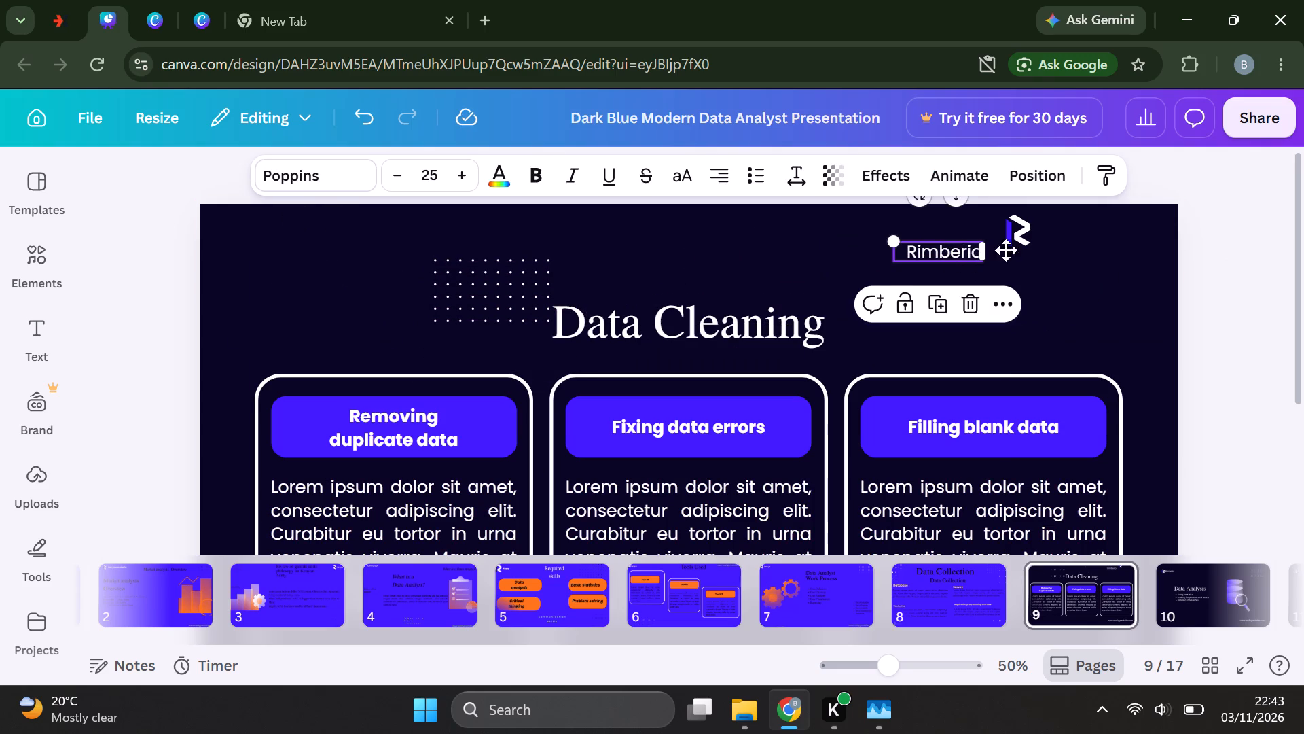
left_click_drag(1006, 250, 1079, 231)
Replace the Rimberio logo text on page 9 with Kenya.
double_click(1083, 235)
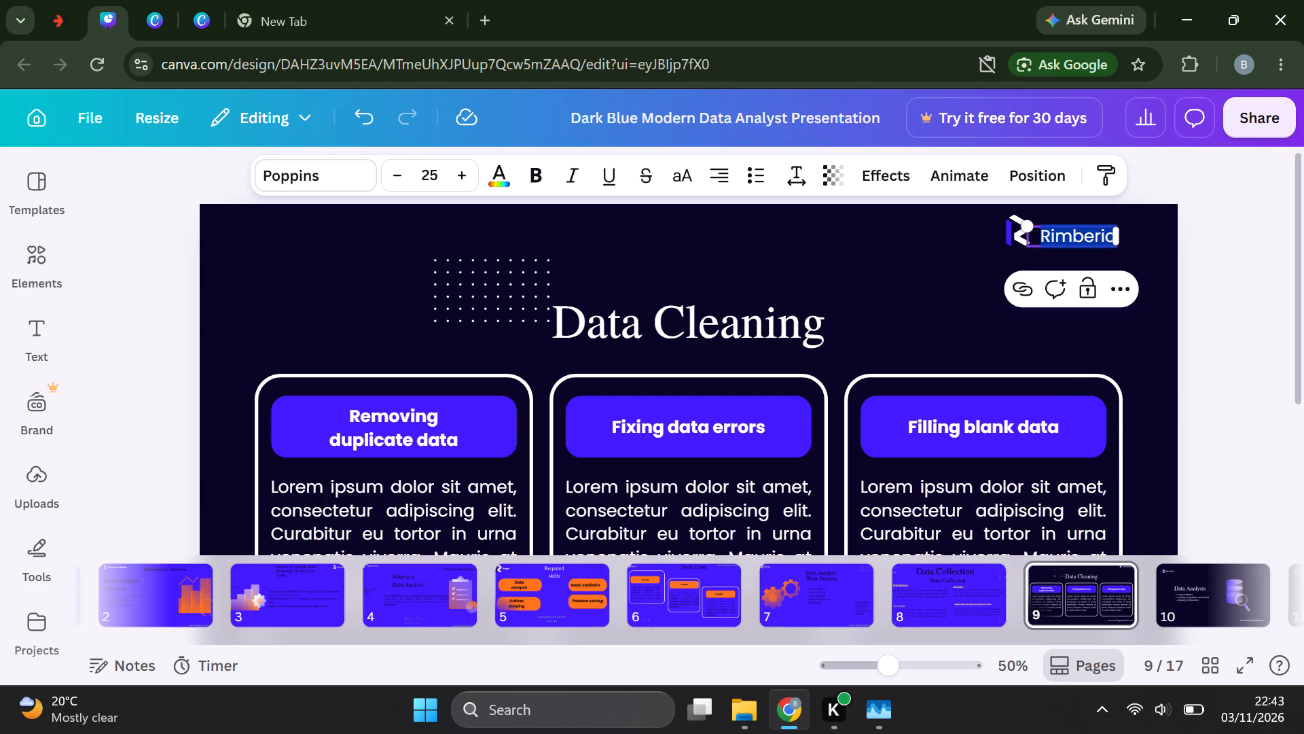
key("shift+k")
type("enya")
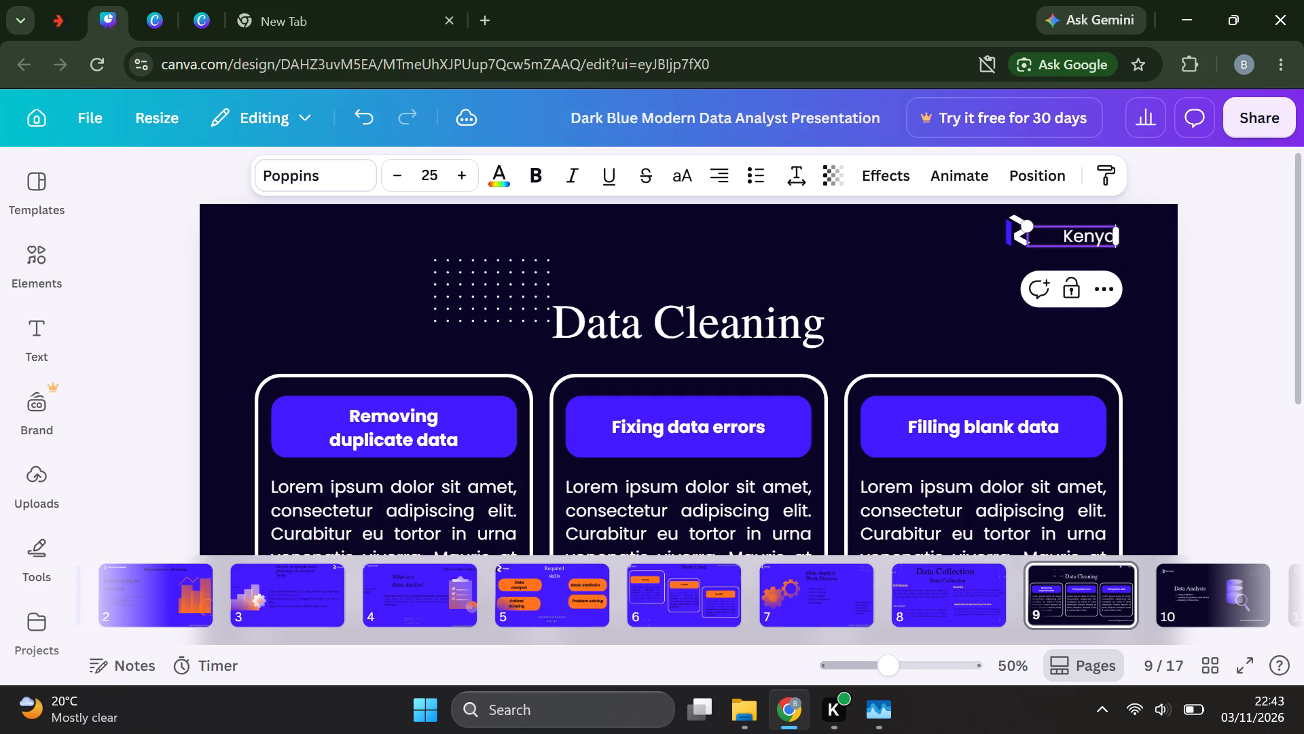
left_click(891, 238)
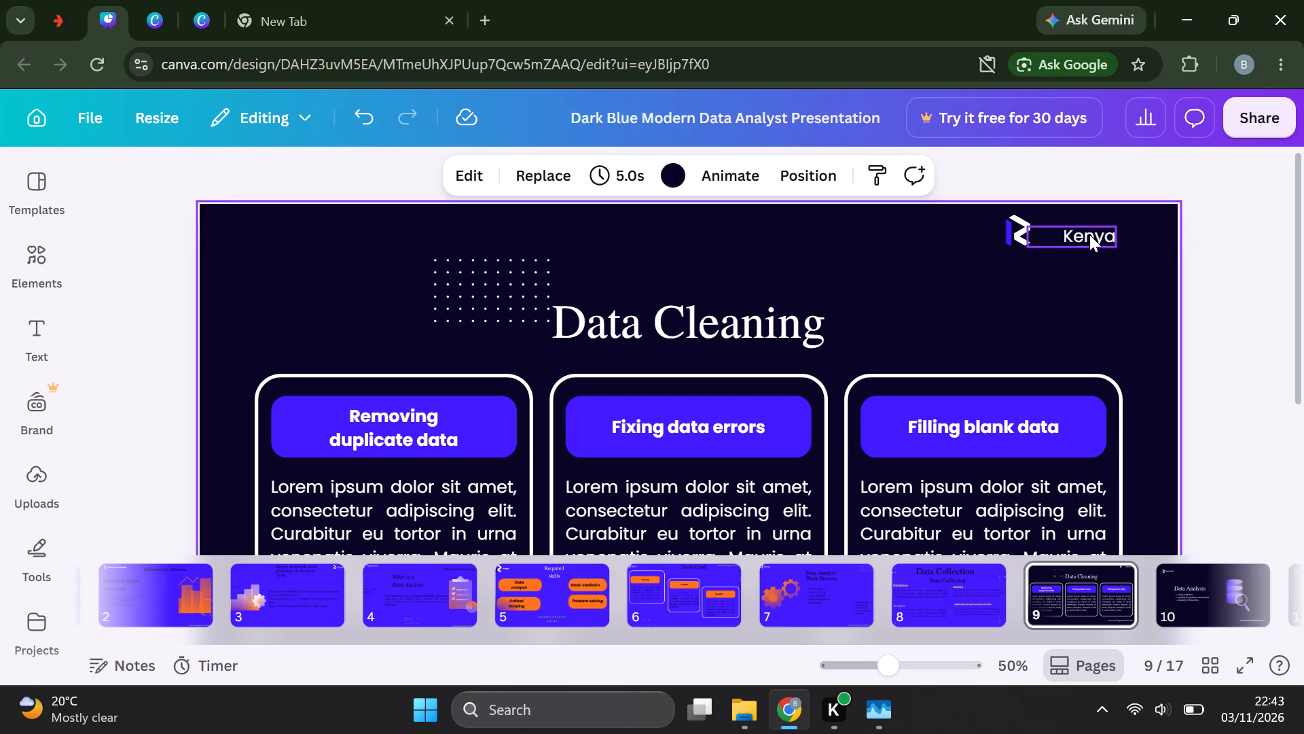
Shift the Kenya text into page 9's top-right corner and place the logo mark directly to its left.
left_click_drag(1089, 234, 1146, 232)
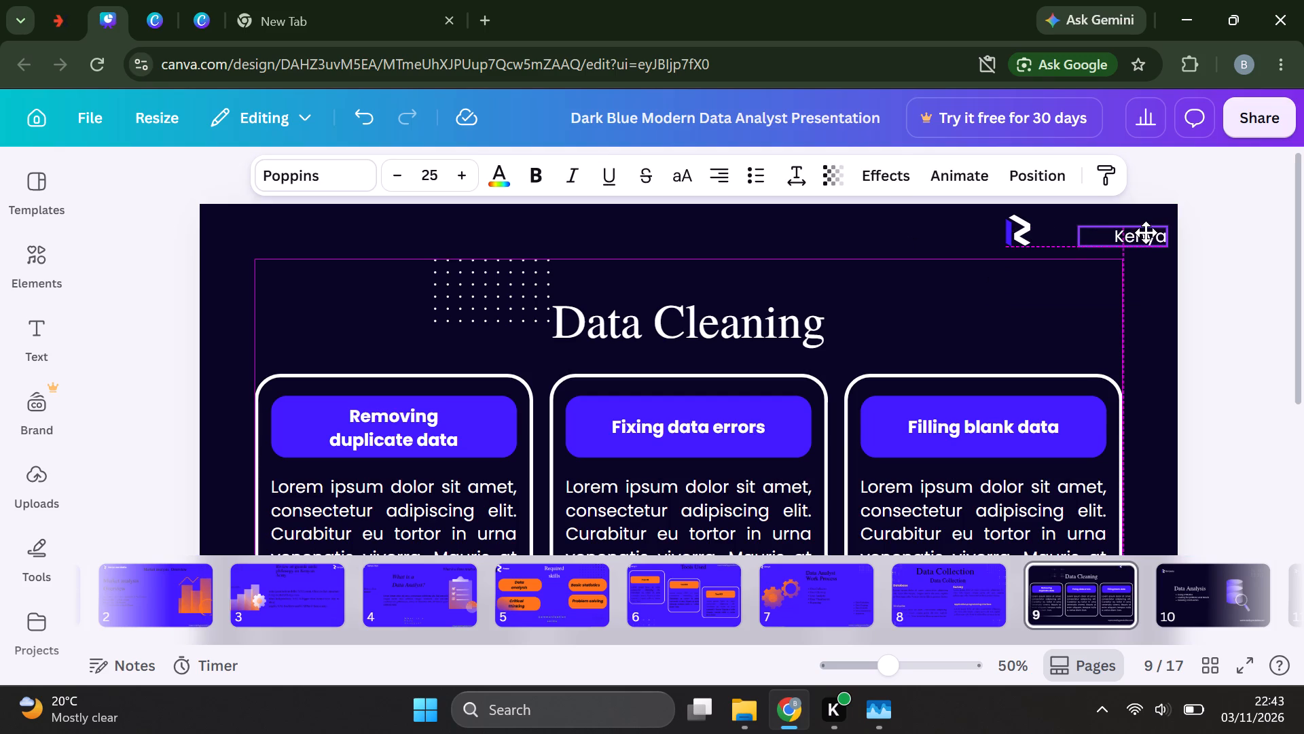
left_click_drag(1146, 232, 1153, 222)
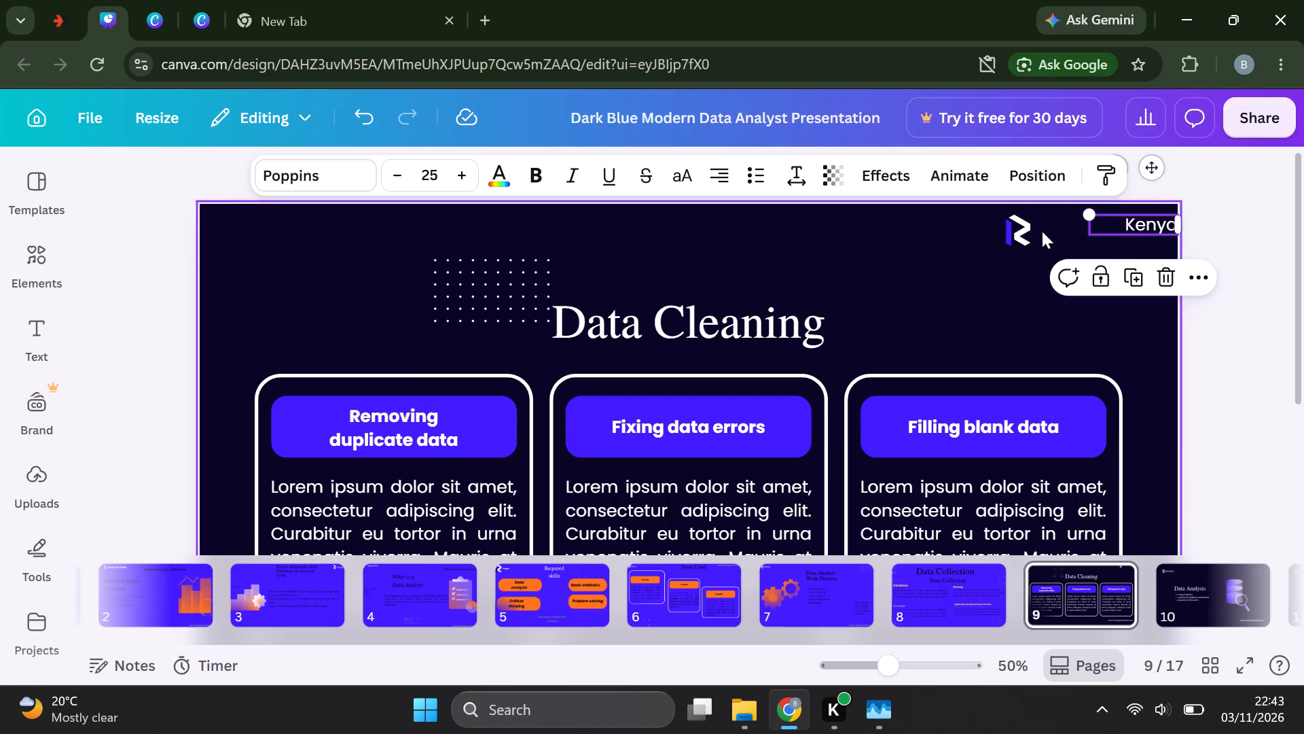
left_click_drag(1021, 225, 1081, 222)
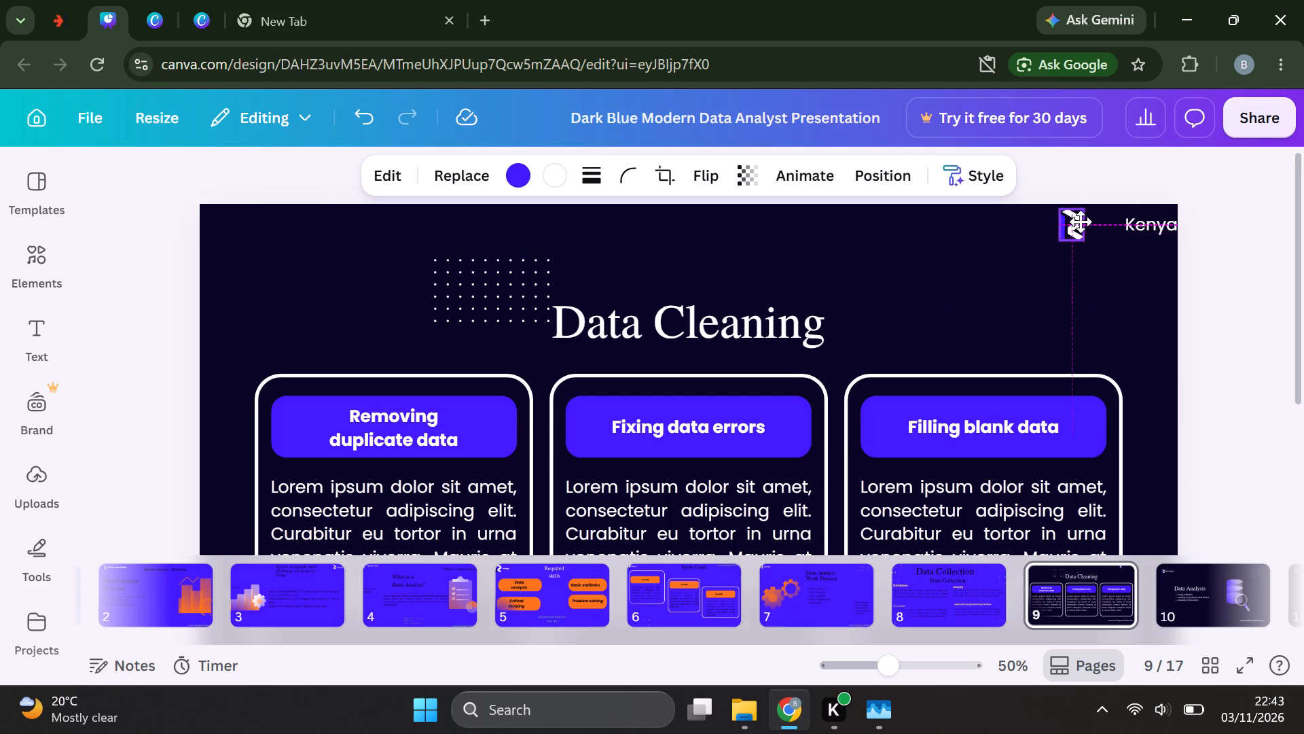
left_click_drag(1081, 222, 1107, 222)
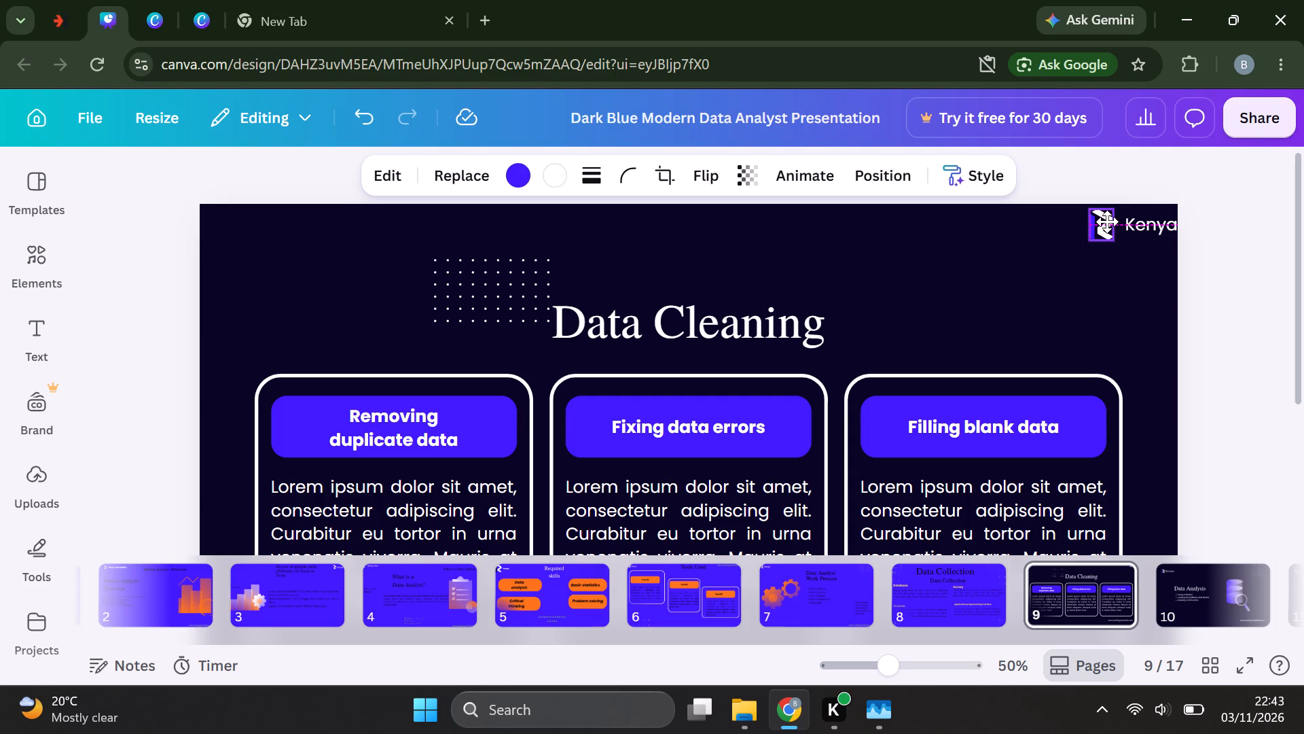
left_click_drag(1107, 222, 1110, 220)
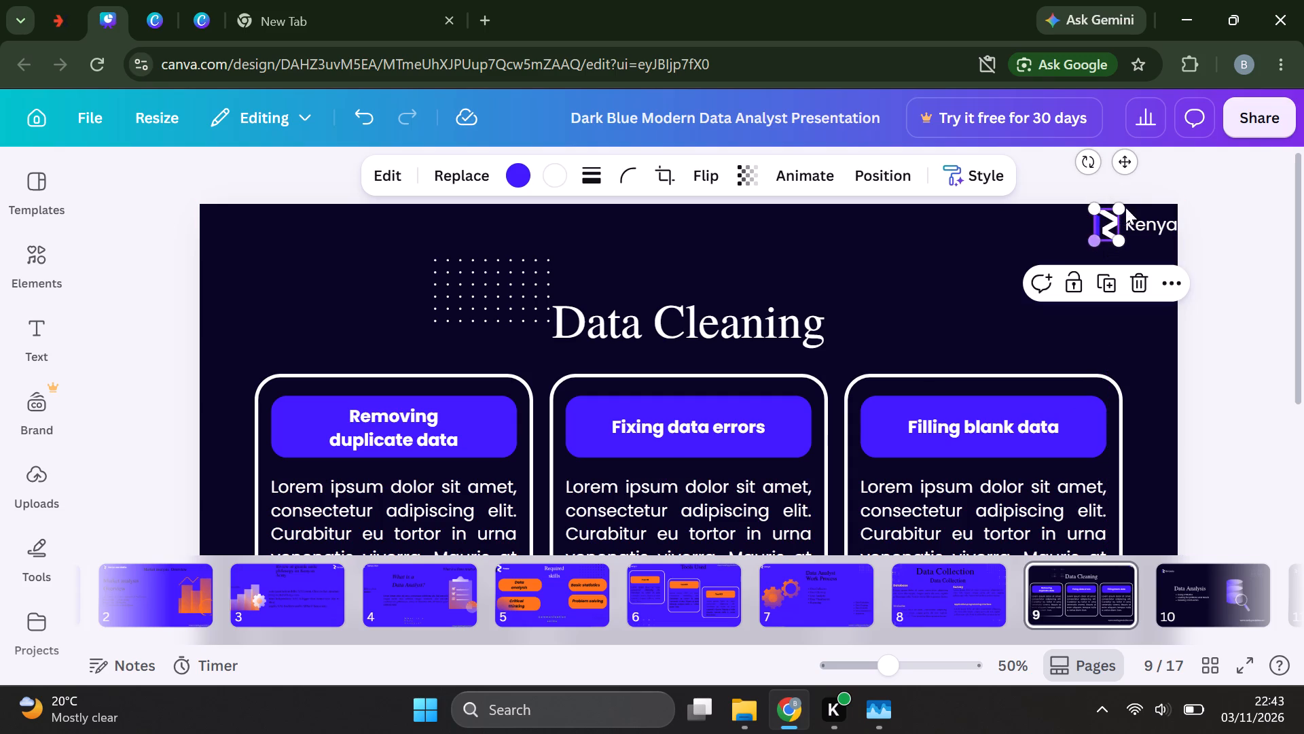
Rotate the logo mark beside the Kenya text by about -180°.
left_click_drag(1091, 162, 1074, 196)
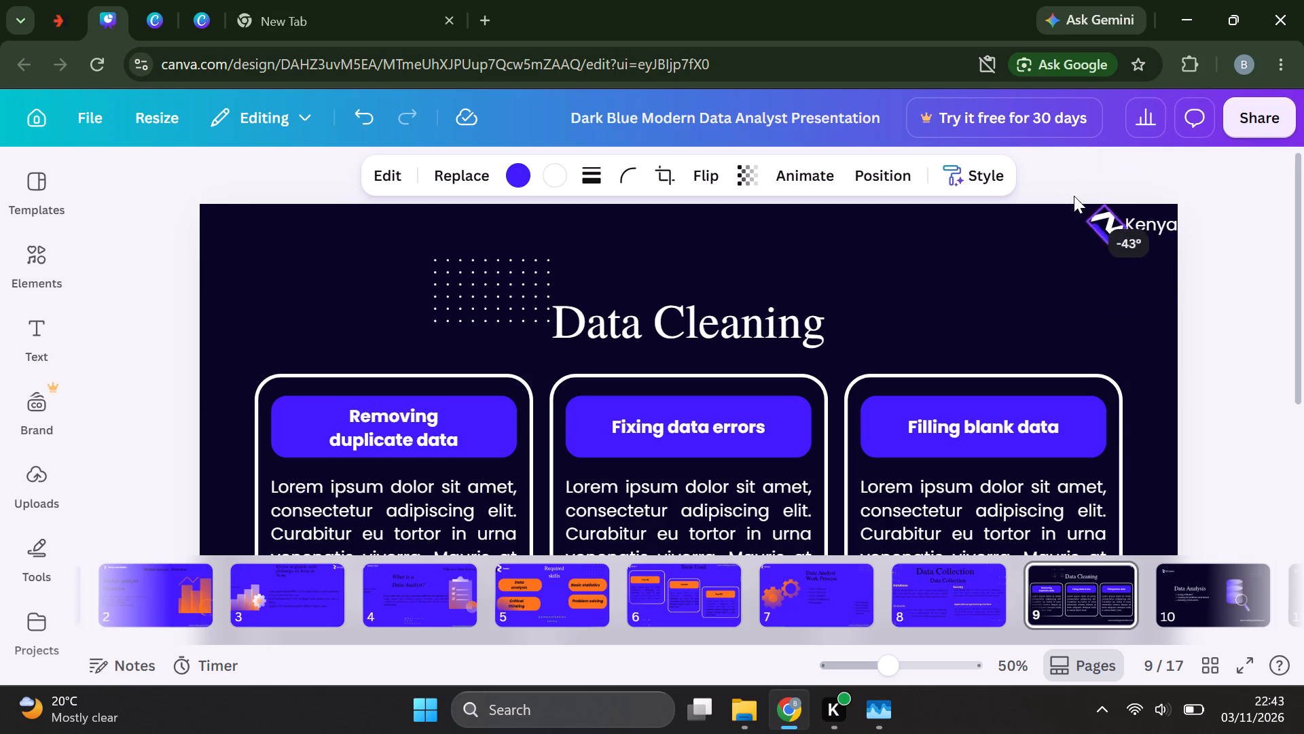
left_click_drag(1074, 196, 1107, 245)
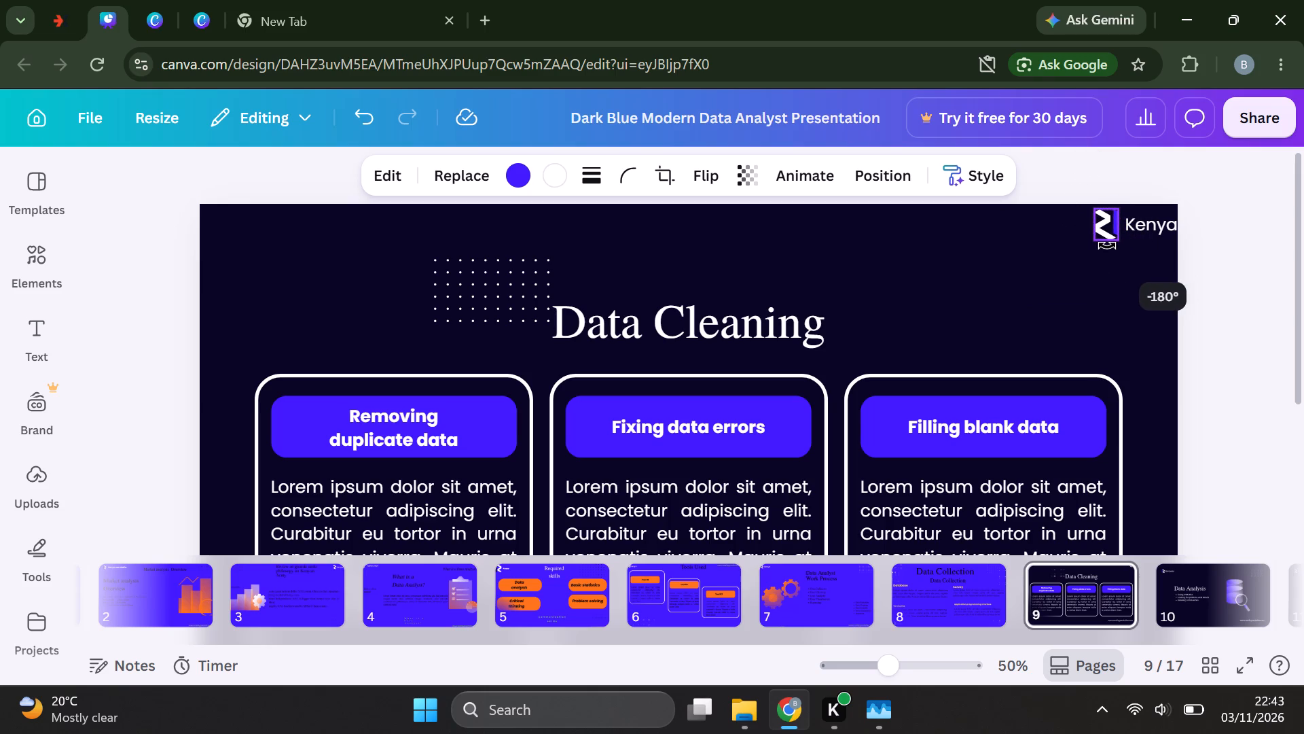
left_click_drag(1107, 245, 1108, 245)
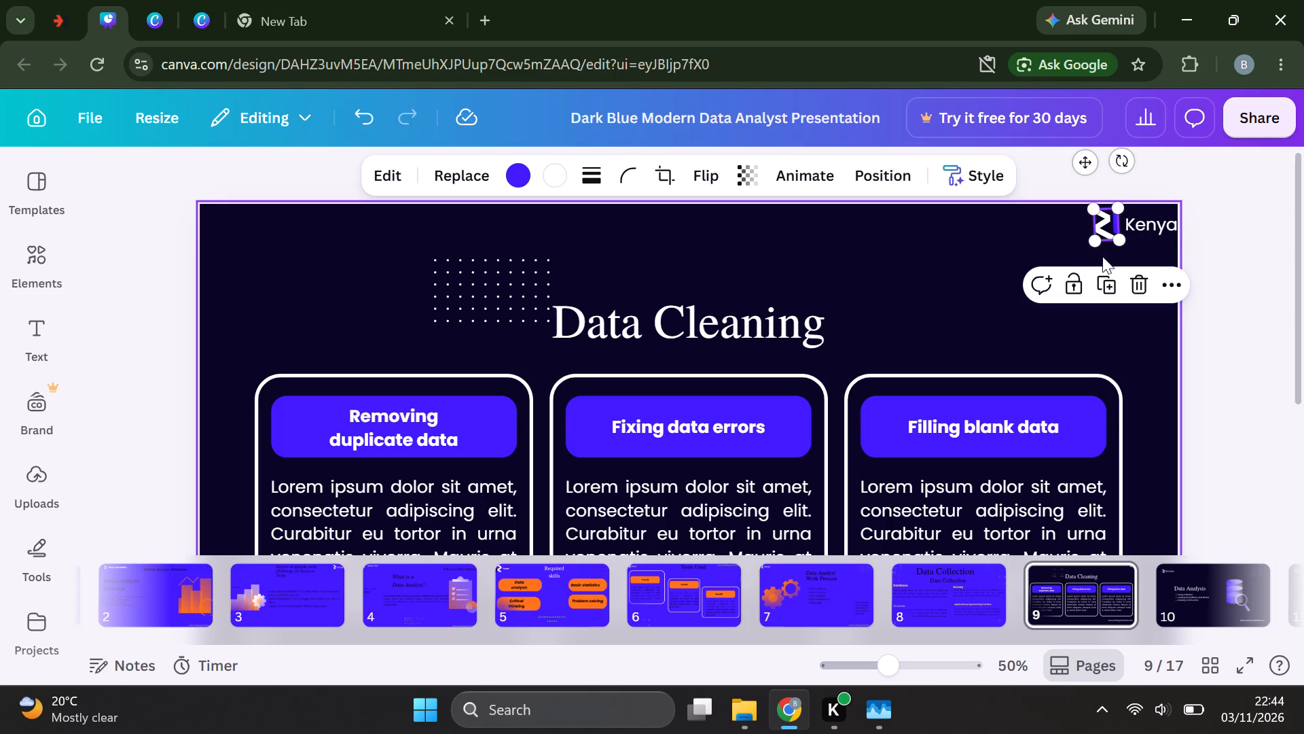
left_click(943, 241)
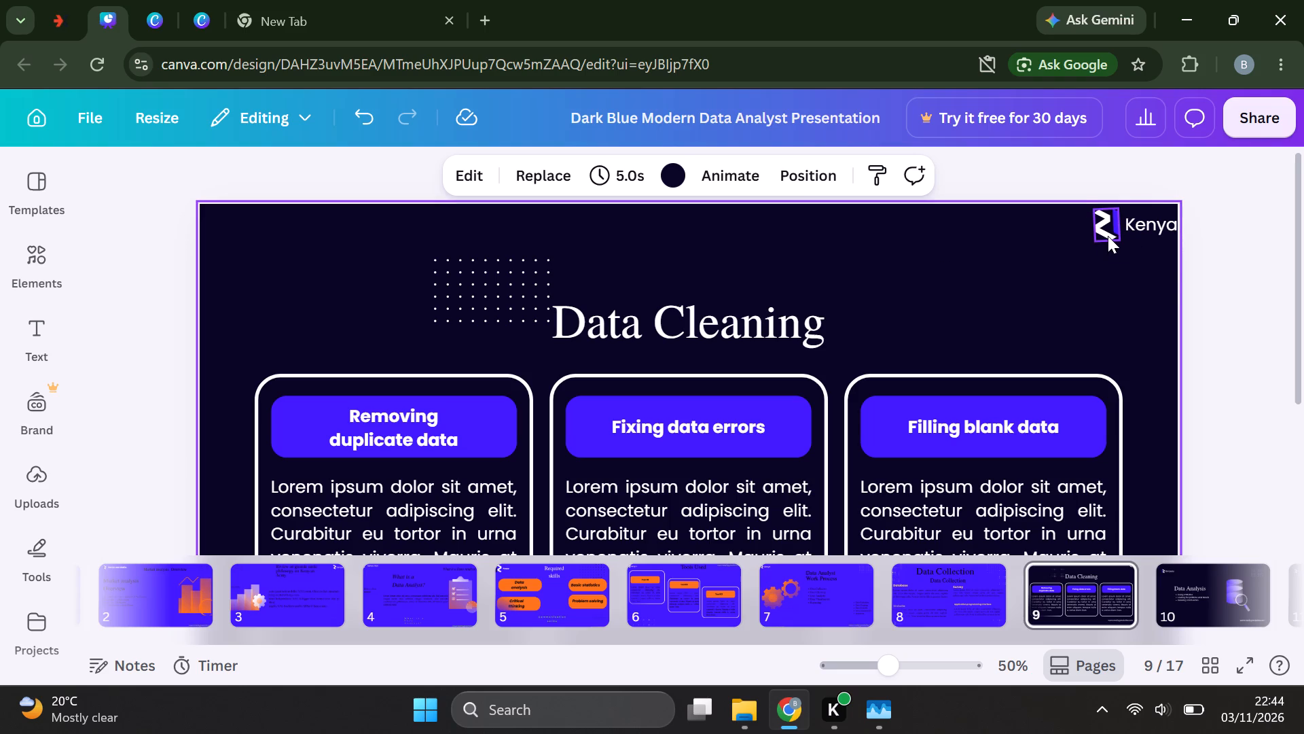
left_click(1108, 236)
left_click(1142, 237)
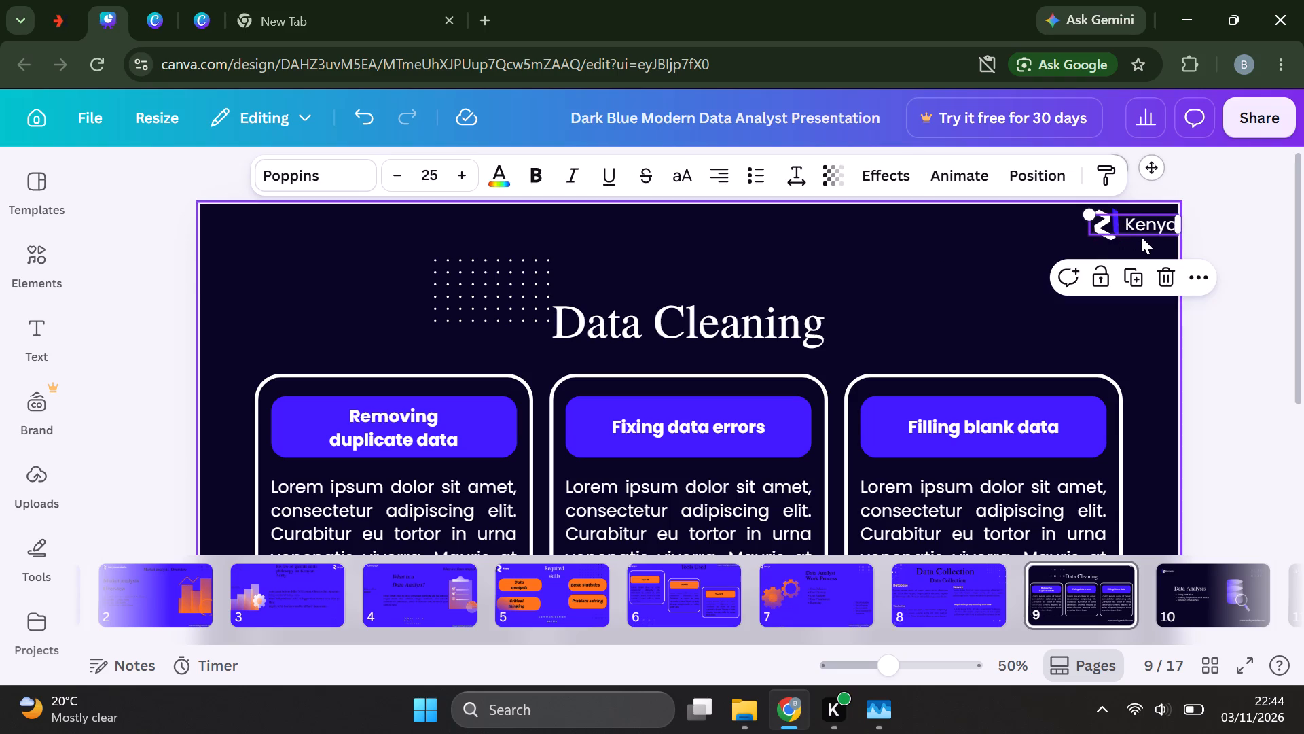
left_click(959, 243)
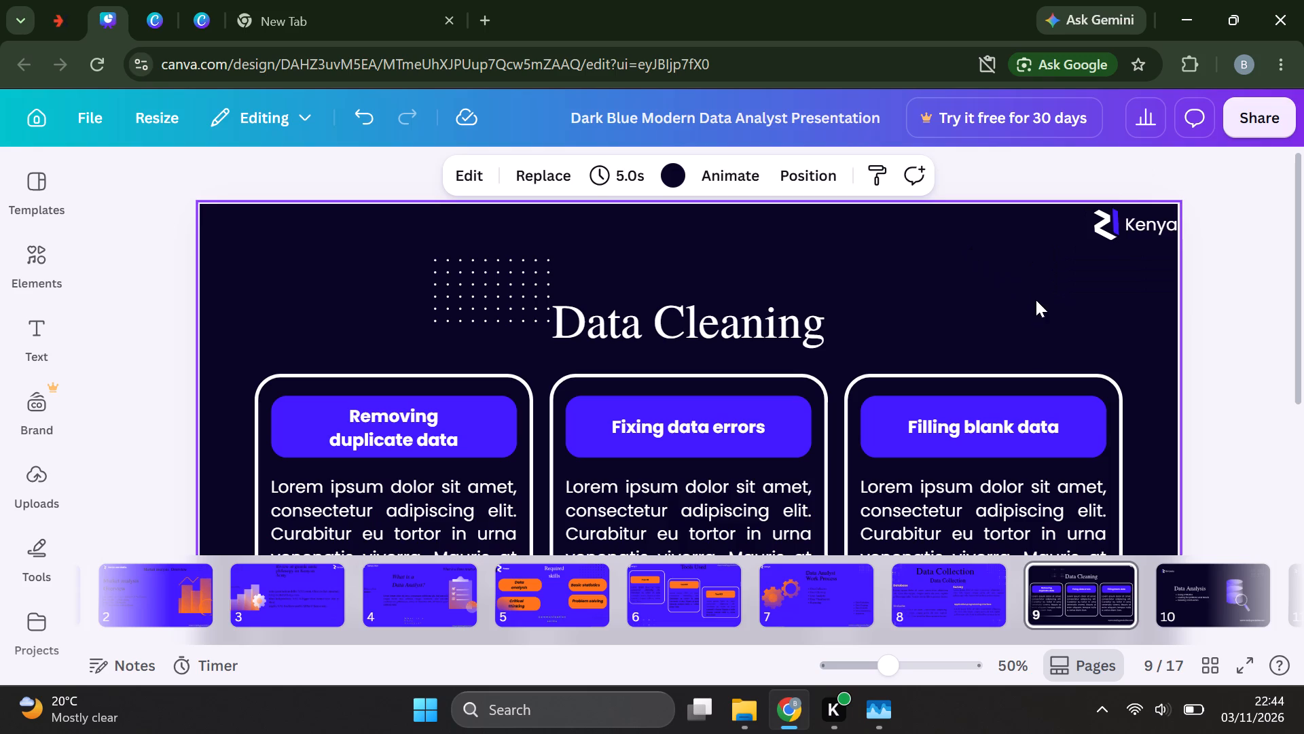
Move the dot pattern from beside the Data Cleaning title into page 9's top-left corner.
left_click_drag(477, 292, 459, 289)
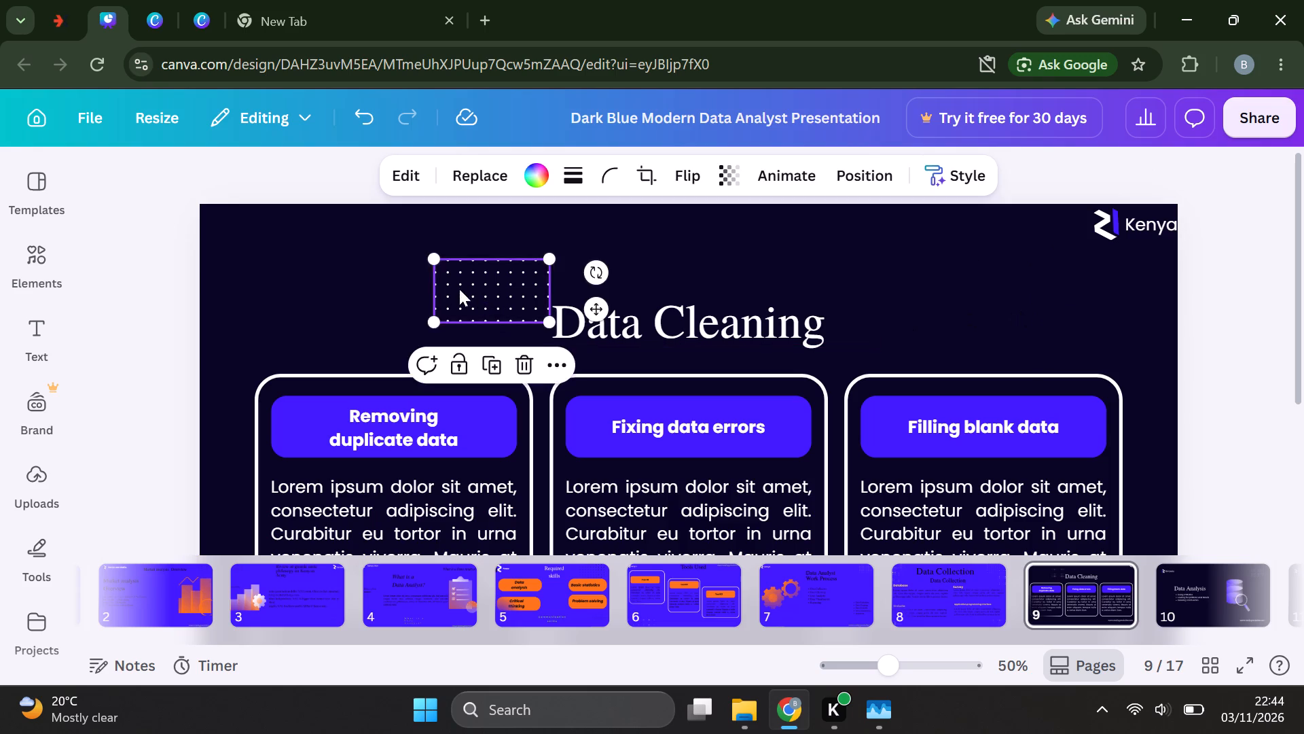
left_click_drag(459, 289, 348, 287)
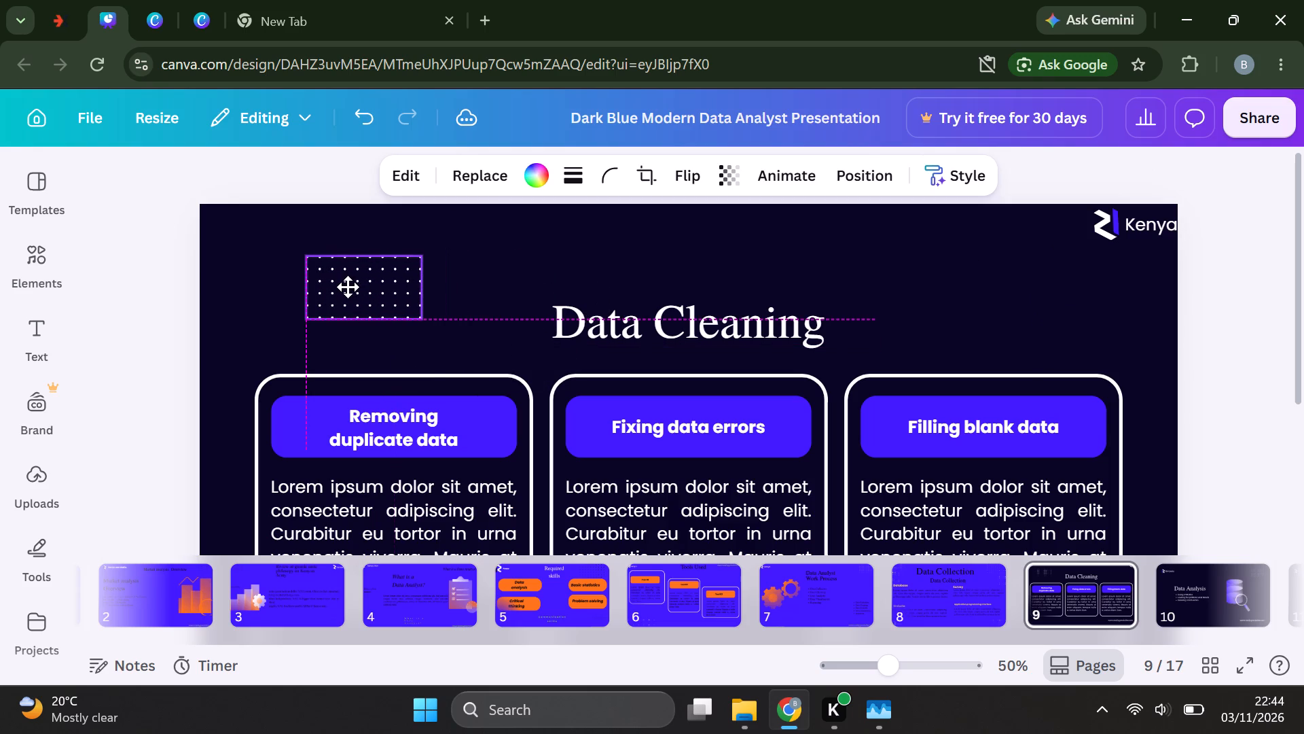
left_click_drag(348, 287, 339, 287)
left_click_drag(340, 277, 297, 254)
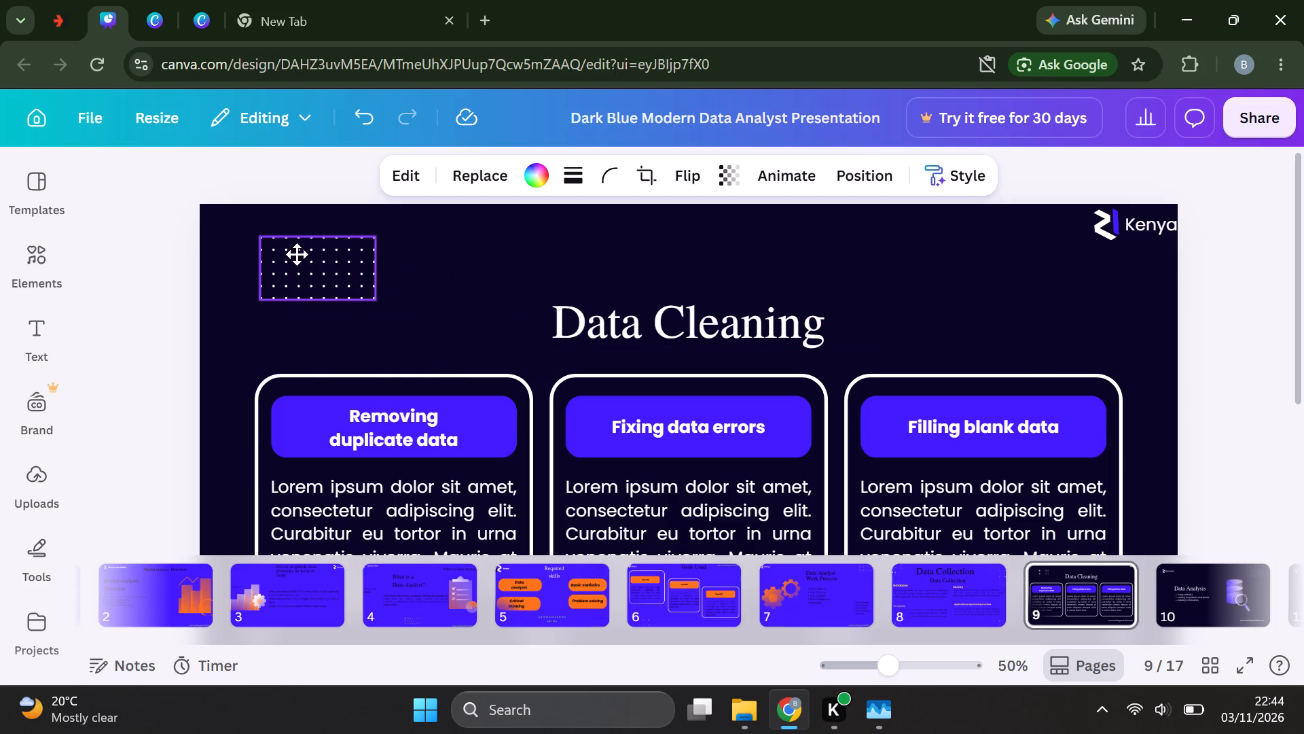
left_click_drag(297, 254, 254, 241)
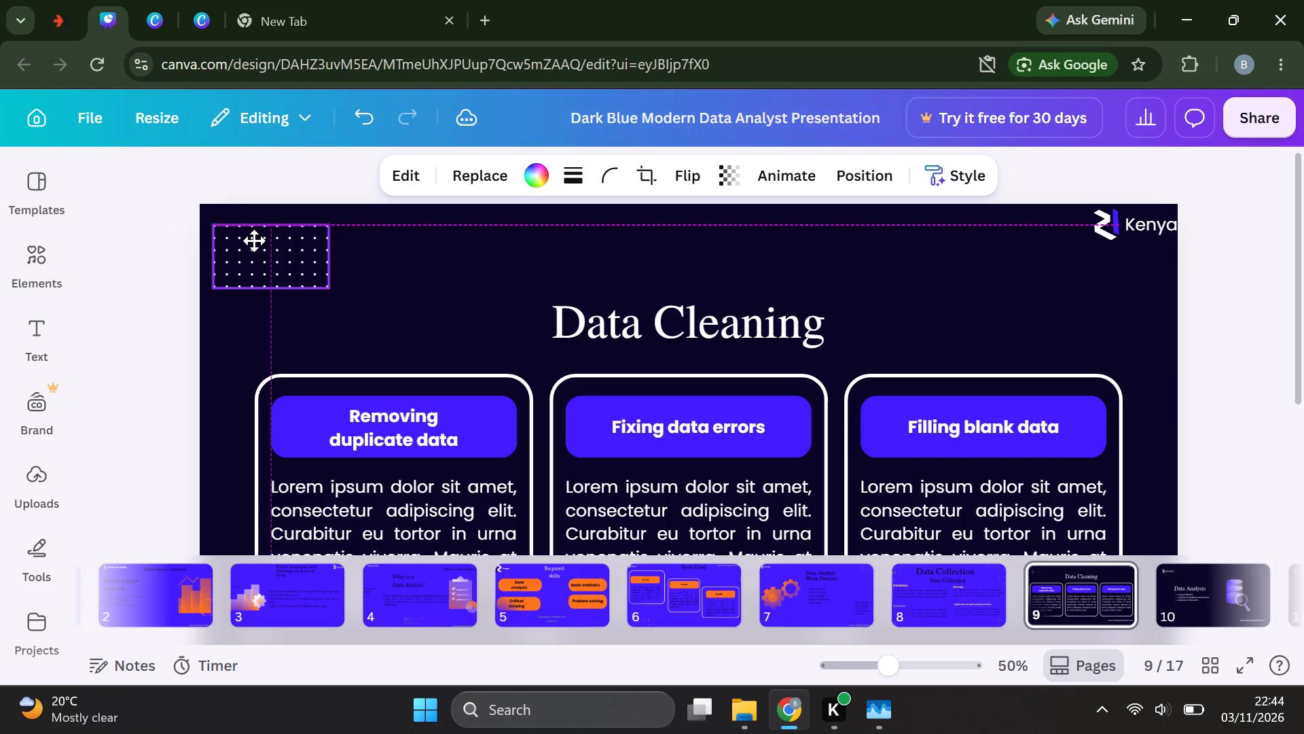
left_click_drag(254, 241, 254, 234)
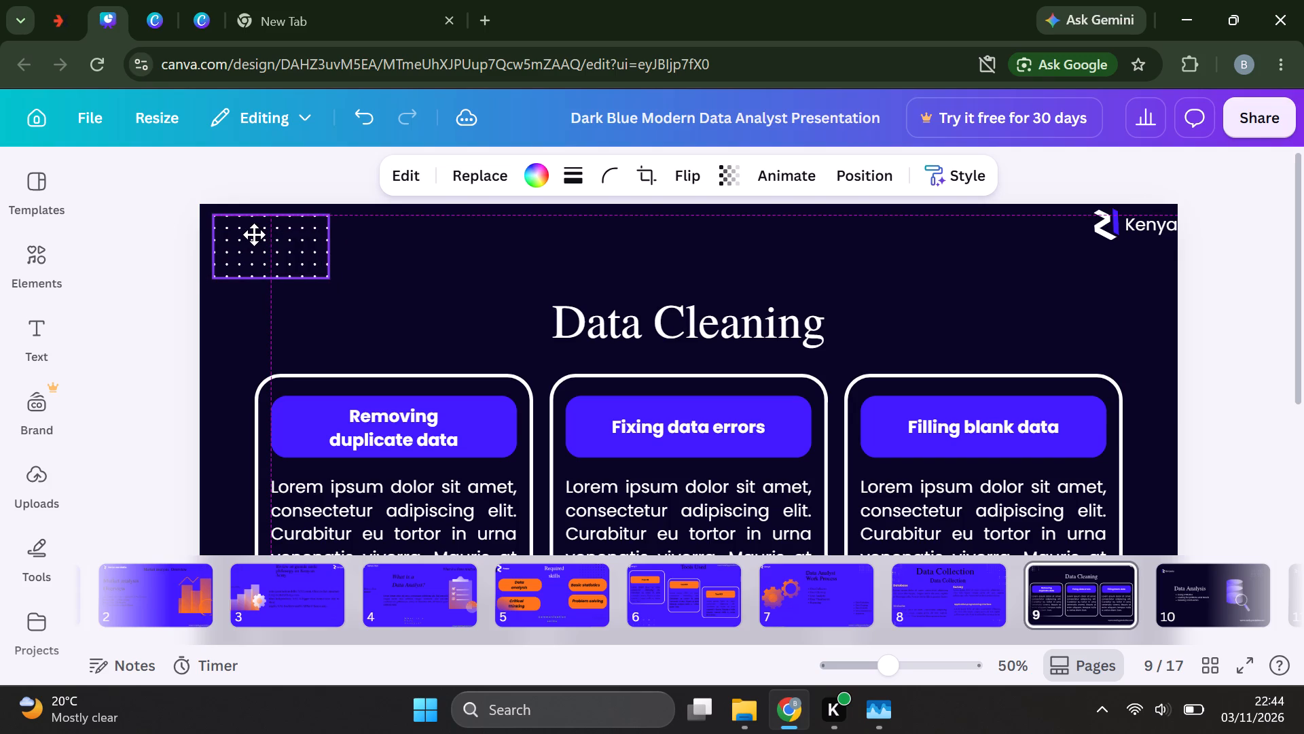
left_click_drag(254, 234, 251, 234)
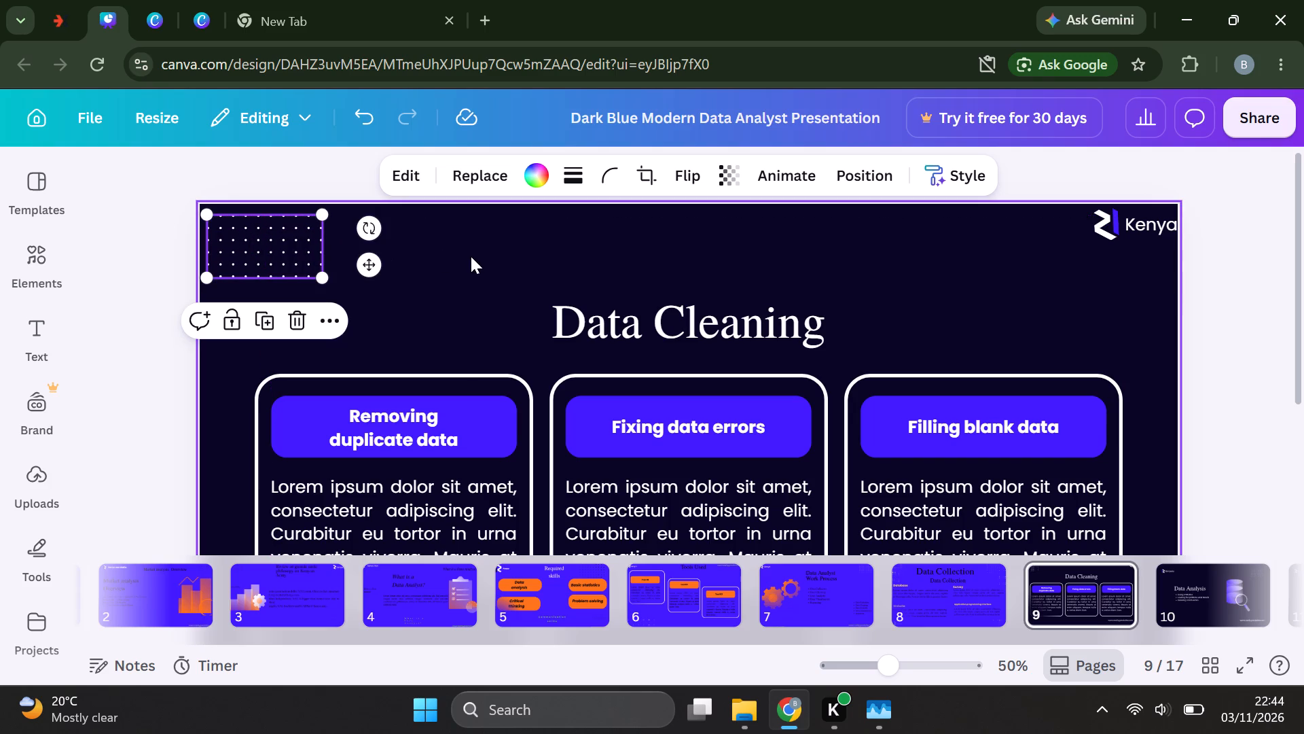
left_click(471, 256)
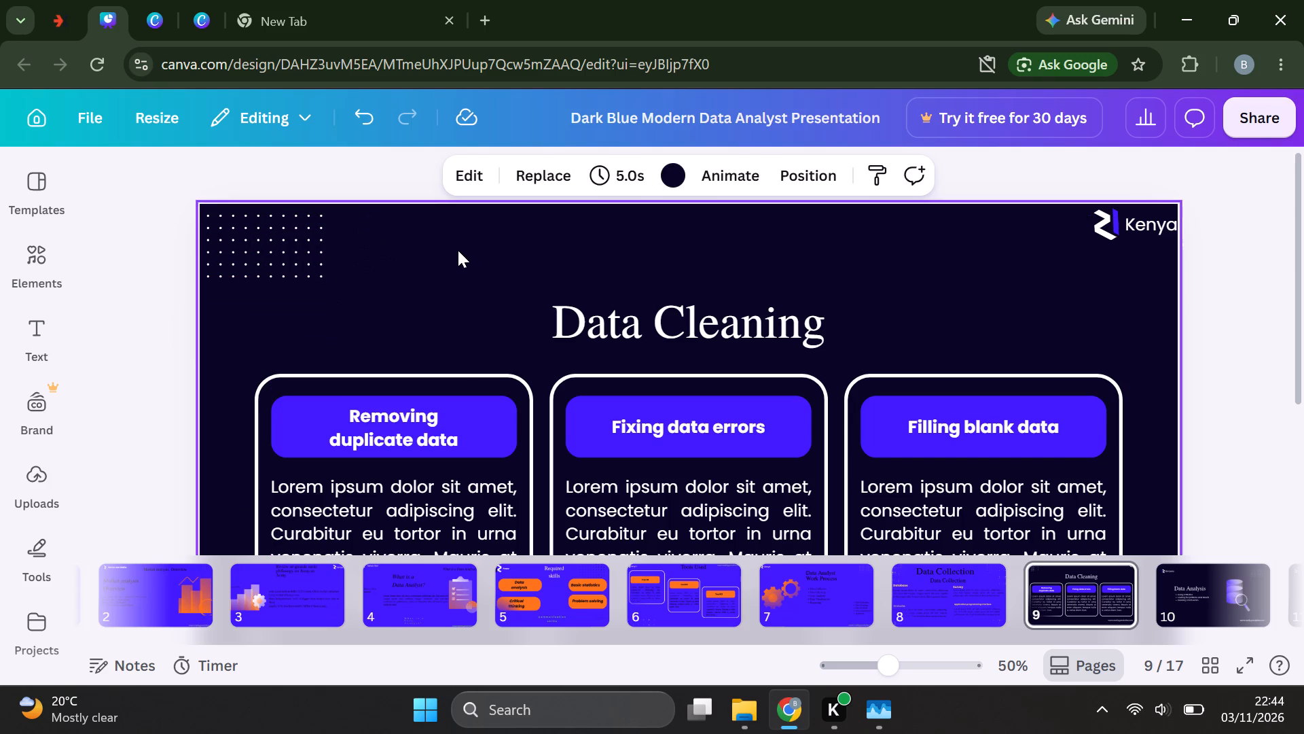
Duplicate the corner dot pattern and place the copy diagonally below it, corner to corner, left of the Data Cleaning title.
left_click(308, 249)
key("ctrl+c")
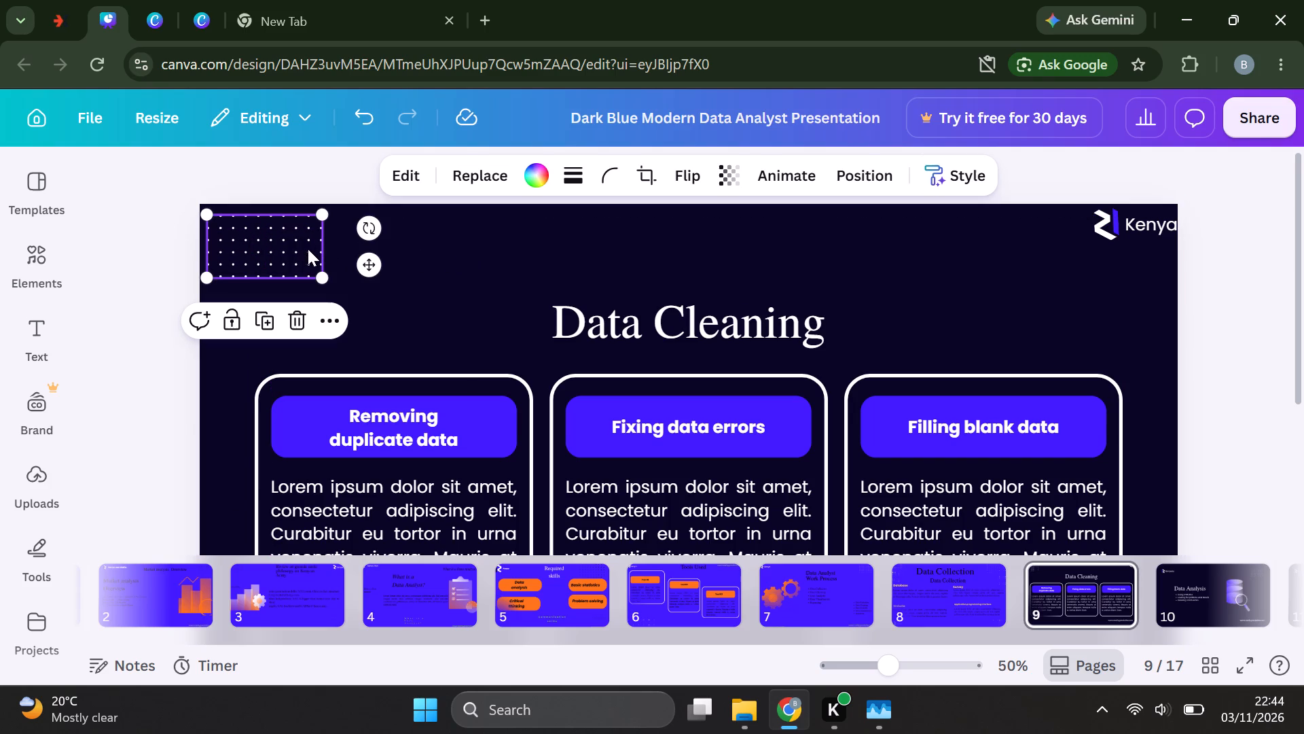
key("ctrl+v")
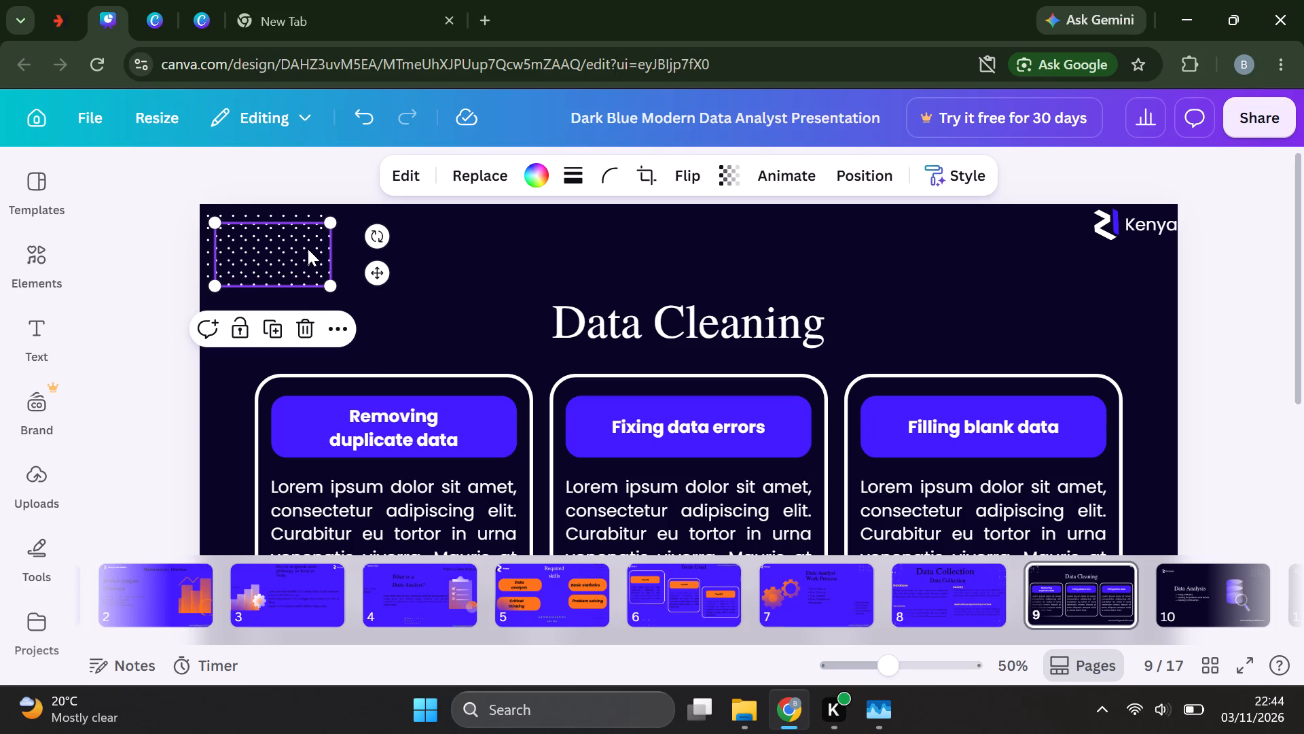
left_click_drag(308, 249, 396, 287)
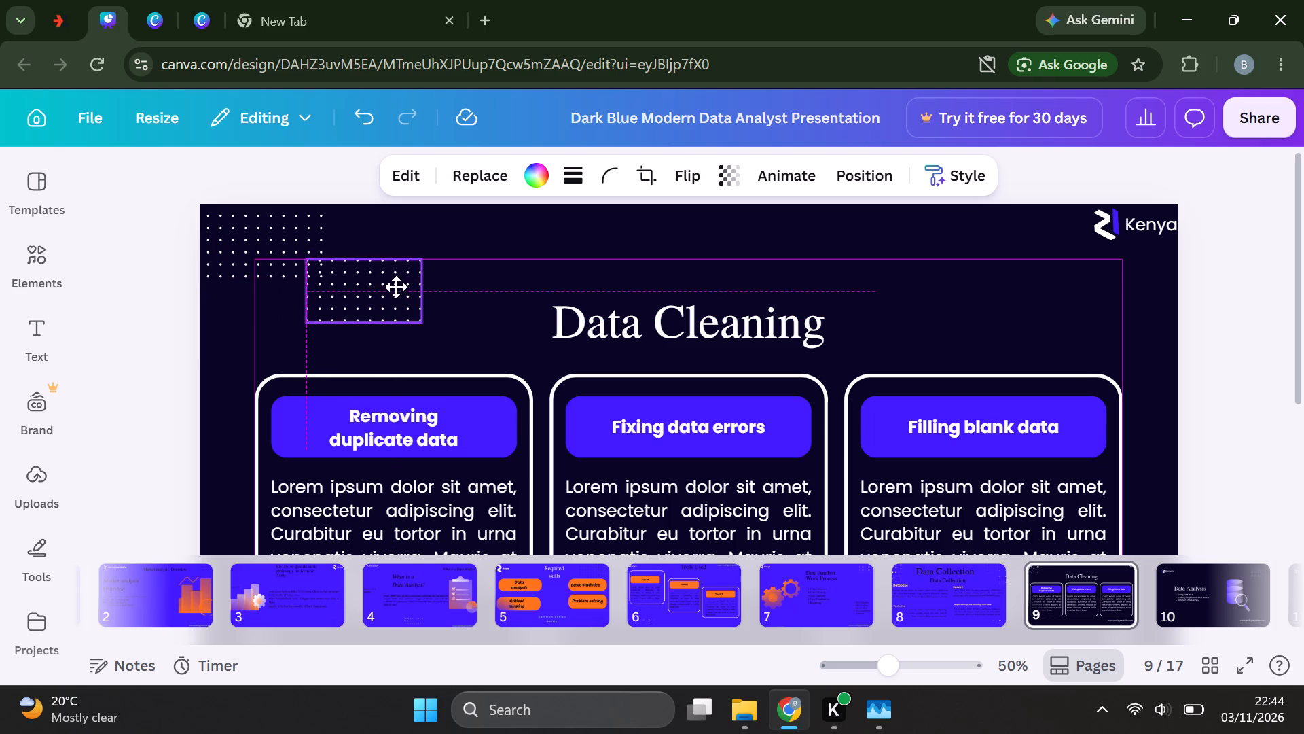
left_click_drag(396, 287, 413, 302)
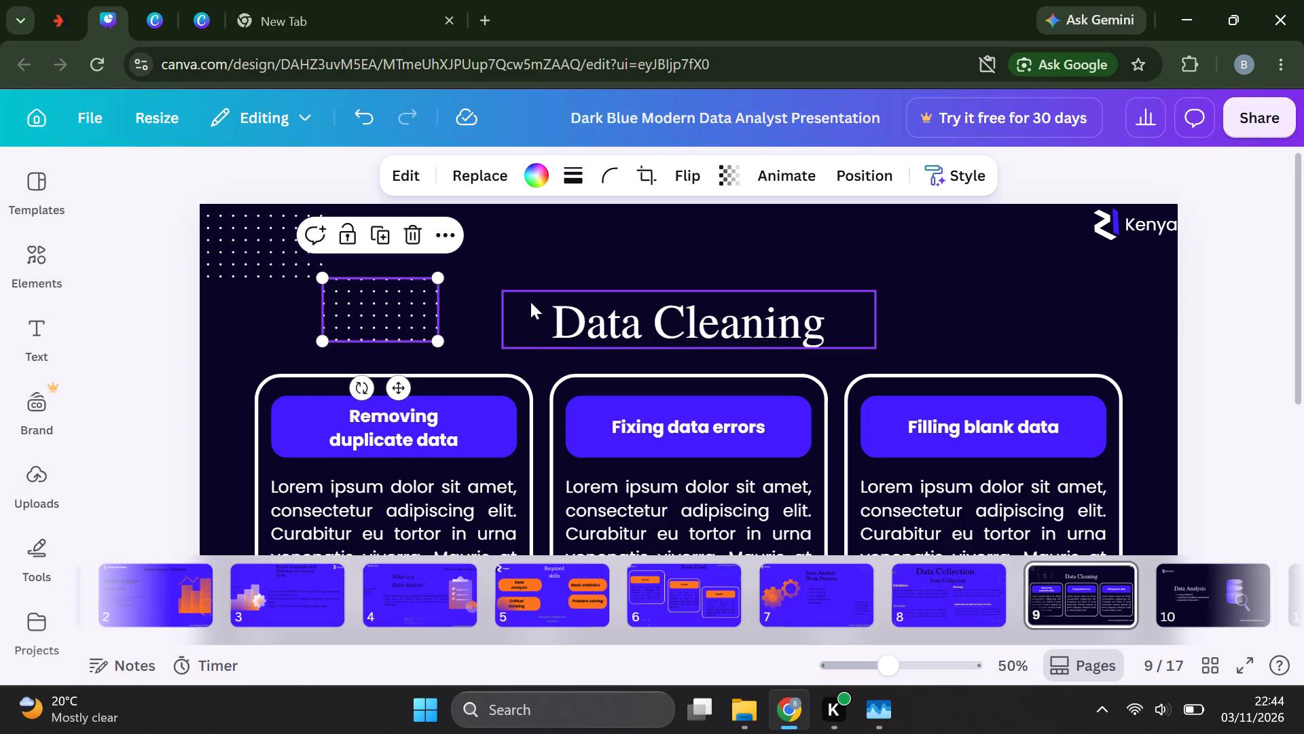
left_click(520, 264)
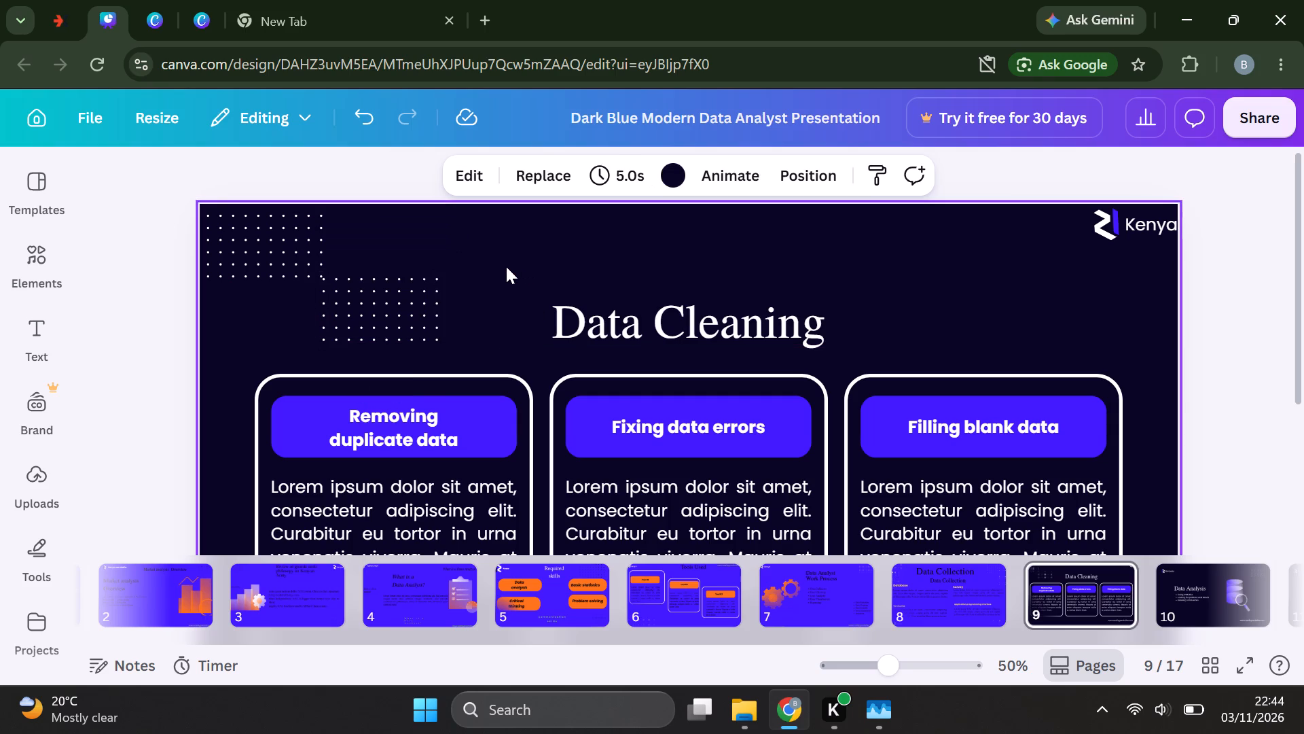
Paste another copy of the dot pattern directly below page 9's corner pattern, flush beside the diagonal copy.
key("ctrl+v")
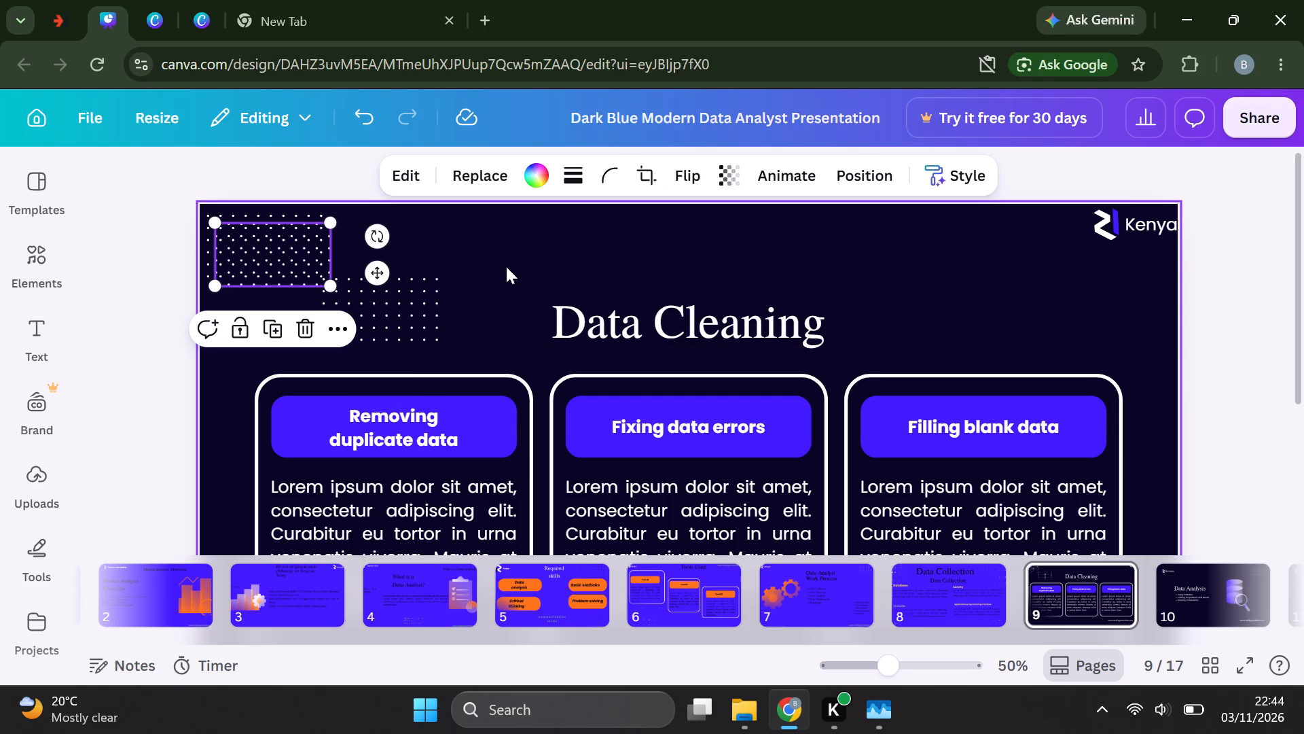
left_click_drag(297, 253, 280, 293)
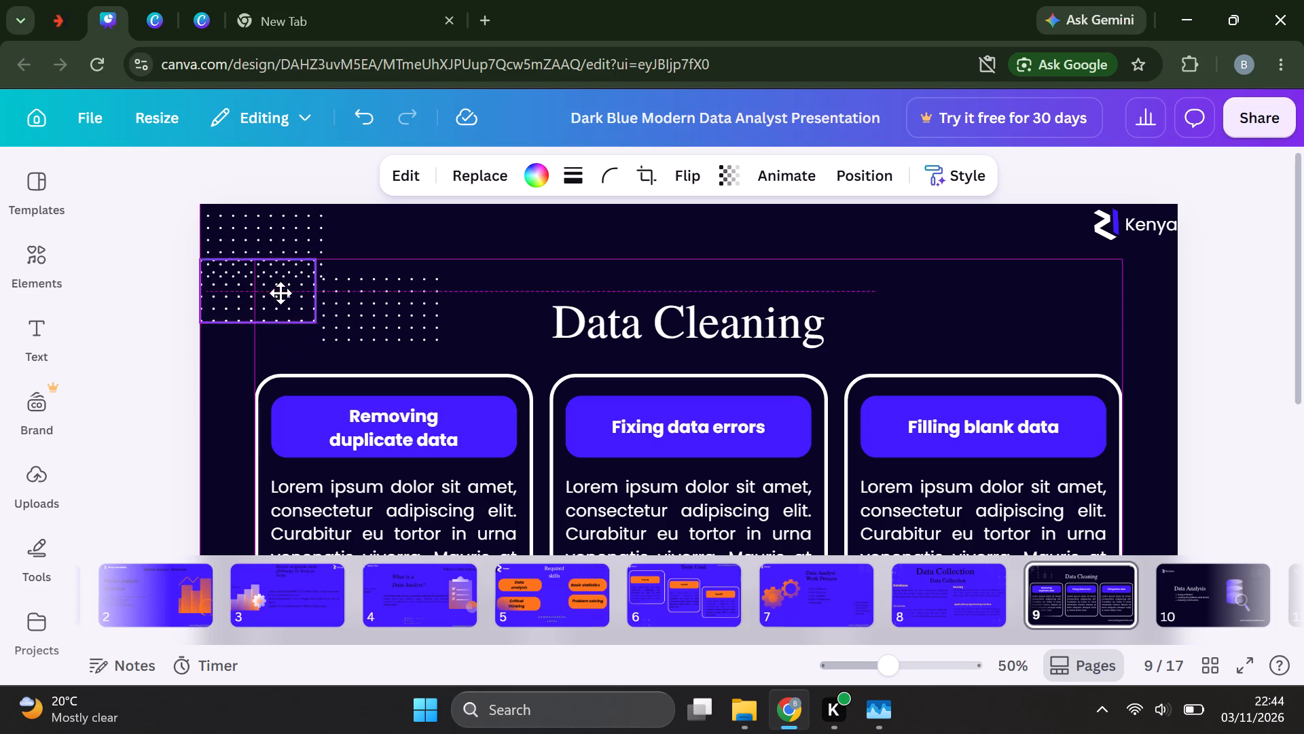
left_click_drag(280, 293, 287, 313)
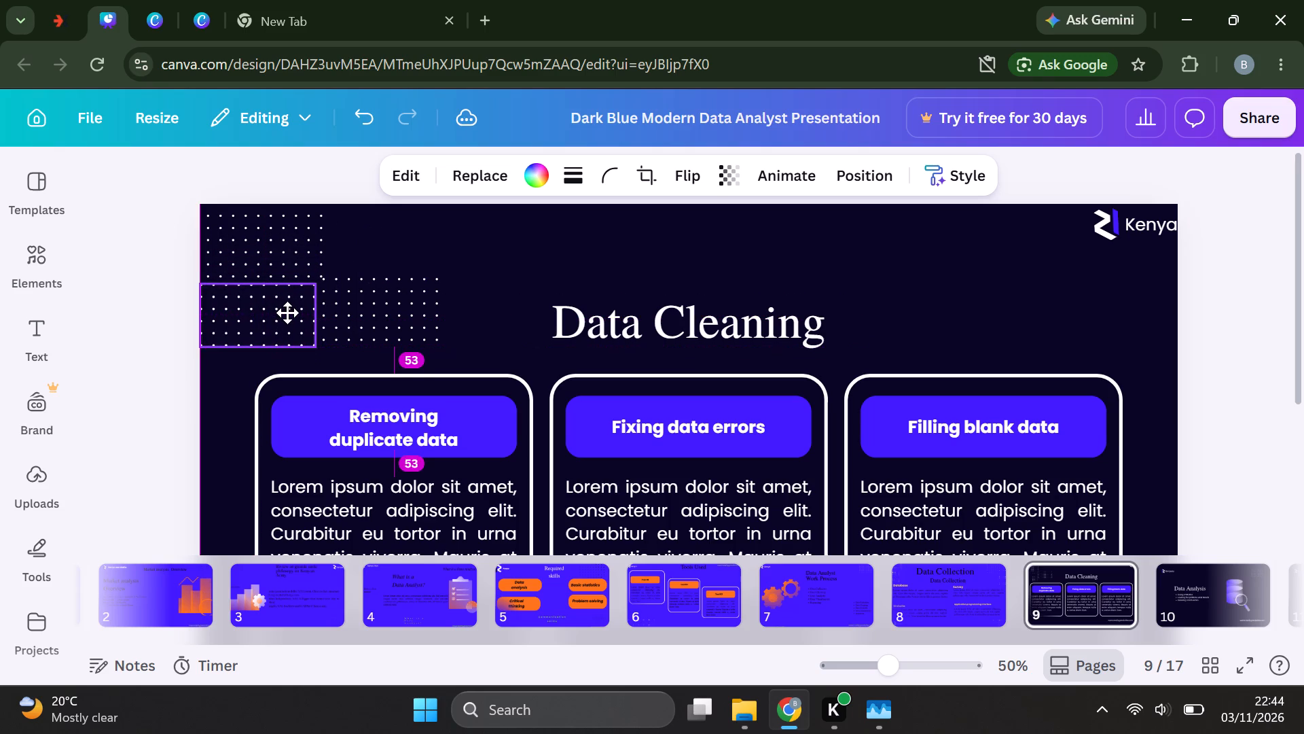
left_click_drag(287, 313, 288, 311)
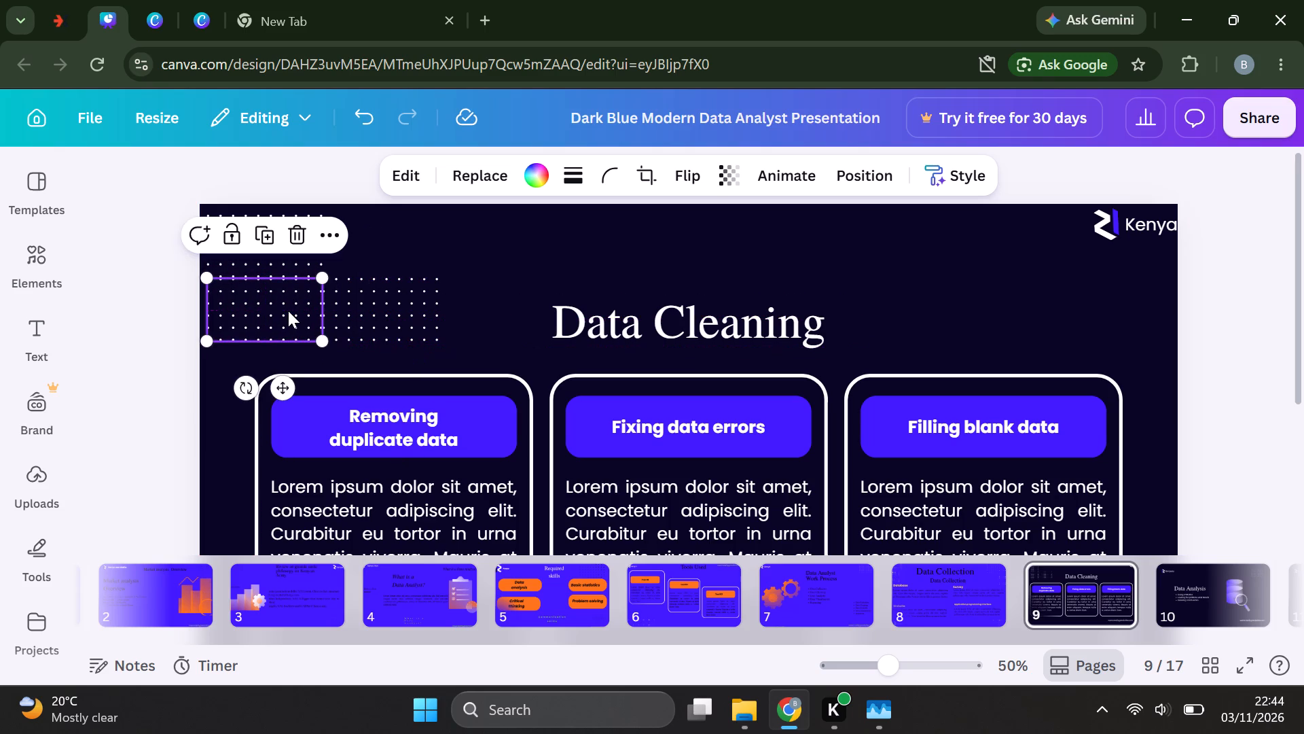
left_click(480, 290)
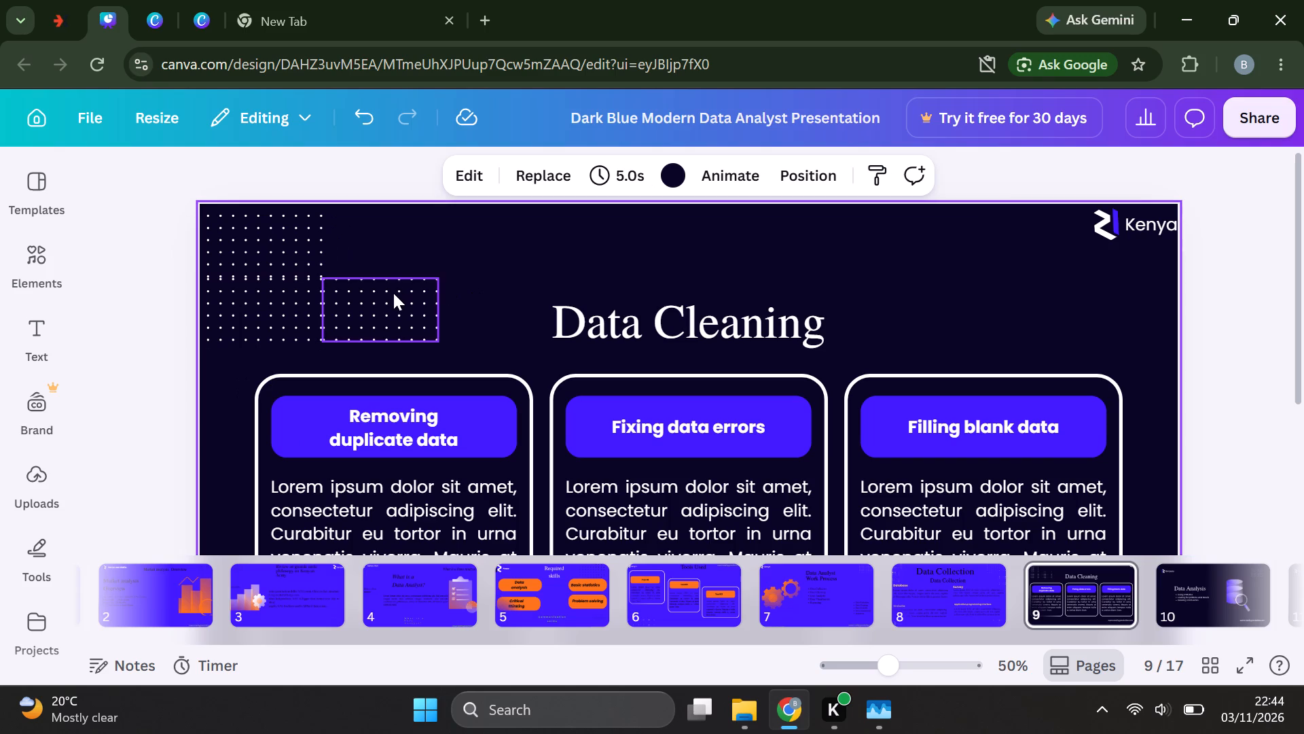
Paste one more dot pattern copy beside the corner pattern, above the diagonal copy, to complete a two-by-two block.
key("ctrl+v")
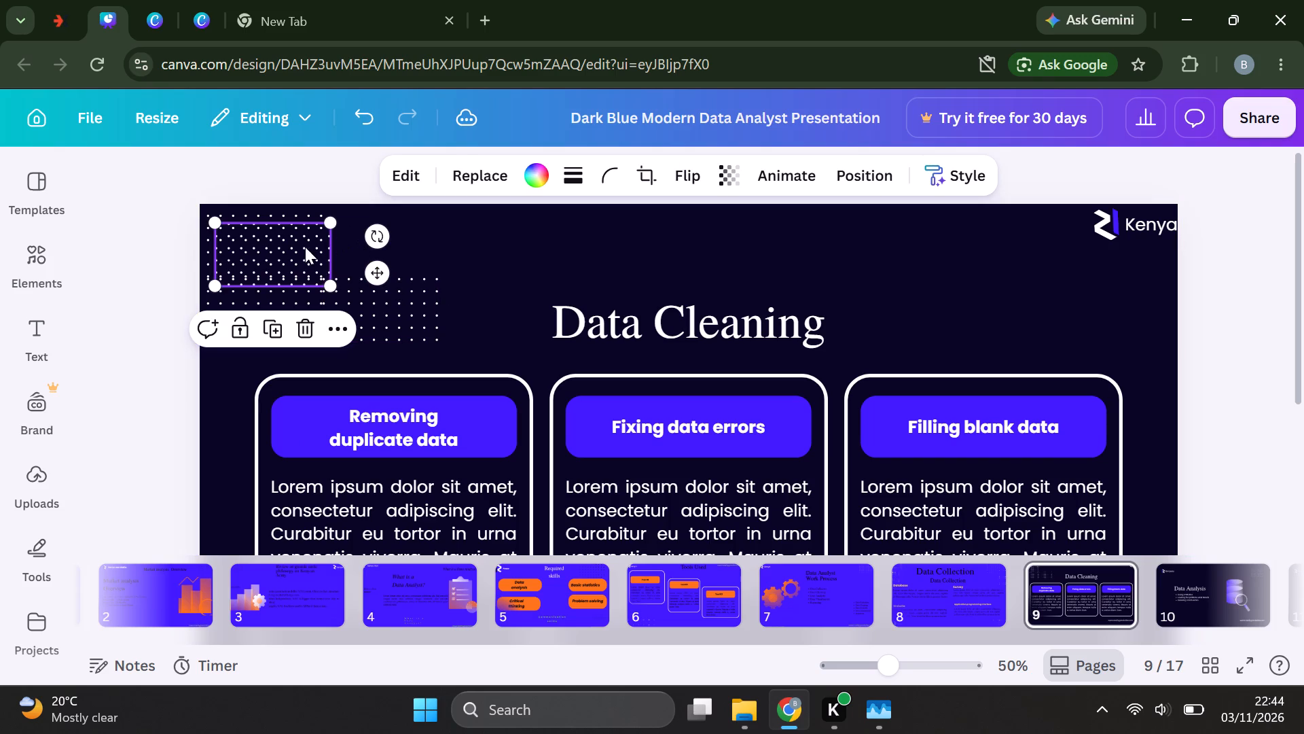
left_click_drag(302, 247, 401, 238)
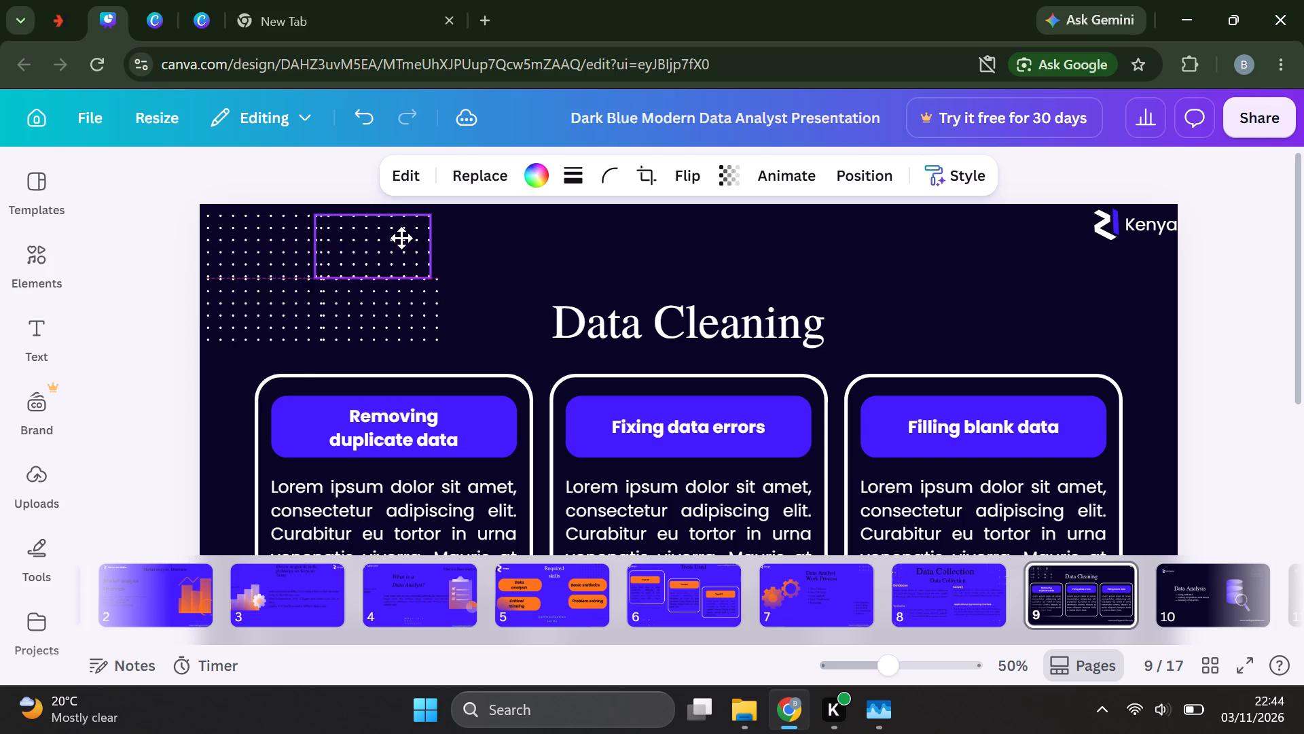
left_click_drag(401, 238, 409, 234)
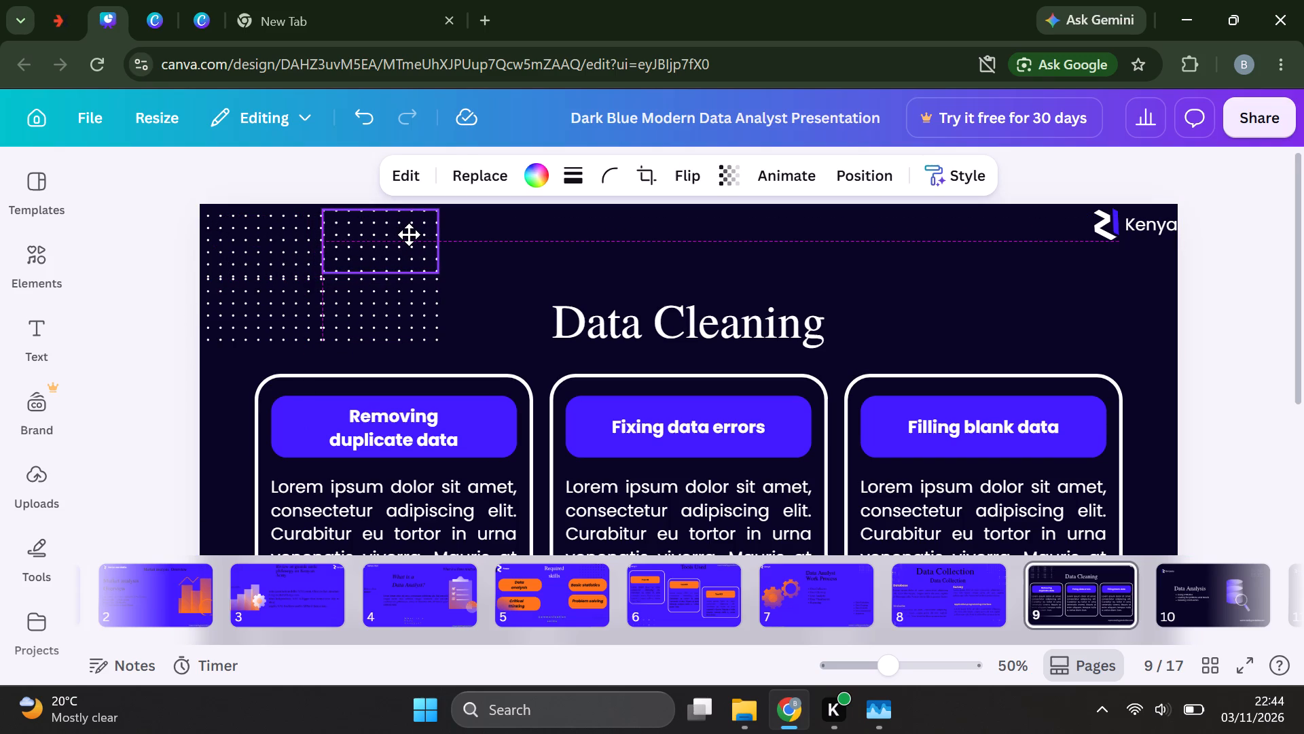
left_click_drag(409, 234, 412, 231)
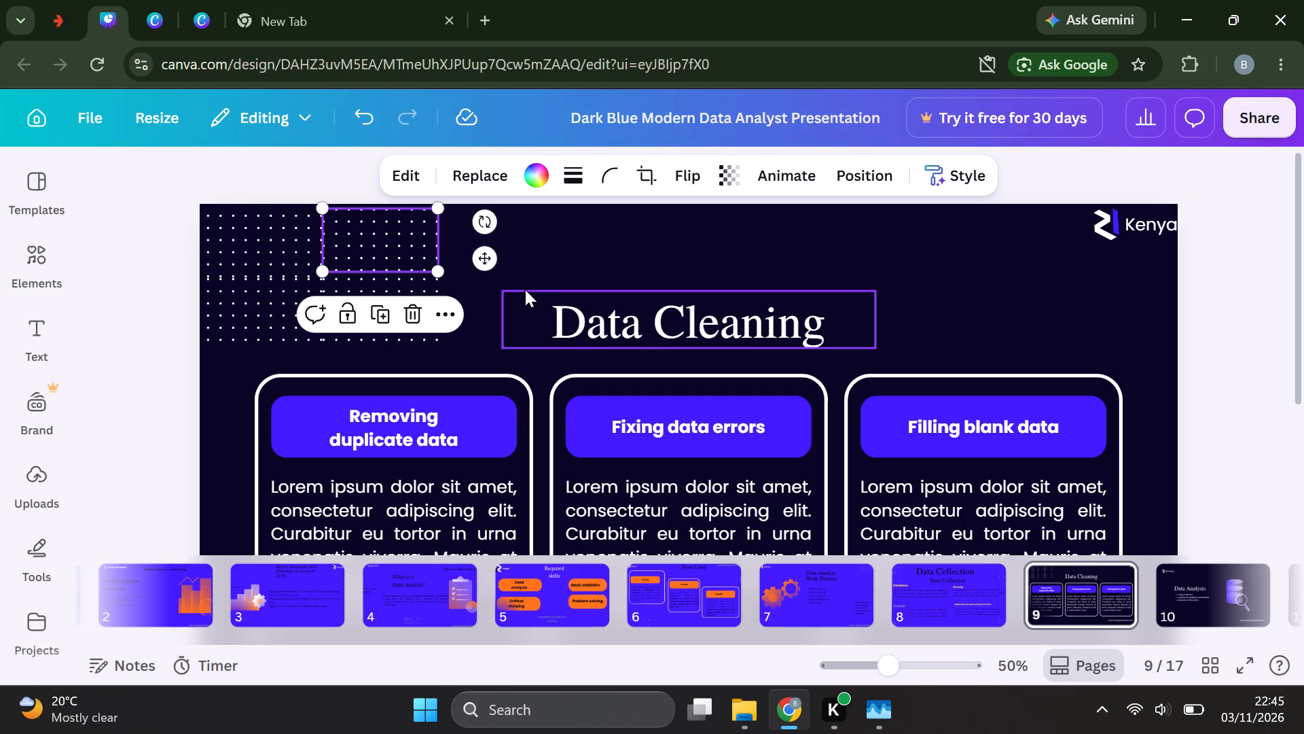
left_click(557, 262)
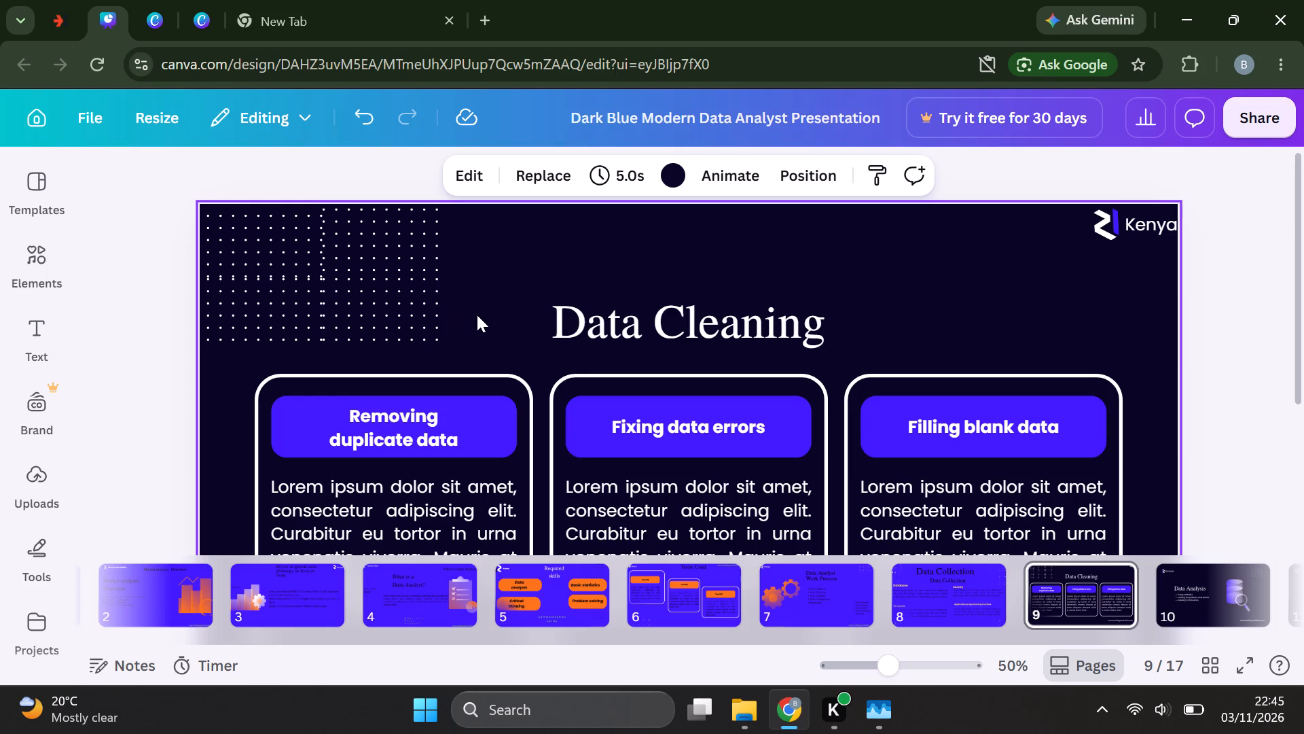
Recolor the upper-right dot pattern of the two-by-two block to dark indigo #0a0425.
scroll(477, 315, "down", 3)
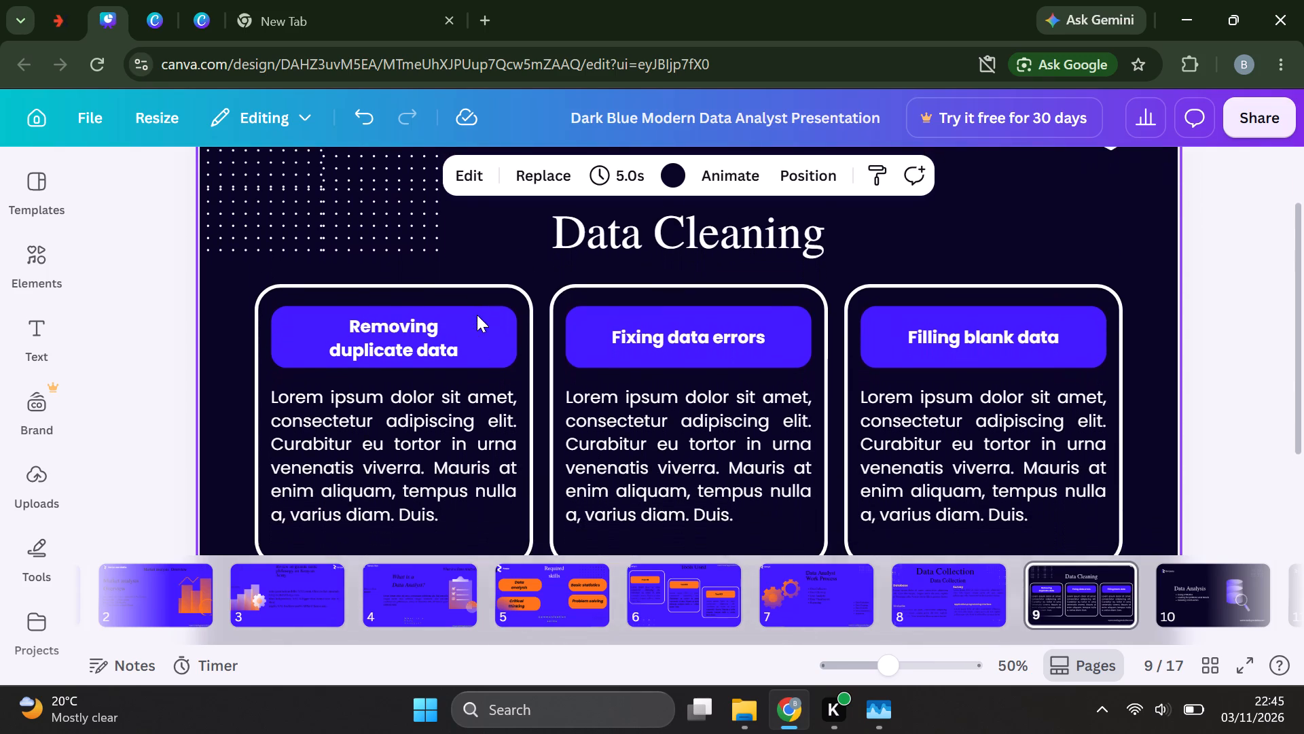
scroll(477, 315, "down", 2)
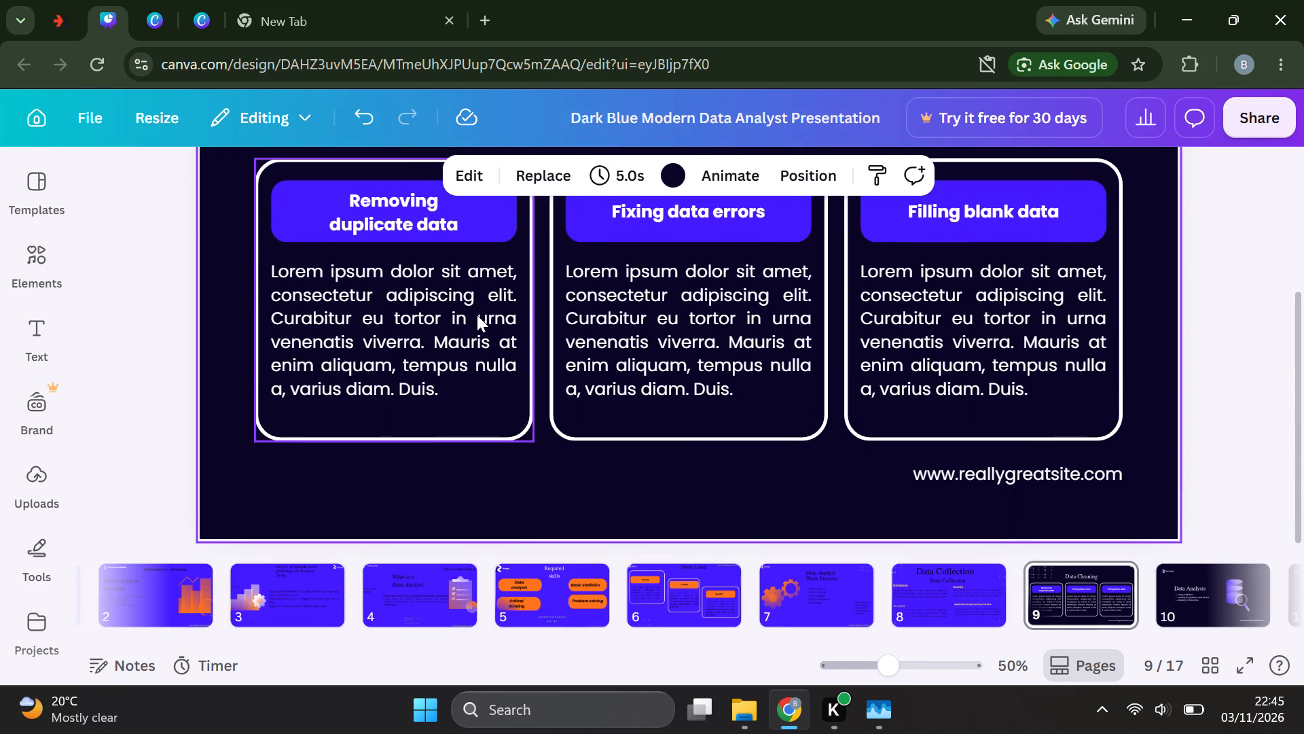
scroll(477, 315, "down", 1)
scroll(477, 315, "up", 1)
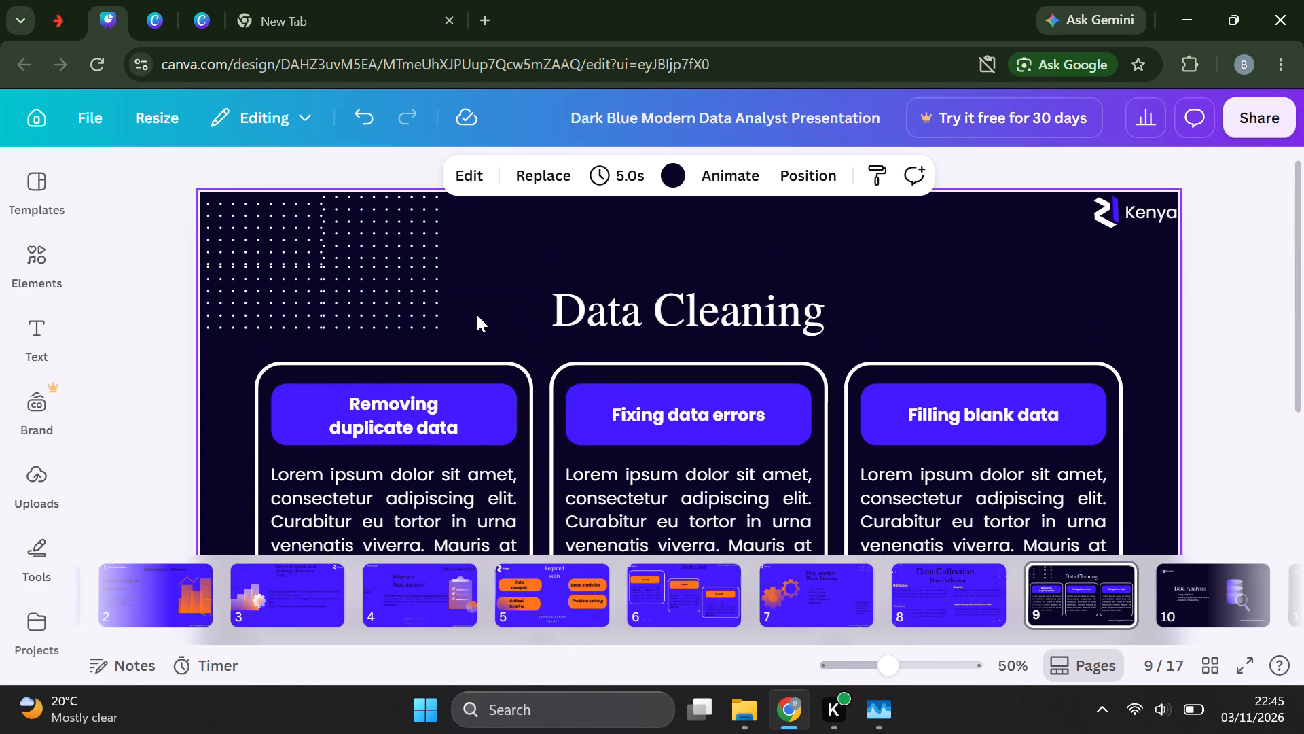
scroll(477, 315, "up", 1)
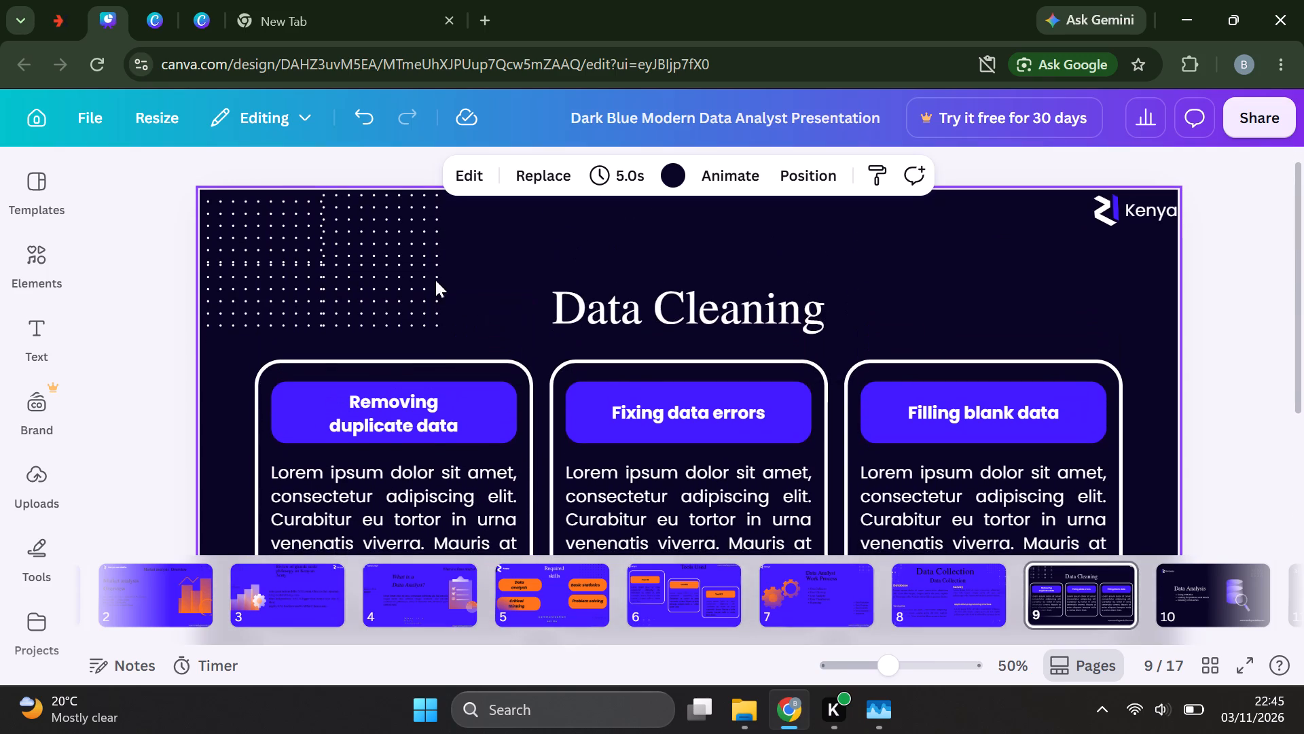
left_click(398, 234)
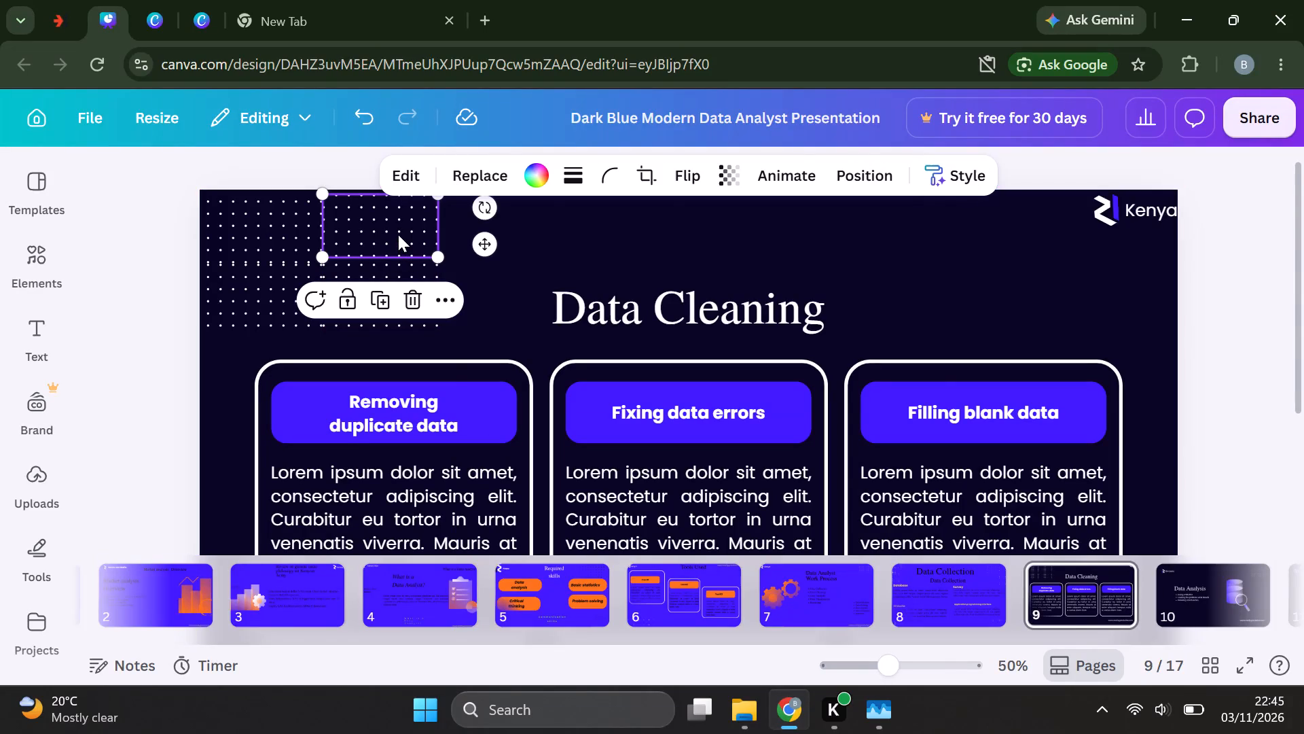
left_click(532, 168)
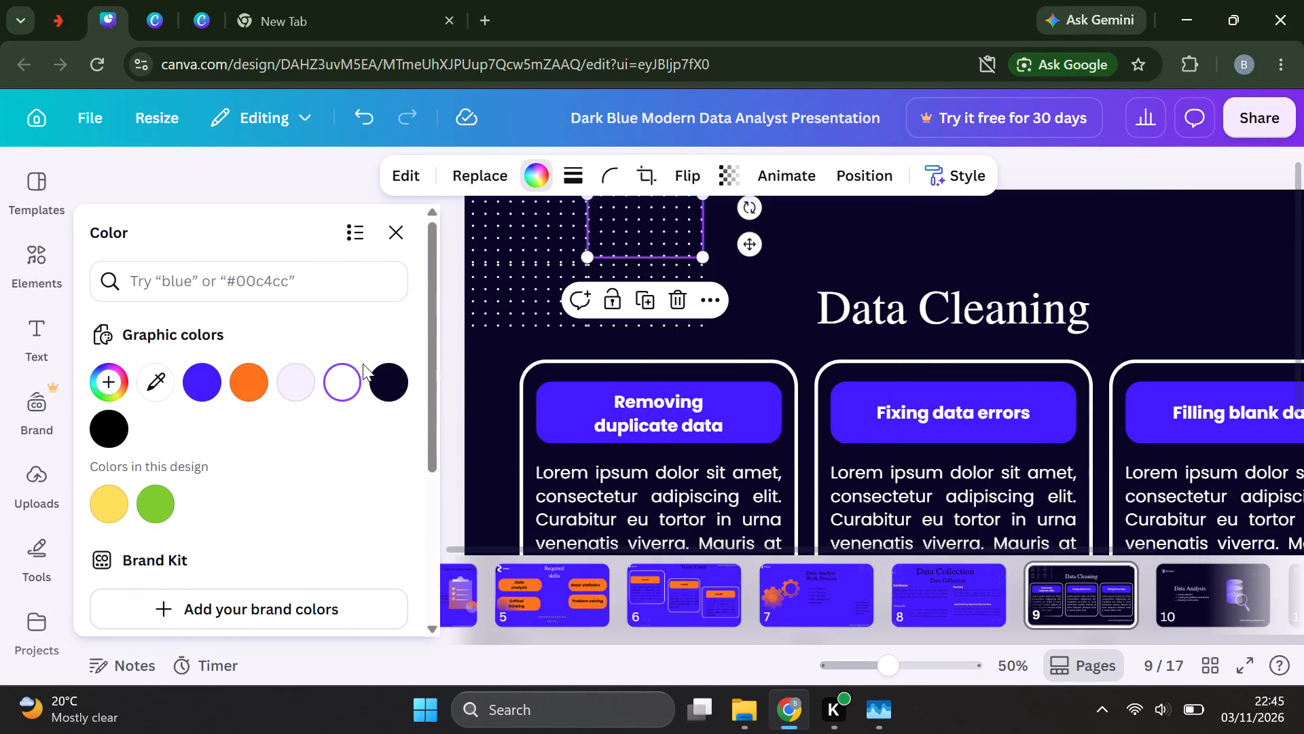
left_click(382, 379)
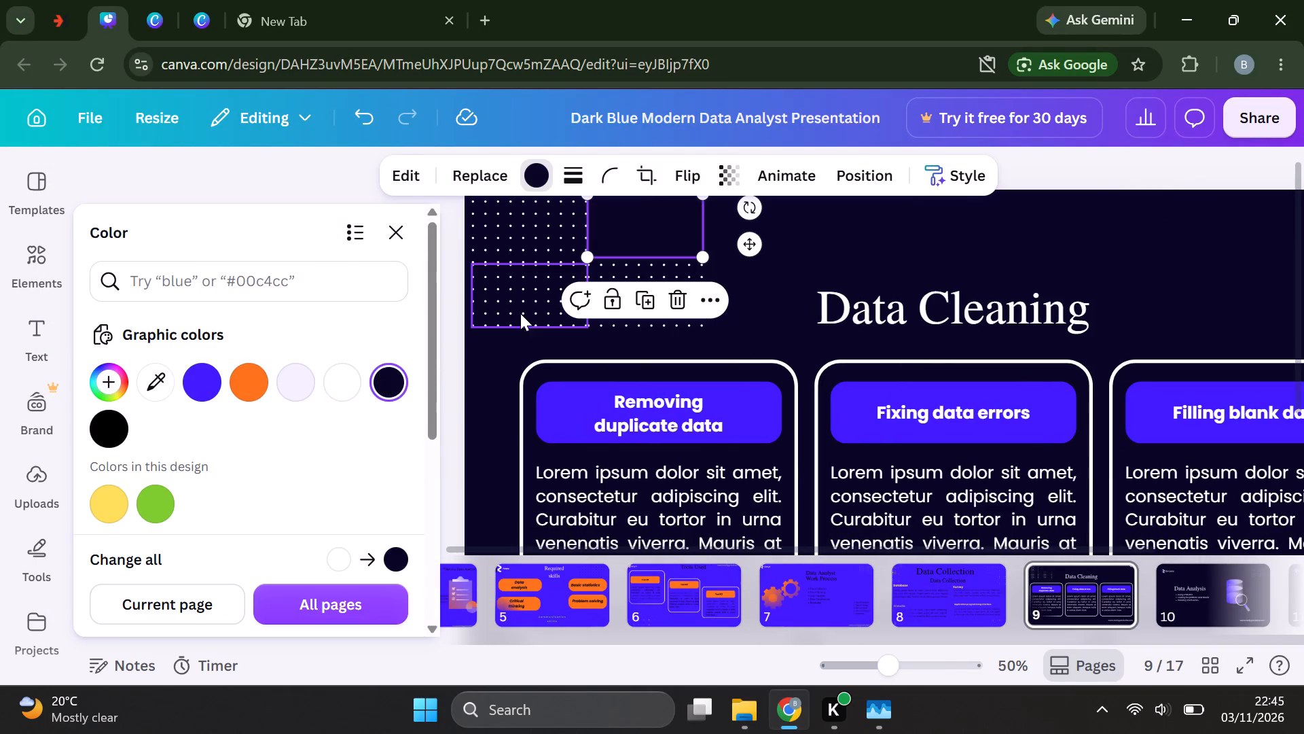
Recolor the lower-left dot pattern of the block to dark indigo #0a0425.
left_click(521, 305)
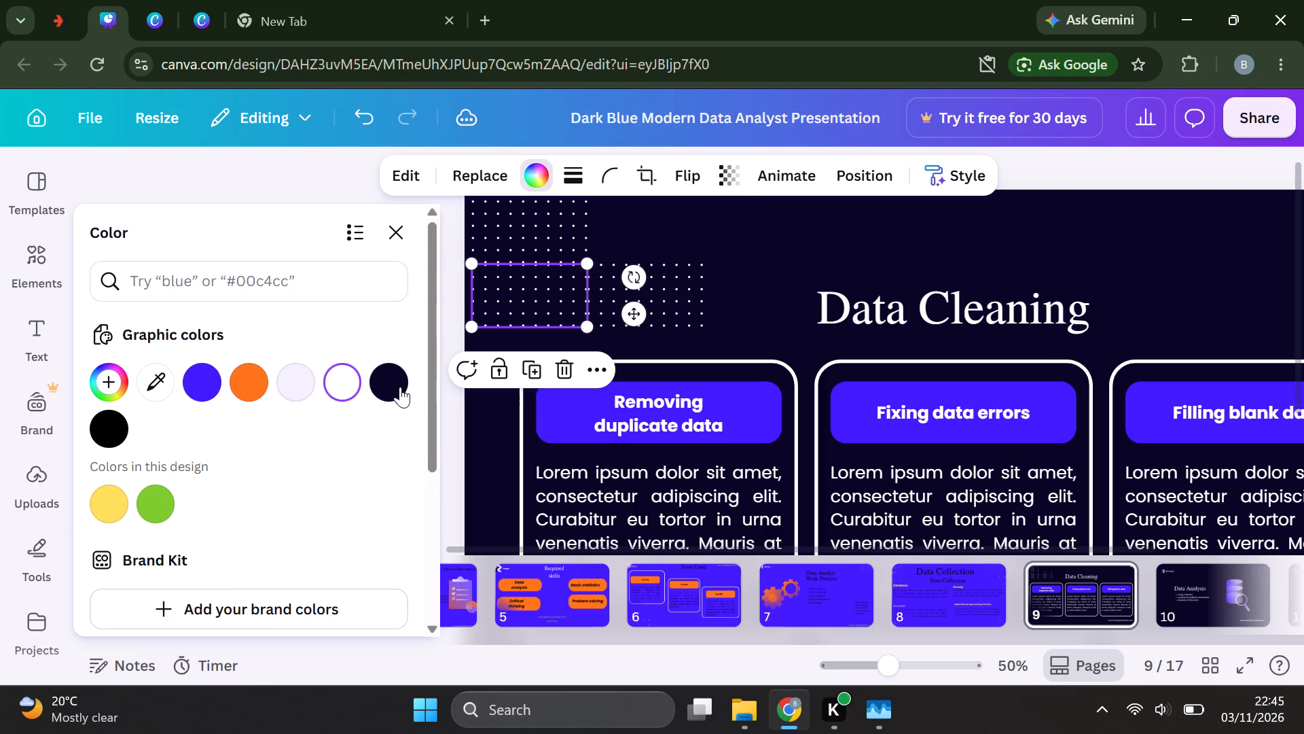
left_click(750, 254)
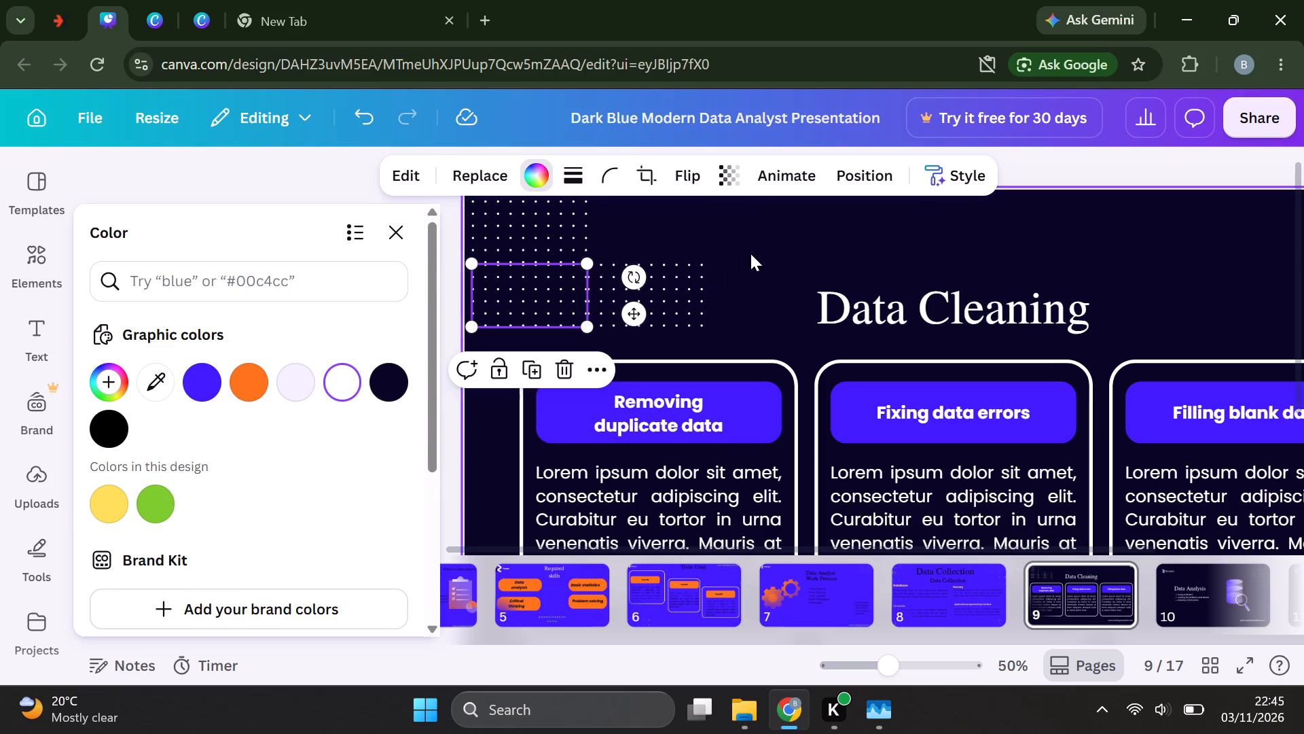
left_click(547, 286)
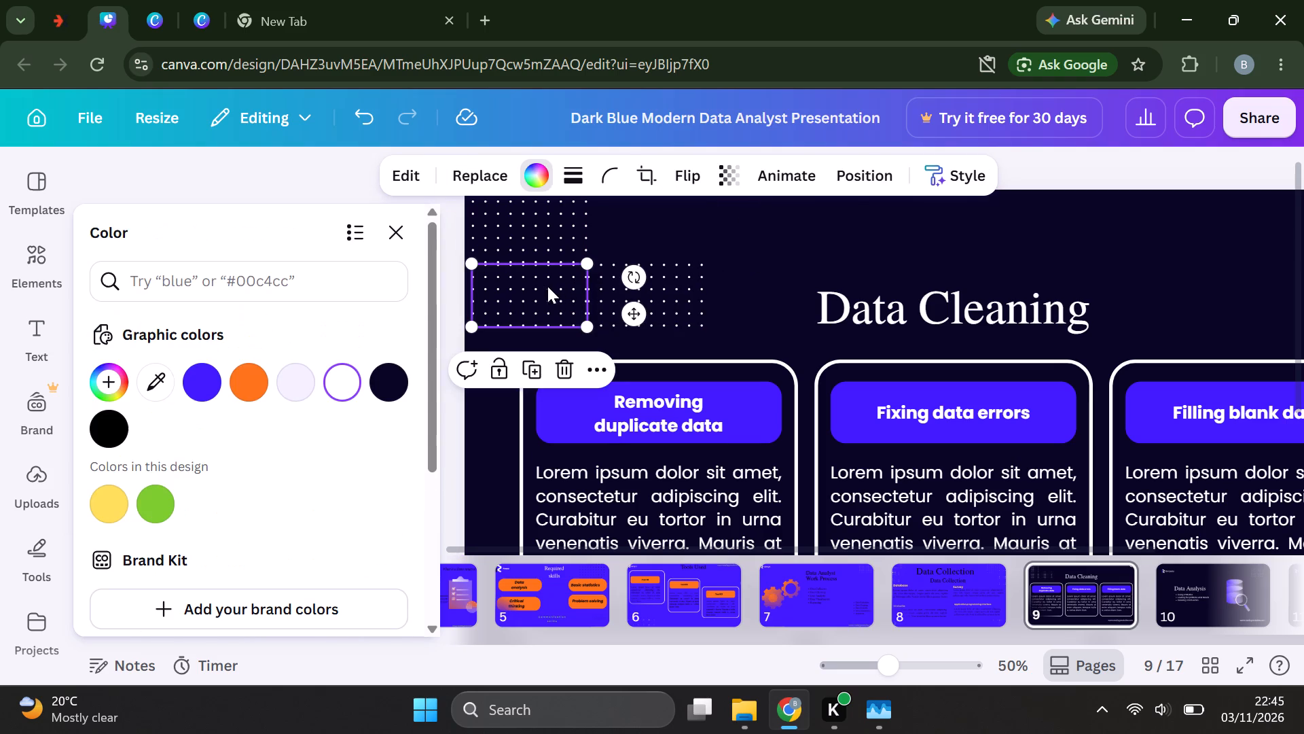
left_click(390, 374)
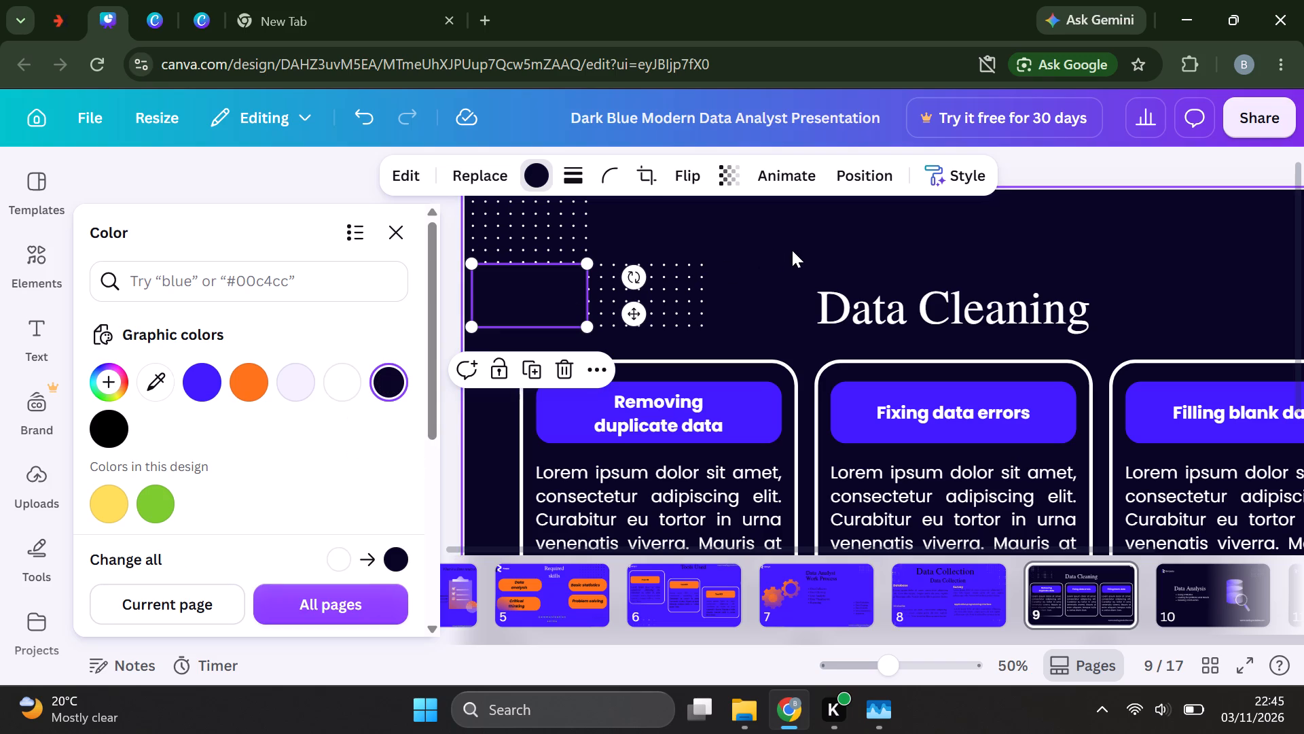
left_click(792, 250)
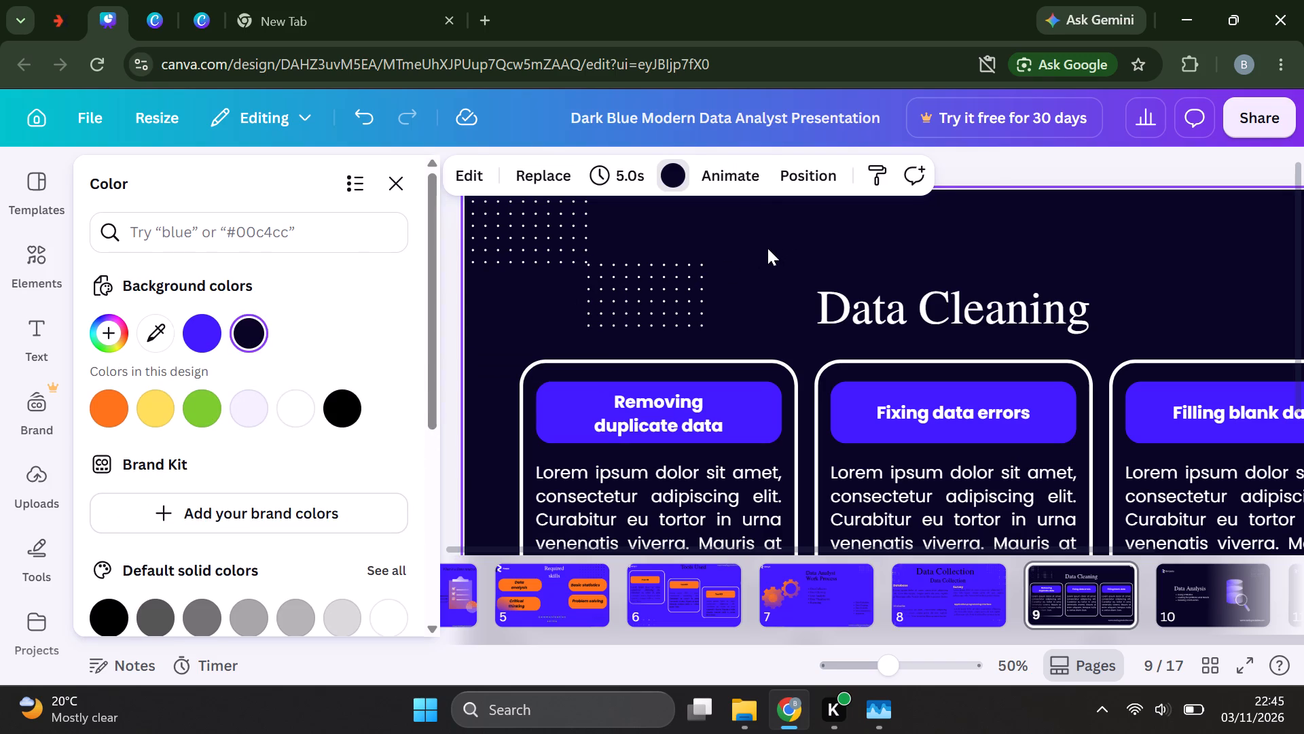
left_click(416, 175)
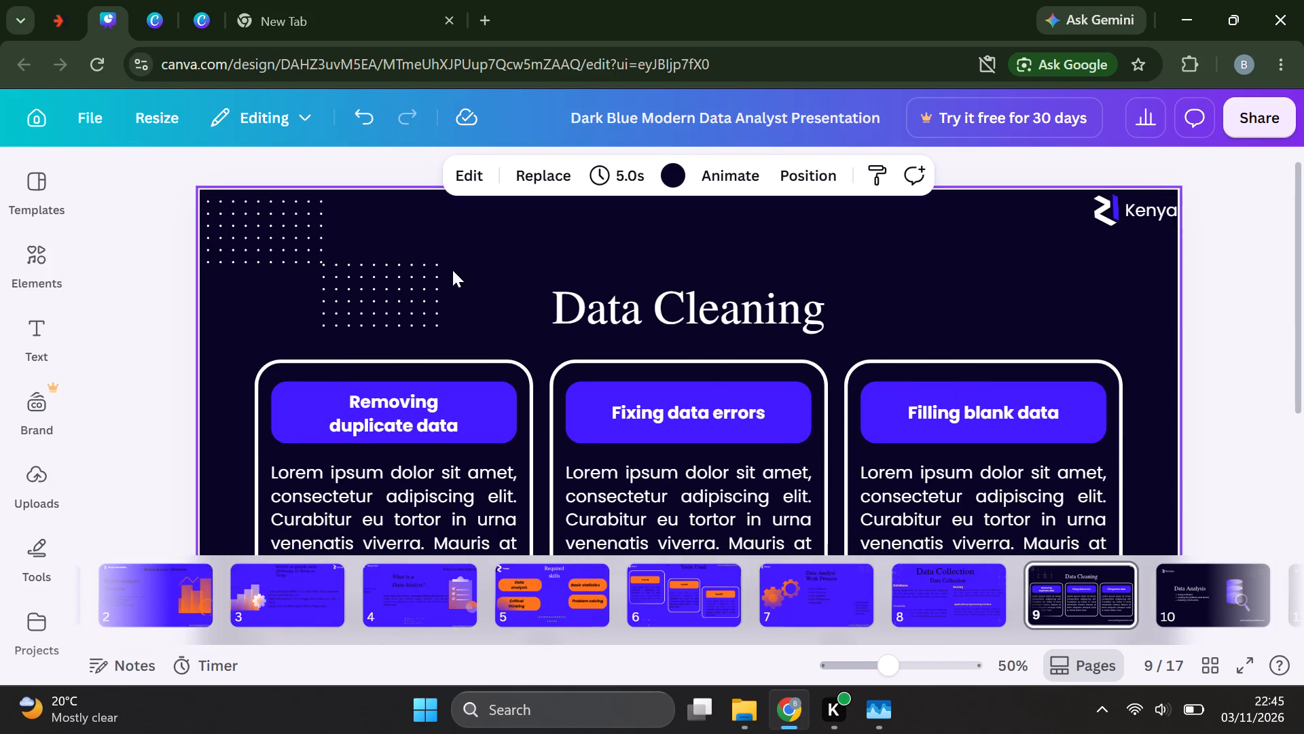
Recolor the lower-right dot pattern nearest the Data Cleaning title to dark indigo #0a0425.
left_click(413, 283)
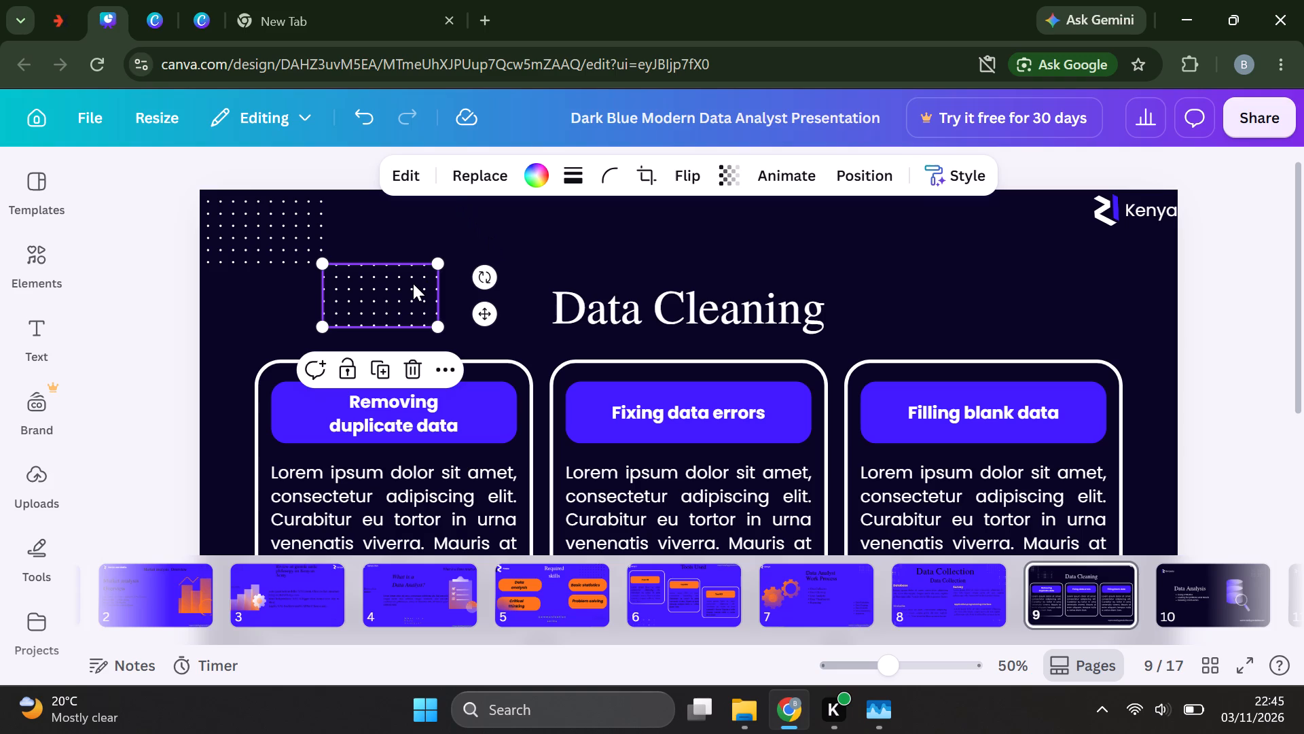
left_click(530, 169)
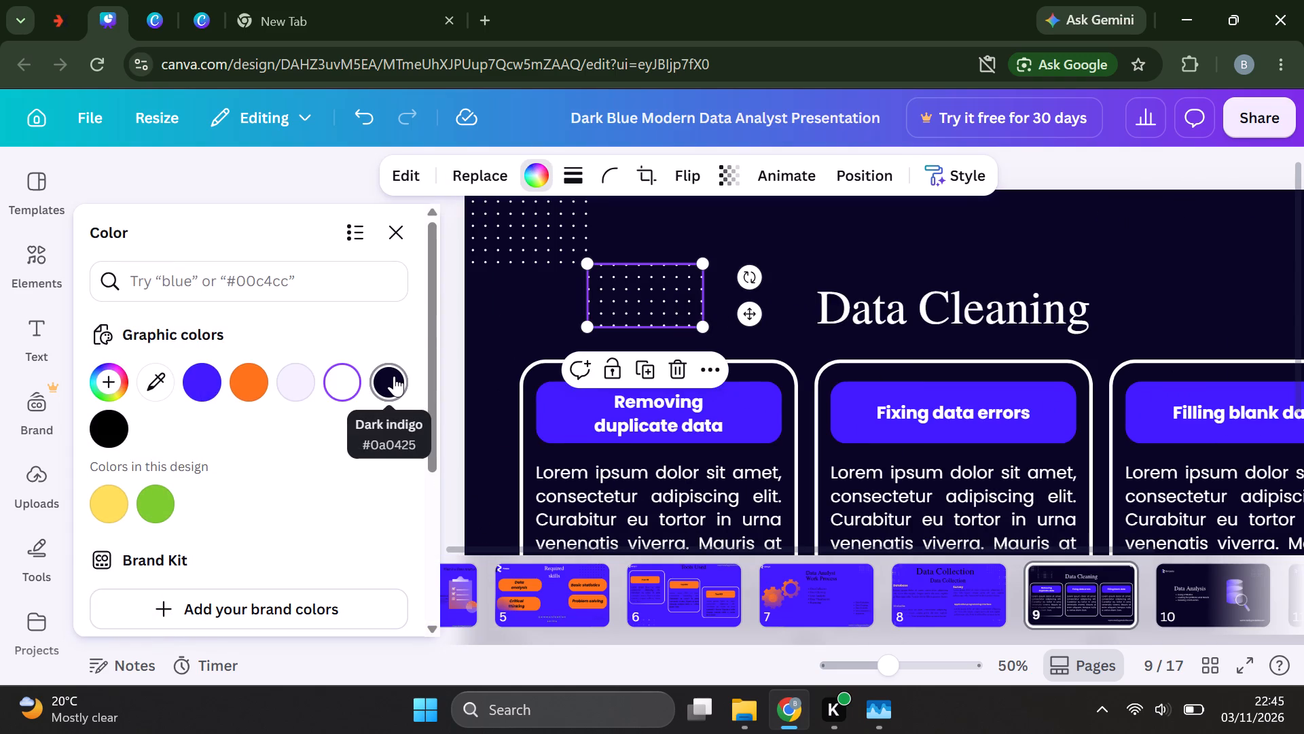
left_click(394, 376)
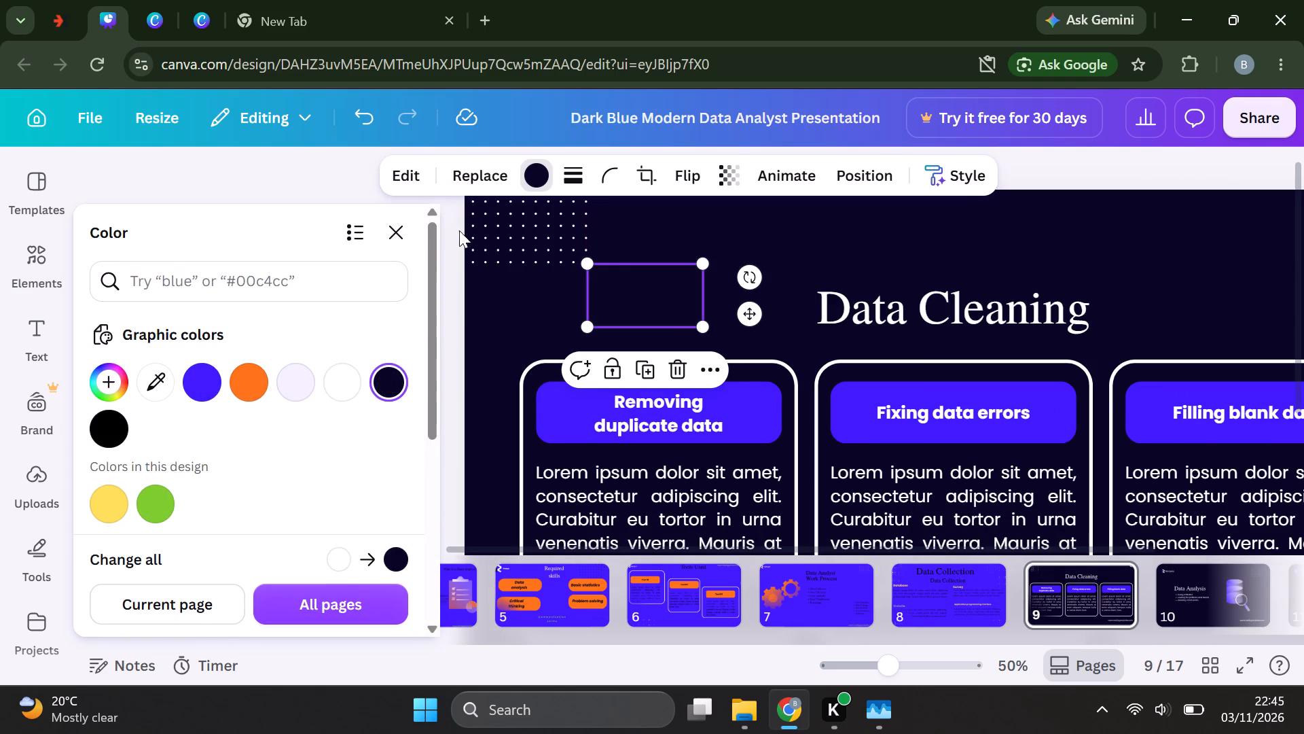
left_click(401, 233)
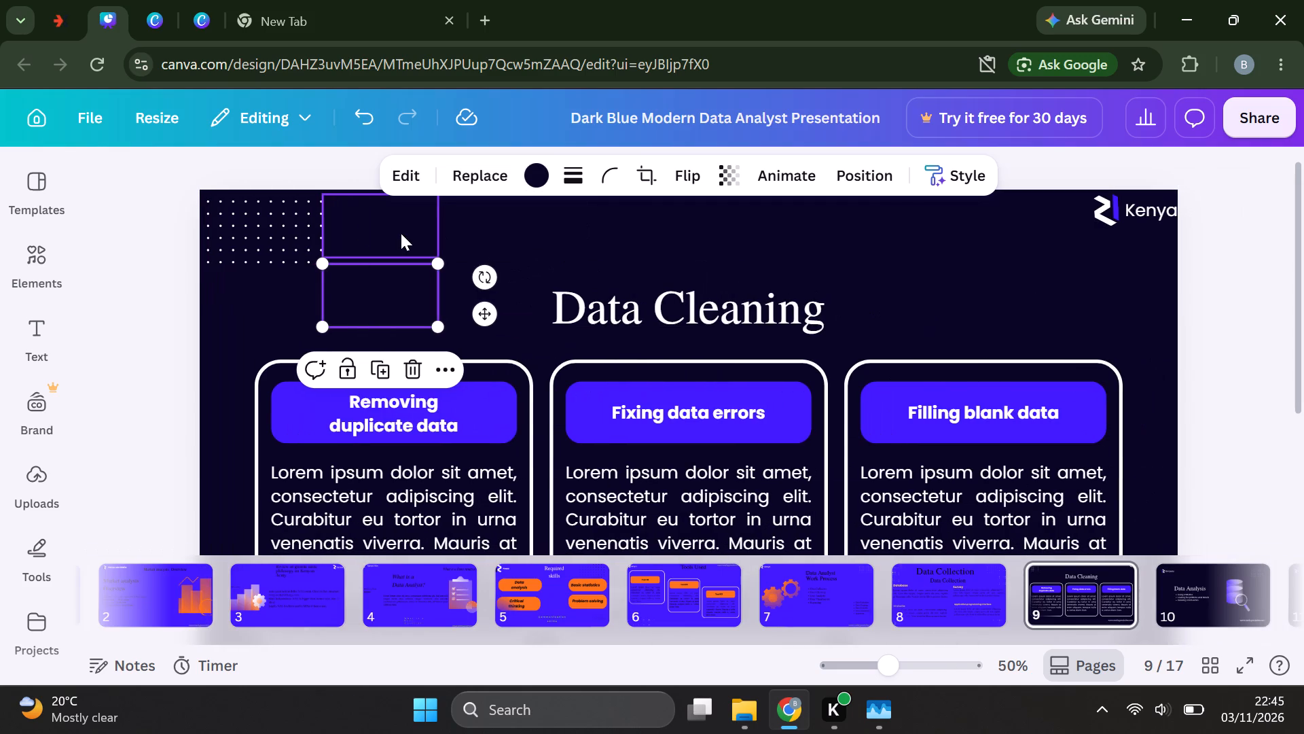
Recolor the remaining white dot pattern in page 9's top-left corner to dark indigo #0a0425.
left_click(289, 228)
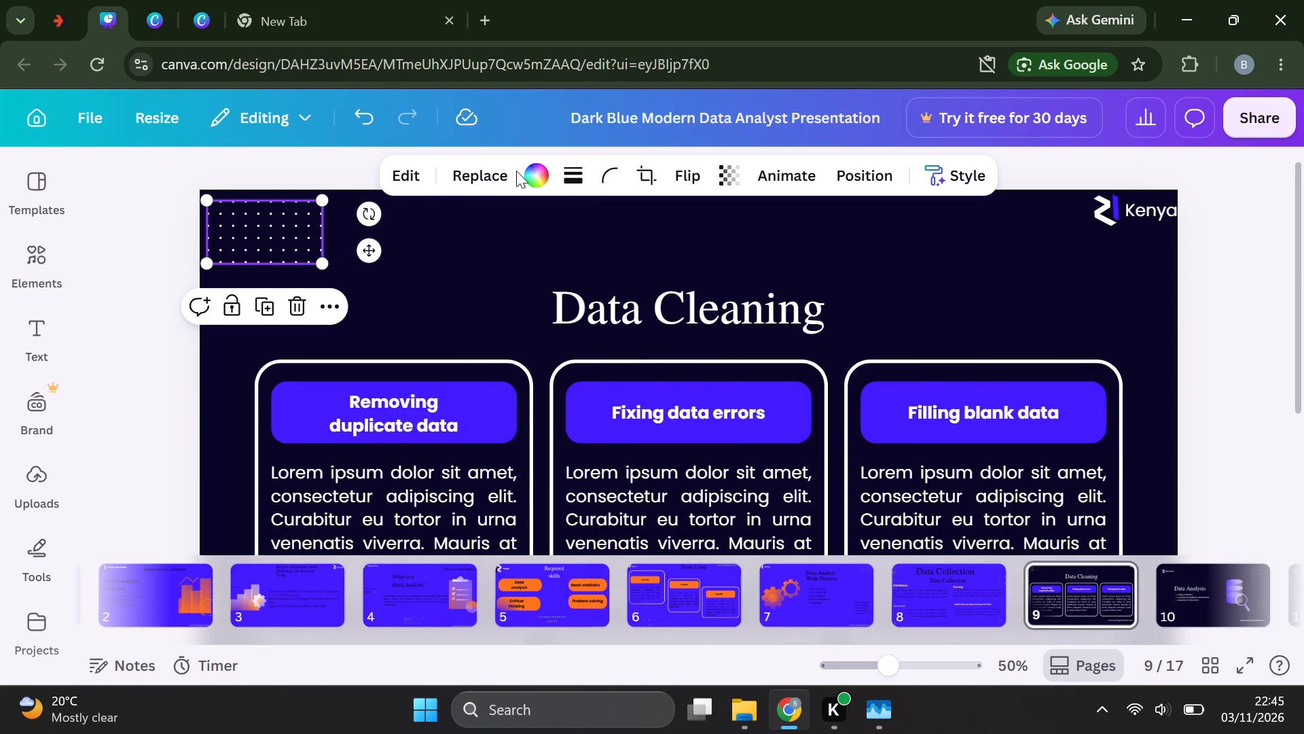
left_click(534, 177)
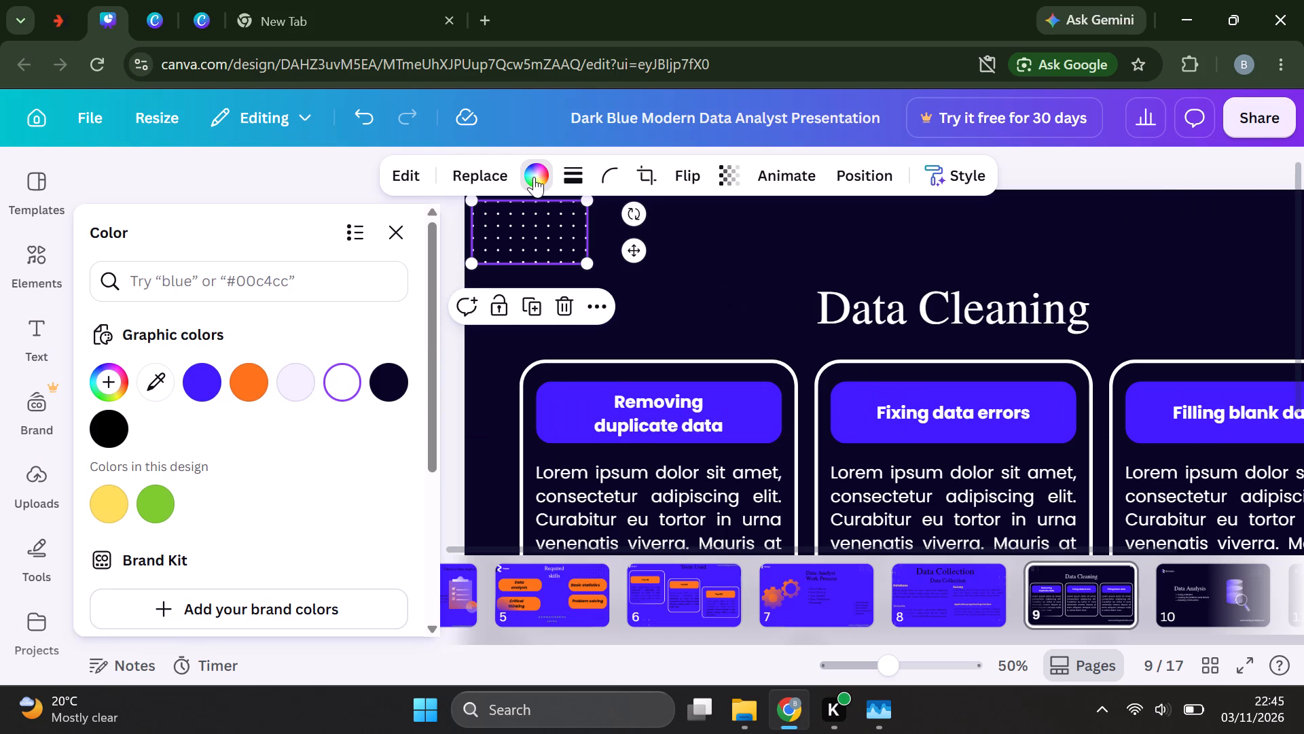
left_click(391, 391)
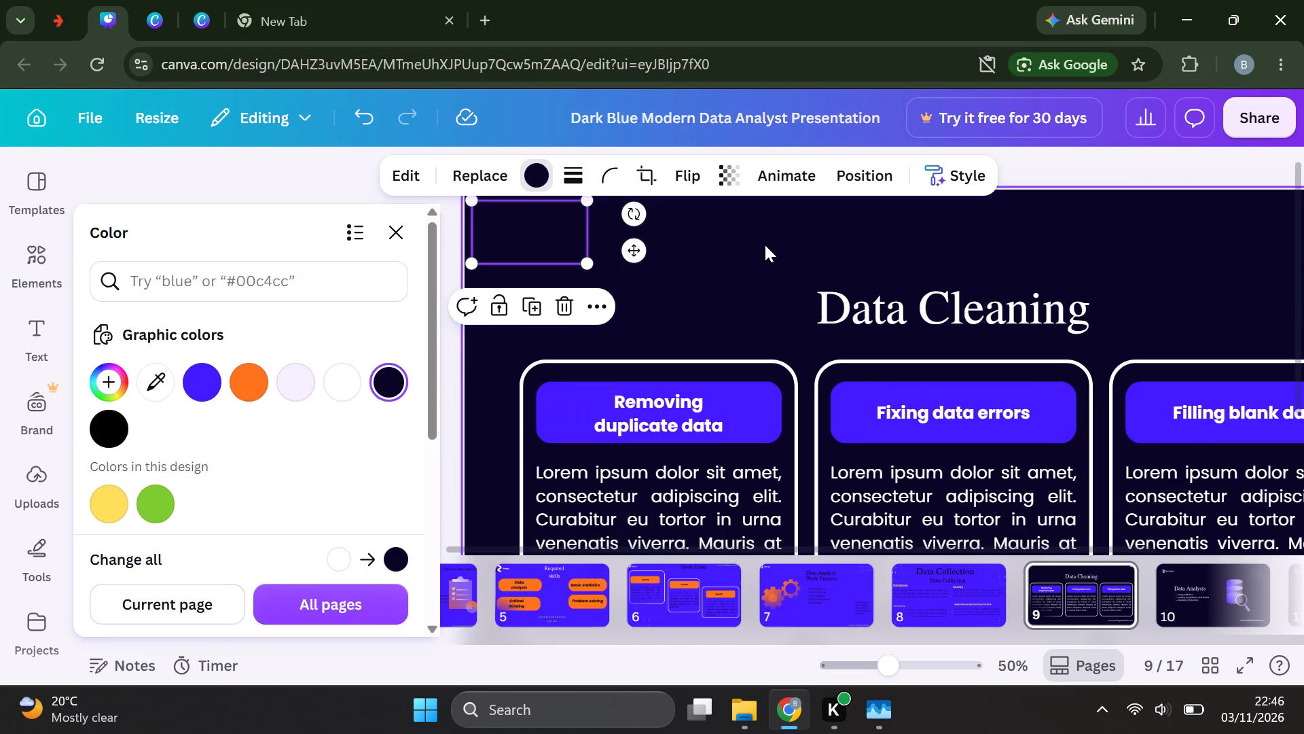
left_click(765, 245)
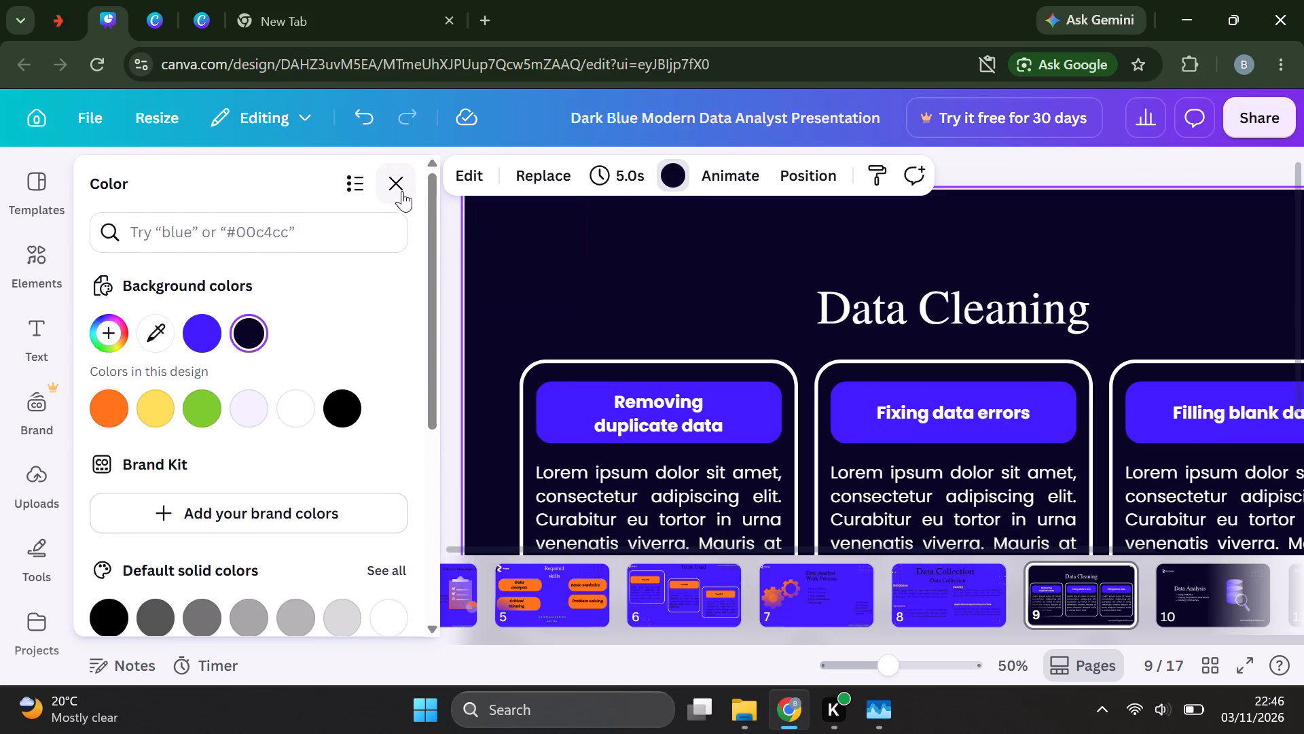
left_click(402, 187)
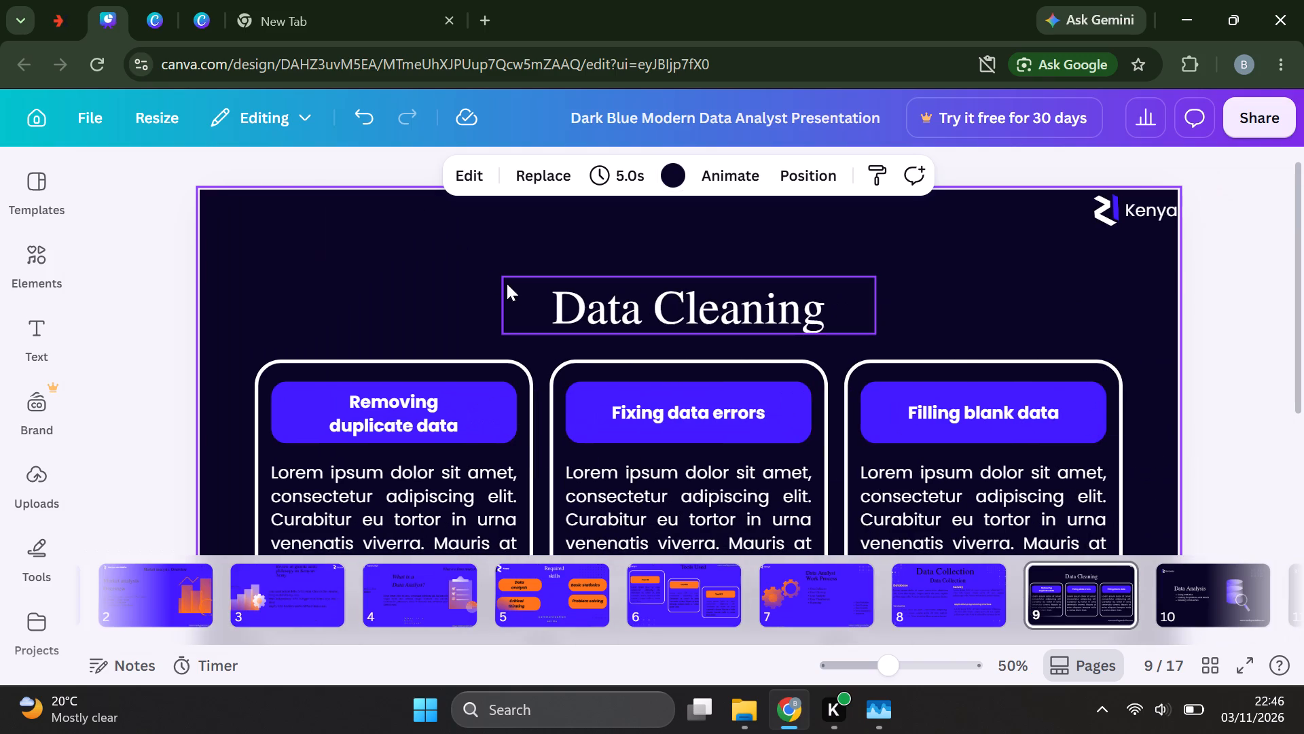
Set the Data Cleaning title's text color to black #000000.
left_click(603, 300)
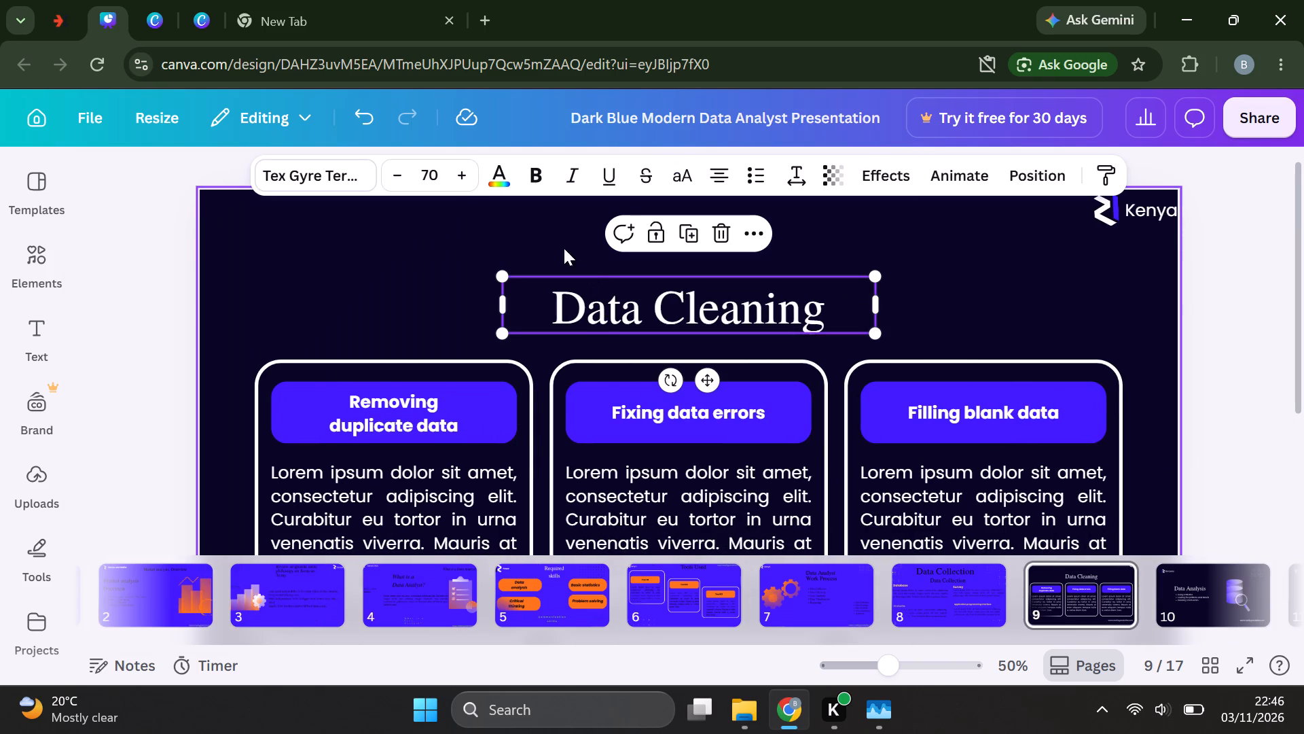
left_click(494, 171)
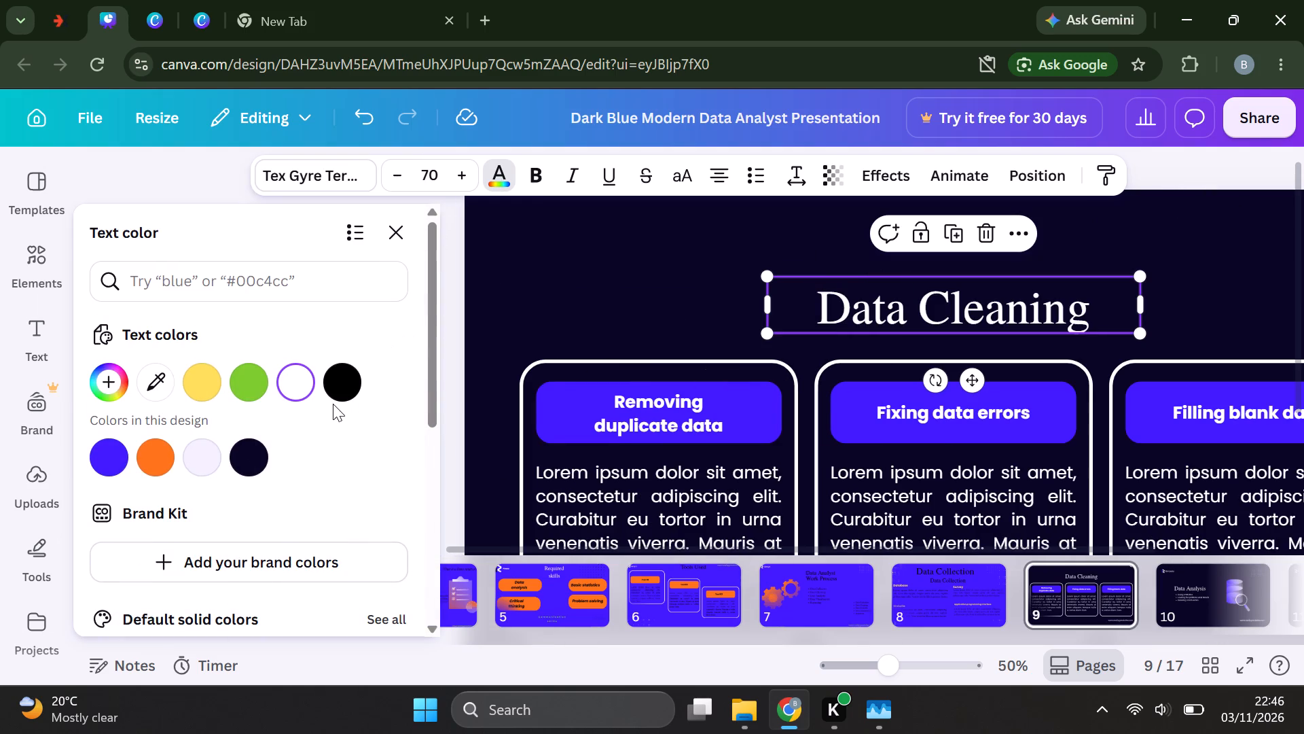
left_click(336, 385)
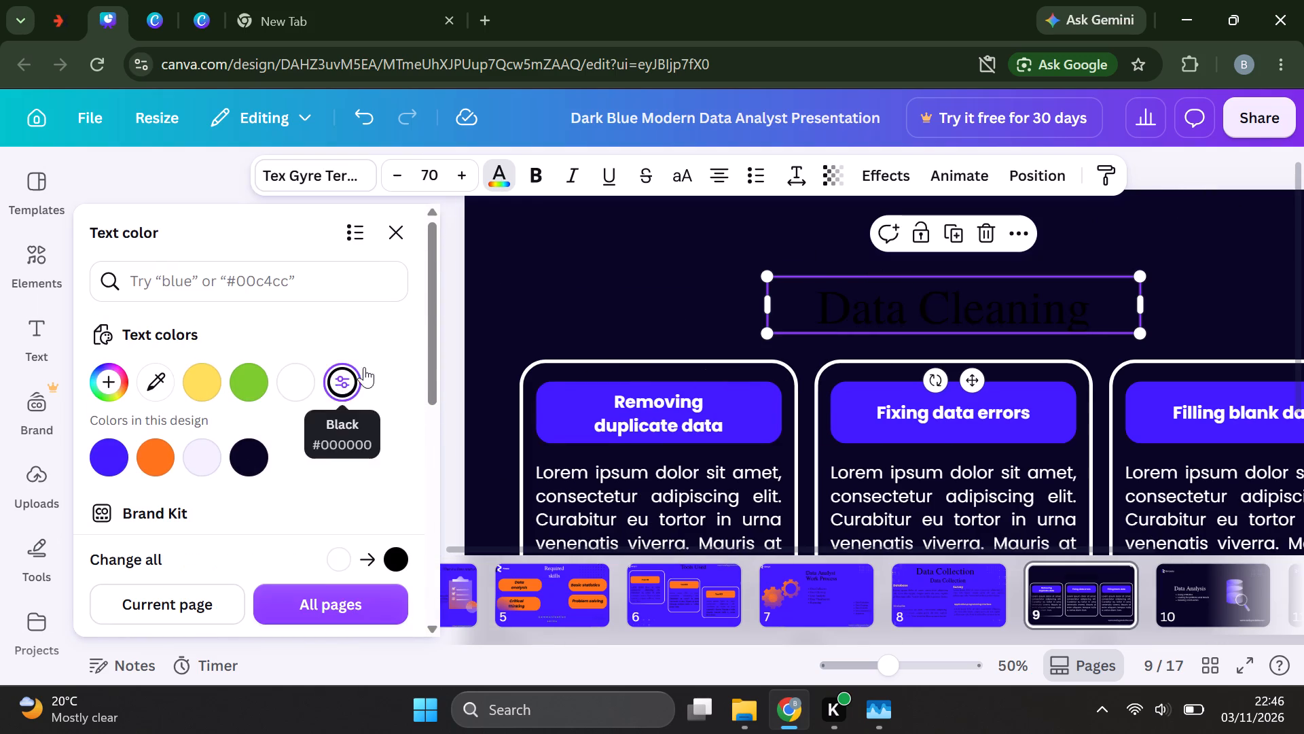
Recolor the blue box behind the Fixing data errors heading on page 9 to orange #ff7319.
left_click(691, 256)
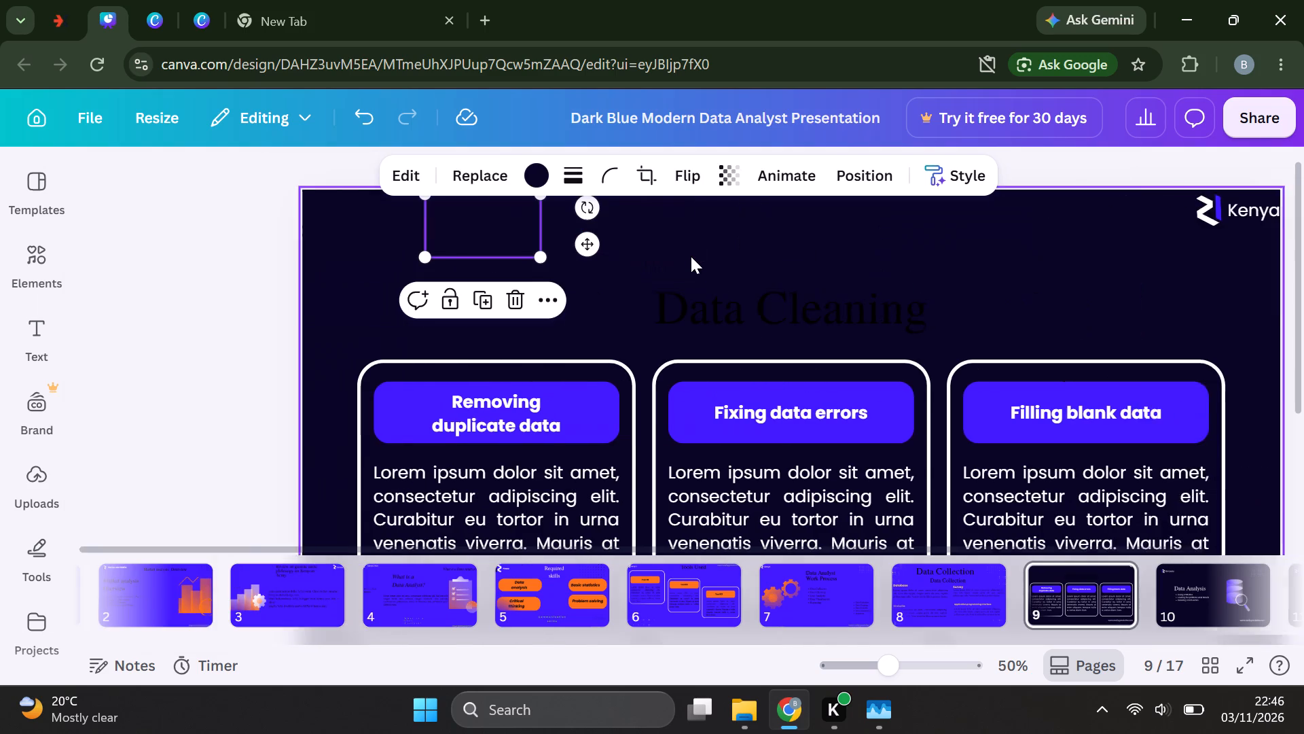
left_click(664, 266)
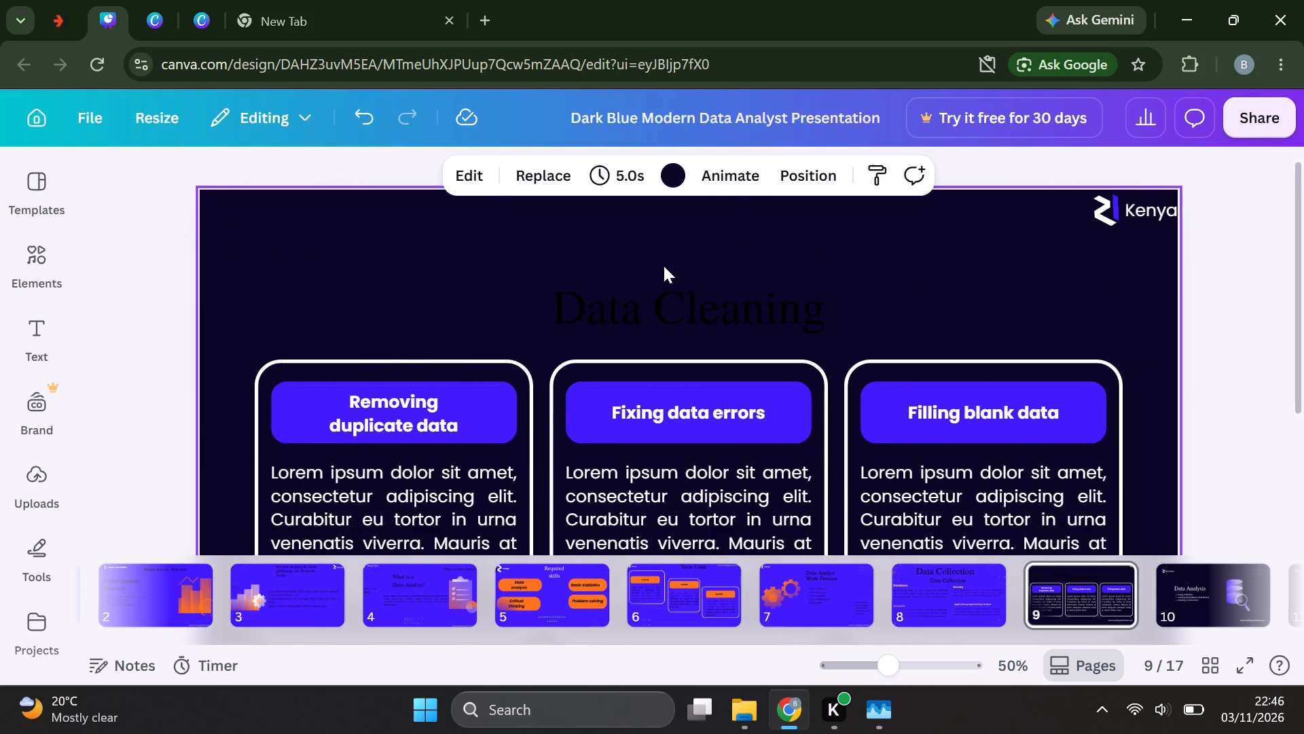
left_click(583, 400)
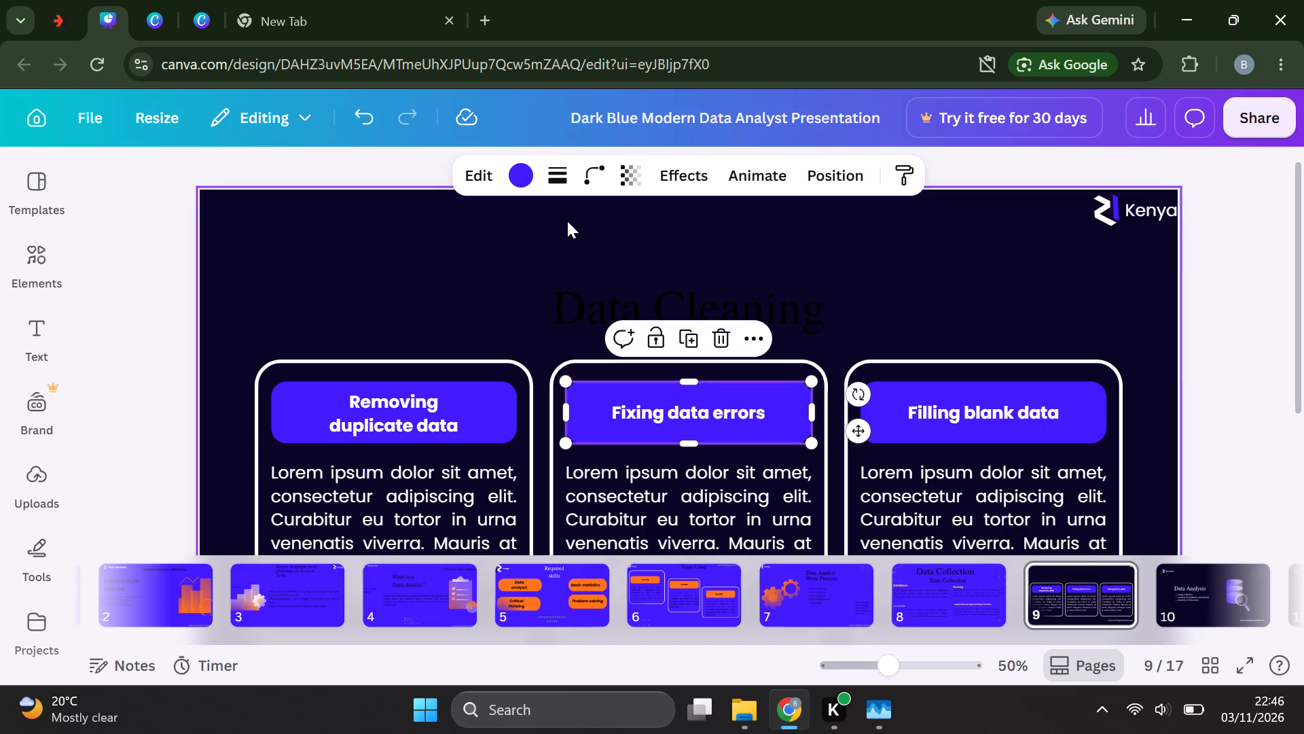
left_click(526, 178)
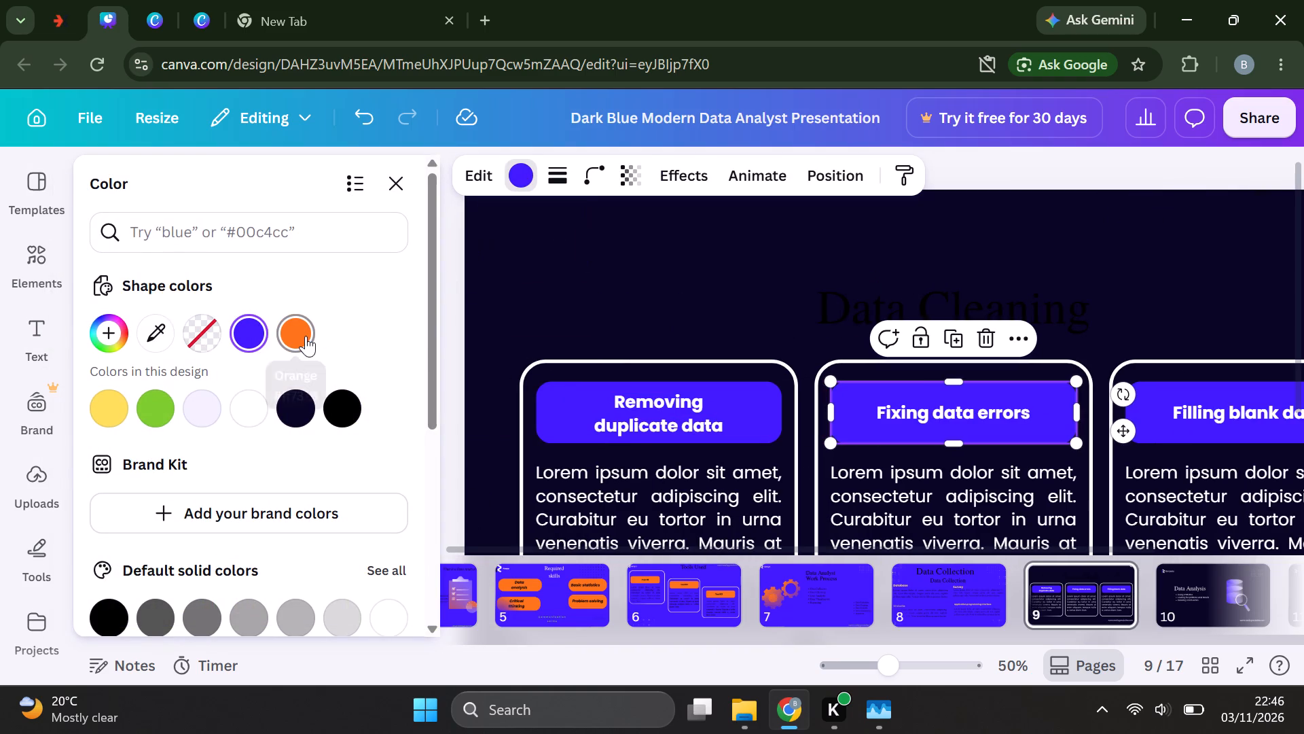
left_click(305, 335)
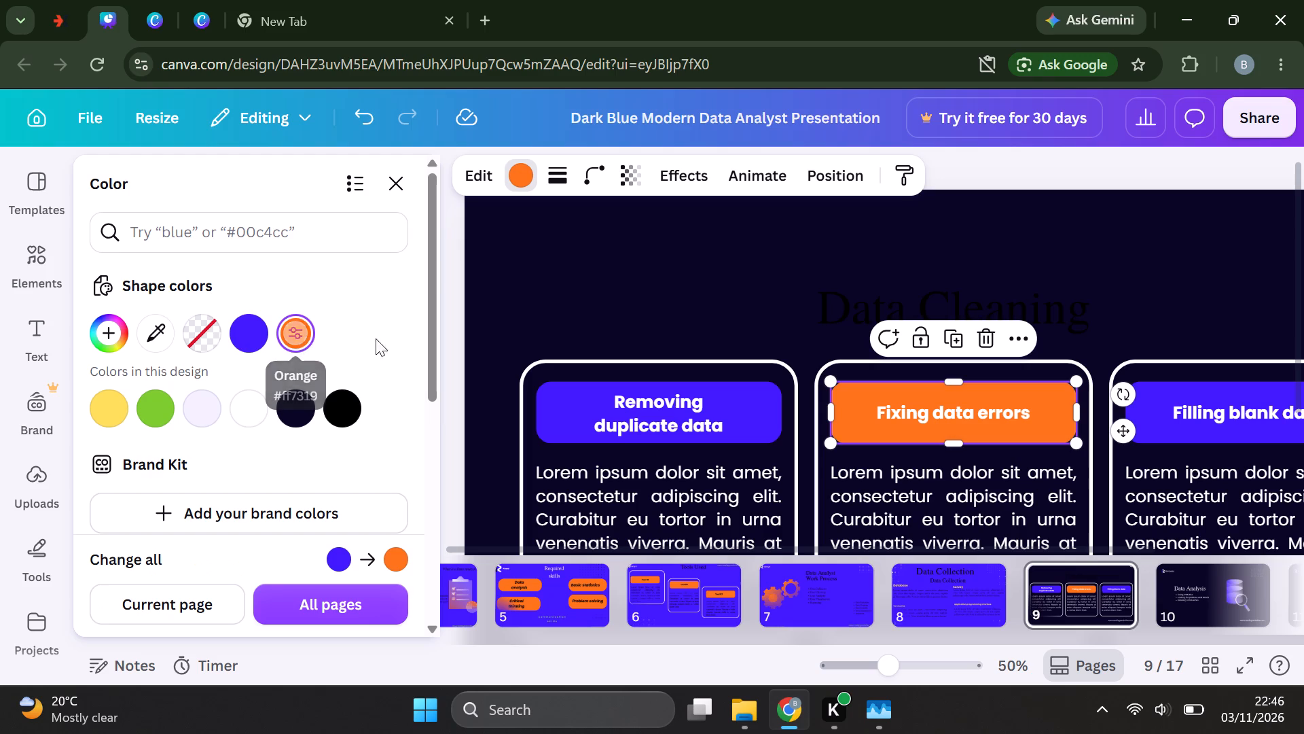
left_click(582, 333)
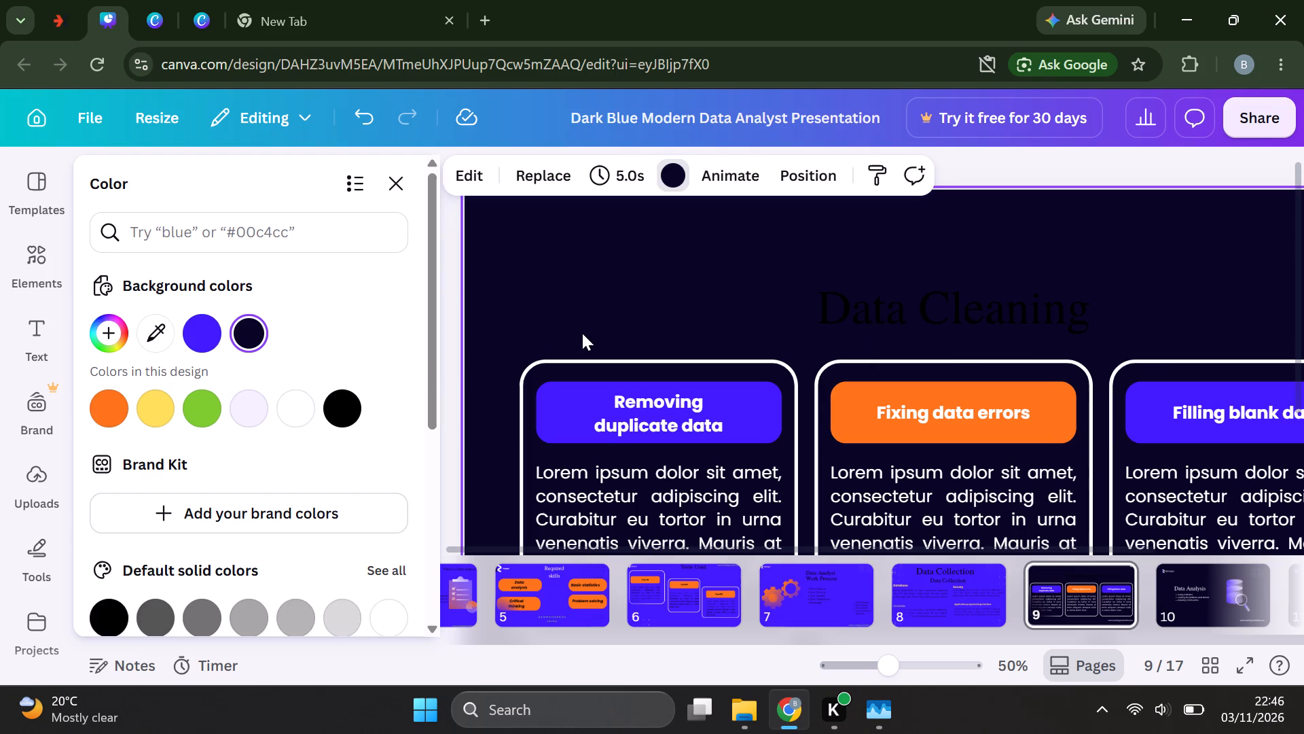
left_click(400, 186)
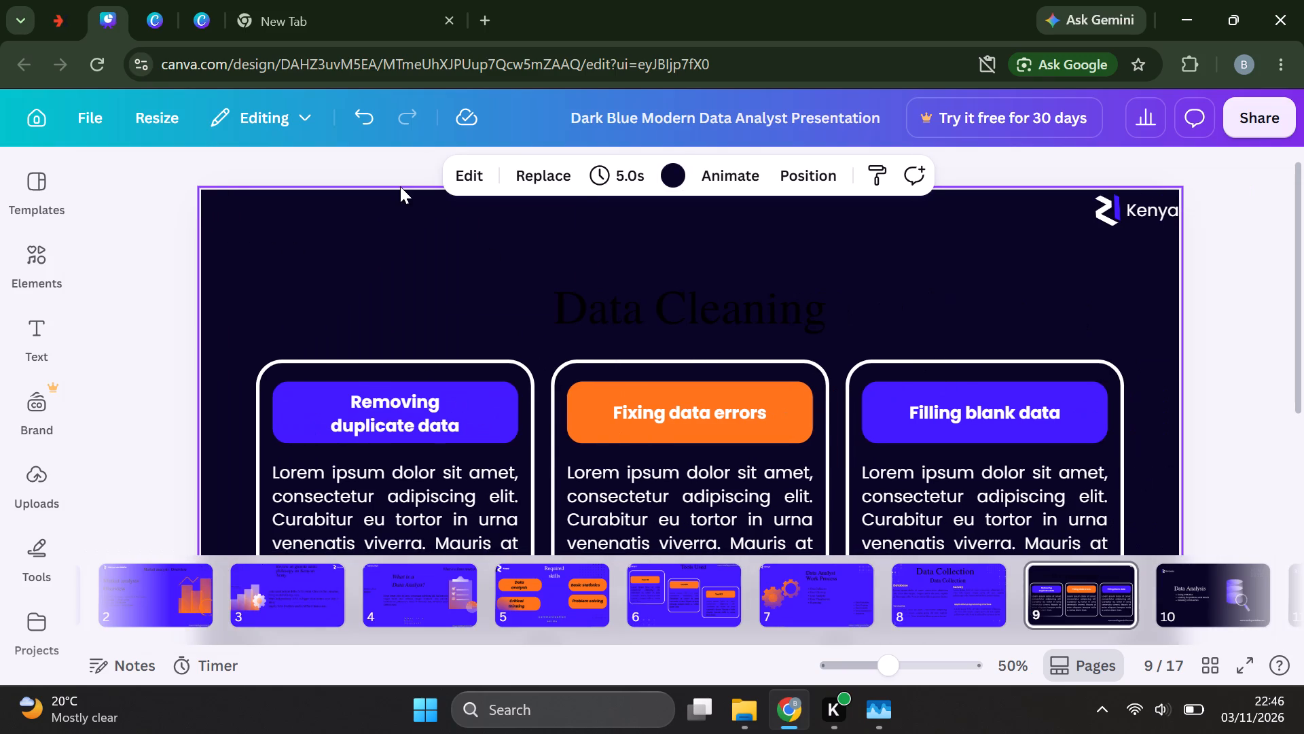
Recolor the blue box behind the Removing duplicate data heading to orange #ff7319.
left_click(496, 400)
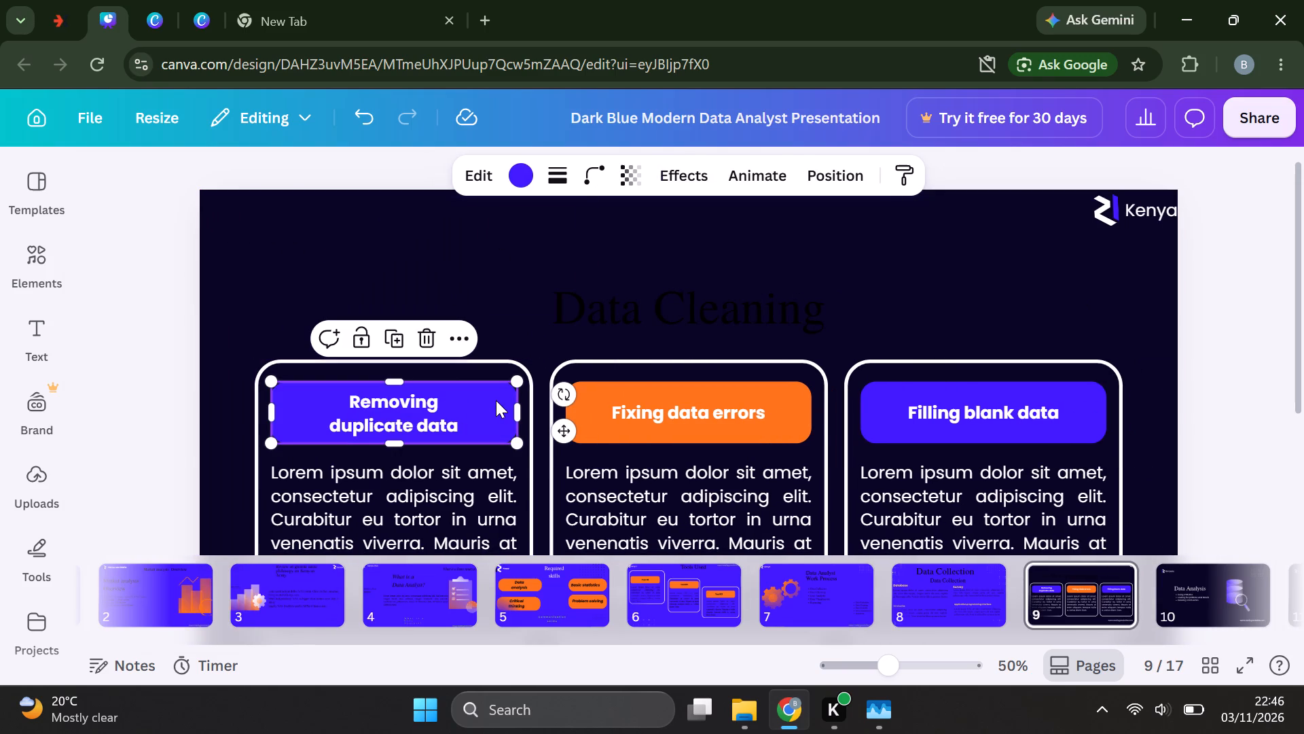
left_click(526, 171)
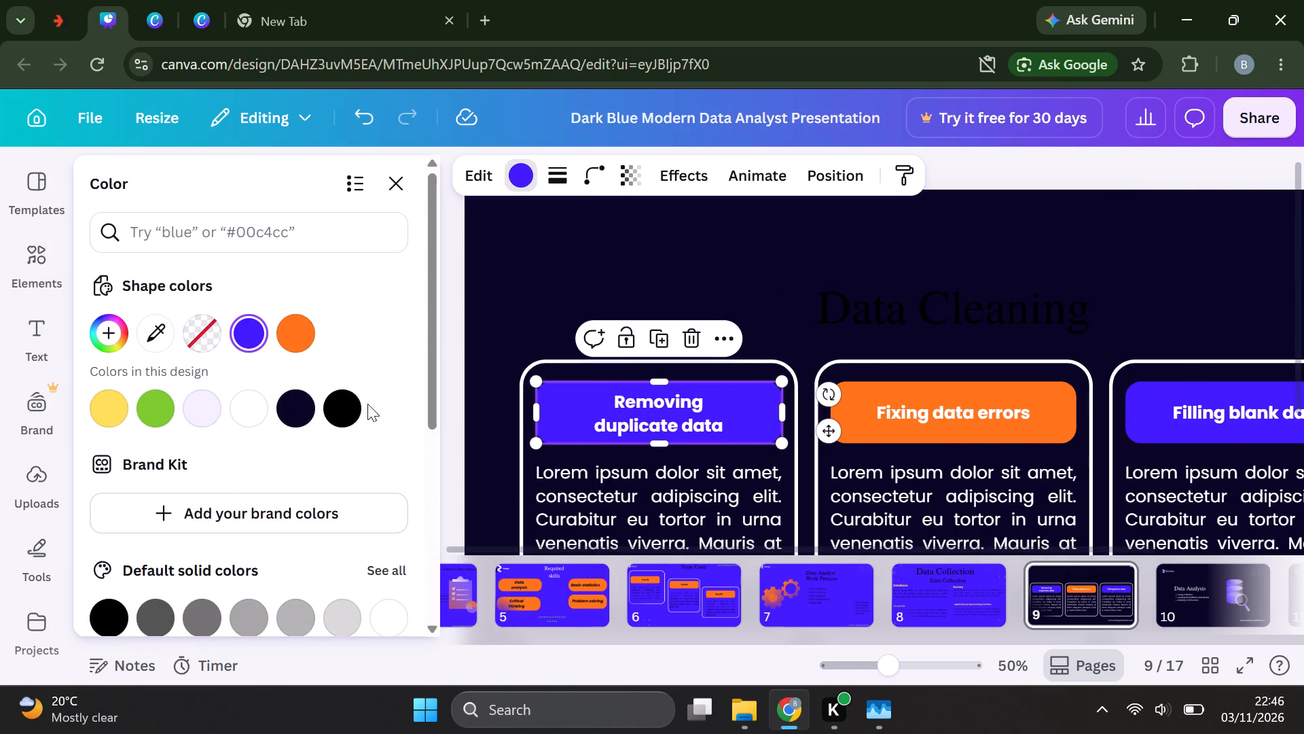
left_click(302, 332)
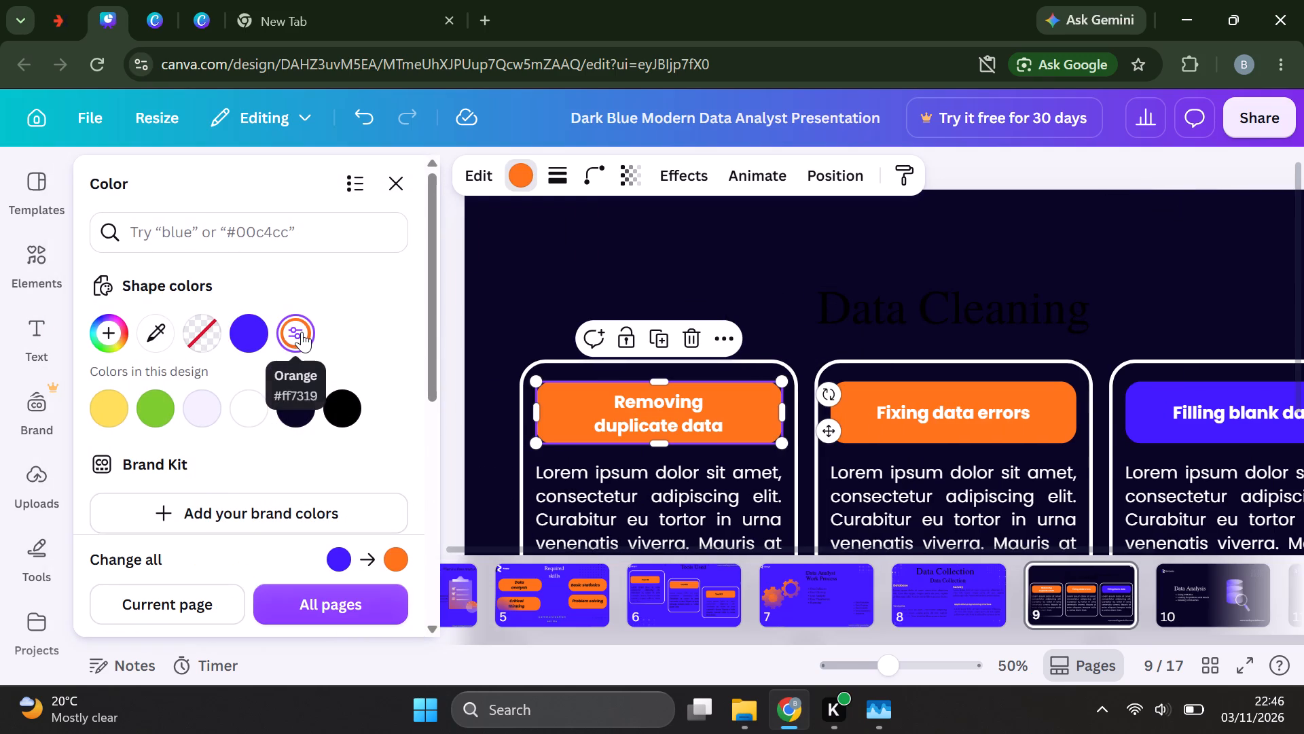
left_click(592, 289)
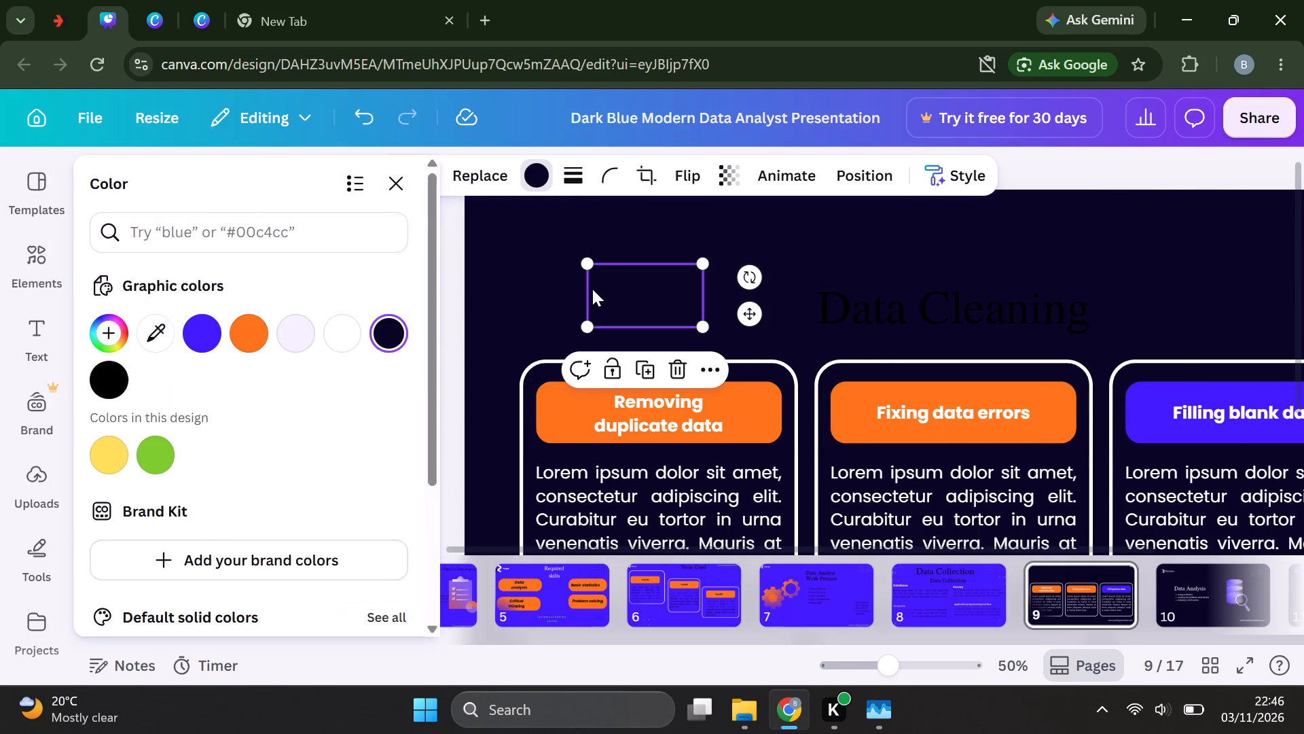
left_click(401, 229)
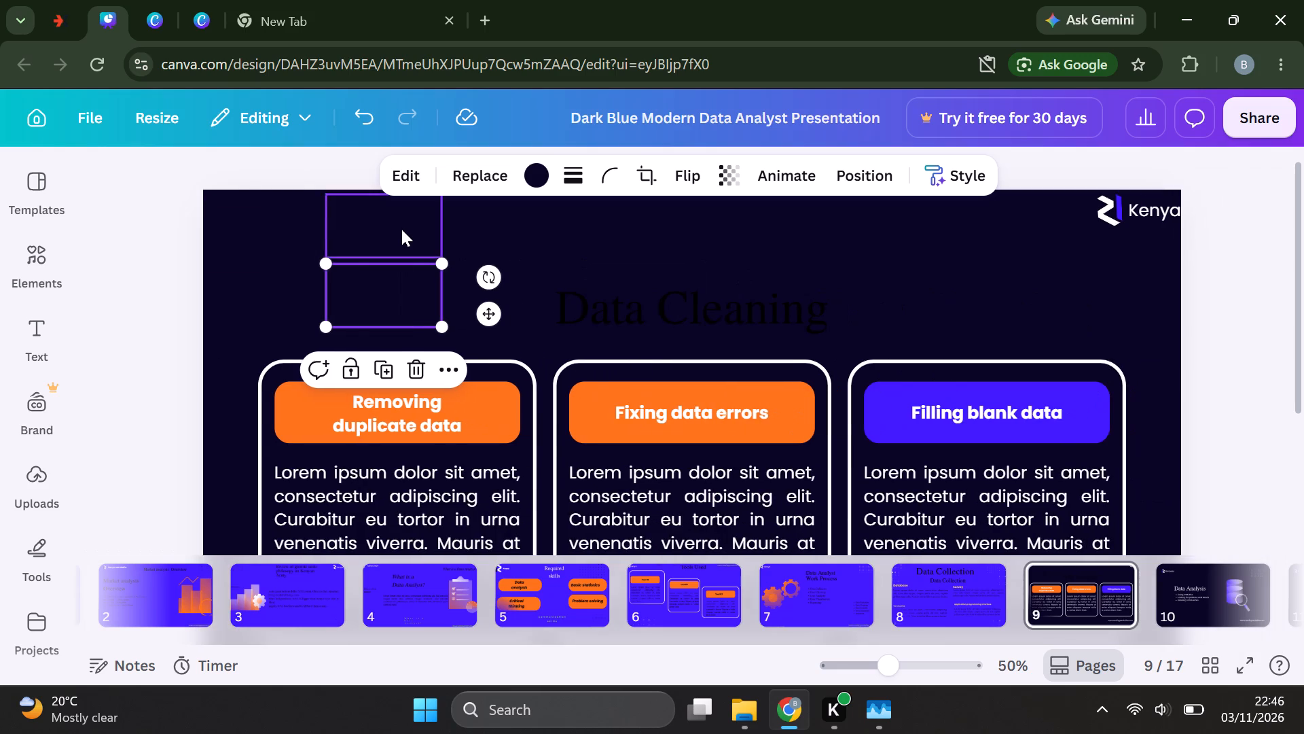
left_click(648, 294)
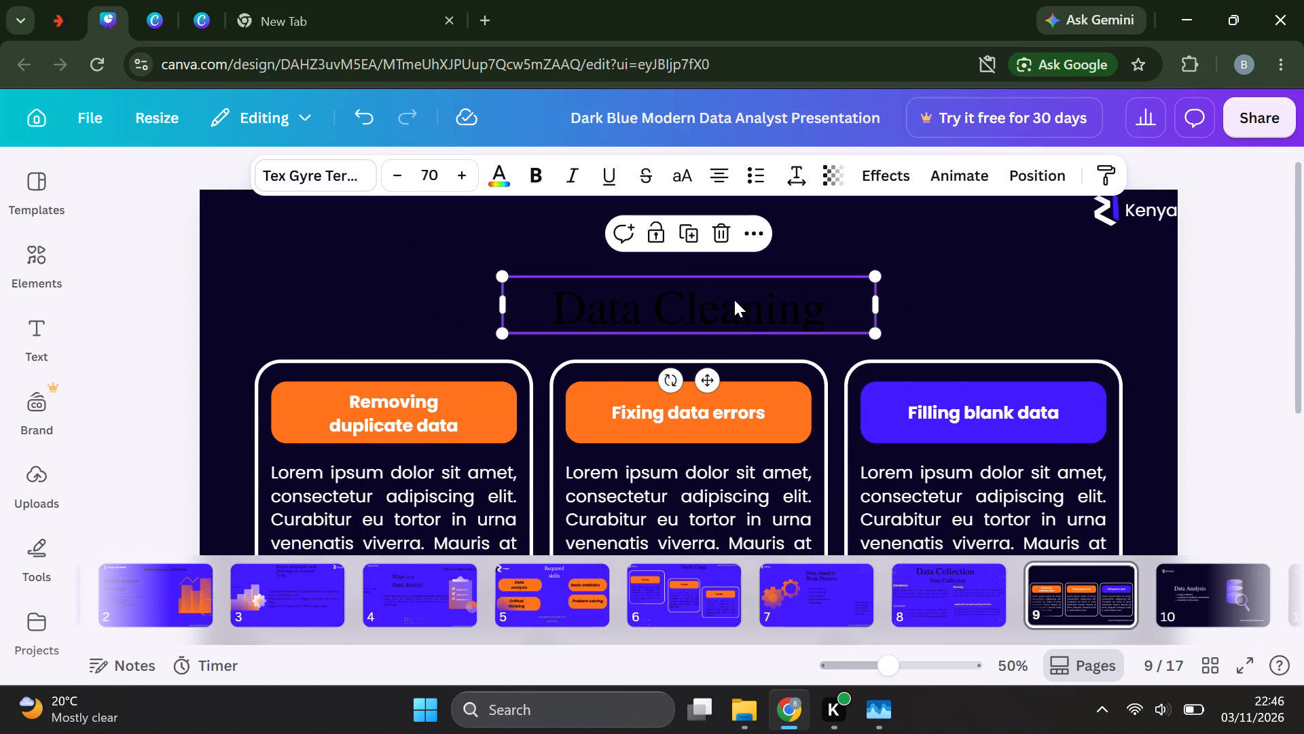
left_click(918, 308)
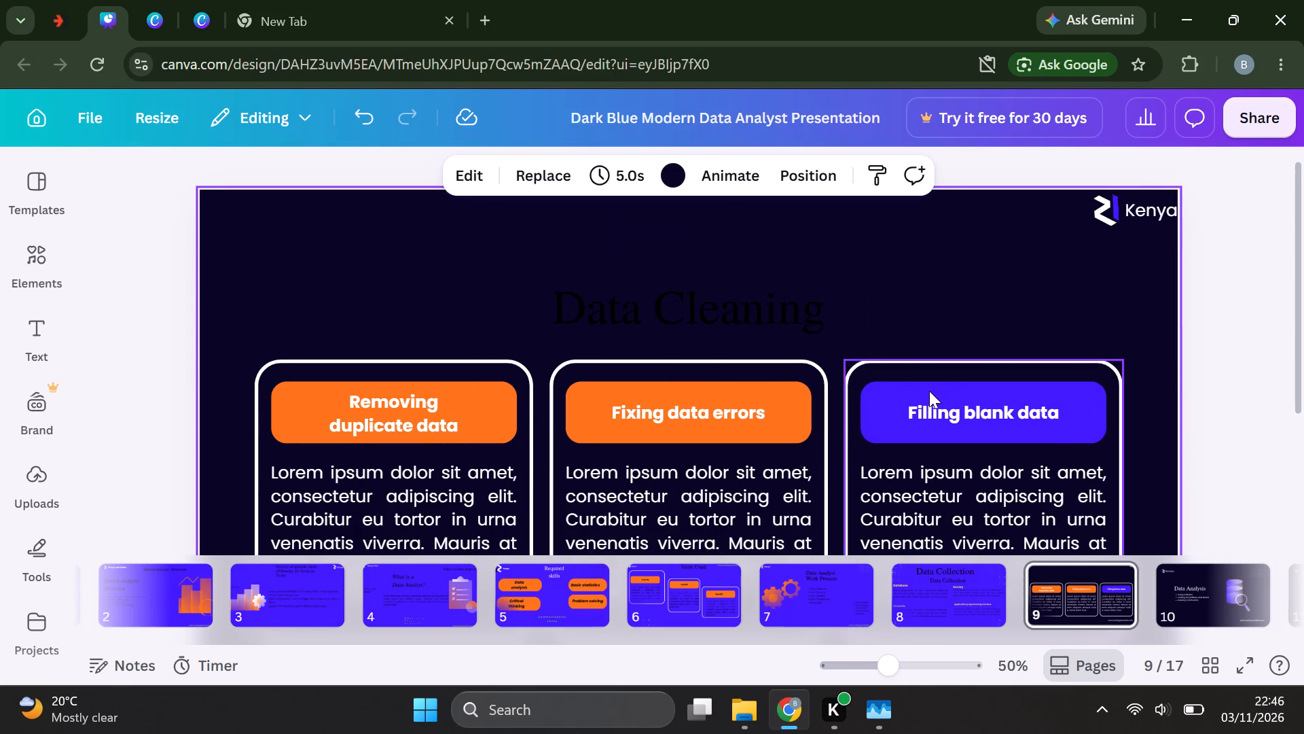
Recolor the blue box behind the Filling blank data heading to orange #ff7319.
left_click(934, 400)
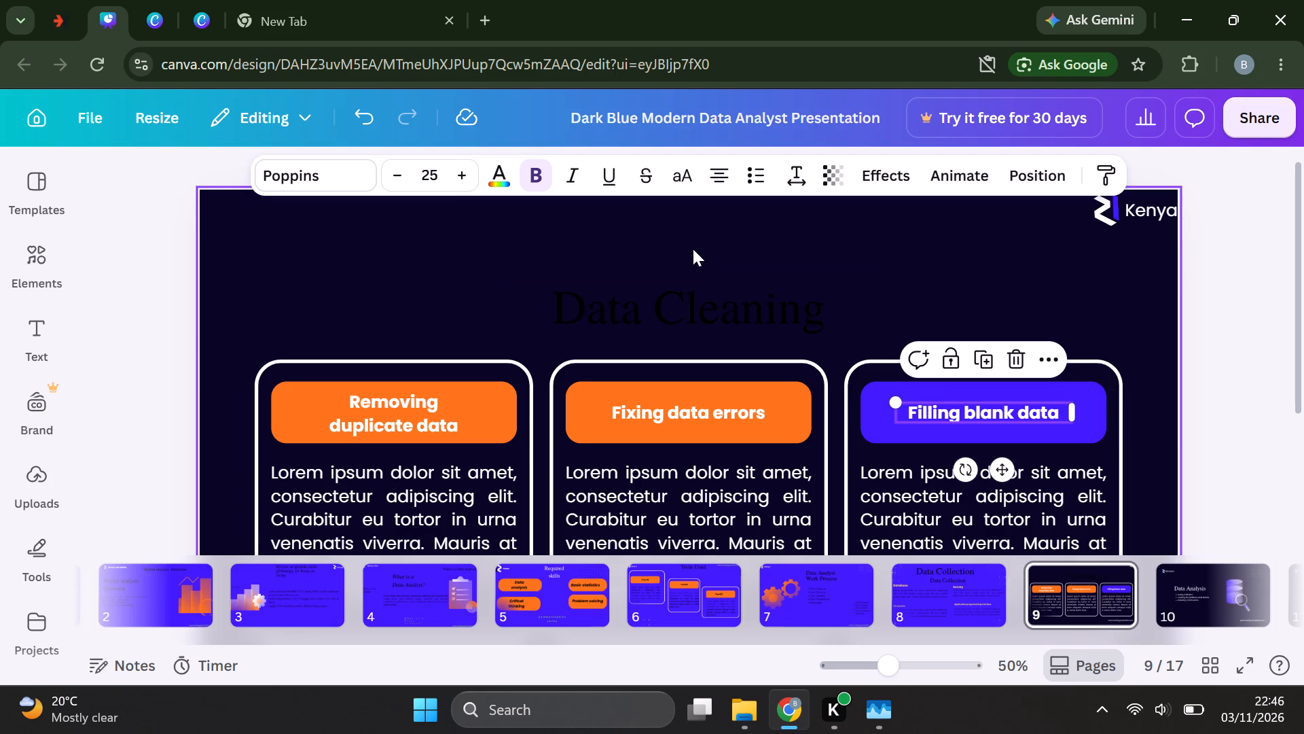
left_click(877, 424)
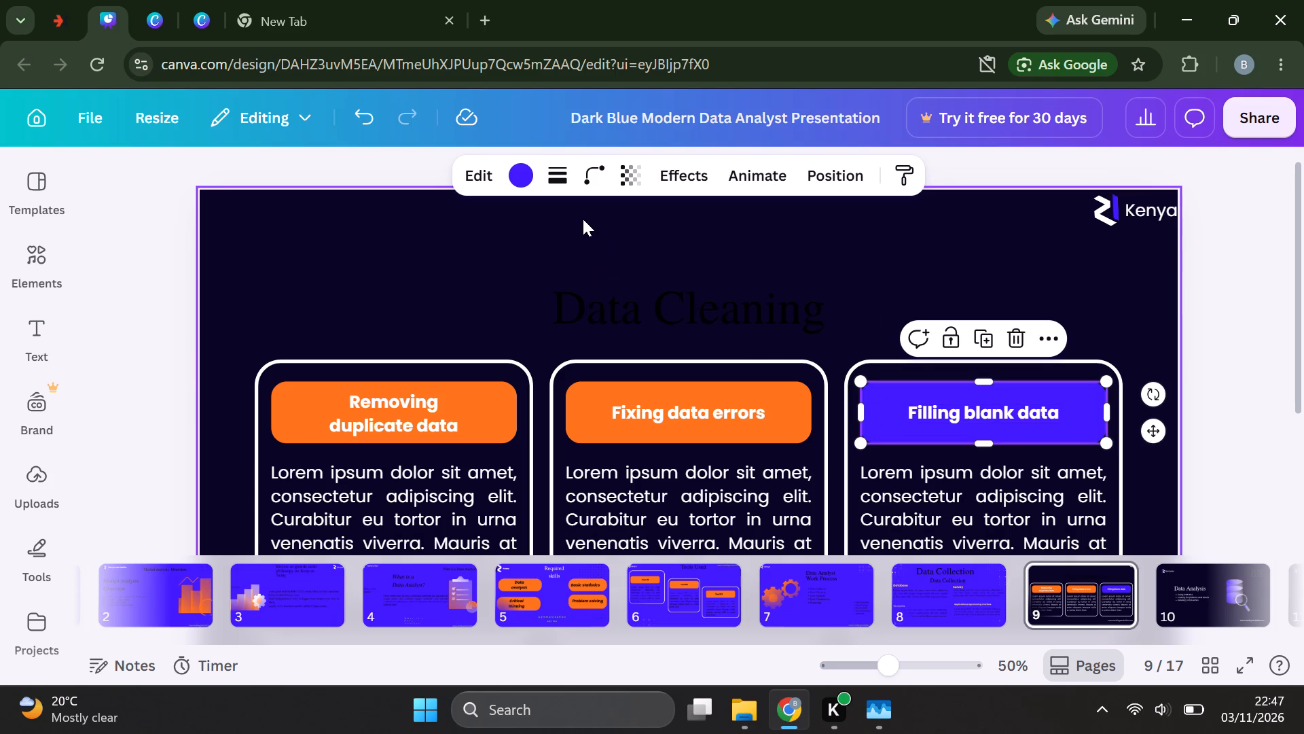
left_click(520, 175)
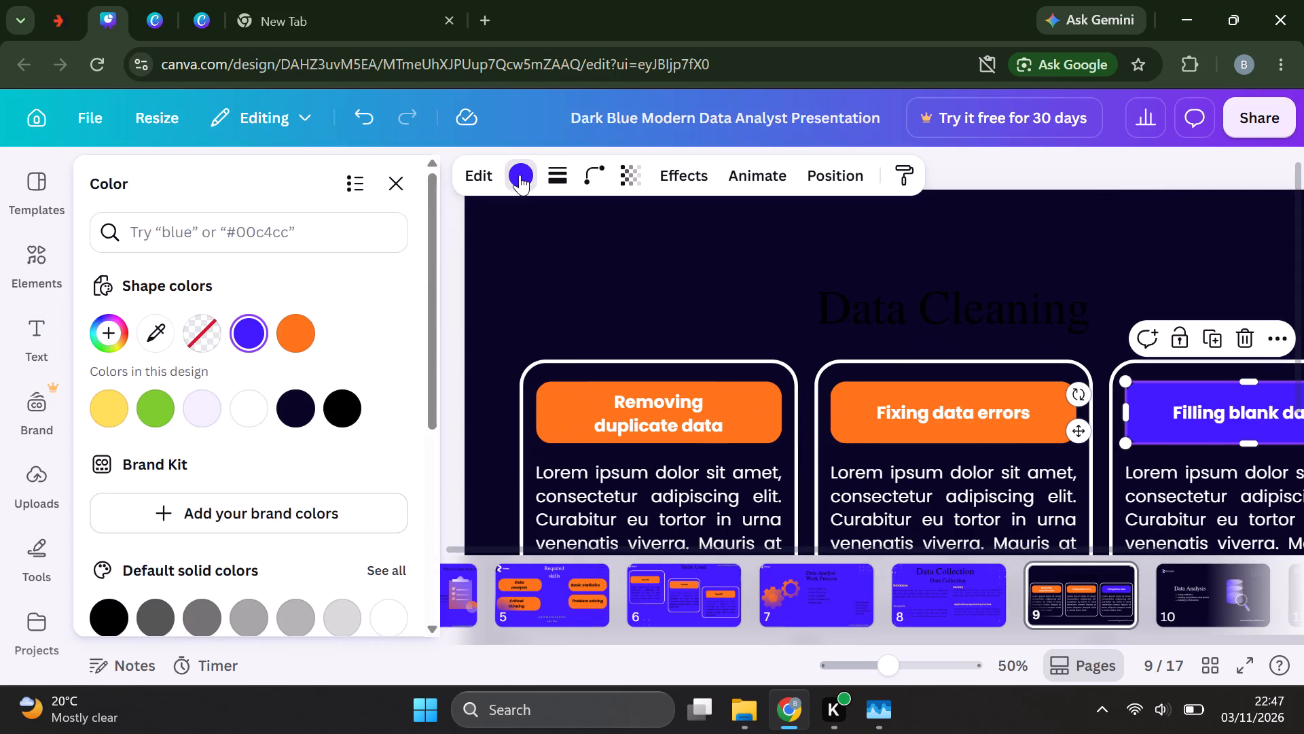
left_click(304, 334)
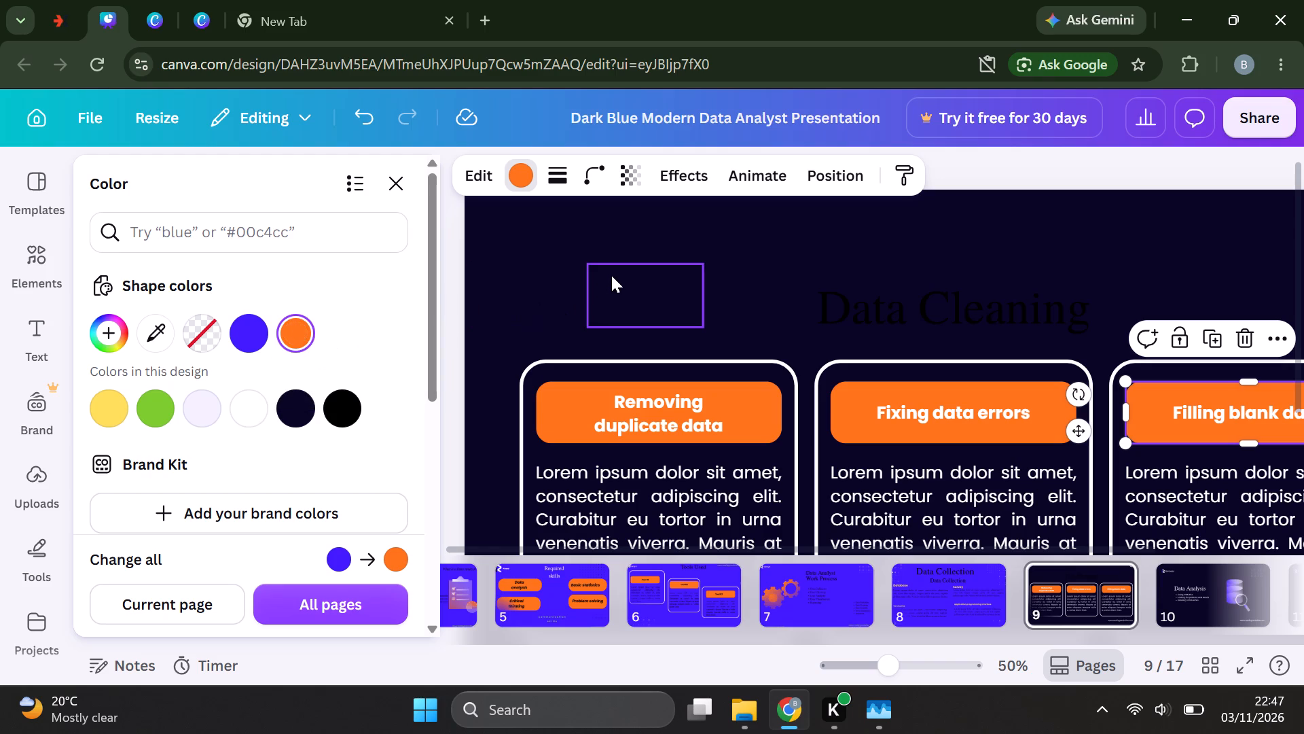
left_click(926, 291)
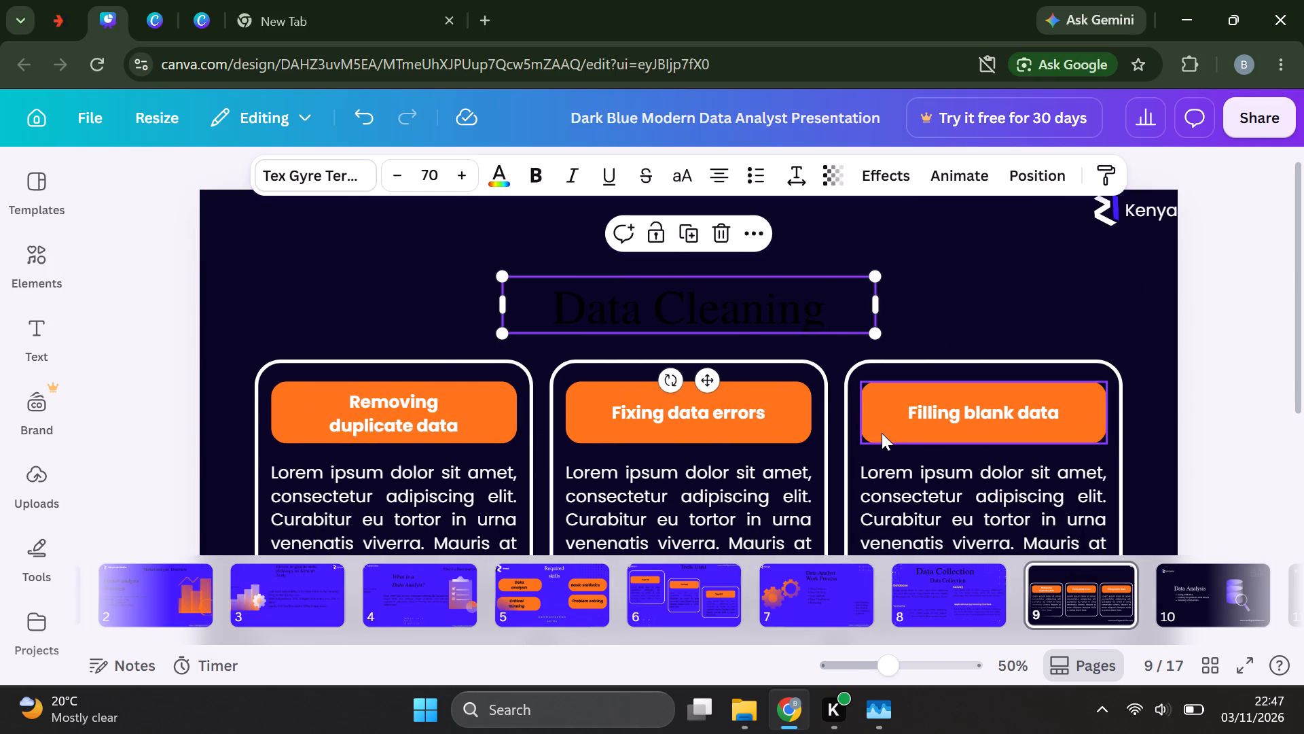
Set the Filling blank data heading's text color to black #000000.
left_click(882, 432)
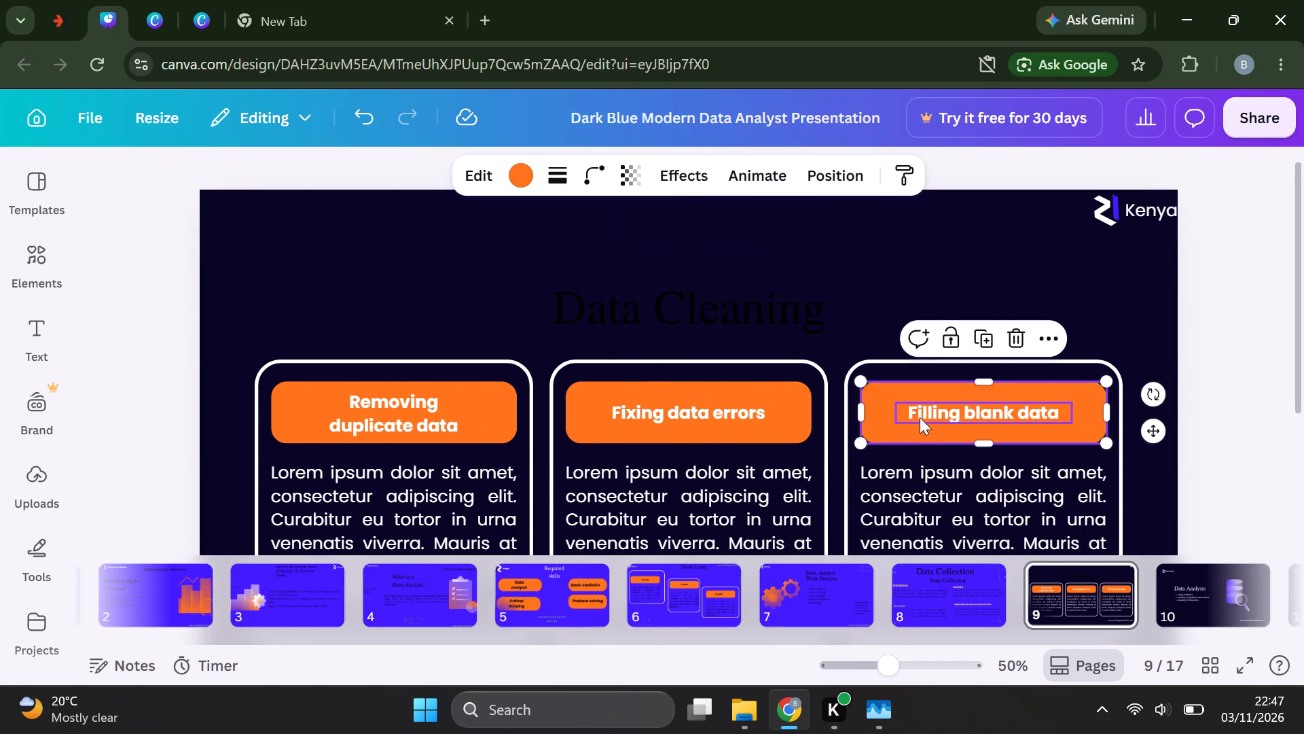
left_click(924, 415)
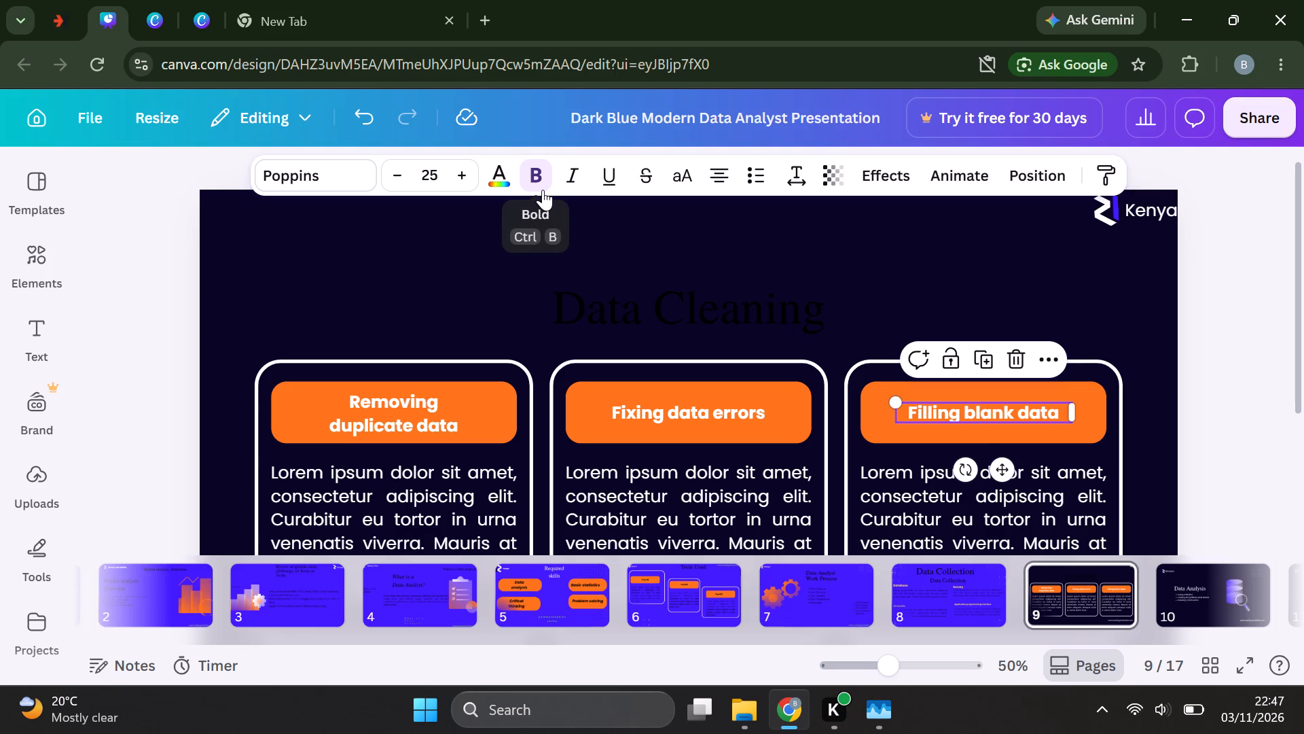
left_click(503, 178)
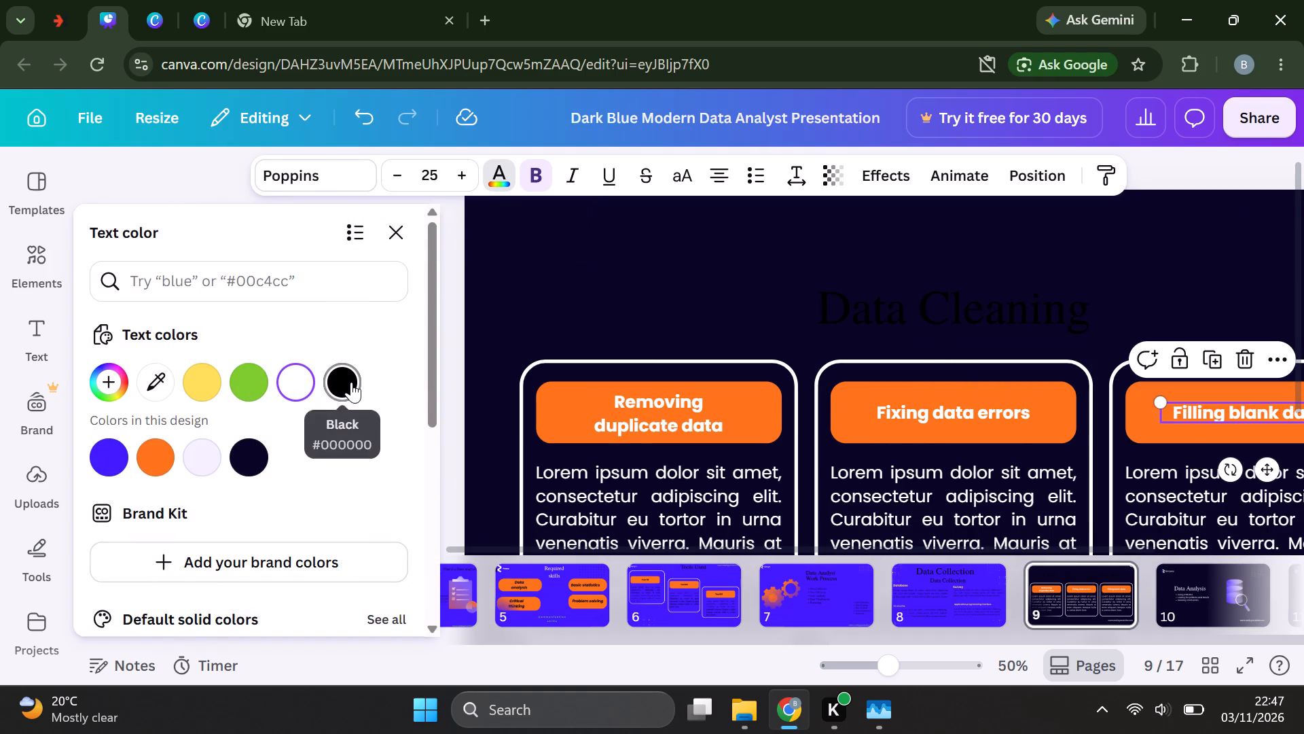
left_click(351, 382)
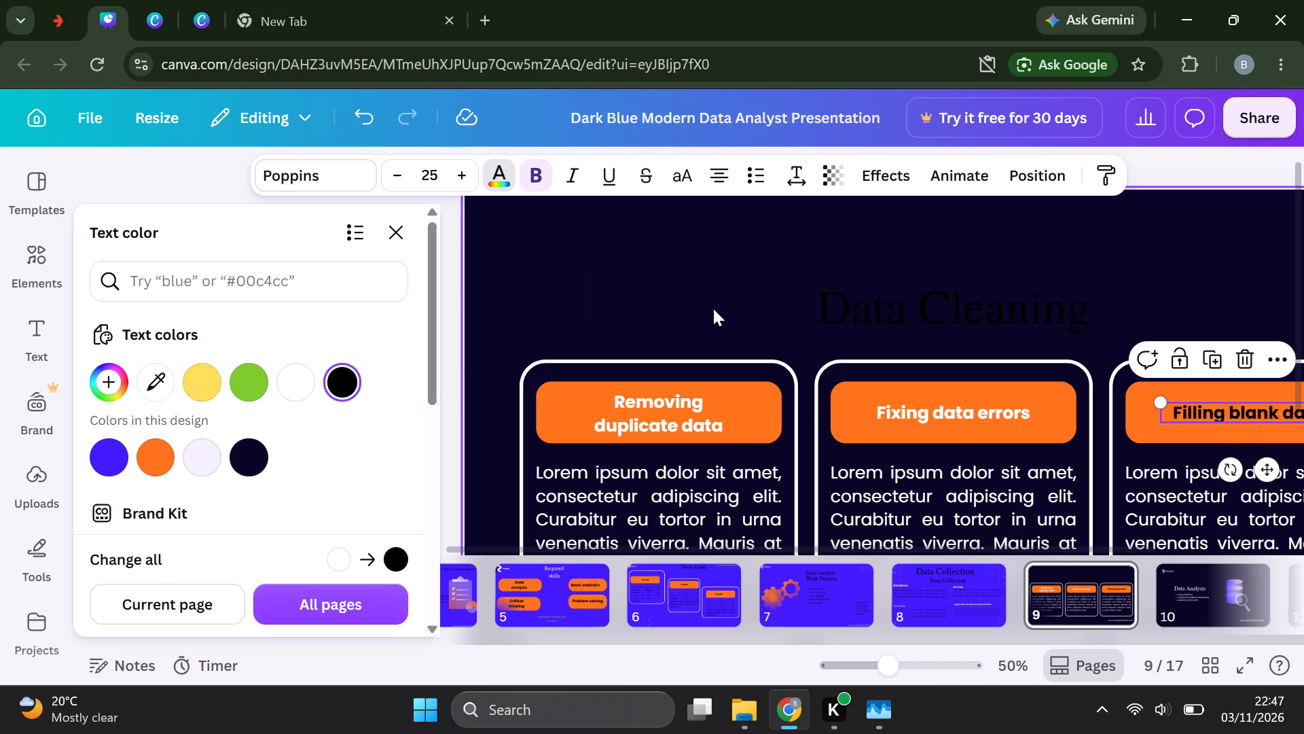
left_click(399, 237)
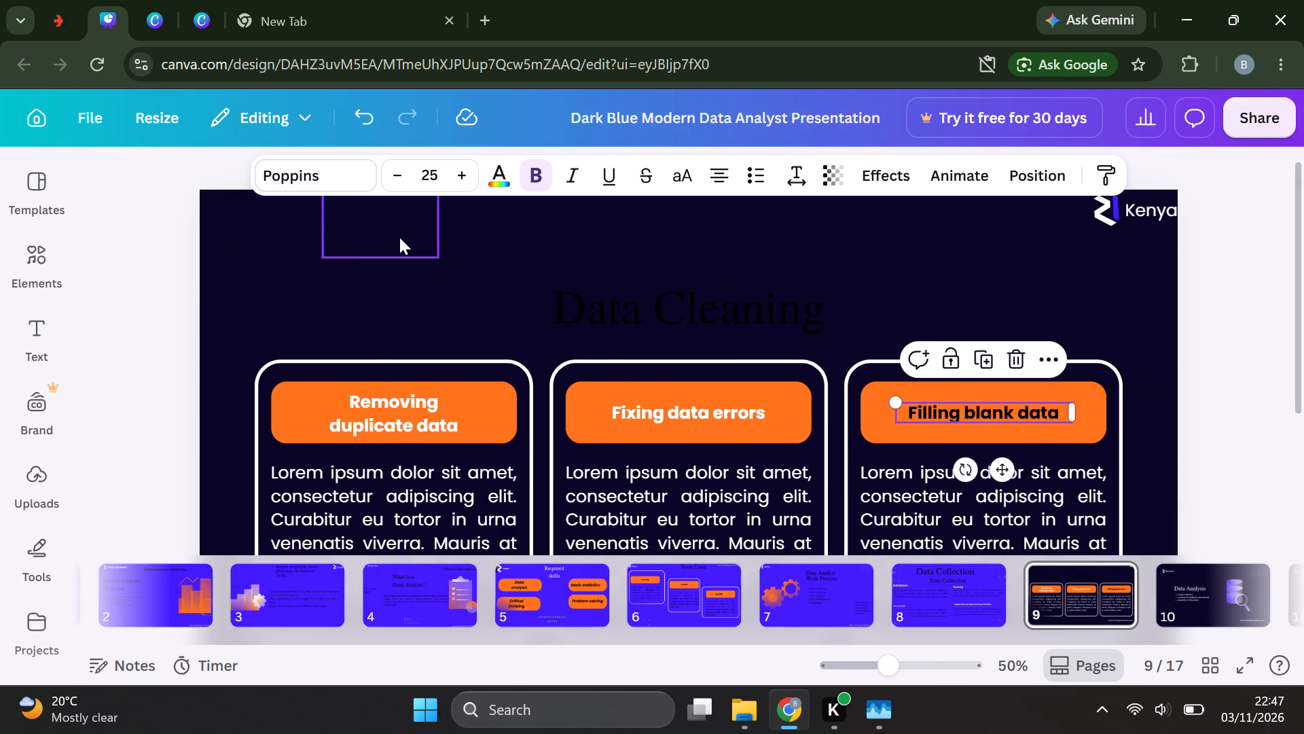
Set the Fixing data errors heading's text color to black #000000.
left_click(633, 407)
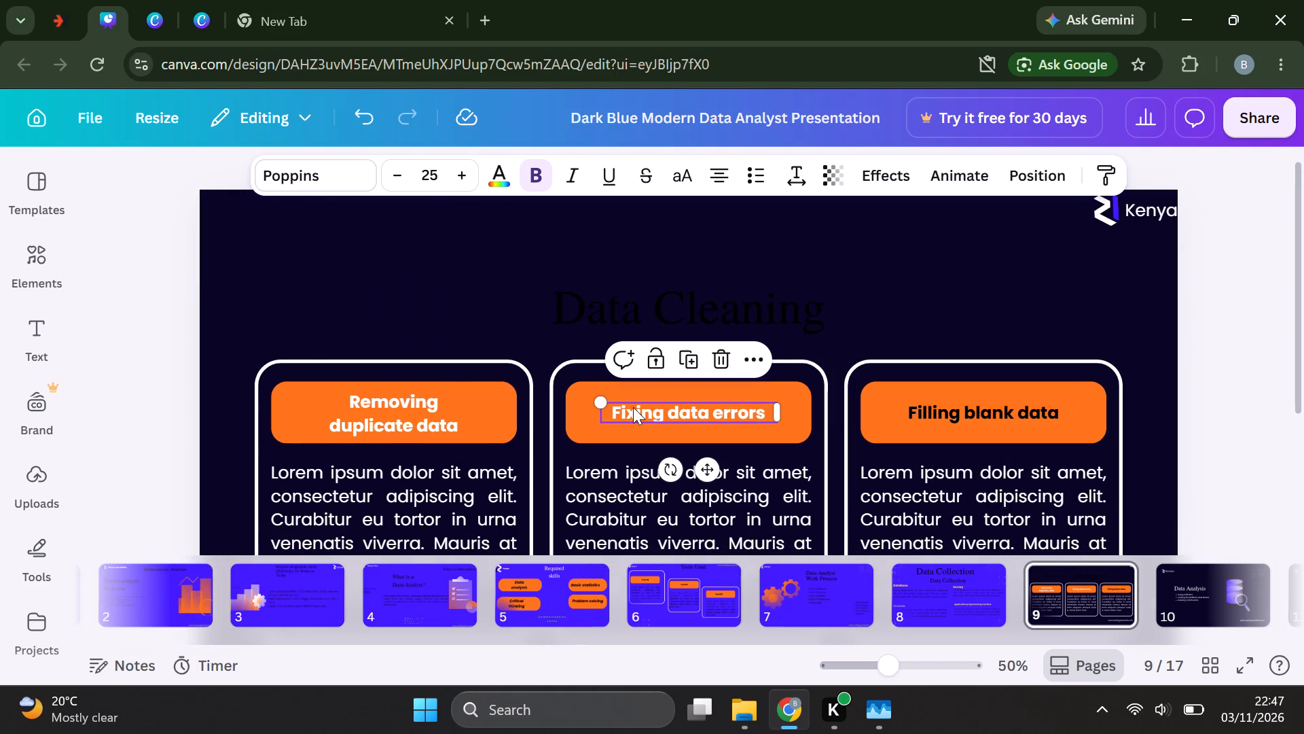
left_click(501, 183)
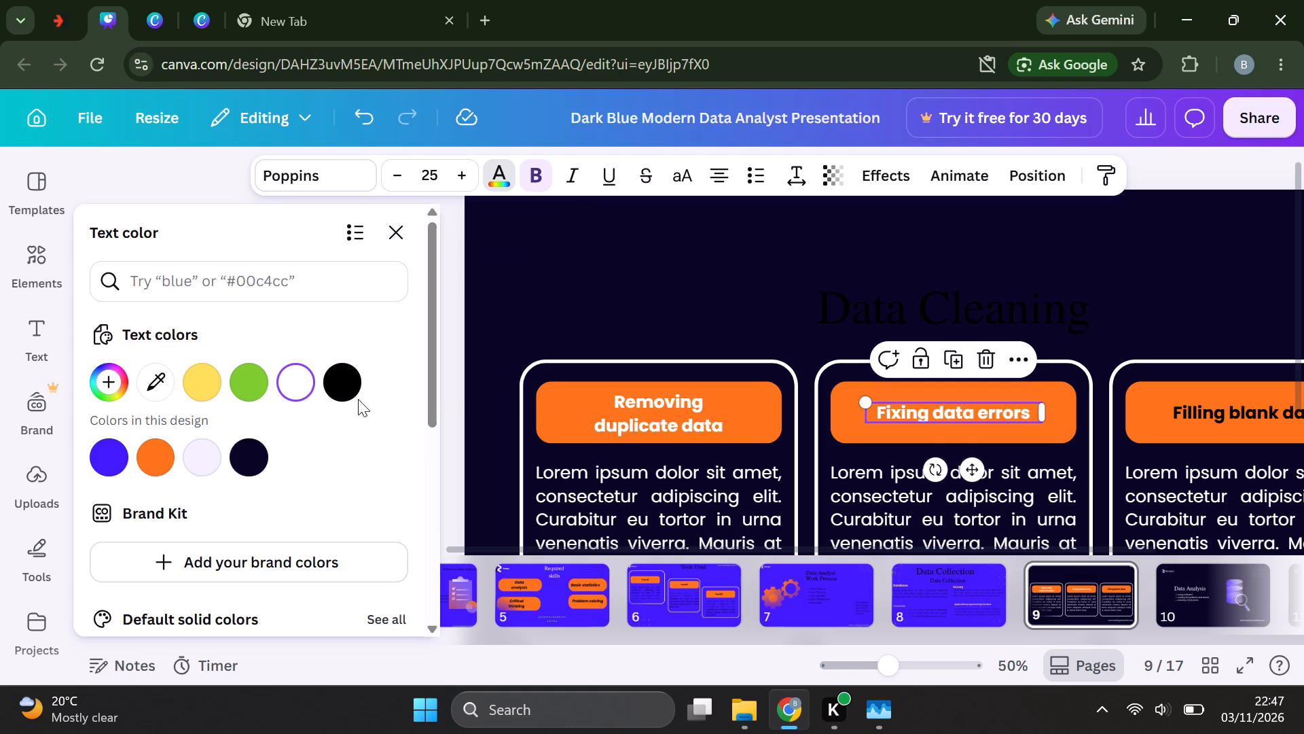
left_click(347, 390)
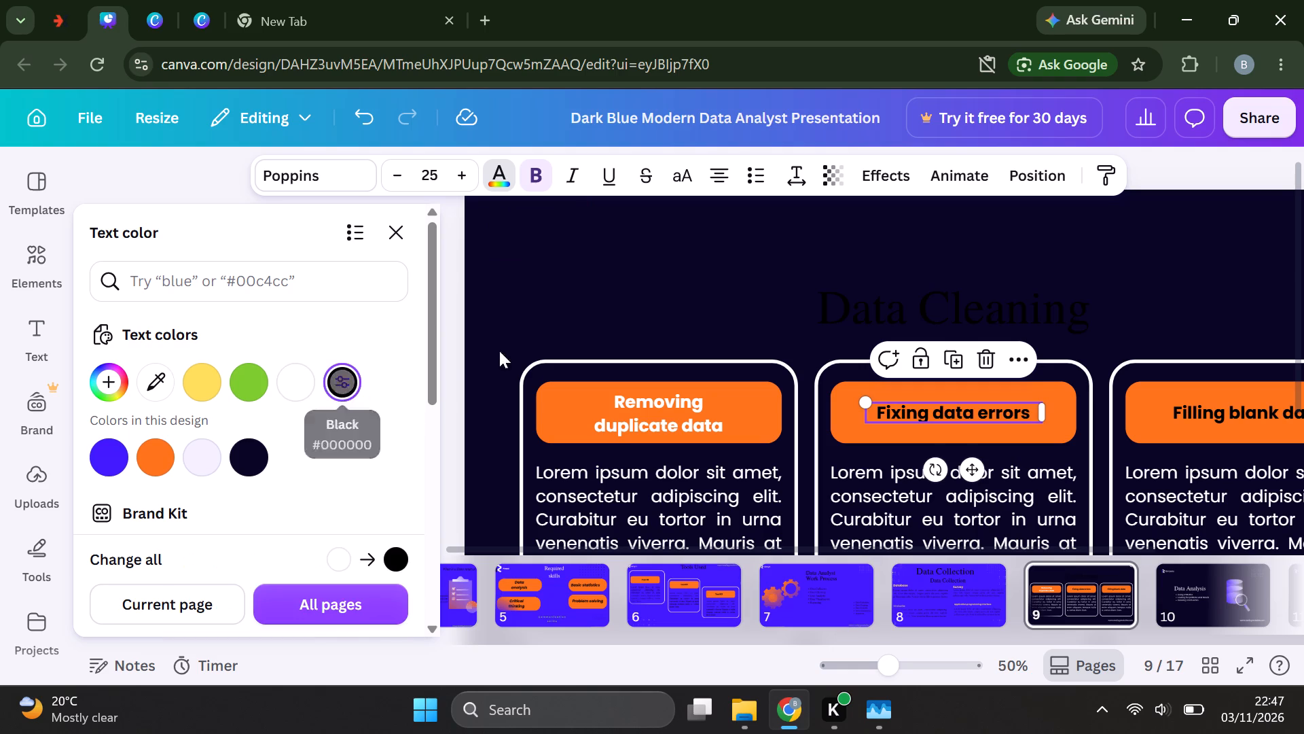
left_click(803, 312)
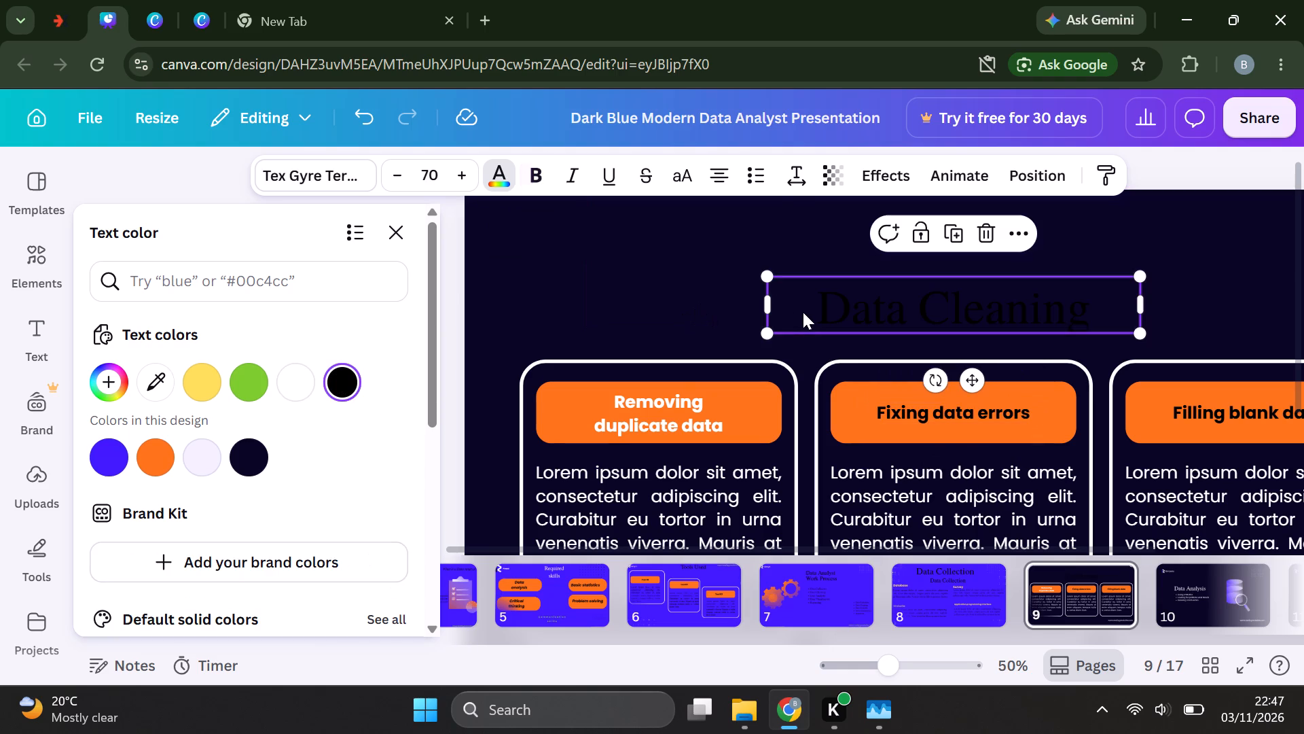
Set the Removing duplicate data heading's text color to black #000000.
left_click(691, 421)
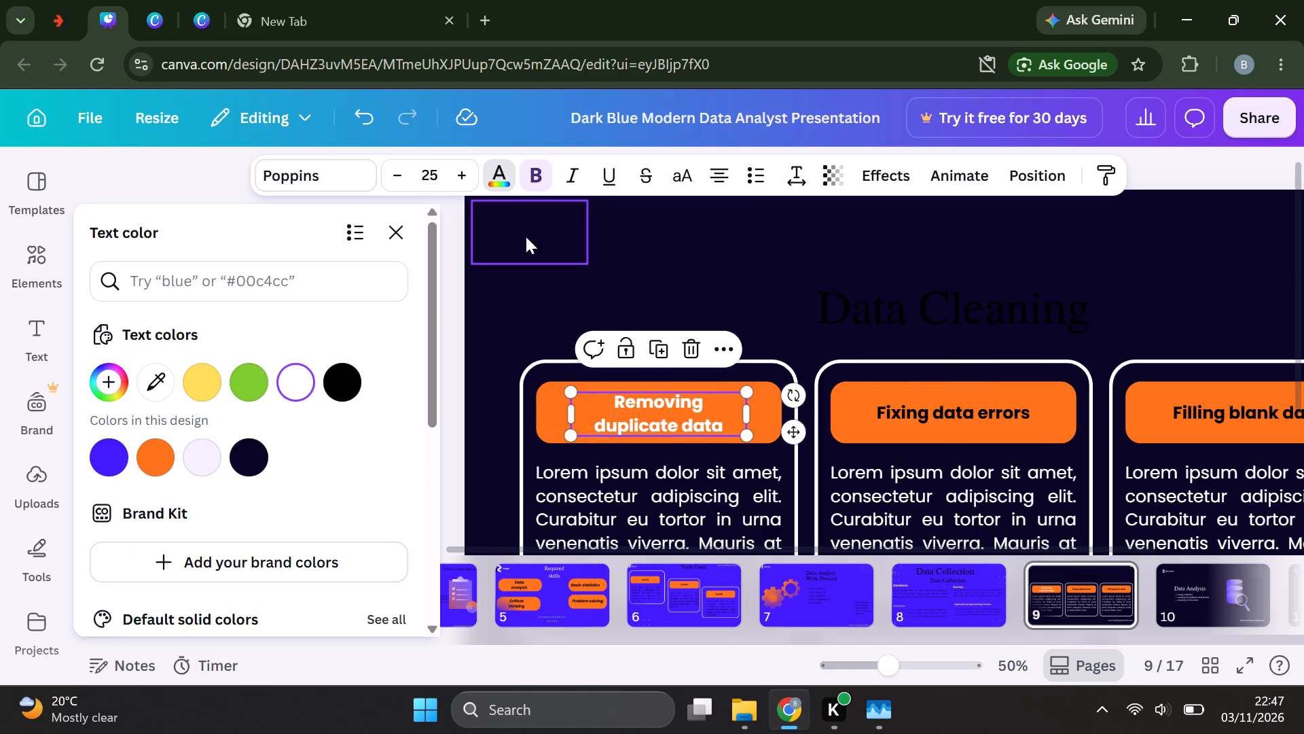
left_click(499, 179)
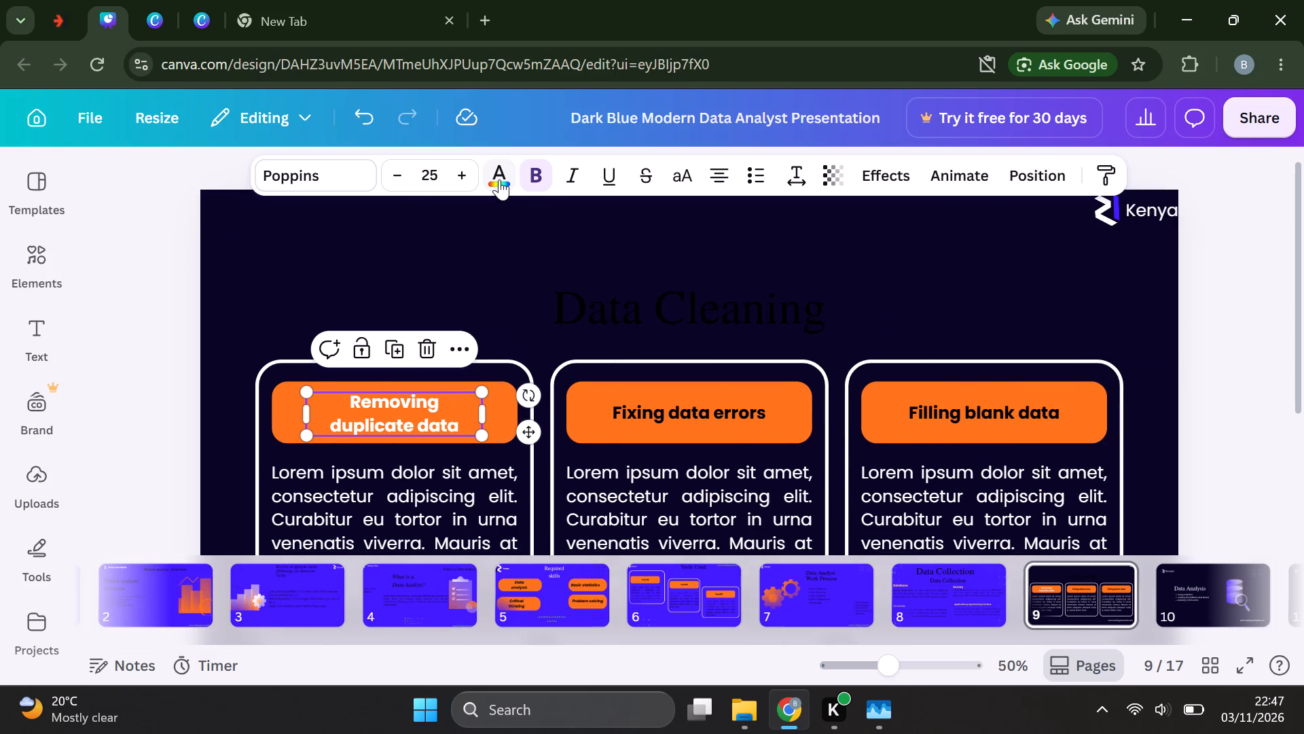
left_click(499, 179)
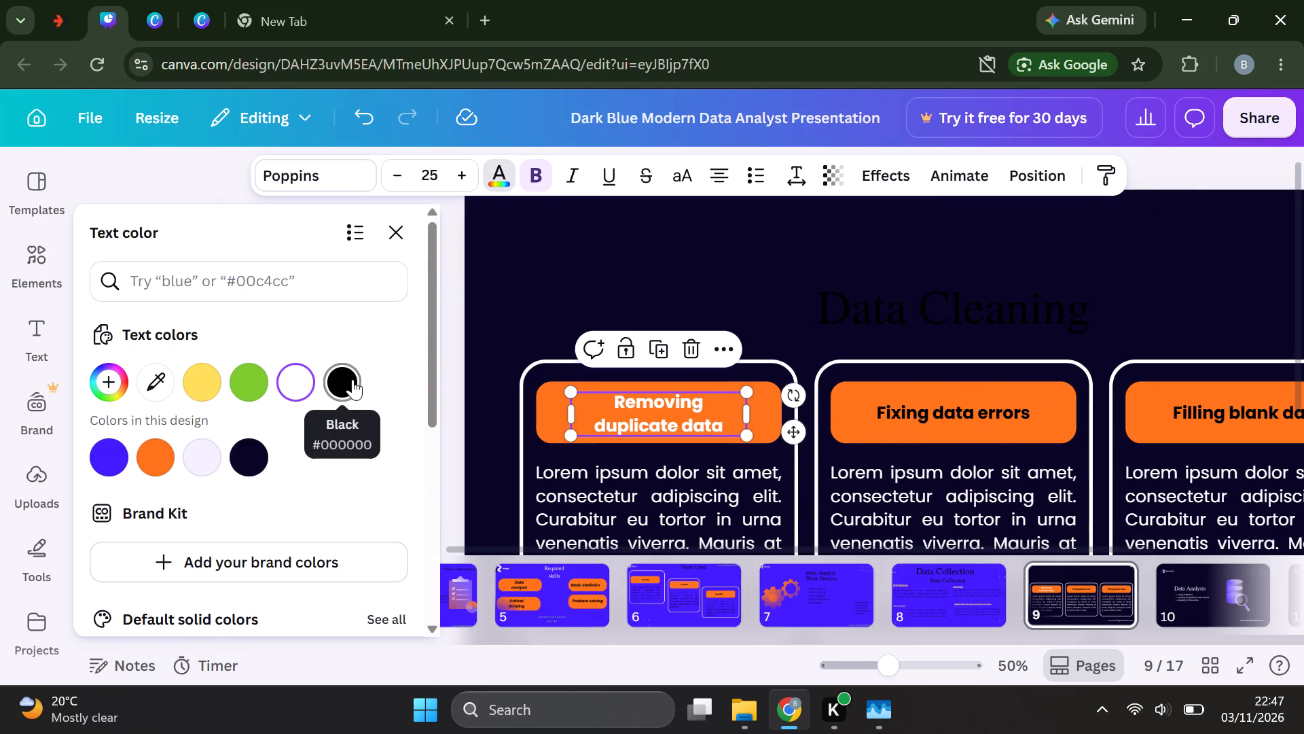
left_click(352, 379)
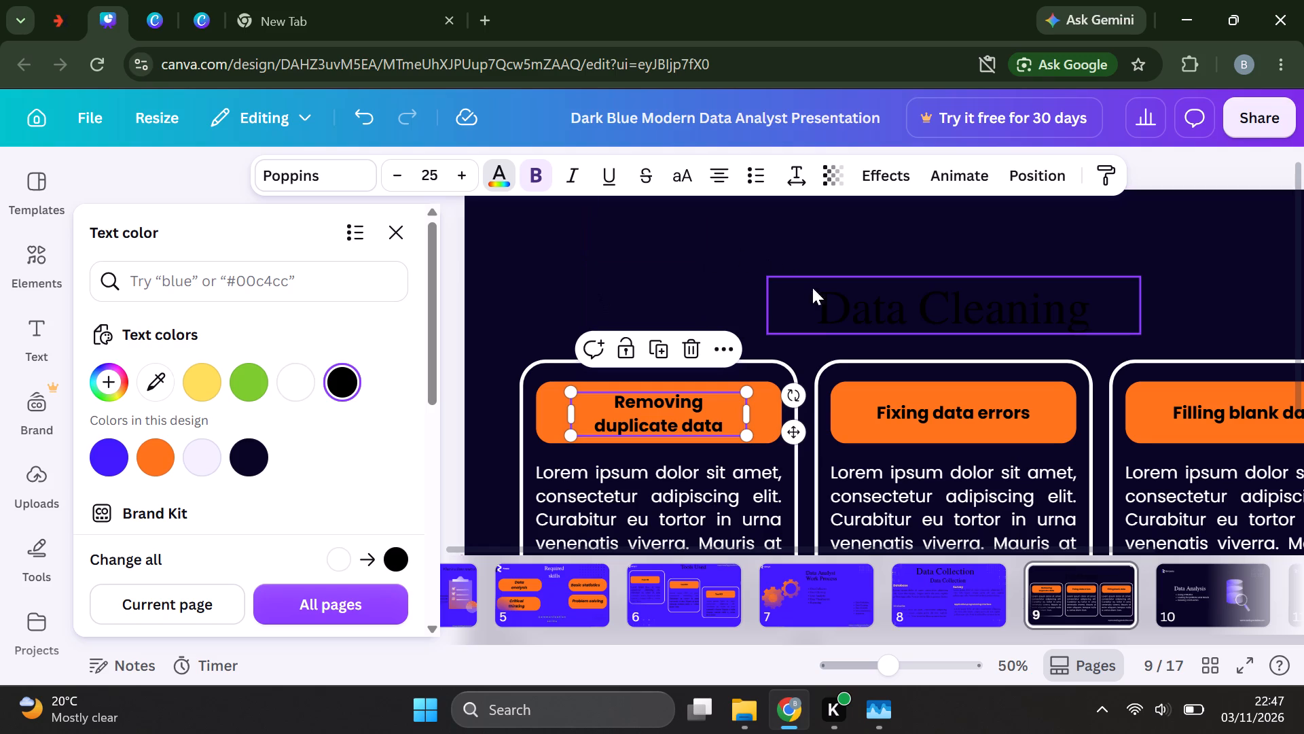
left_click(821, 307)
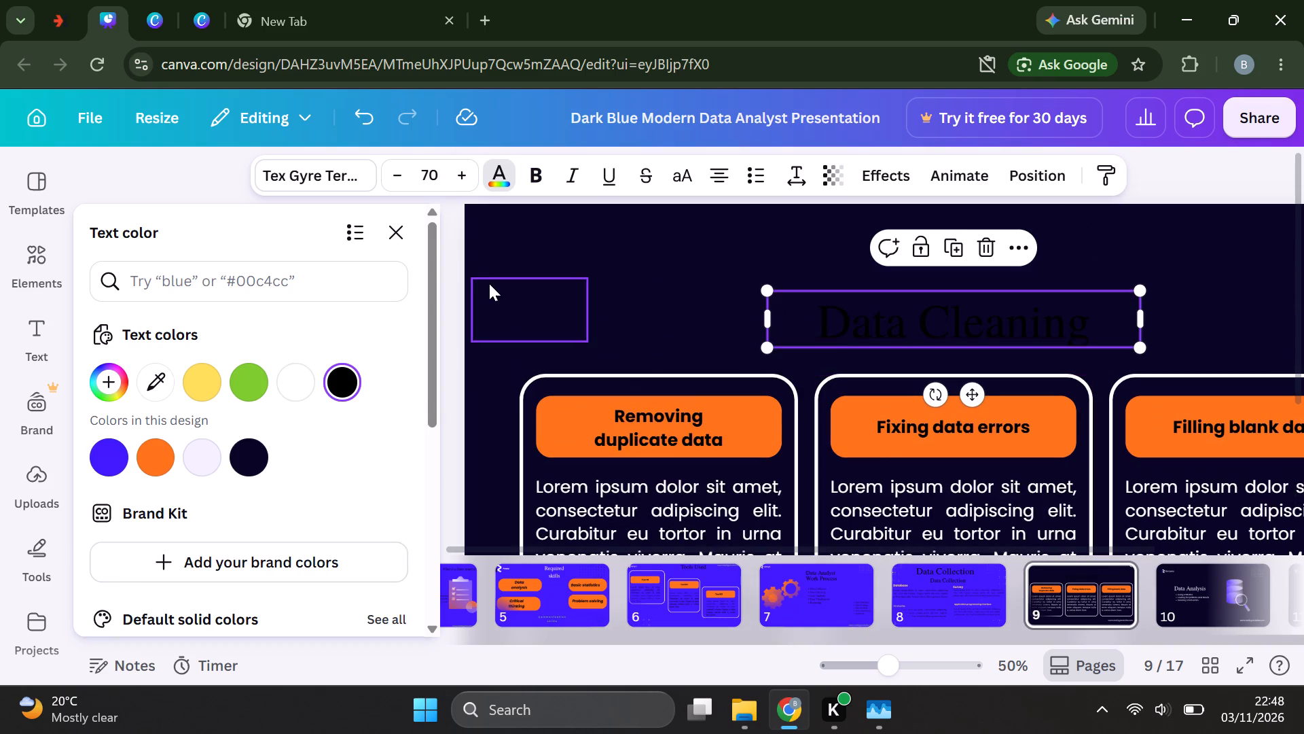
left_click(1163, 251)
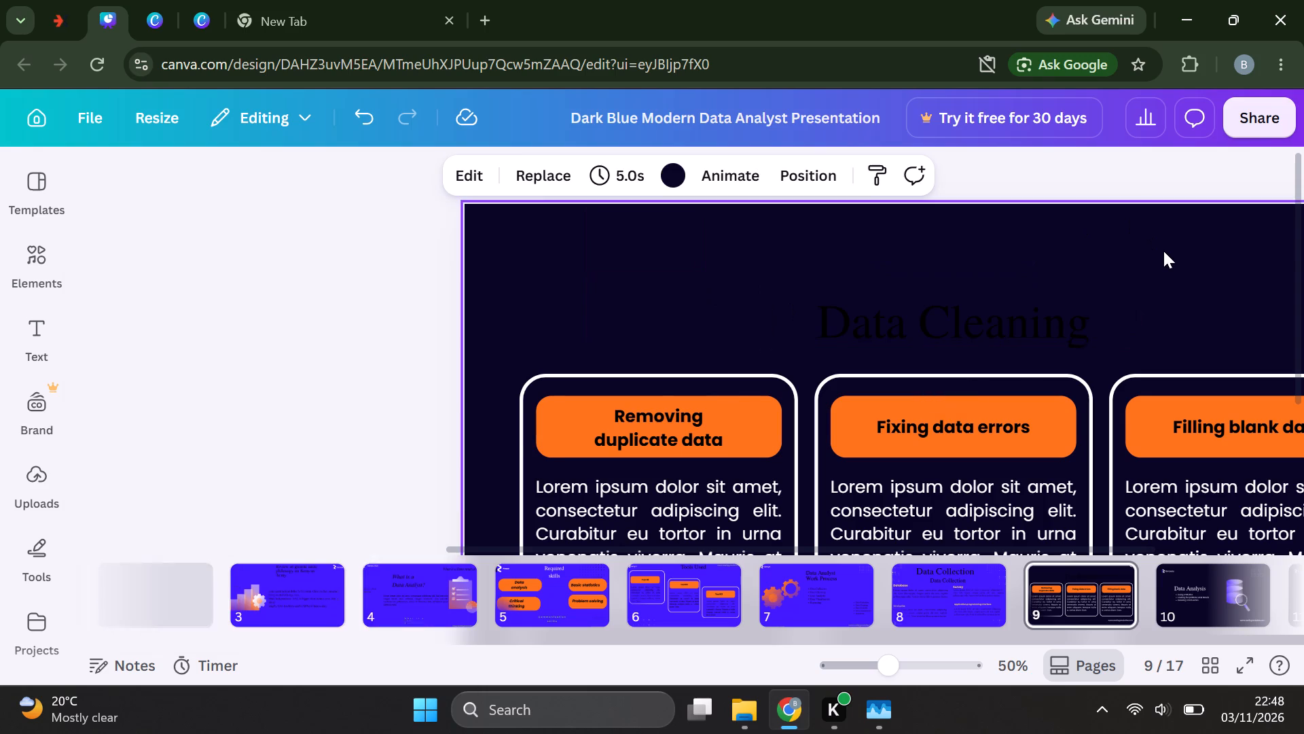
left_click(1000, 280)
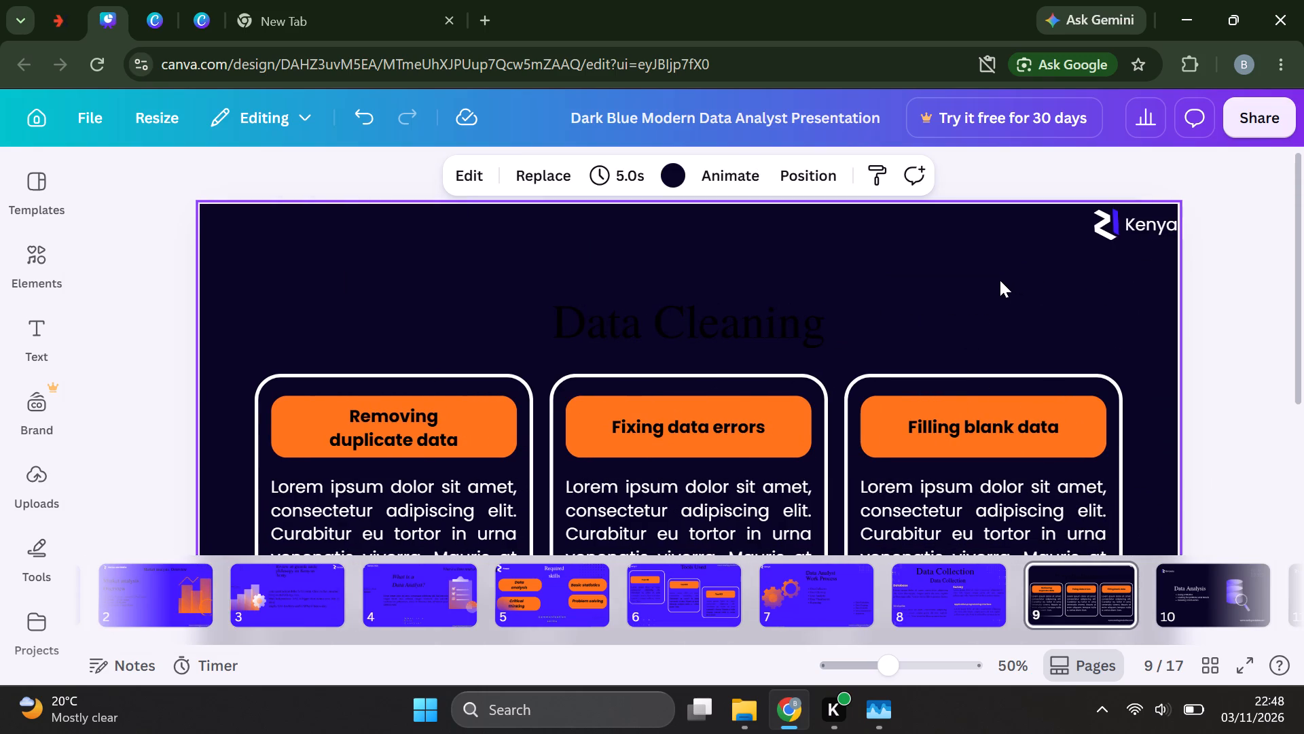
Set page 9's background color to vivid indigo #4119ff.
left_click(975, 296)
left_click(673, 179)
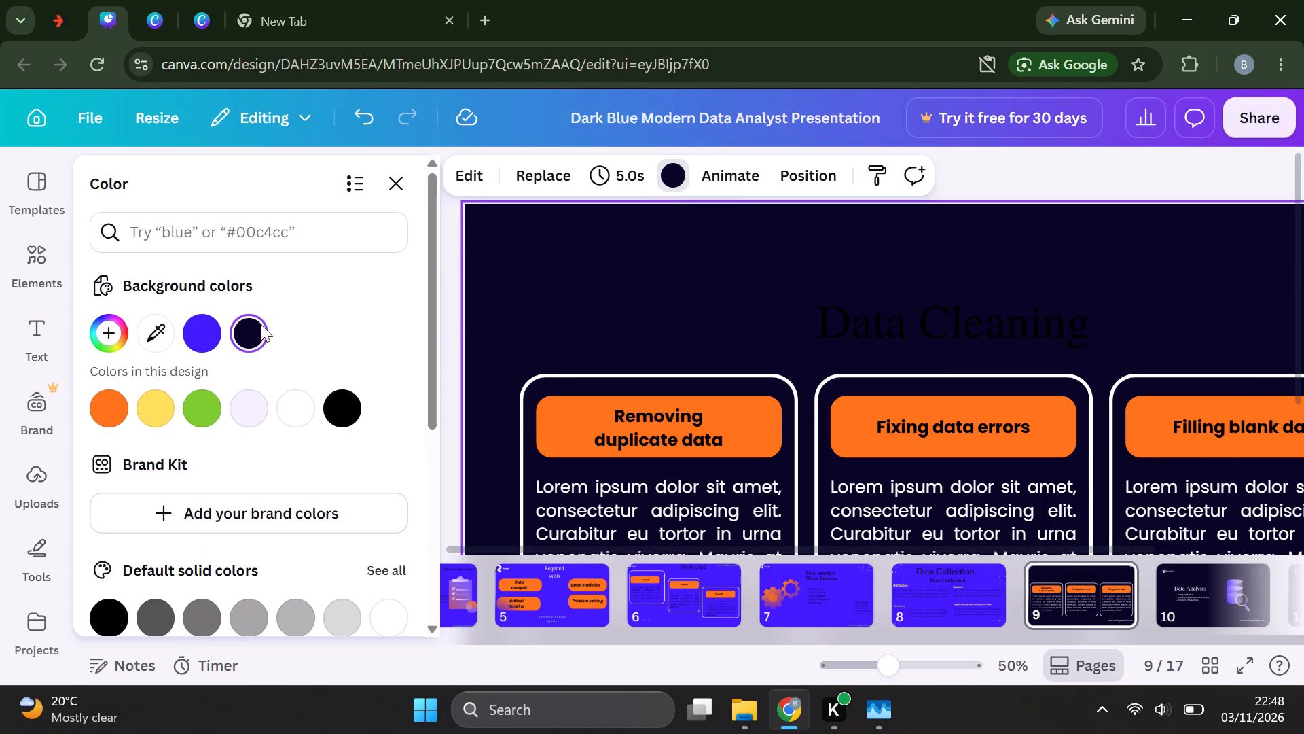
left_click(211, 331)
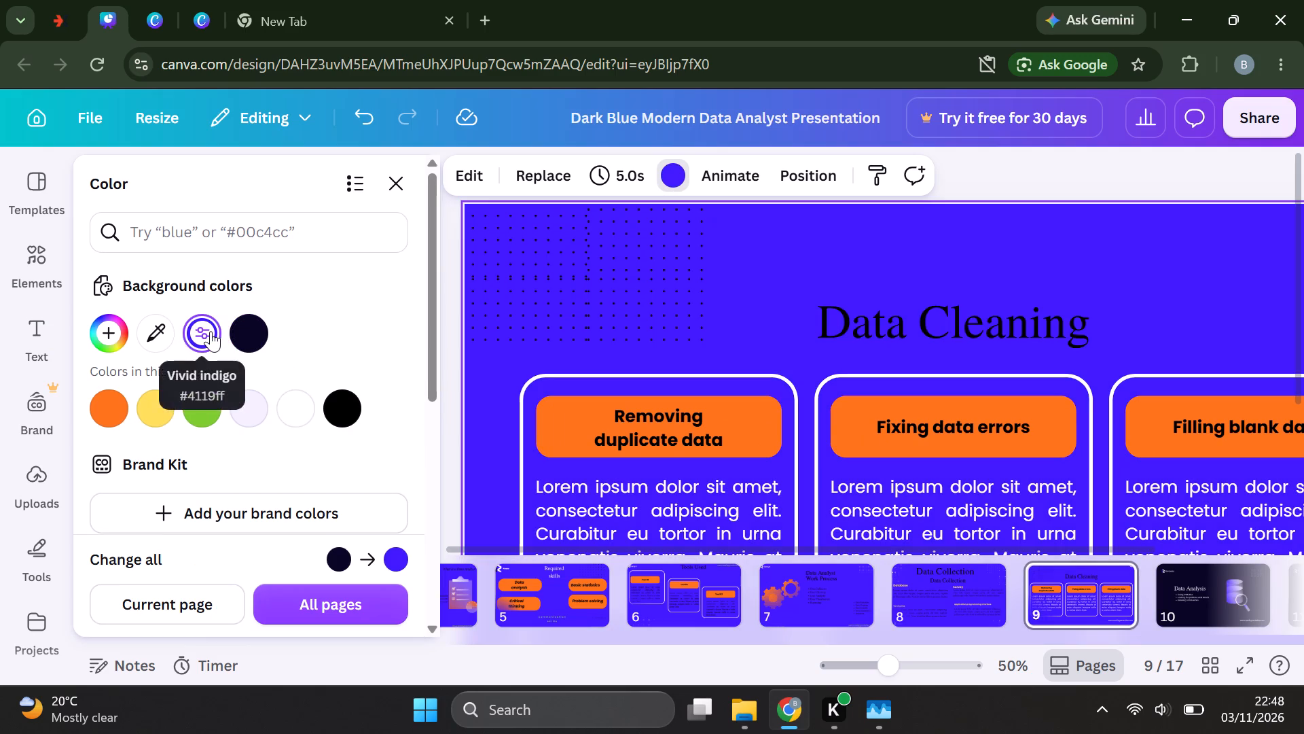
left_click(795, 243)
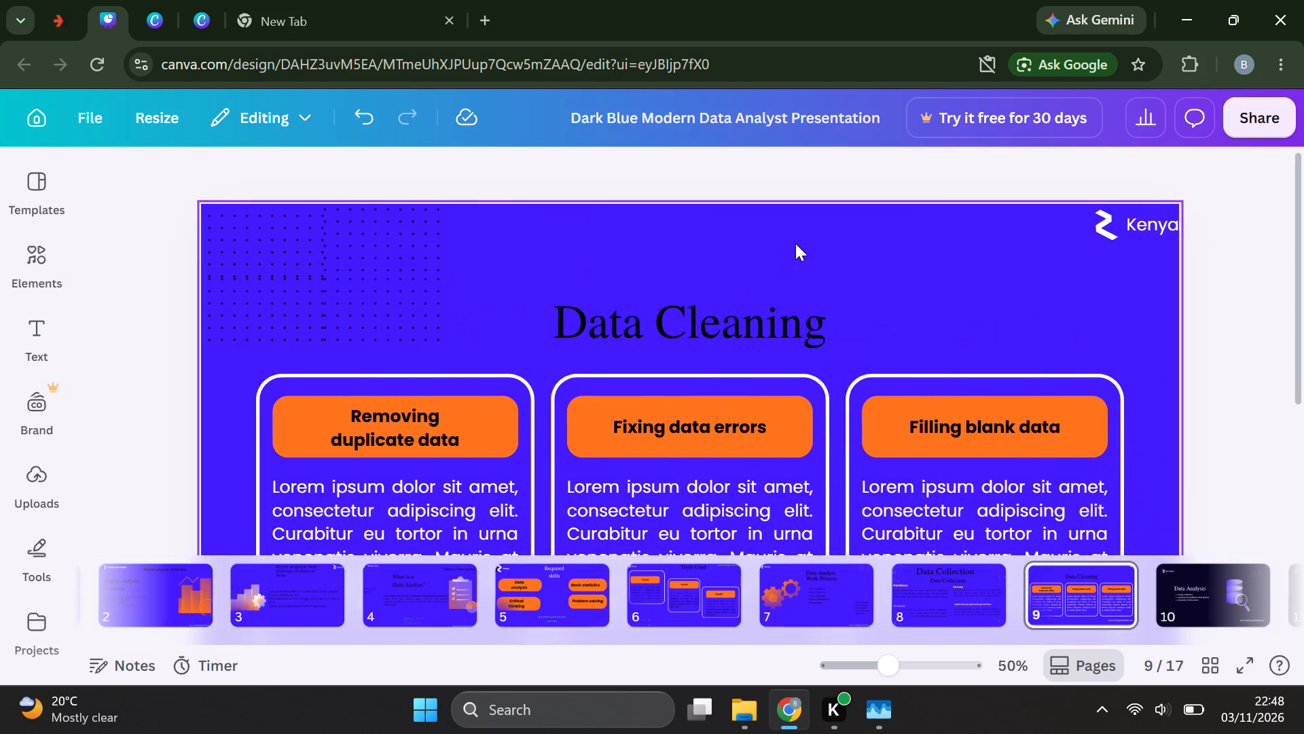
Set the text color of the paragraph under the Removing duplicate data heading to black.
scroll(795, 243, "down", 1)
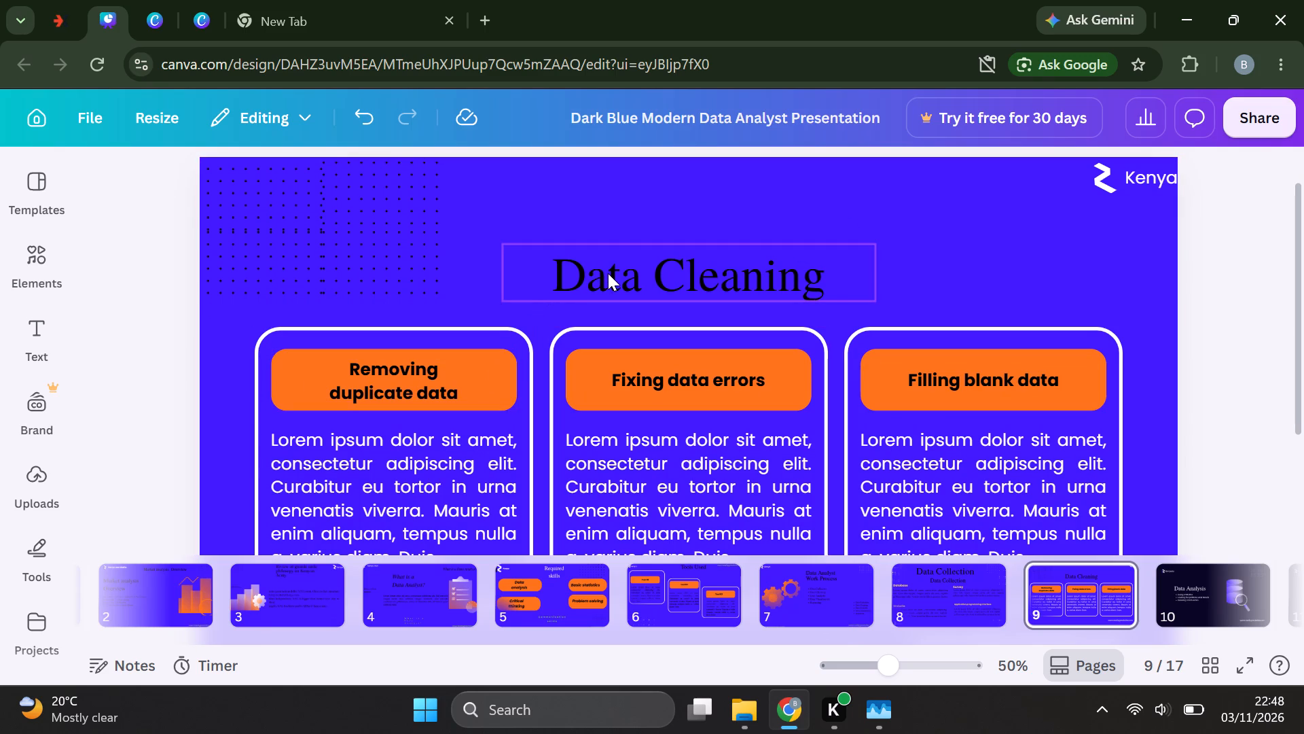
scroll(608, 273, "down", 1)
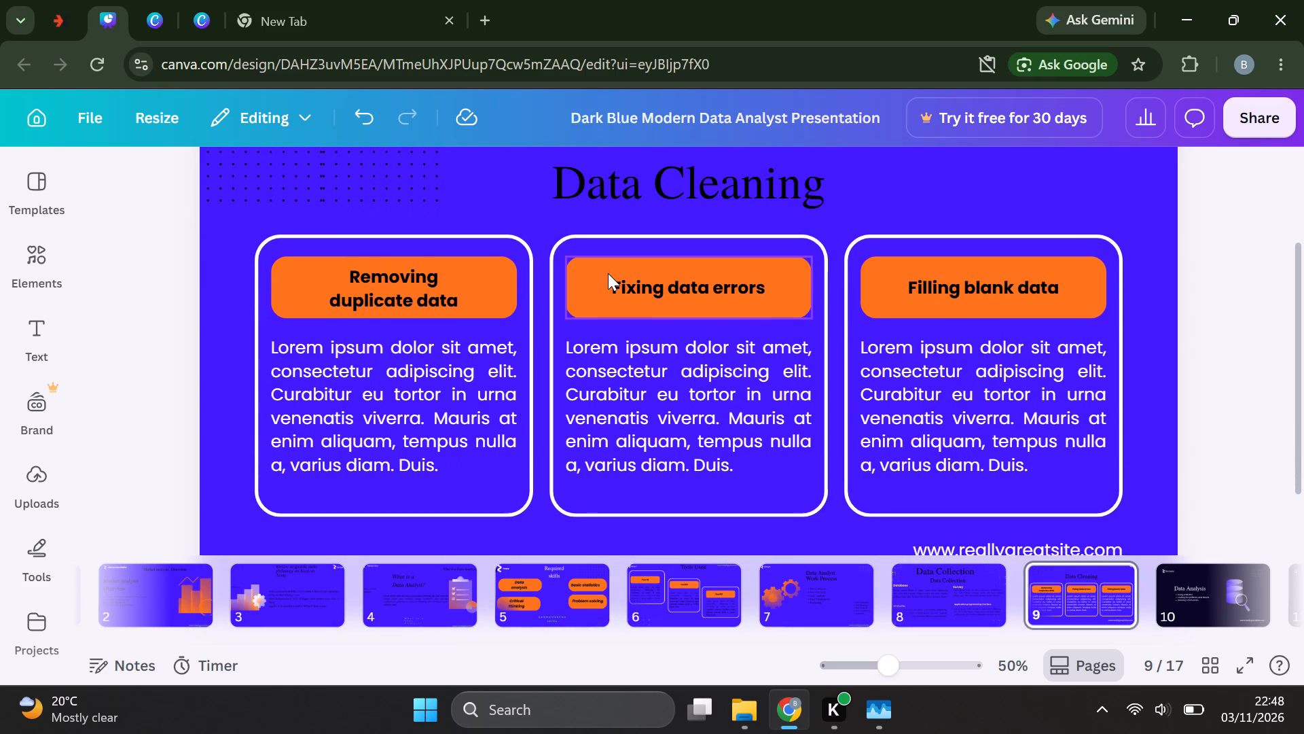
scroll(608, 273, "down", 1)
left_click(435, 401)
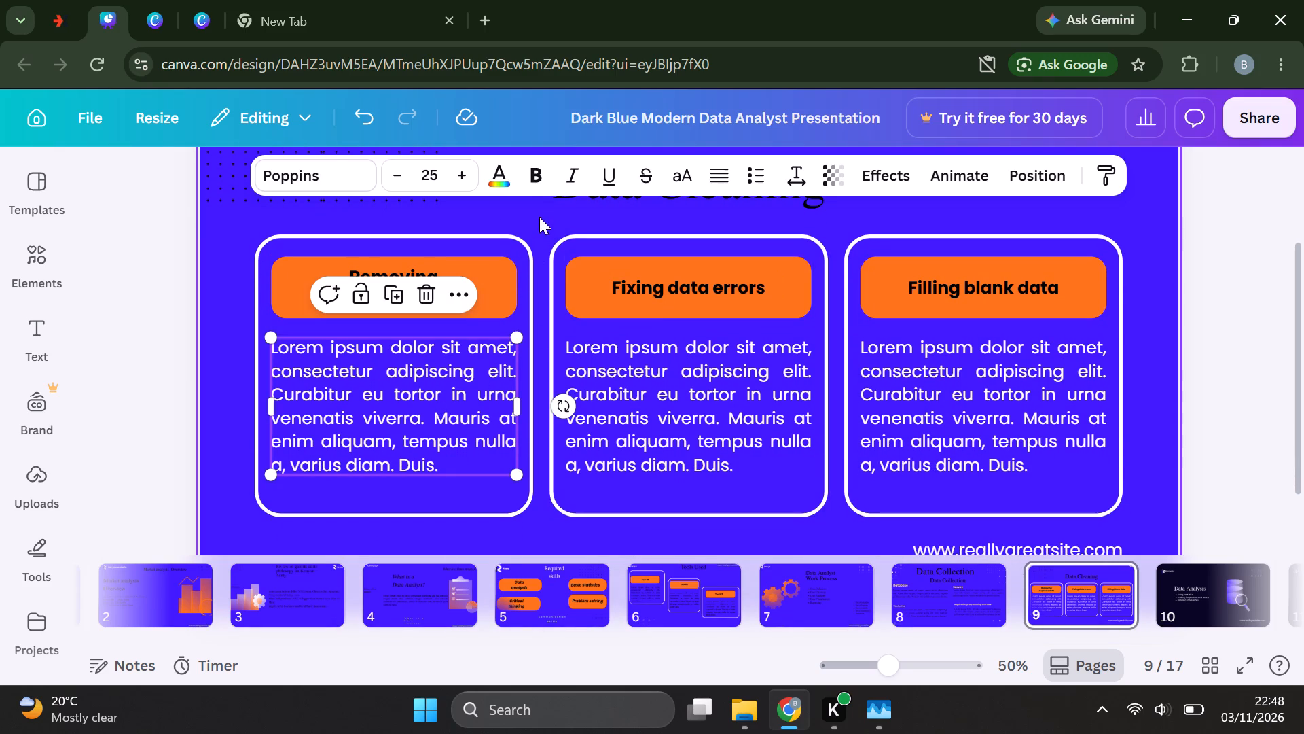
left_click(496, 172)
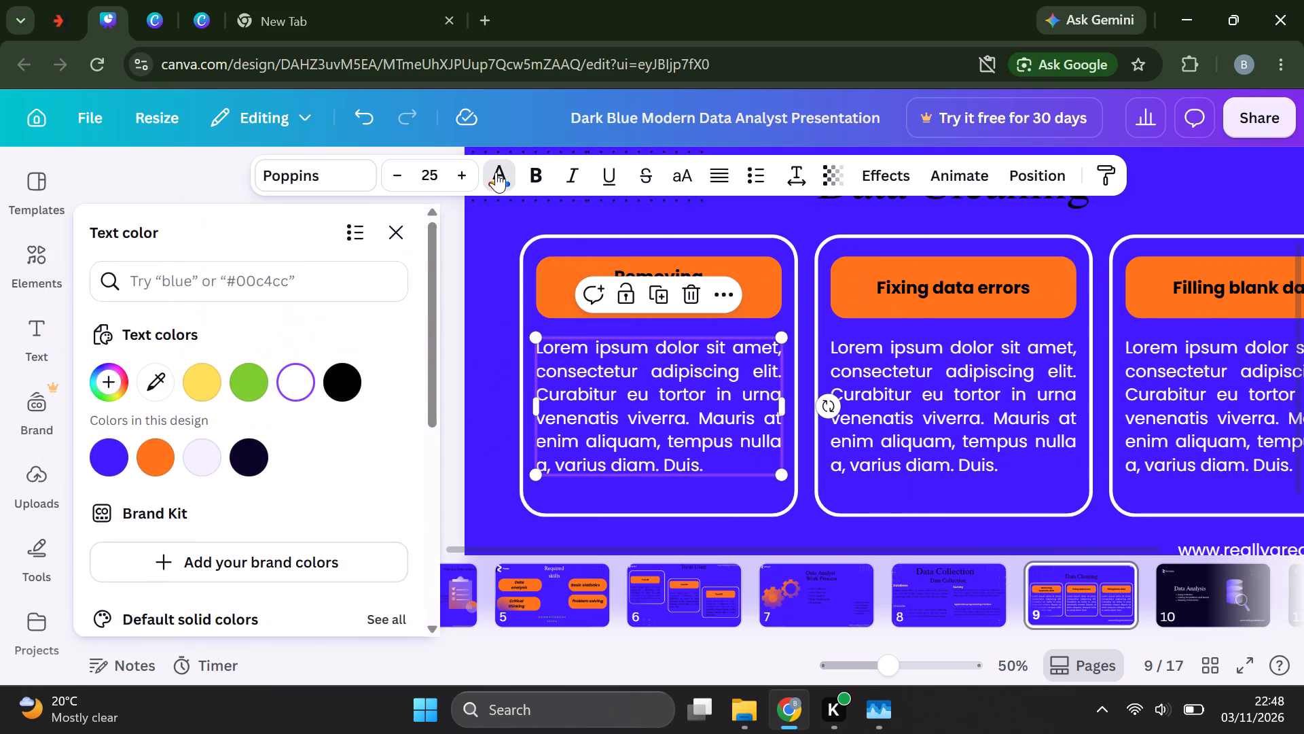
left_click(350, 377)
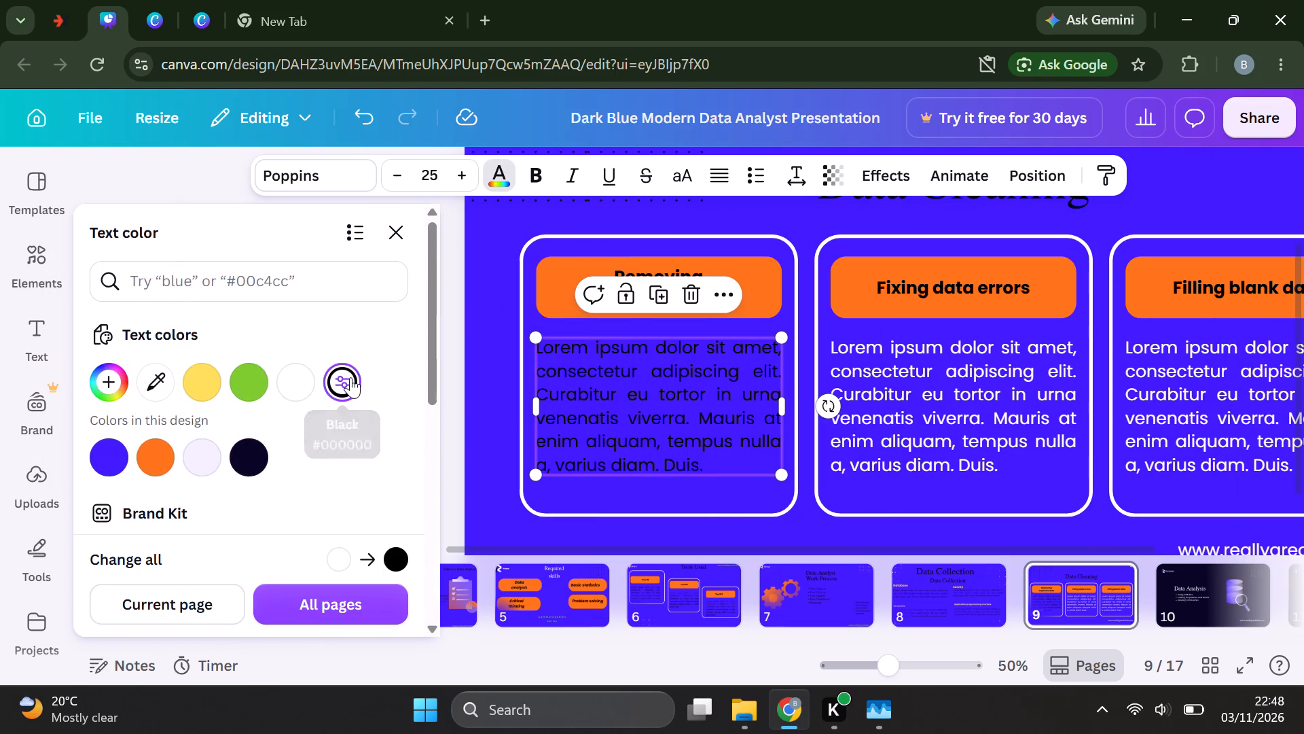
left_click(491, 292)
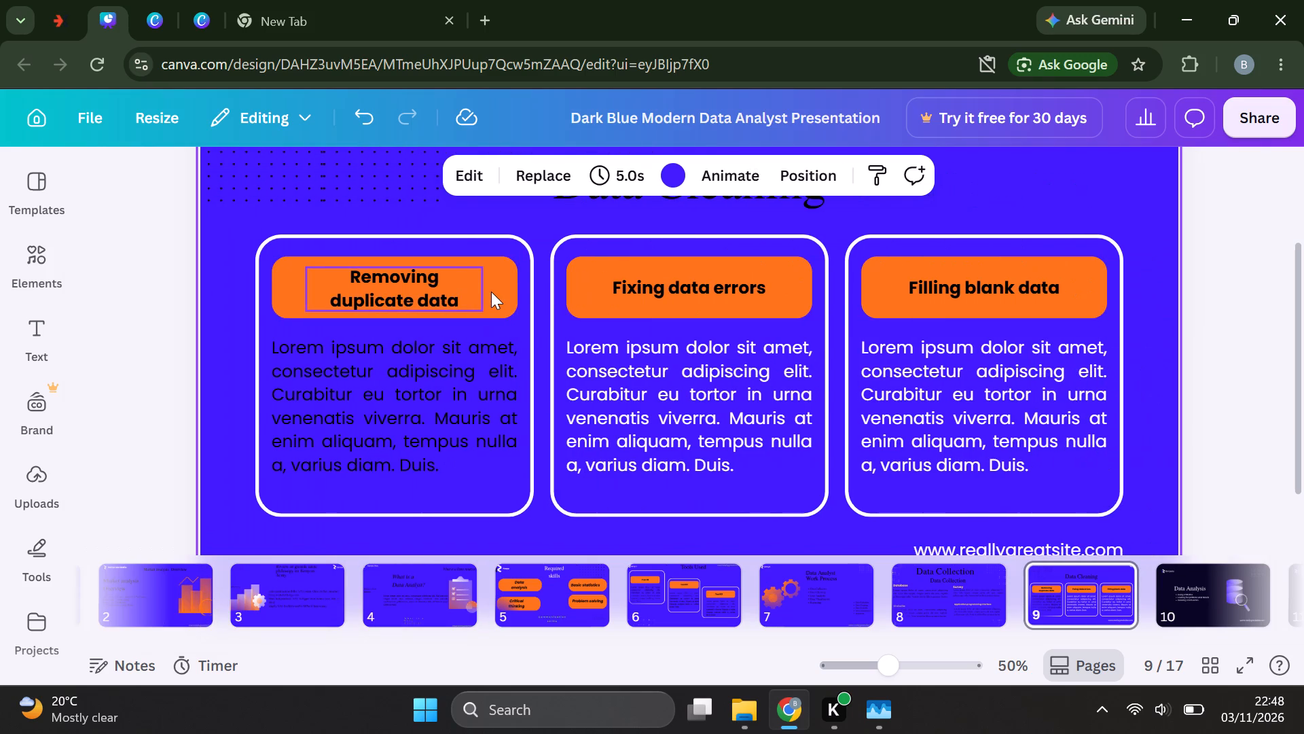
Set the text color of the paragraph under the Fixing data errors heading to black.
left_click(617, 395)
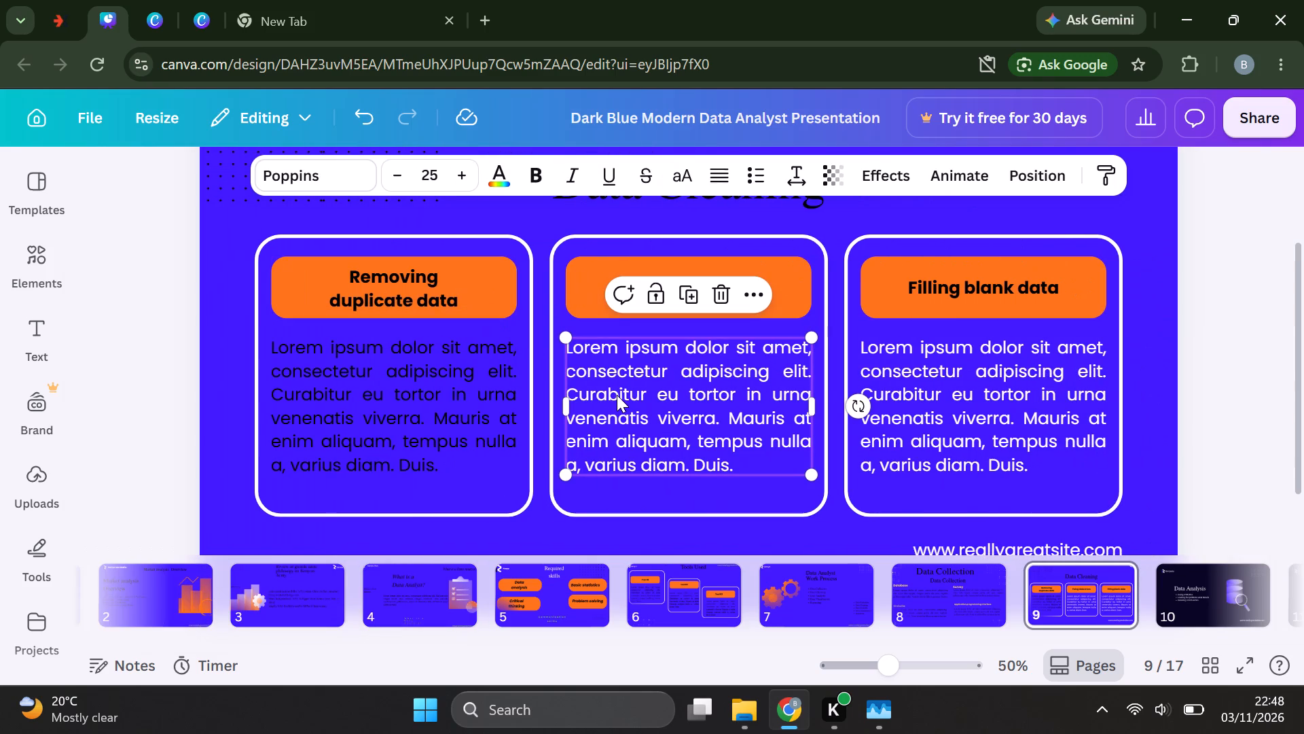
left_click(507, 178)
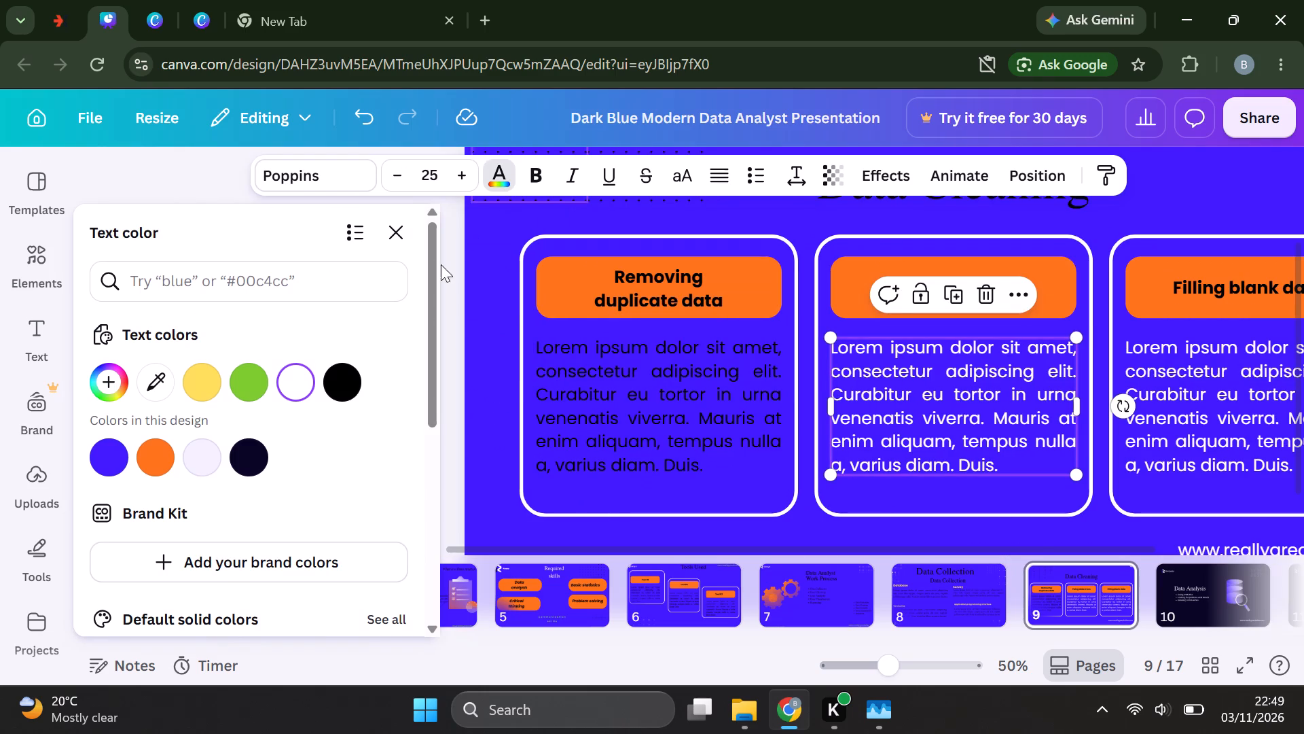
left_click(340, 372)
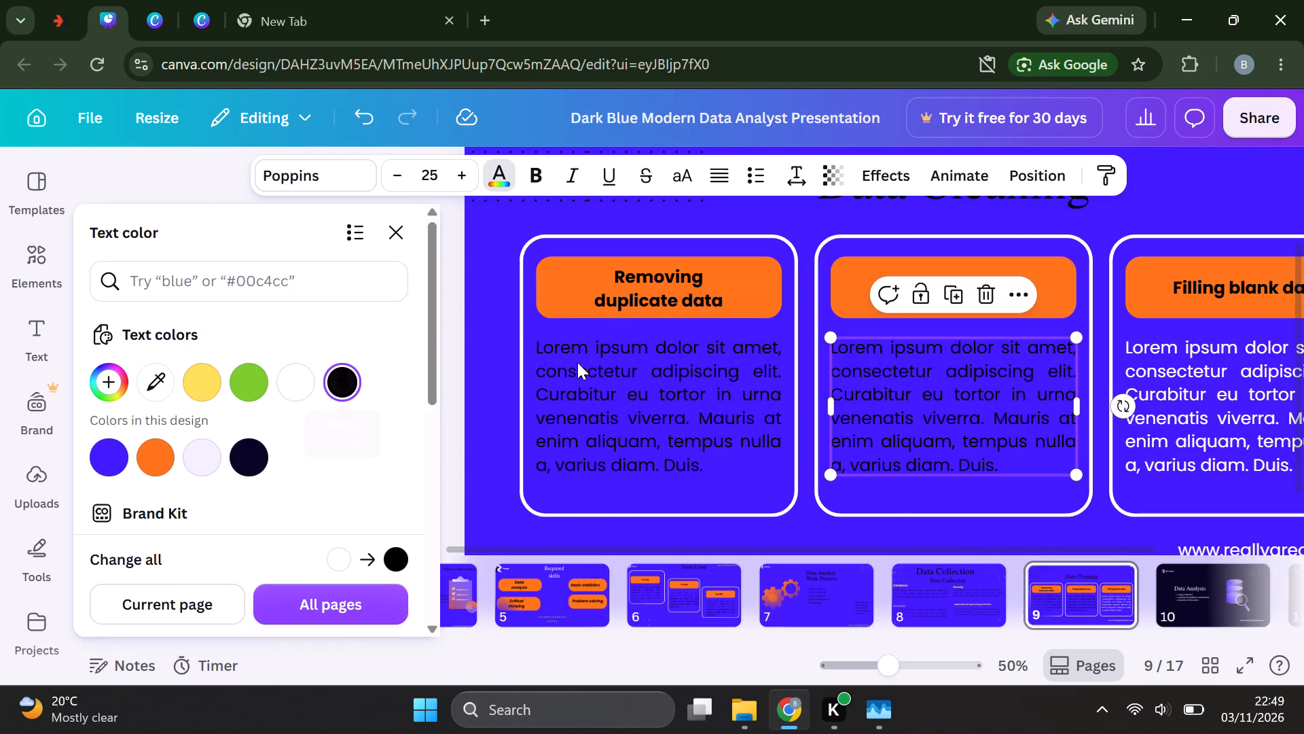
Set the text color of the paragraph under the Filling blank data heading to black #000000.
left_click(631, 366)
scroll(631, 366, "left", 1)
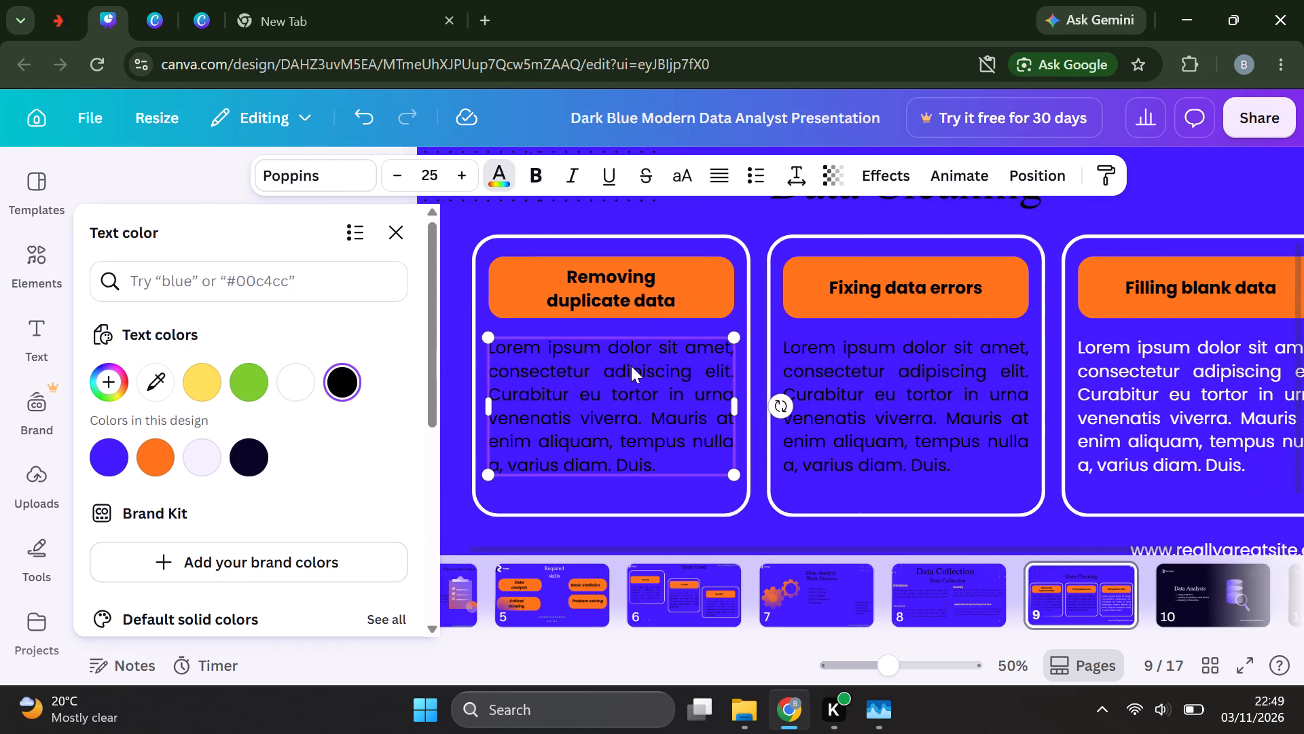
scroll(631, 366, "left", 2)
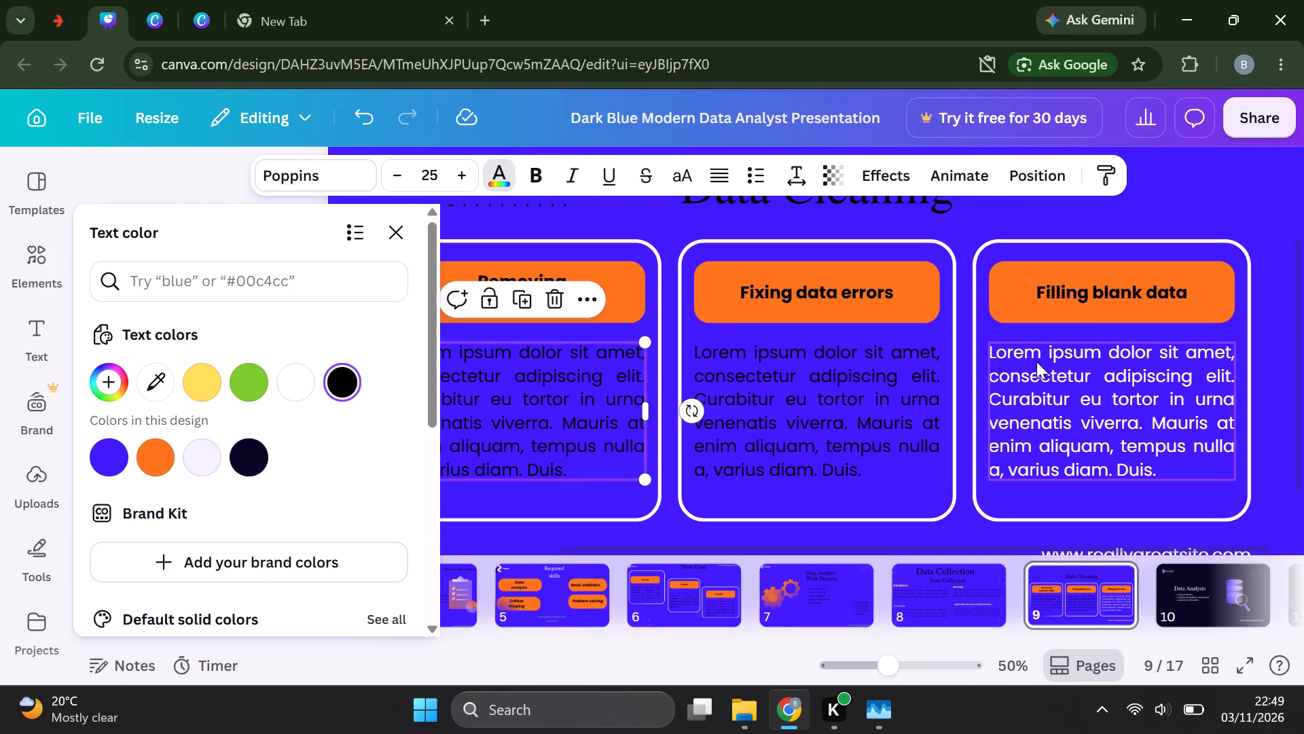
left_click(1047, 364)
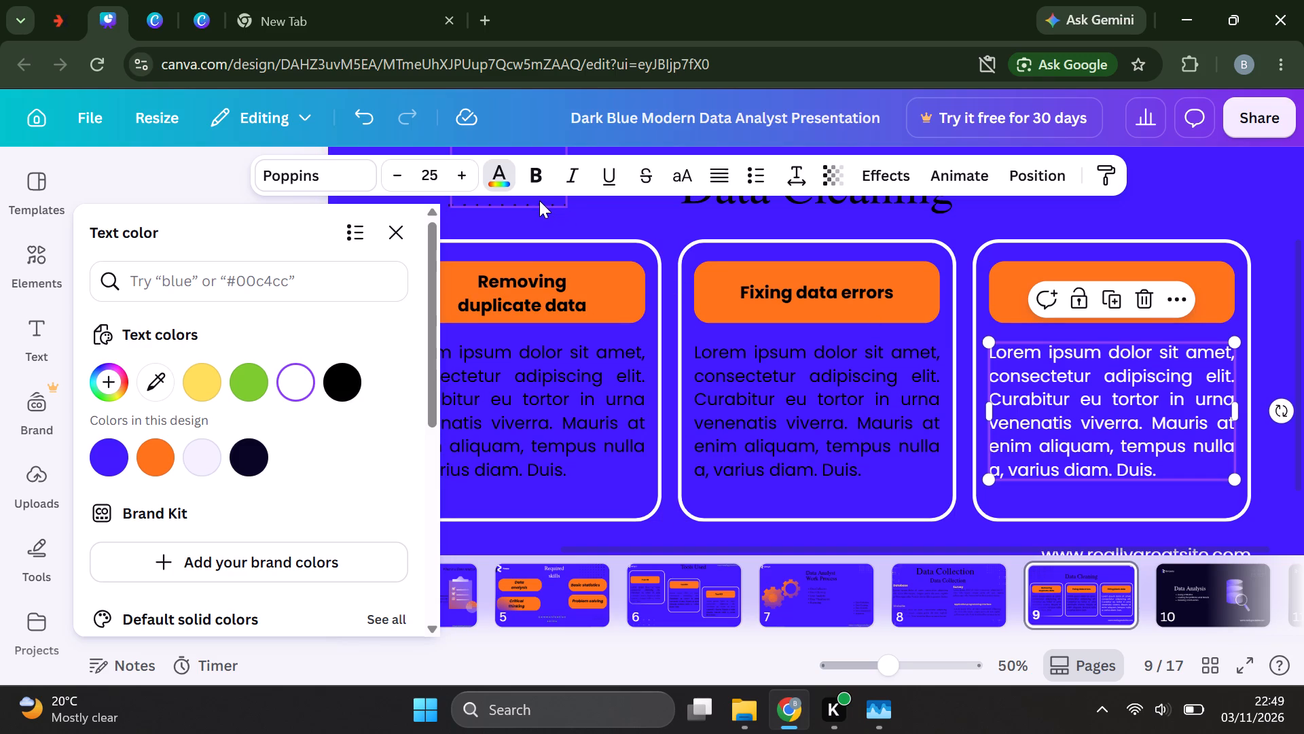
left_click(499, 170)
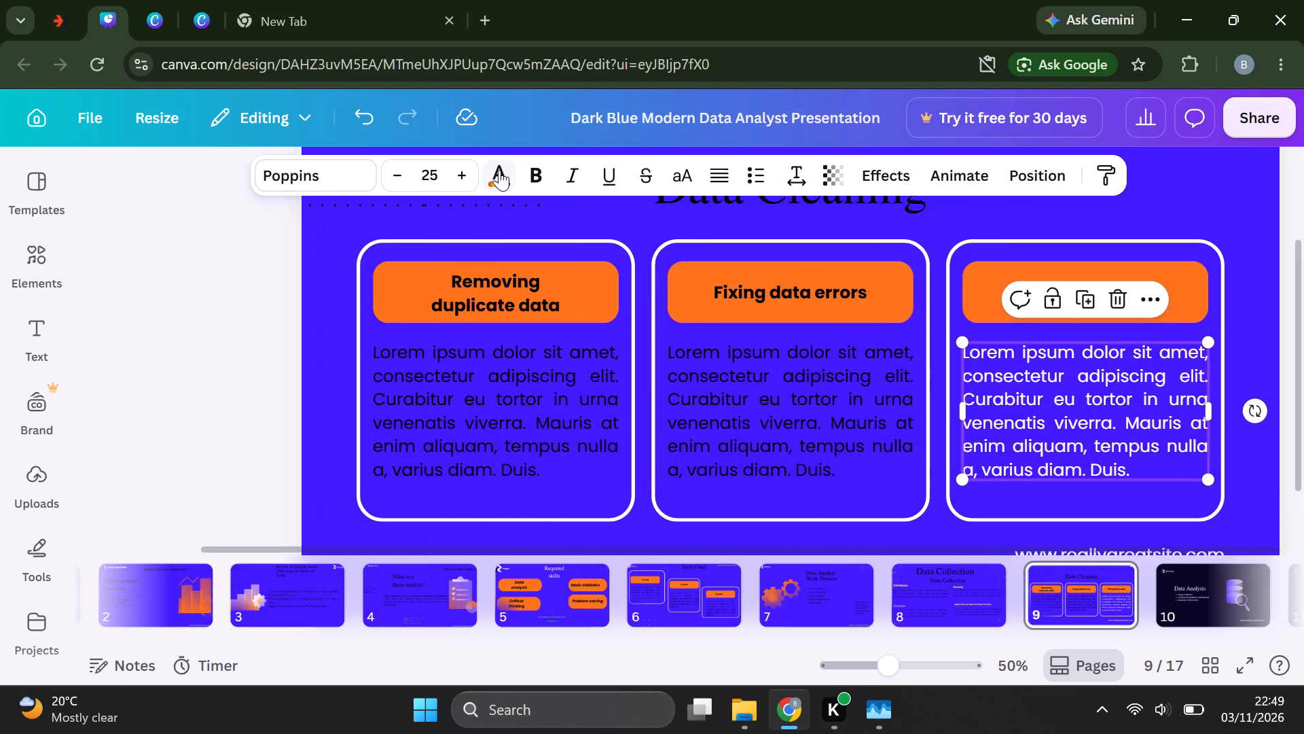
left_click(499, 170)
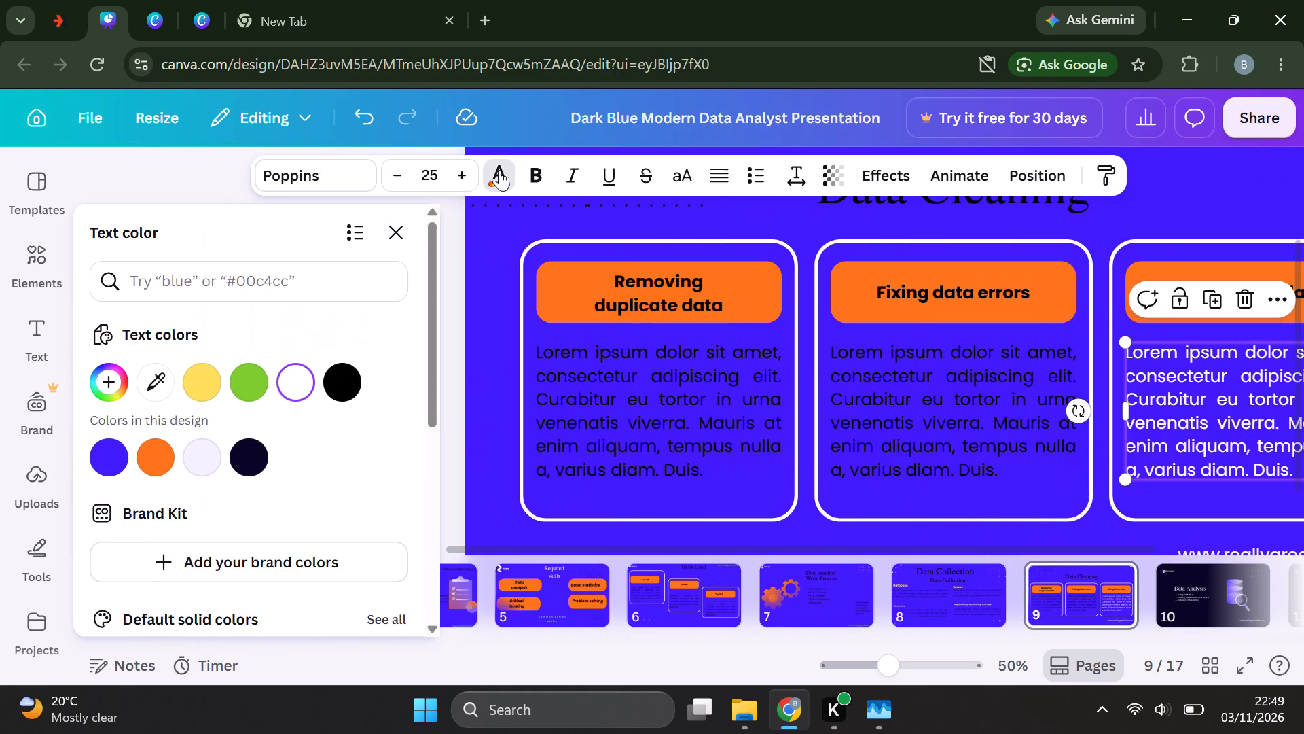
left_click(344, 390)
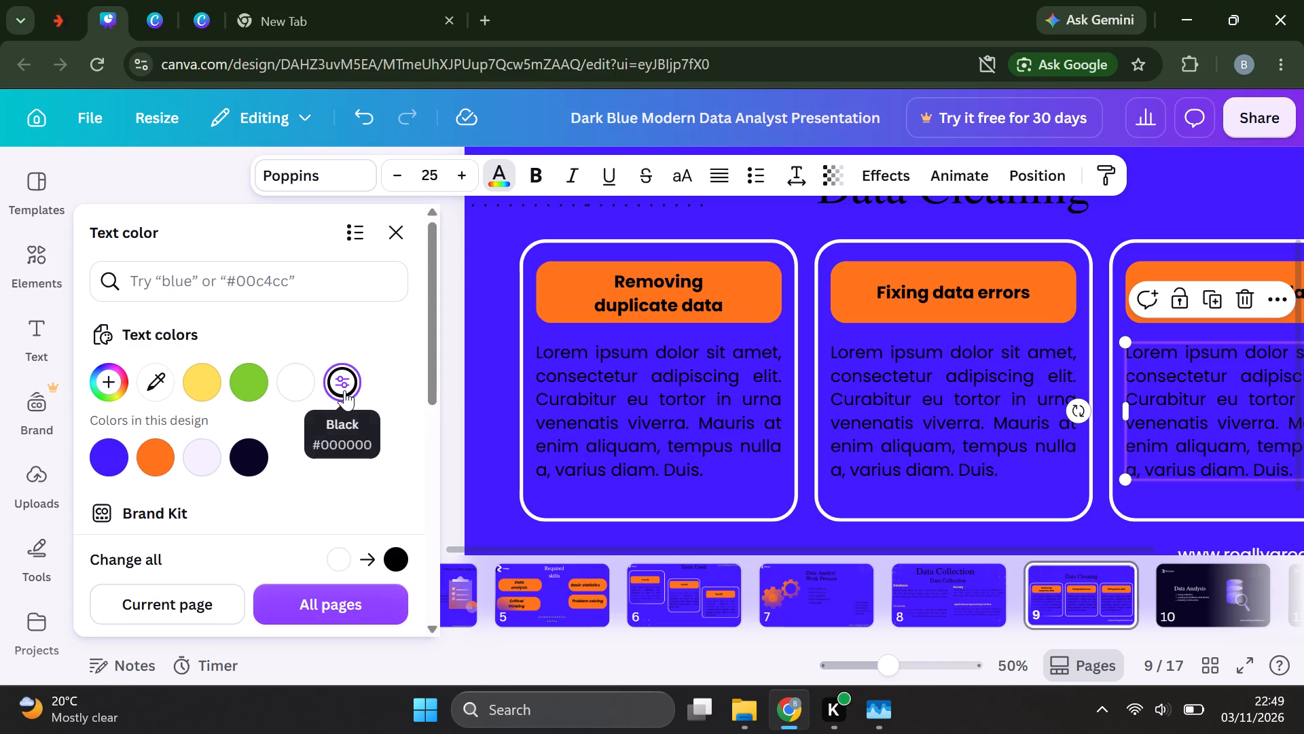
Change the font of the paragraph under the Removing duplicate data heading to Frasa Display.
left_click(700, 374)
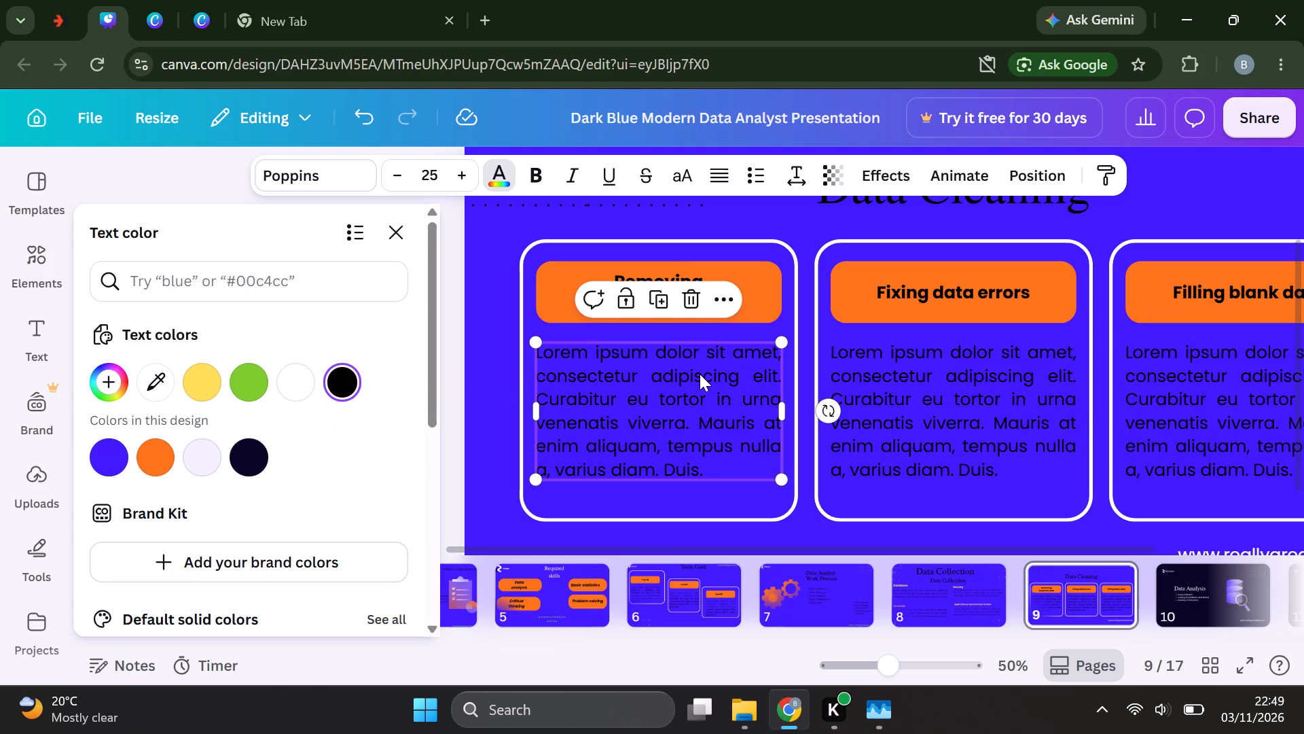
left_click(835, 368)
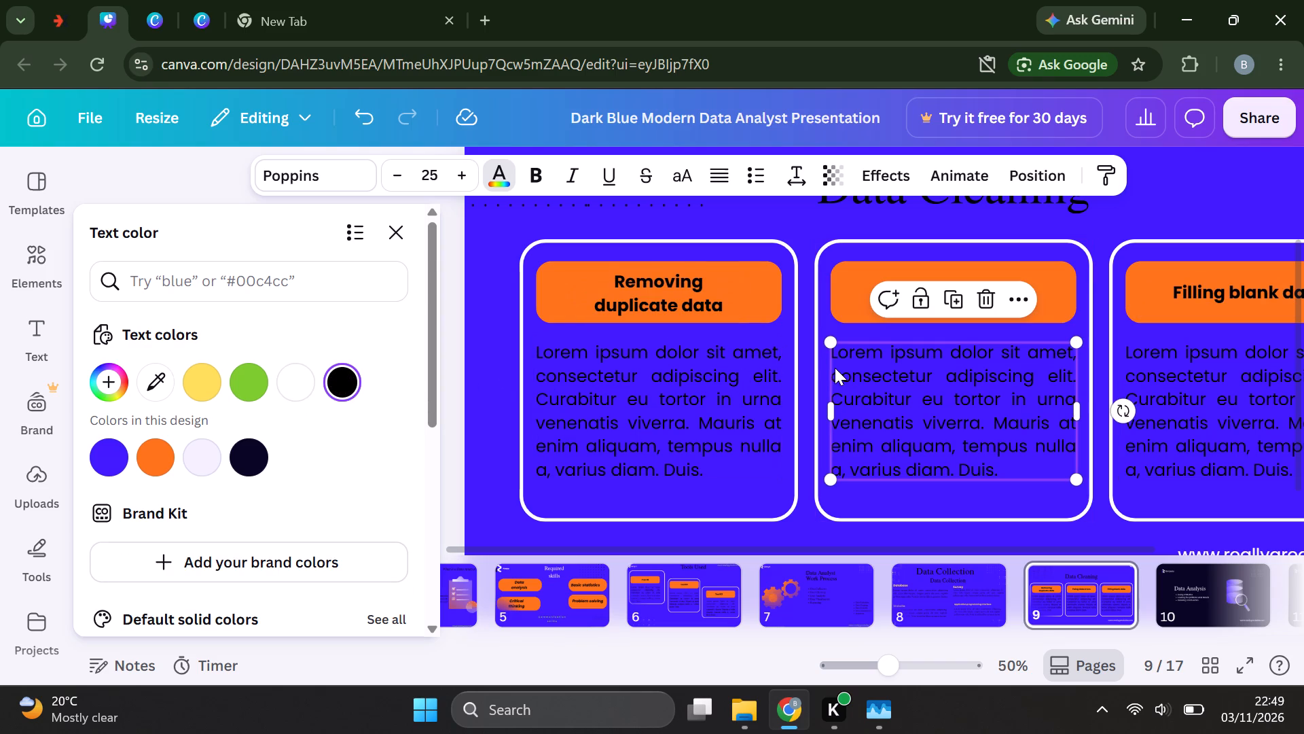
double_click(691, 378)
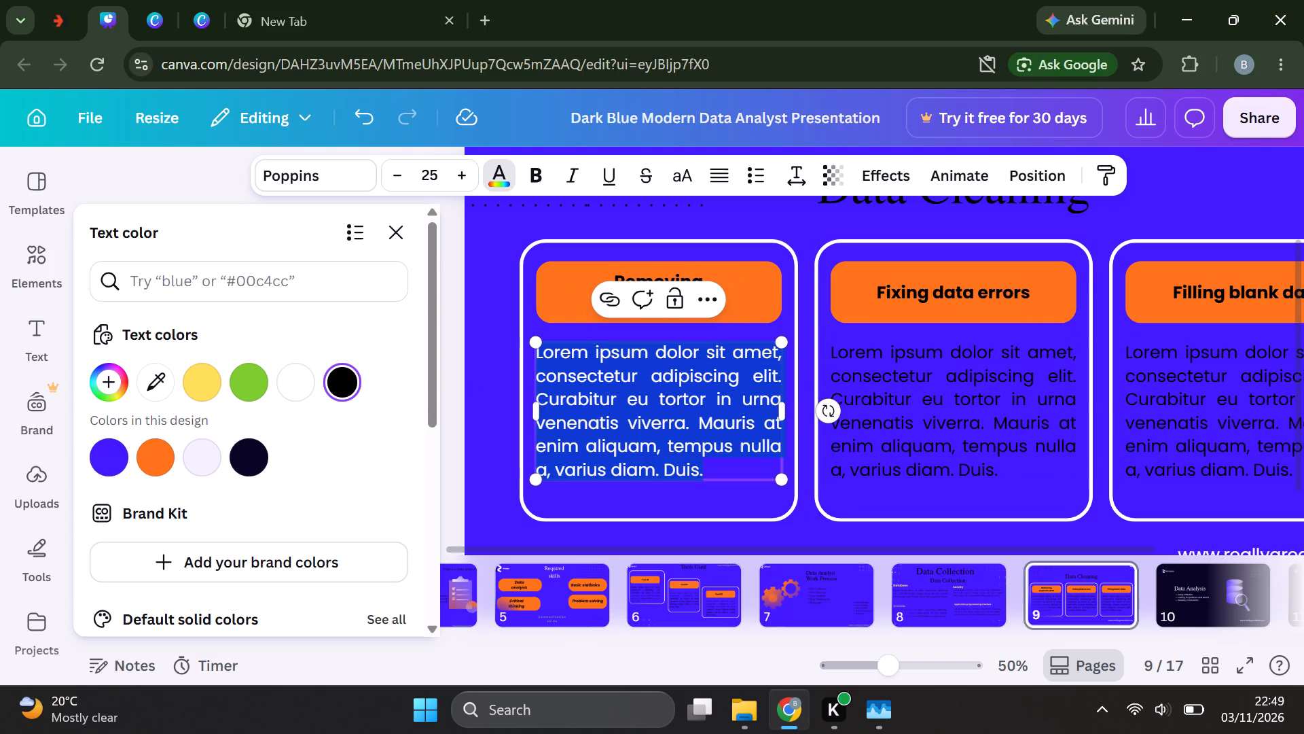
left_click(496, 366)
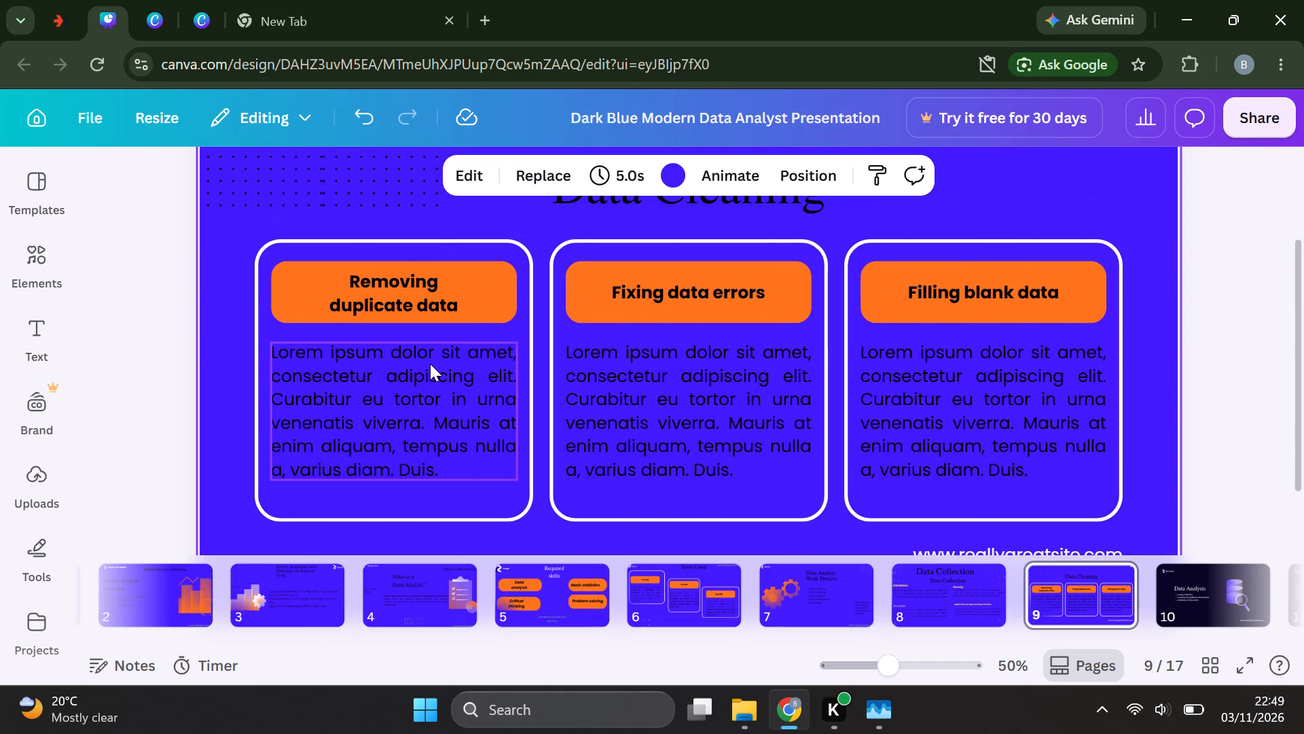
left_click(430, 364)
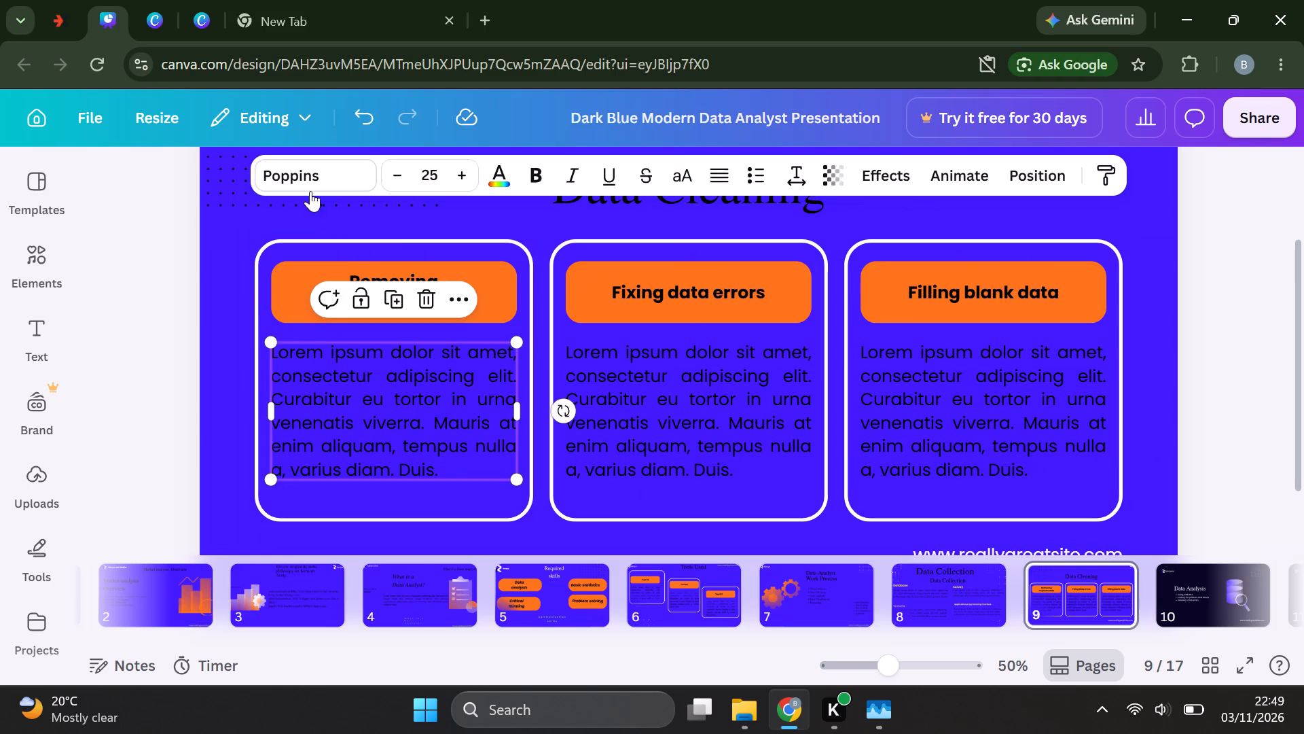
left_click(326, 172)
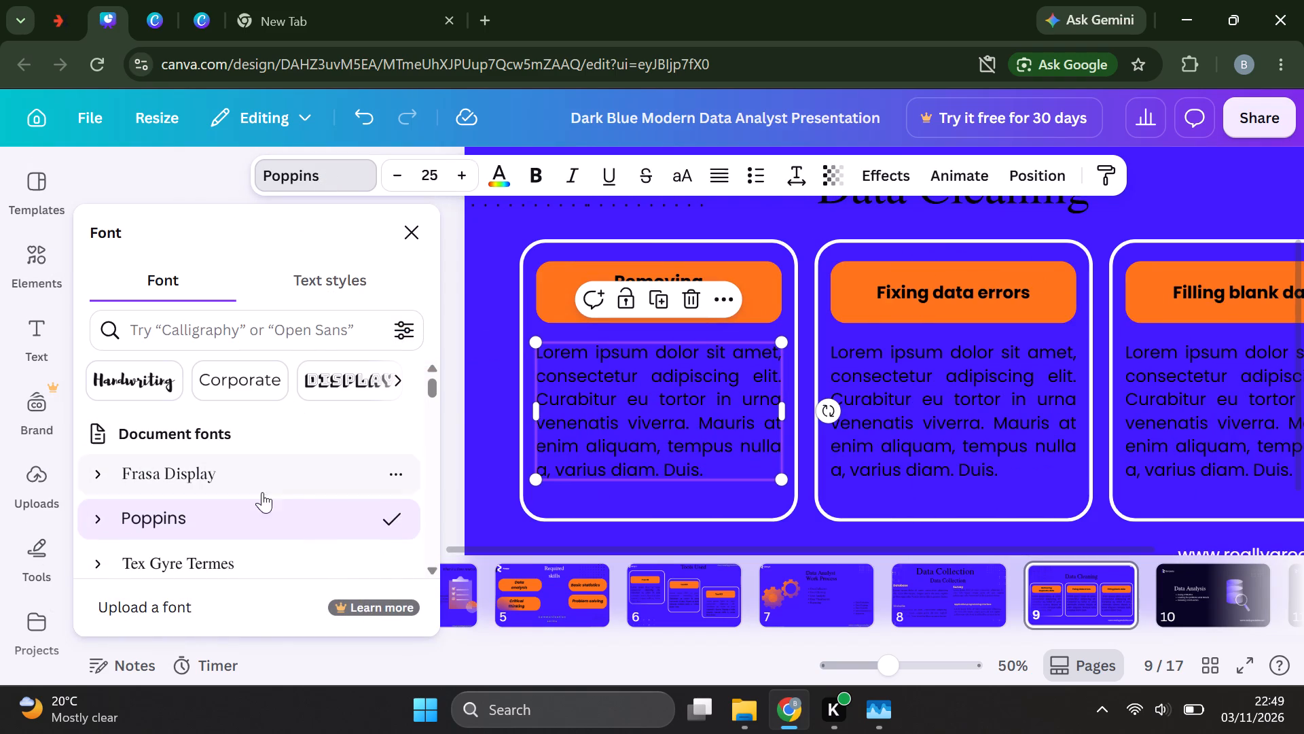
left_click(269, 465)
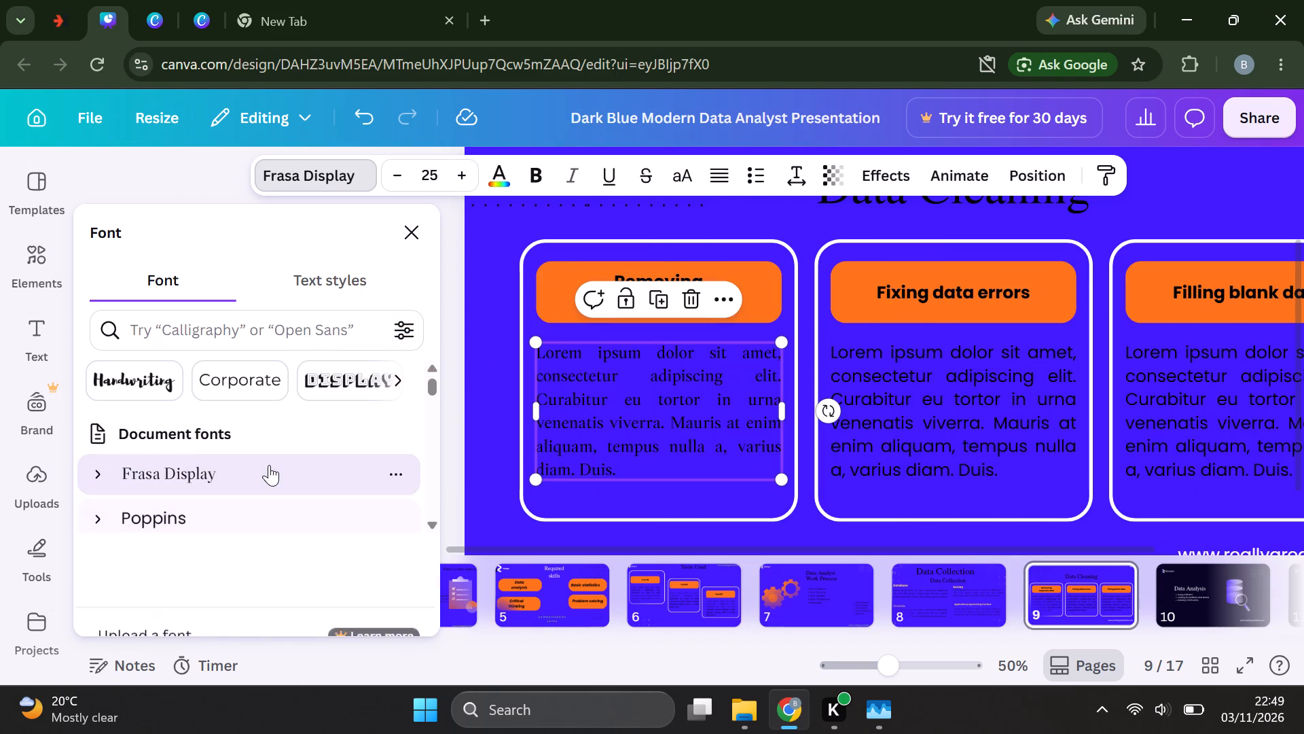
Change the font of the paragraph under the Fixing data errors heading to Frasa Display.
left_click(855, 434)
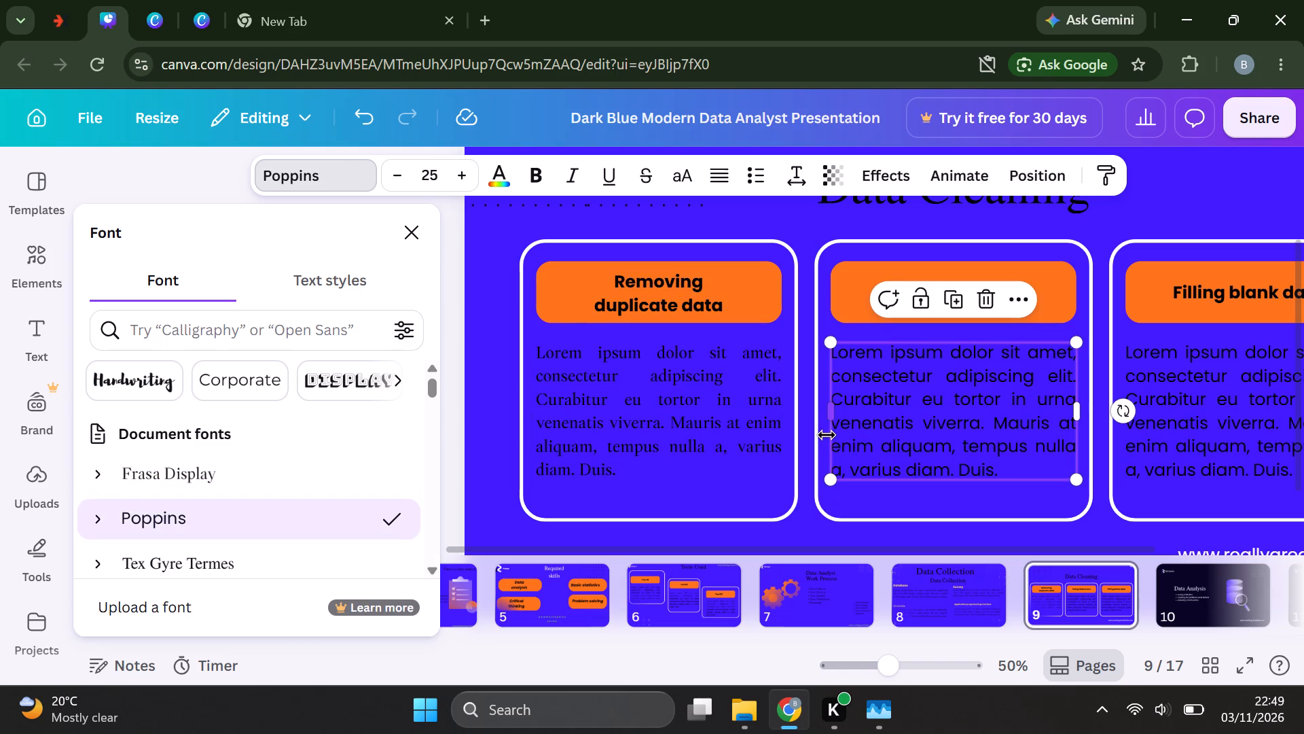
left_click(501, 413)
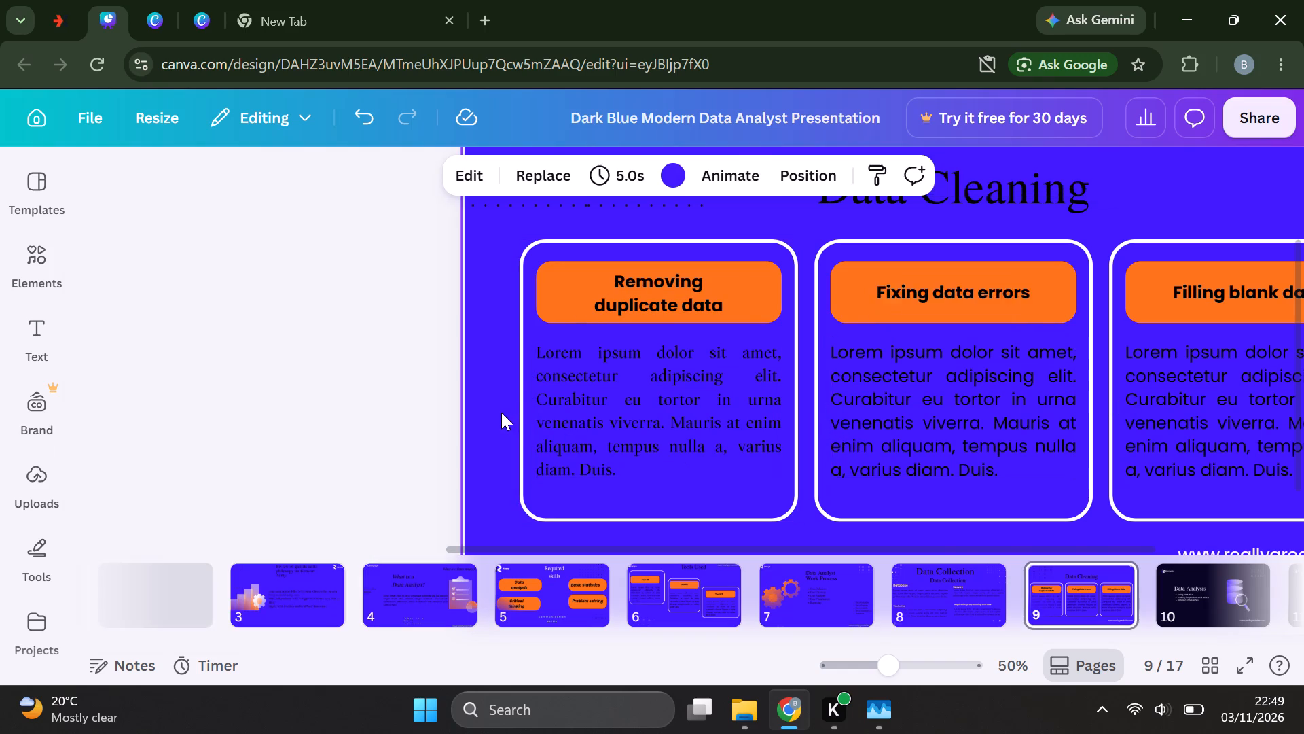
left_click(715, 387)
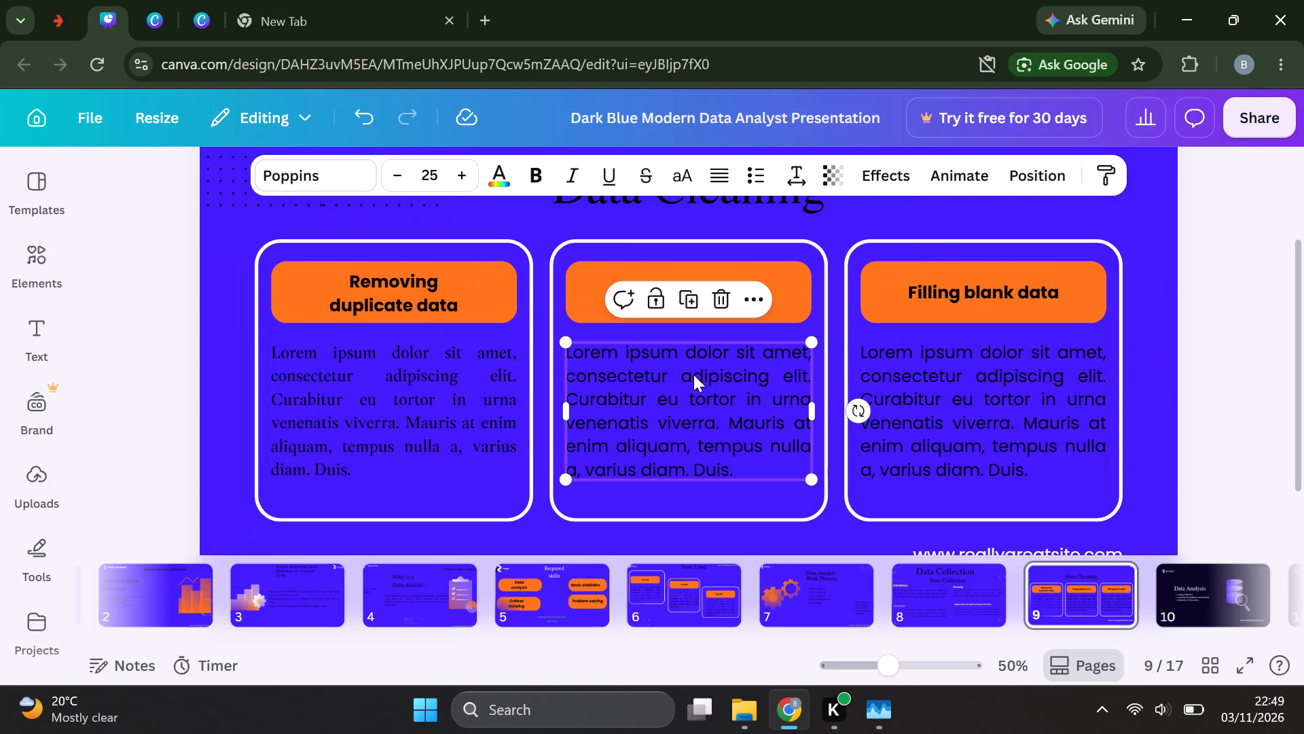
left_click(355, 176)
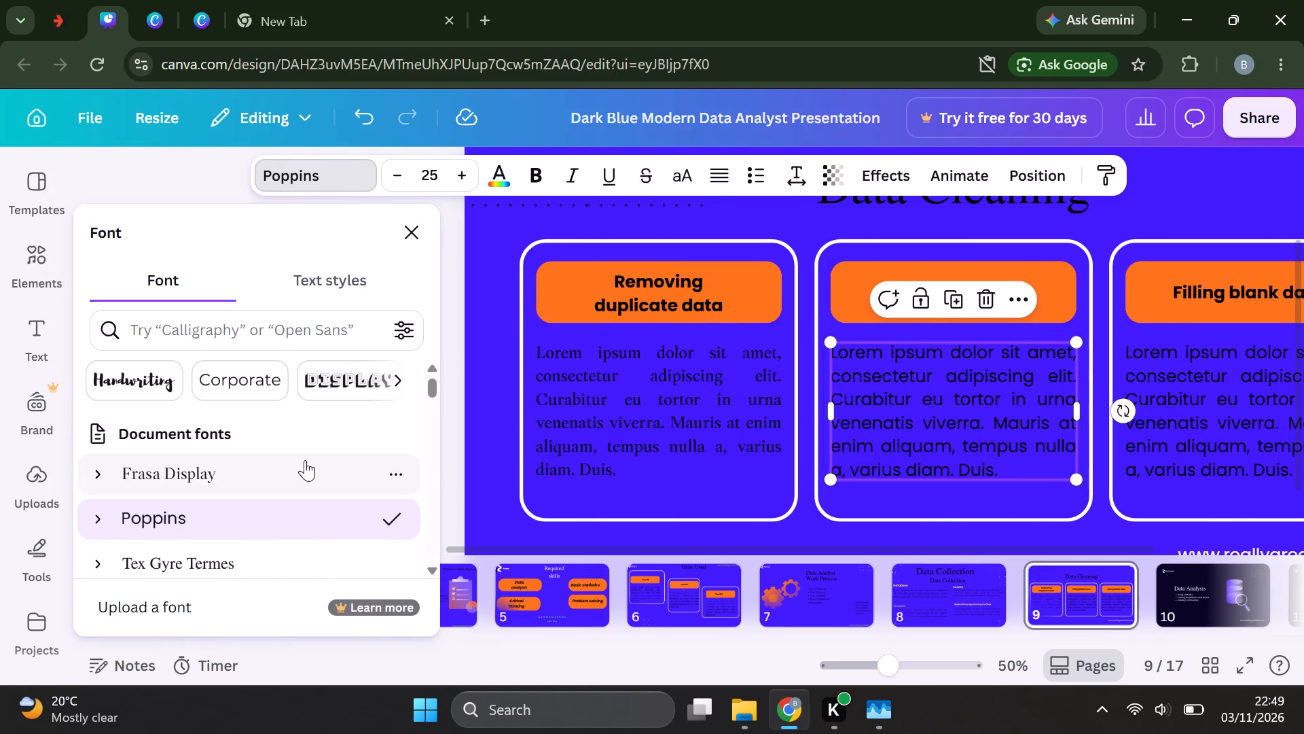
left_click(305, 460)
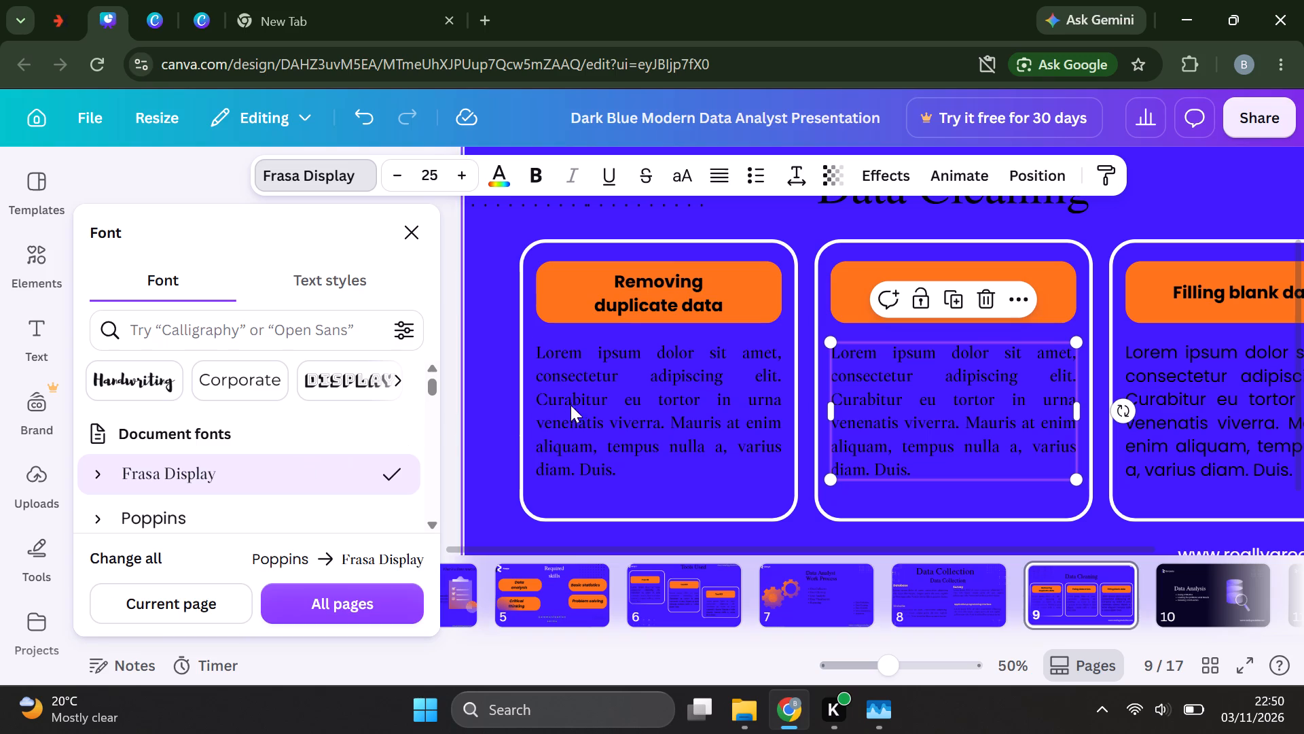
Change the font of the paragraph under the Filling blank data heading to Frasa Display.
left_click(650, 429)
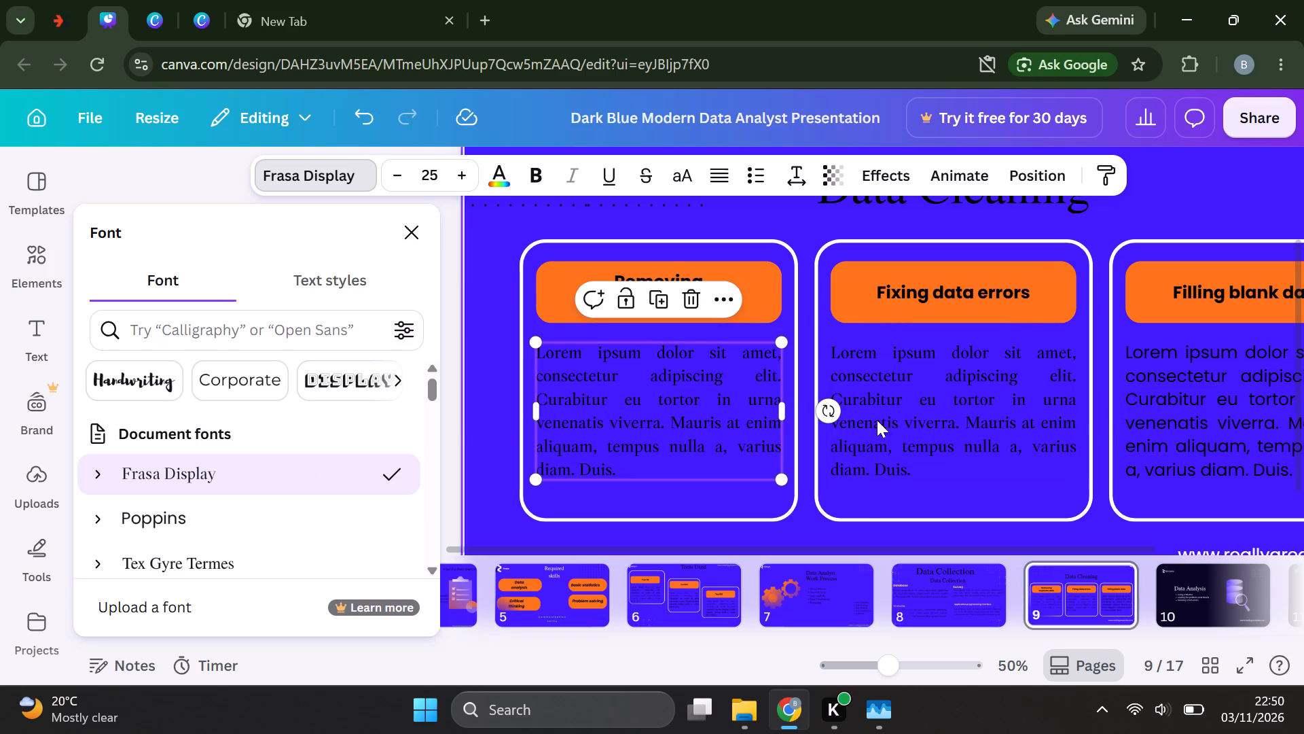
left_click(930, 408)
scroll(930, 408, "left", 2)
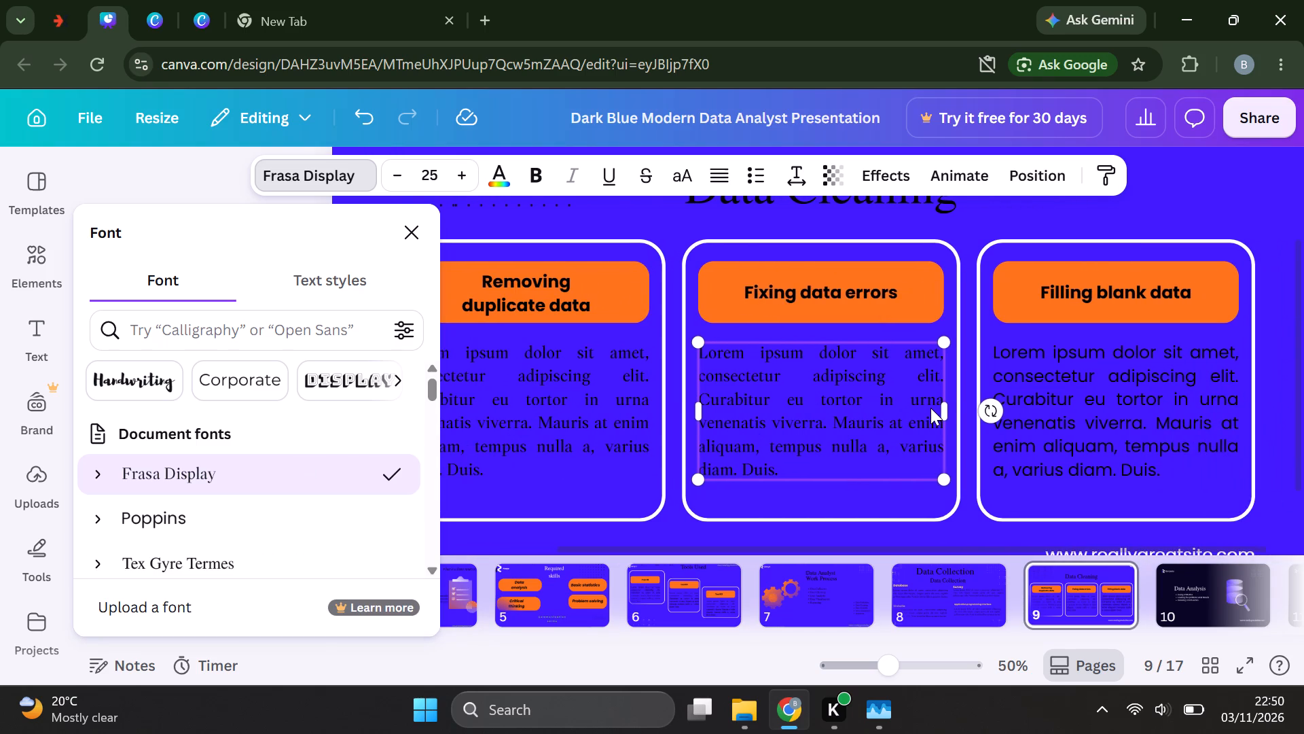
left_click(1092, 370)
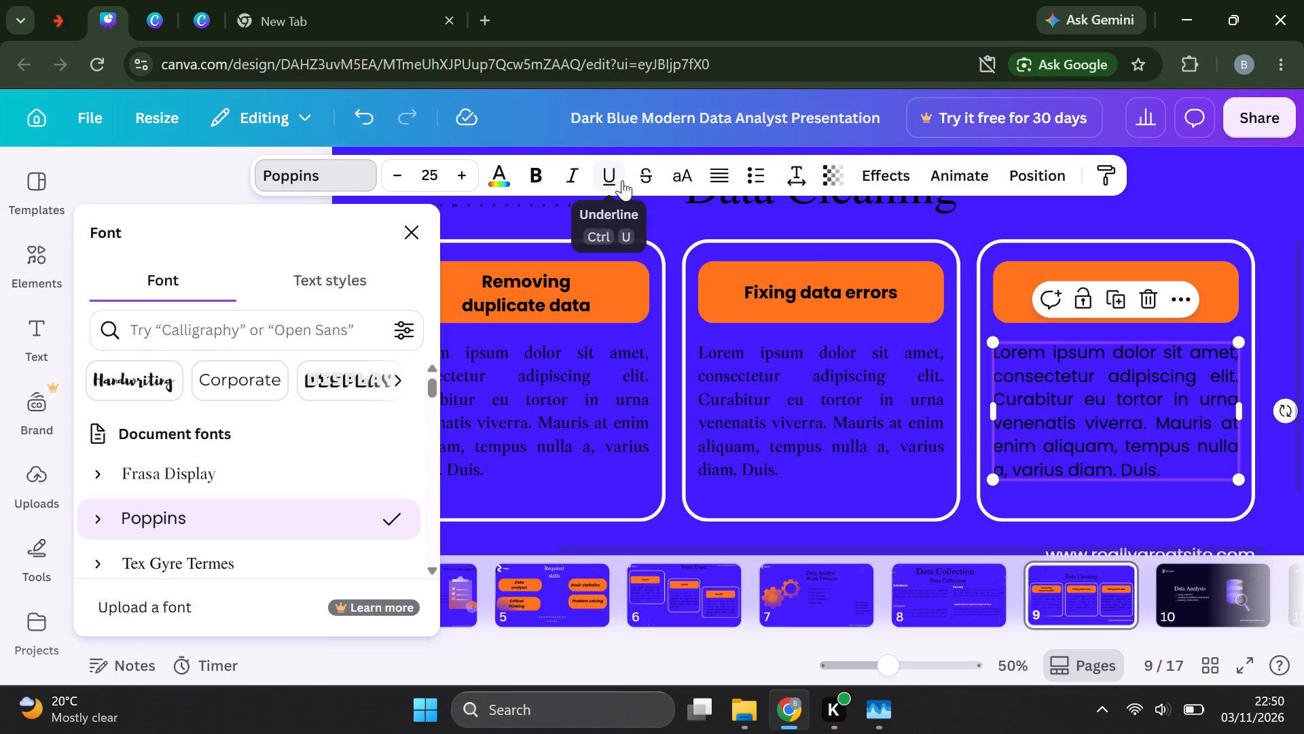
left_click(422, 230)
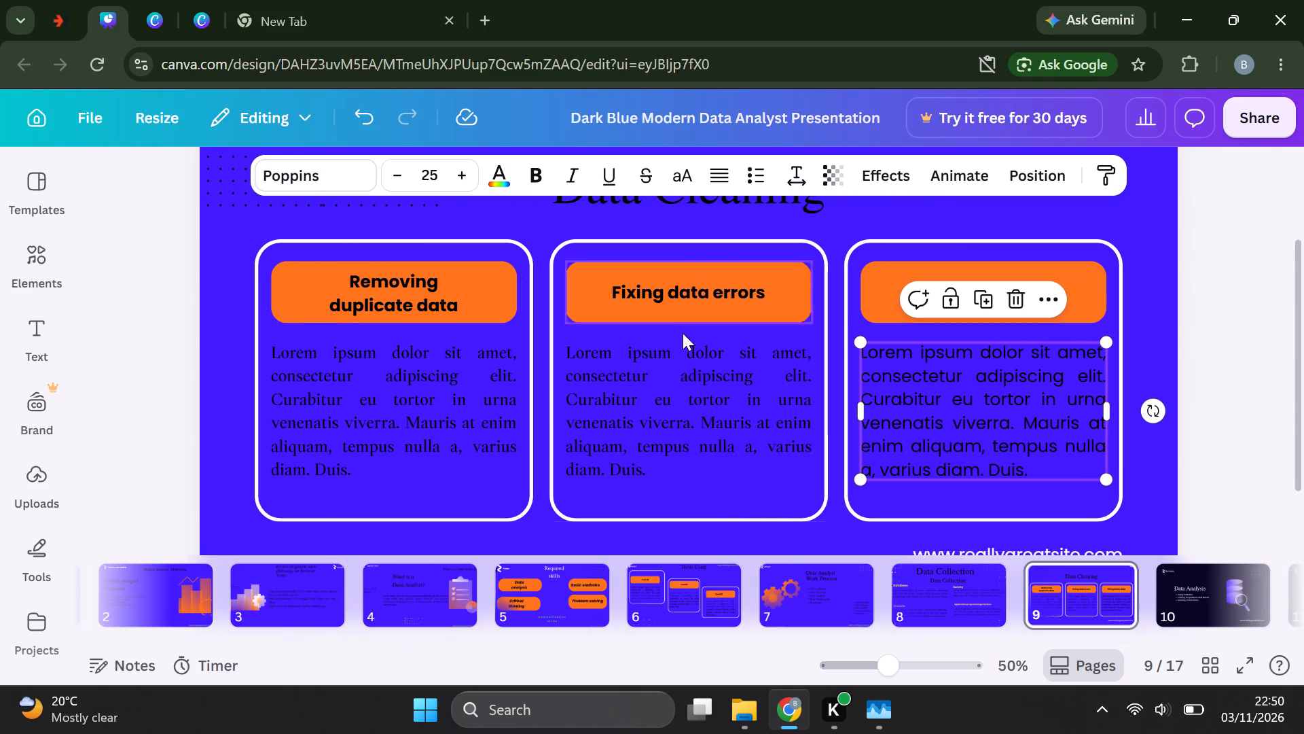
left_click(317, 176)
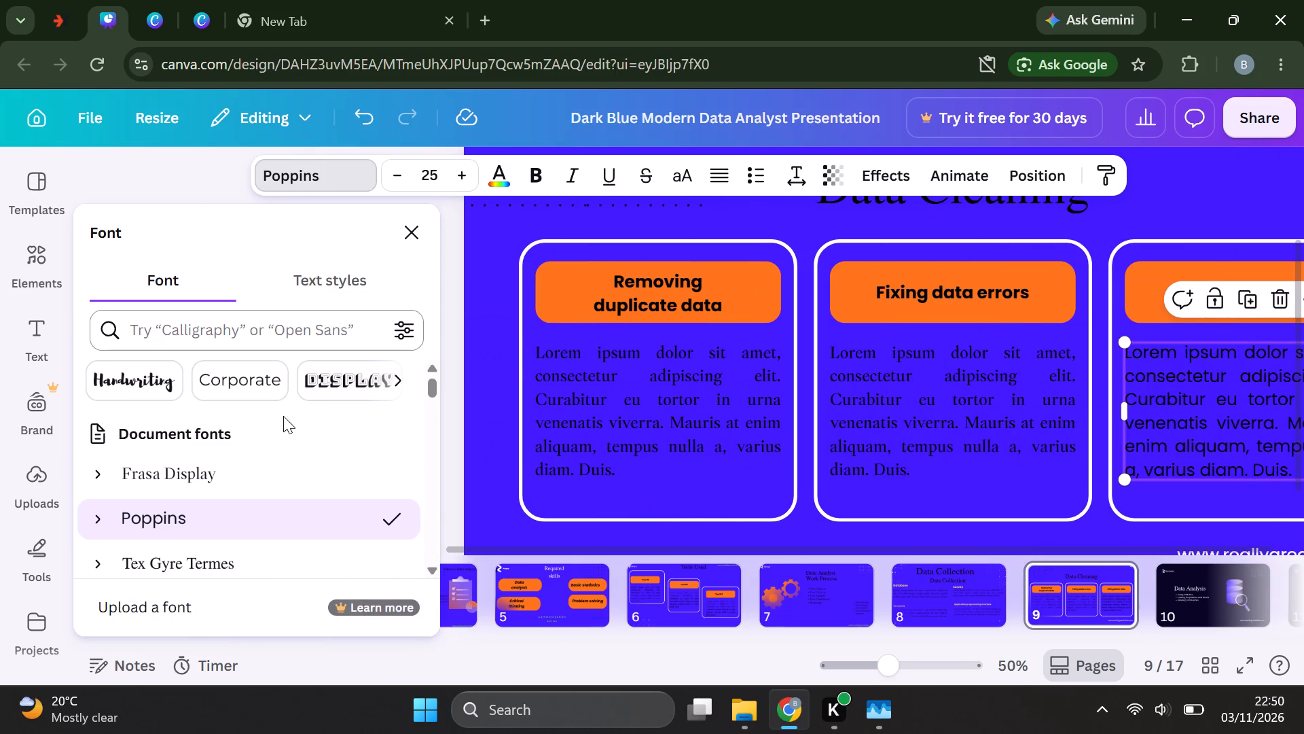
left_click(228, 474)
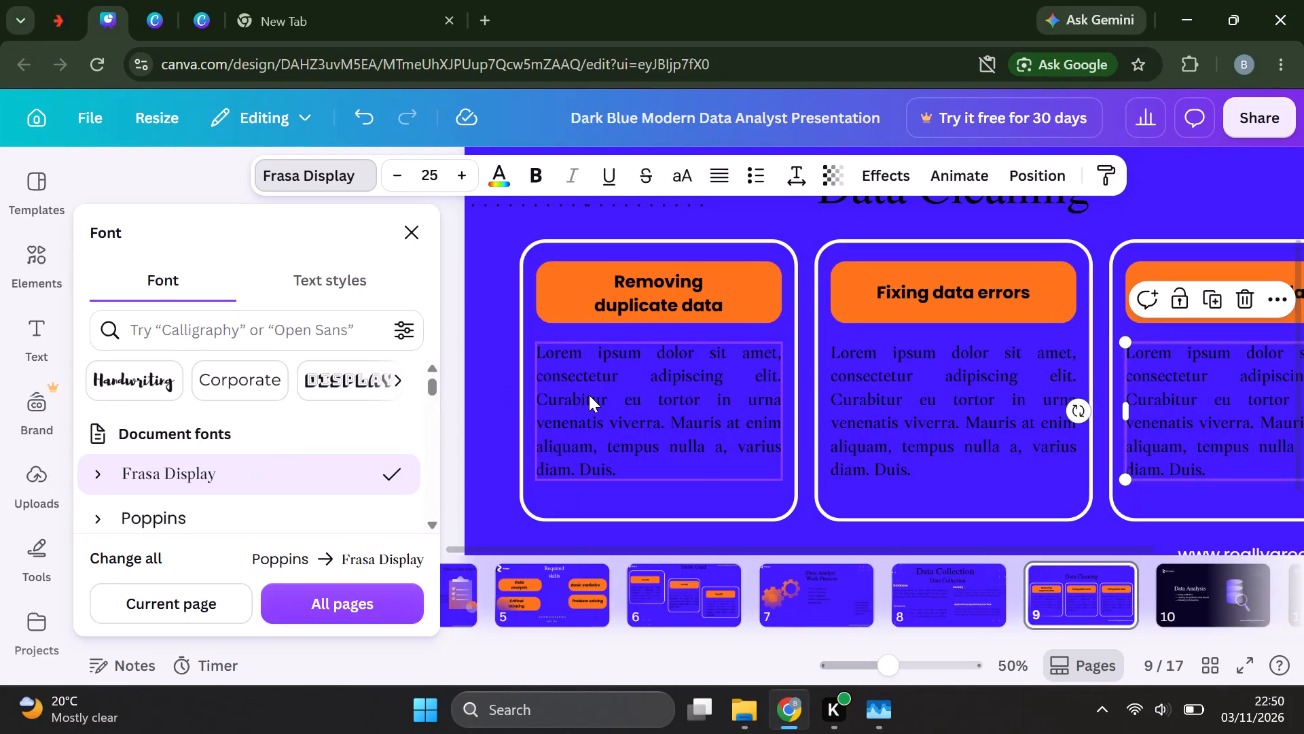
left_click(698, 477)
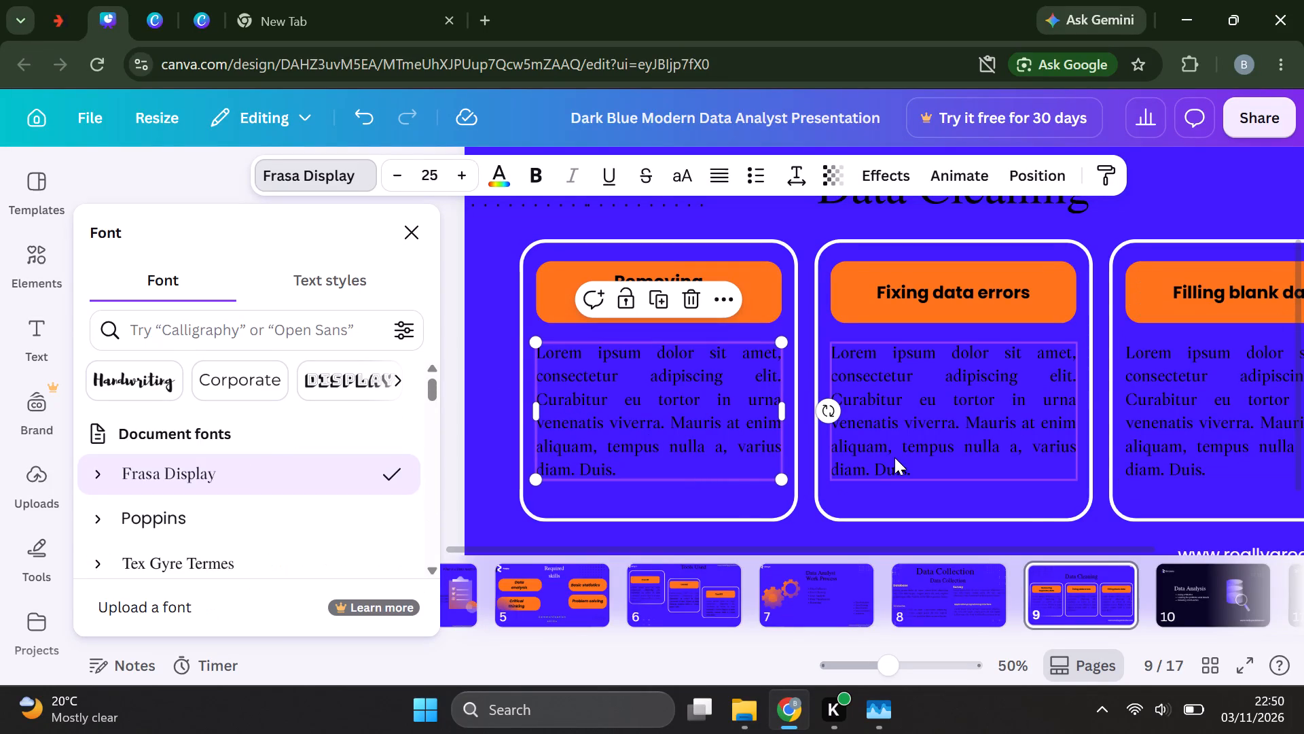
scroll(894, 457, "left", 2)
scroll(894, 457, "down", 2)
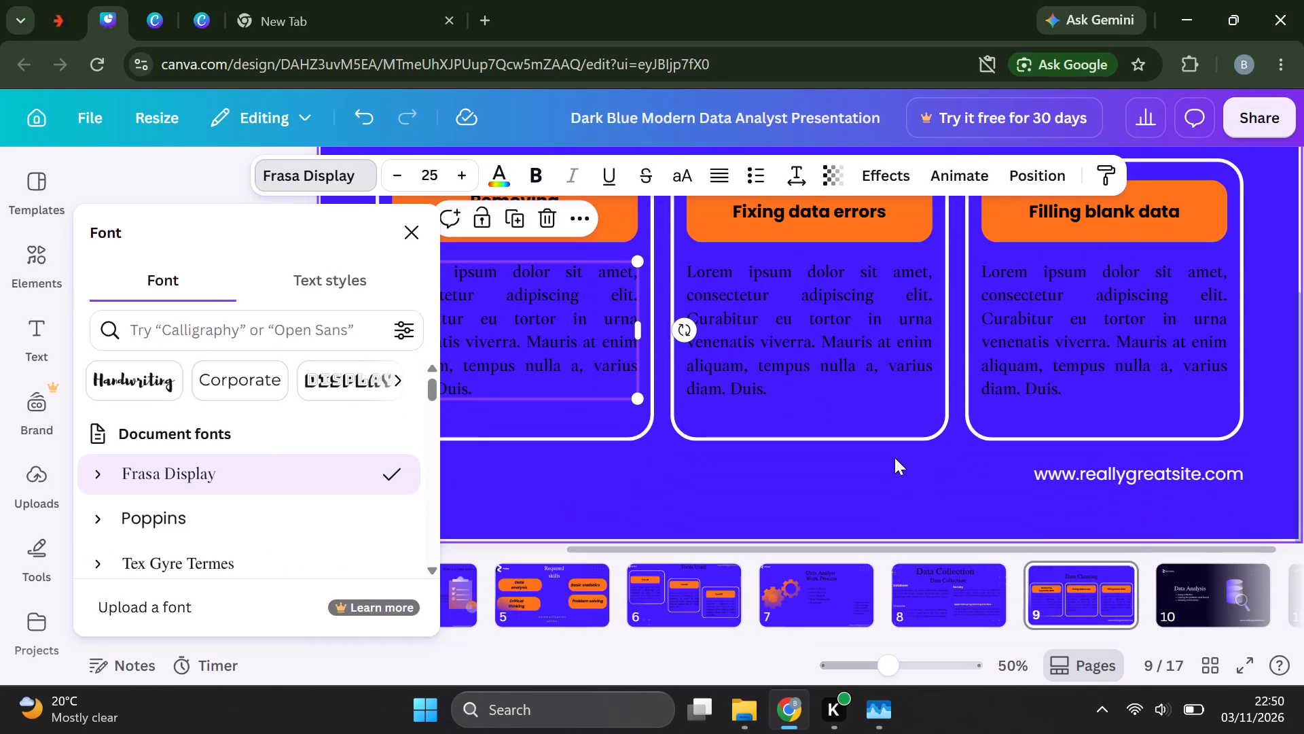
left_click(782, 510)
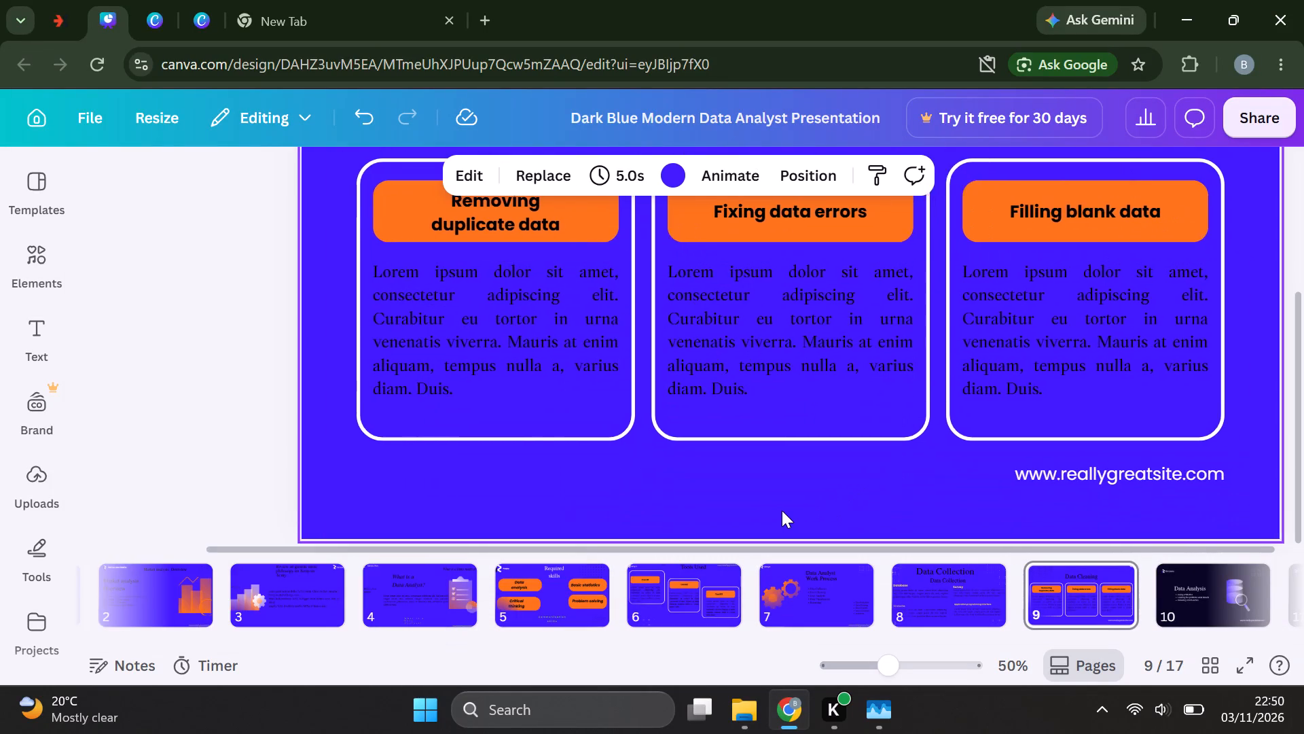
Stretch the white outline of the Removing duplicate data card downward to just above the page's bottom edge, keeping its width.
scroll(742, 474, "up", 2)
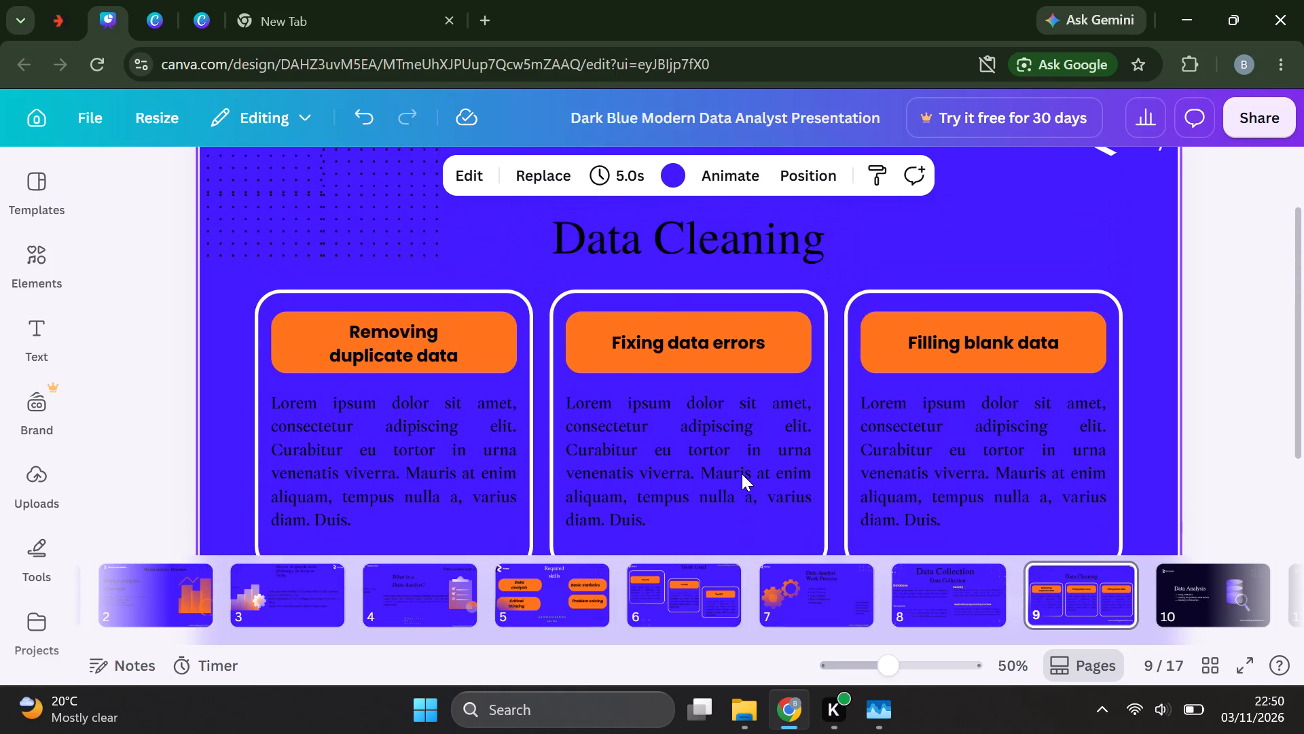
scroll(742, 474, "down", 1)
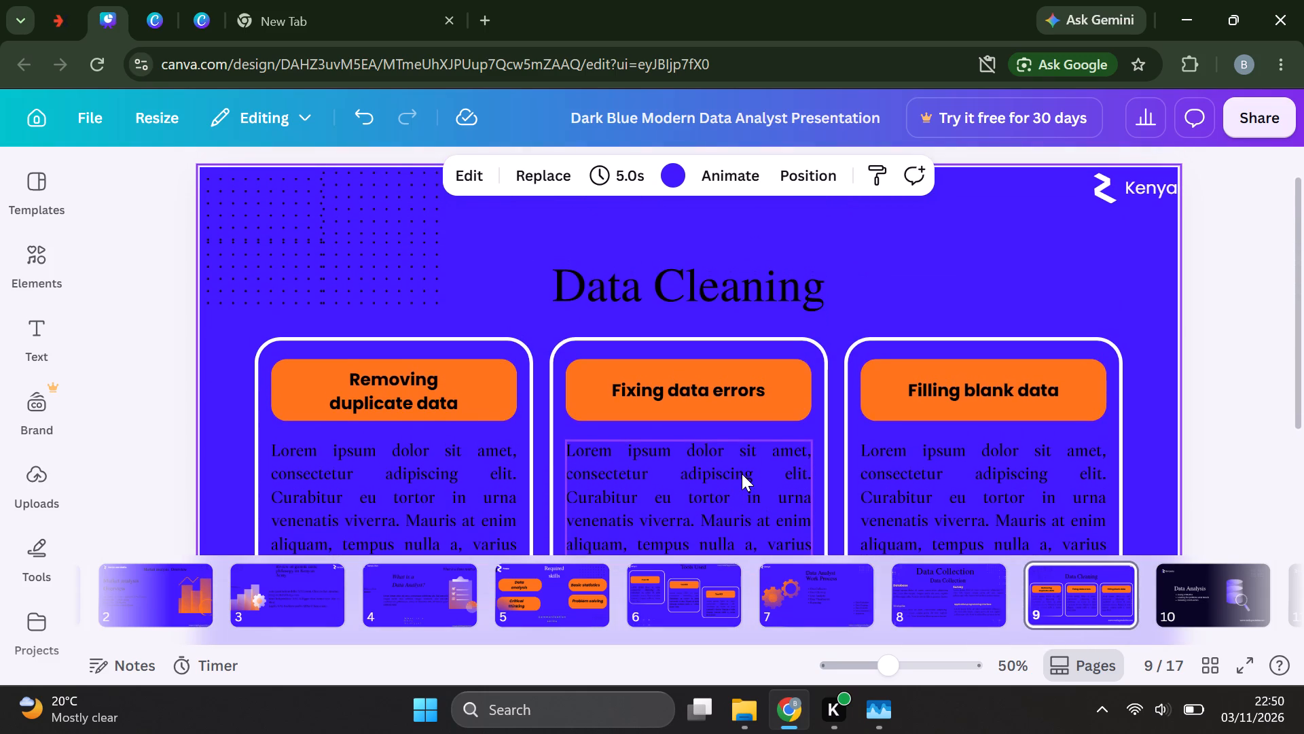
scroll(742, 474, "down", 1)
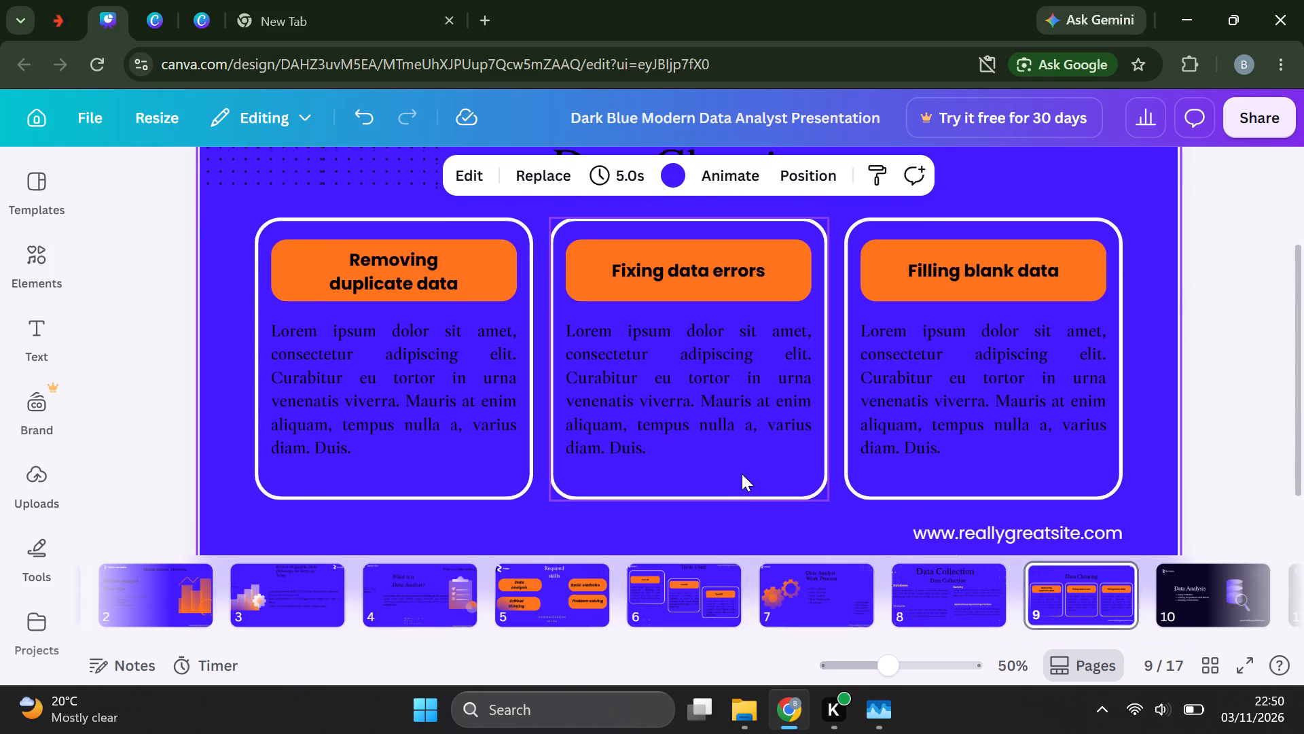
scroll(742, 474, "down", 1)
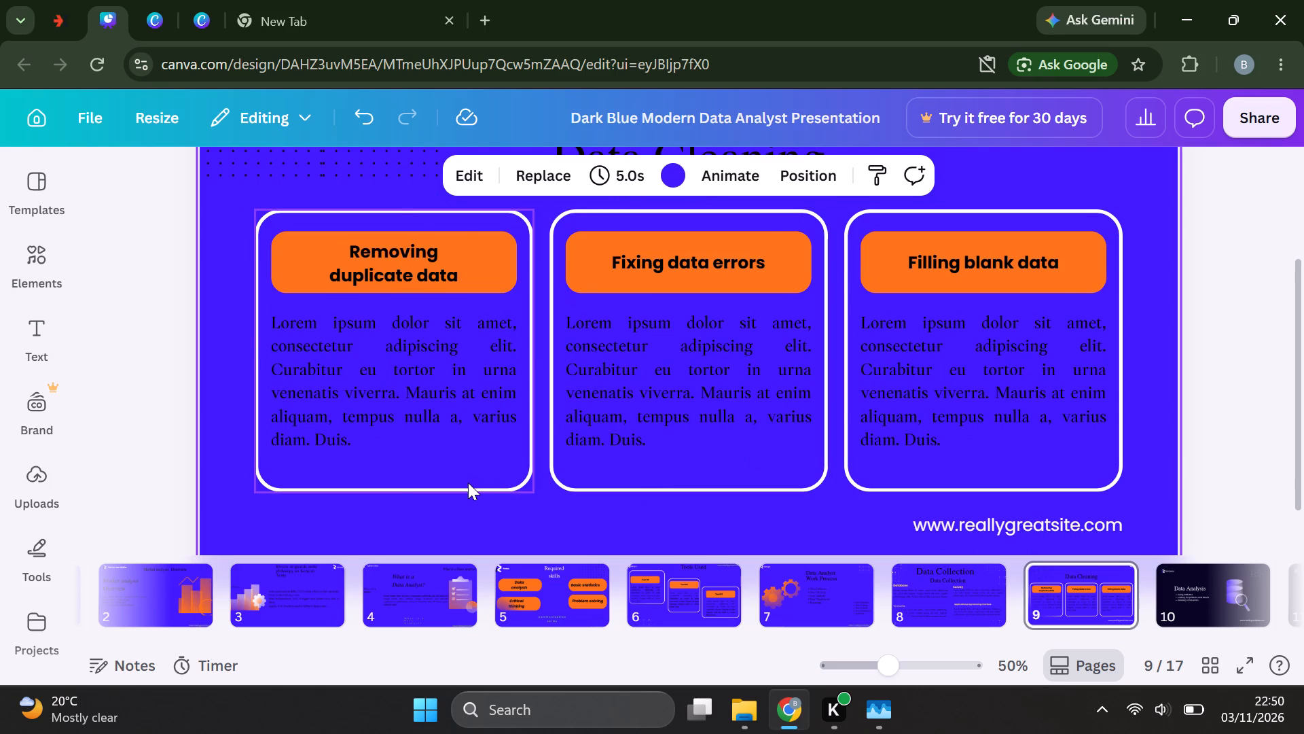
left_click(468, 483)
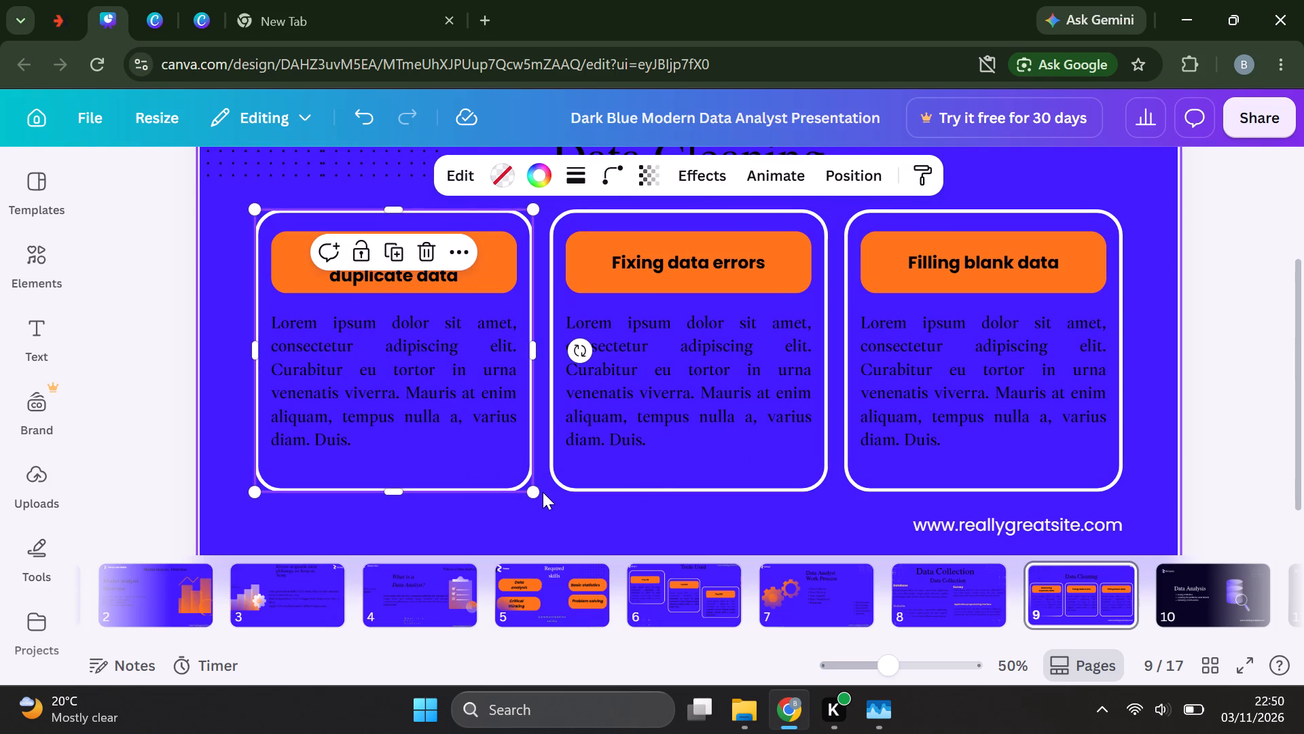
left_click_drag(535, 492, 536, 531)
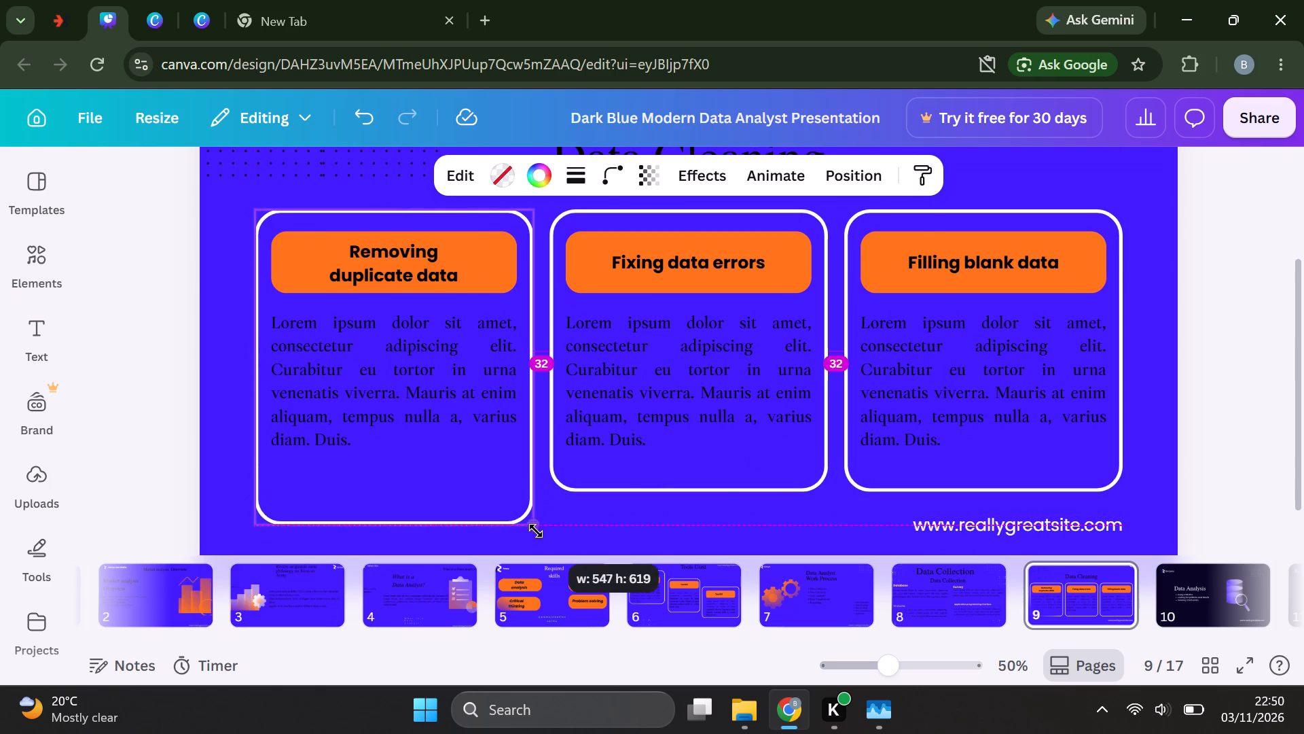
left_click_drag(536, 531, 537, 546)
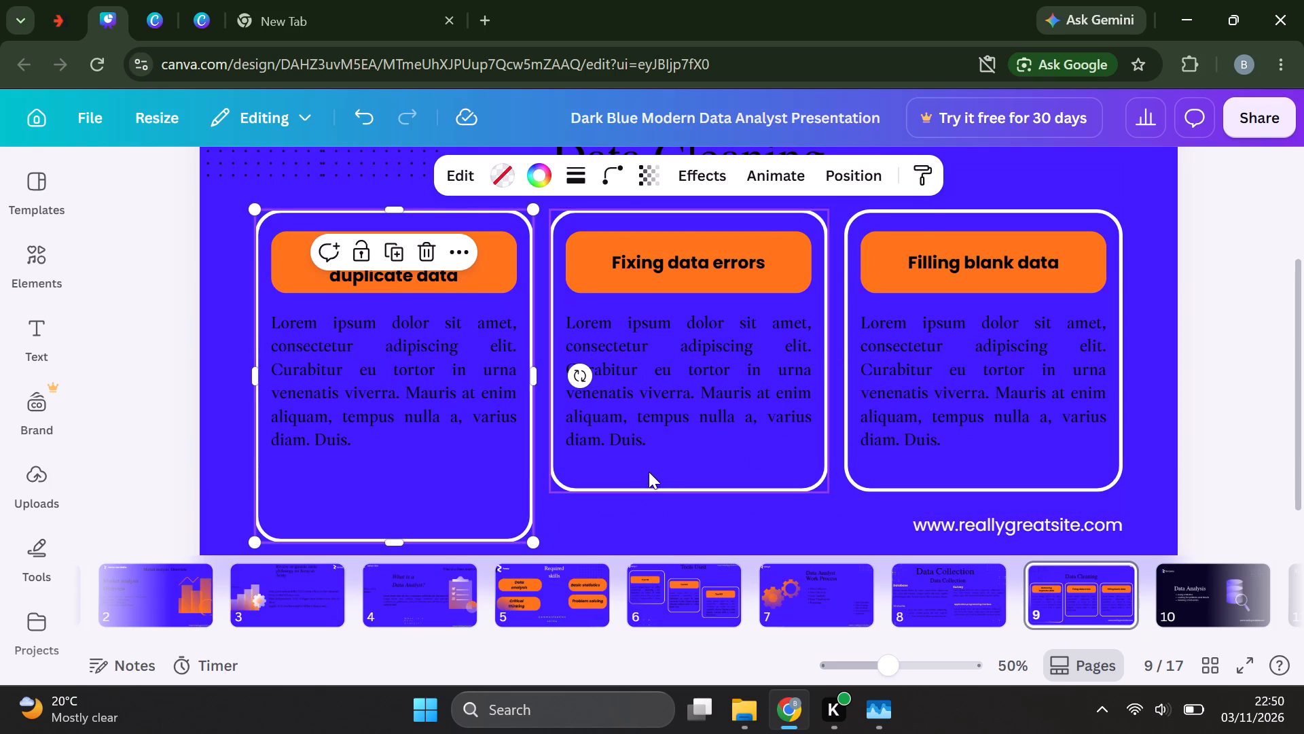
Enlarge the white outline of the Fixing data errors card to about 579 wide, with its bottom edge level with the first card.
scroll(666, 466, "down", 1)
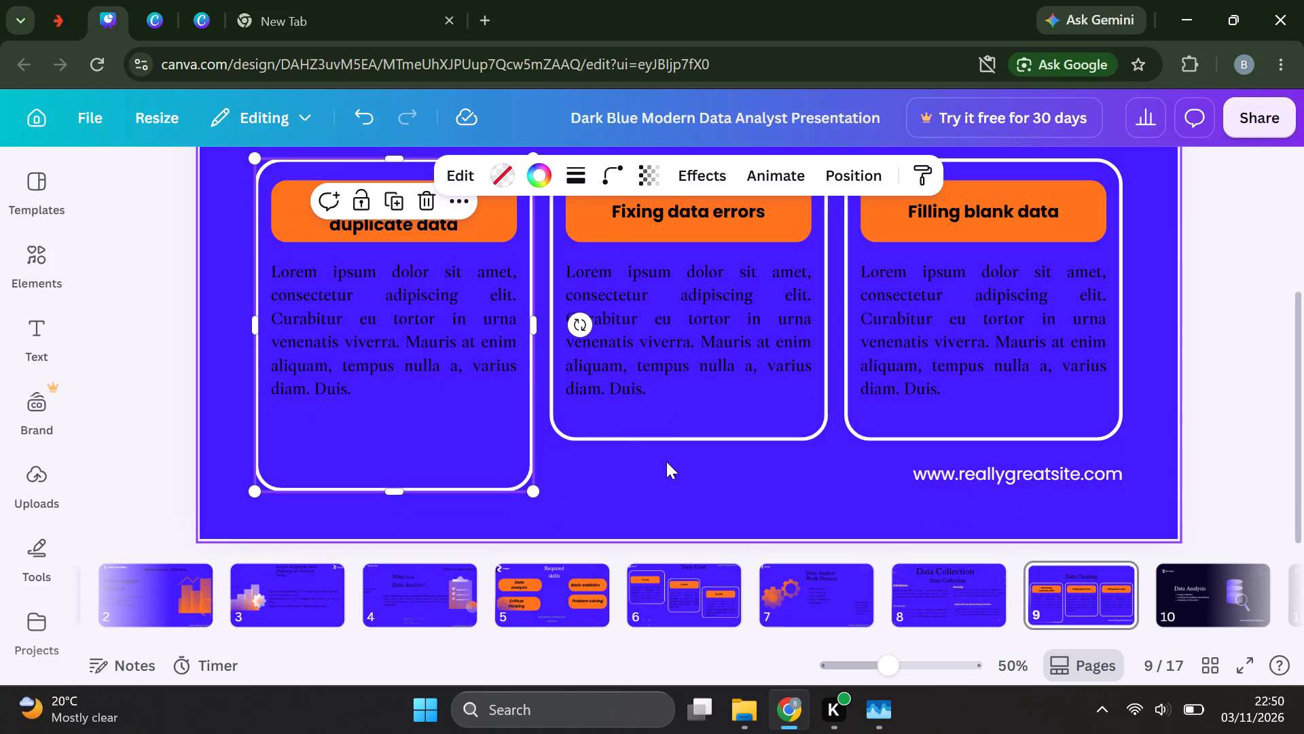
left_click(623, 434)
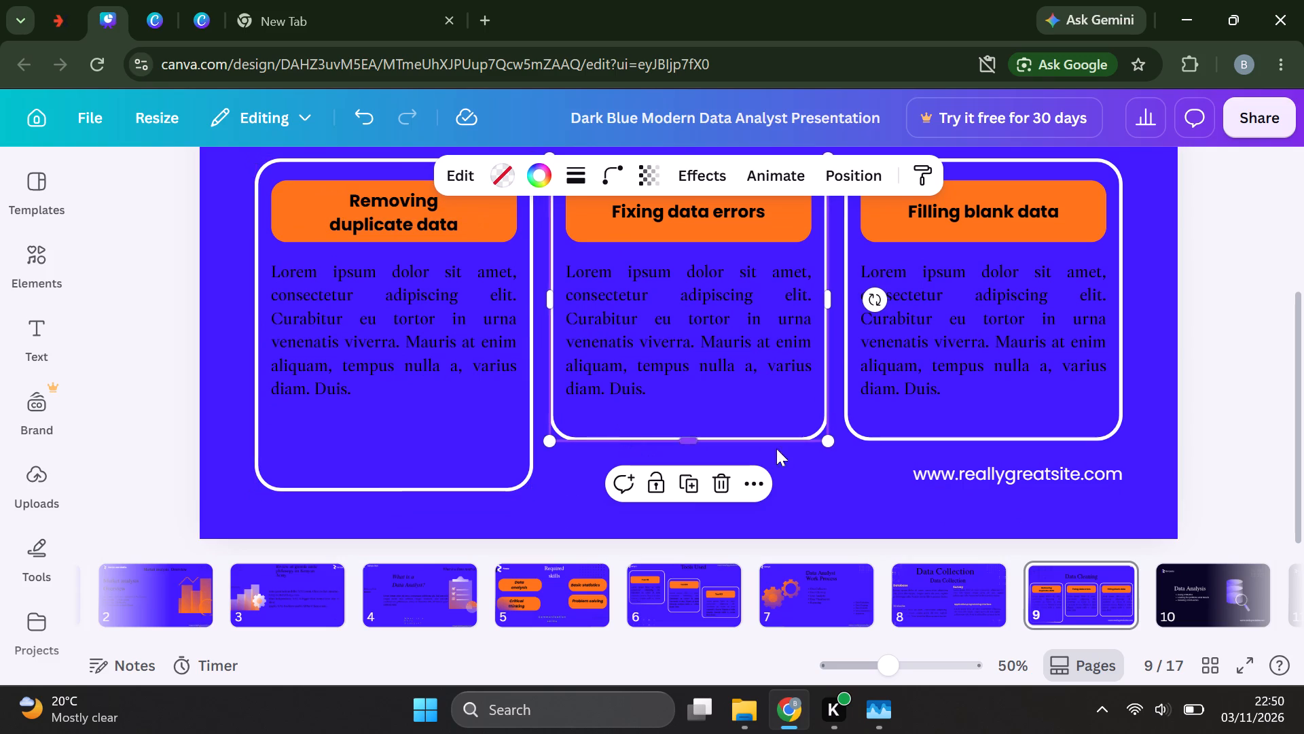
left_click_drag(827, 447, 846, 493)
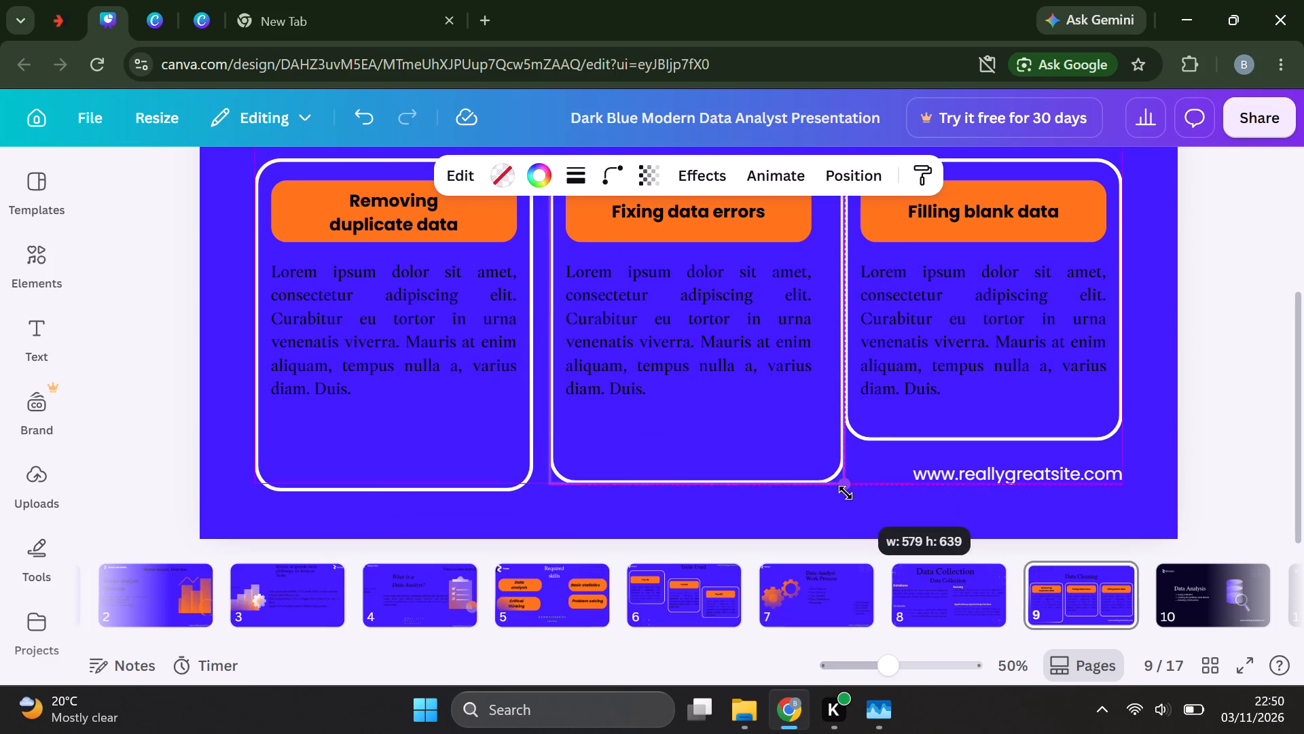
left_click_drag(846, 493, 846, 496)
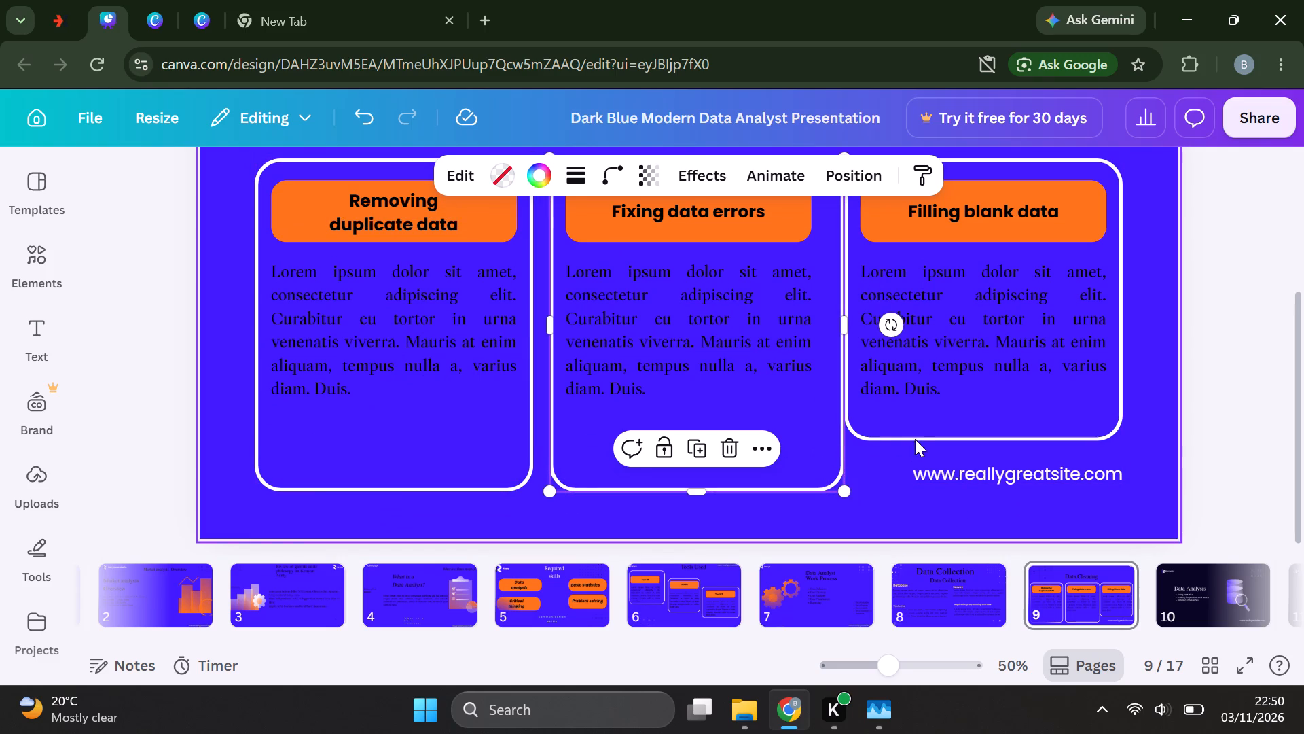
Enlarge the white outline of the Filling blank data card past the website address and shift it away from the middle card.
left_click(918, 434)
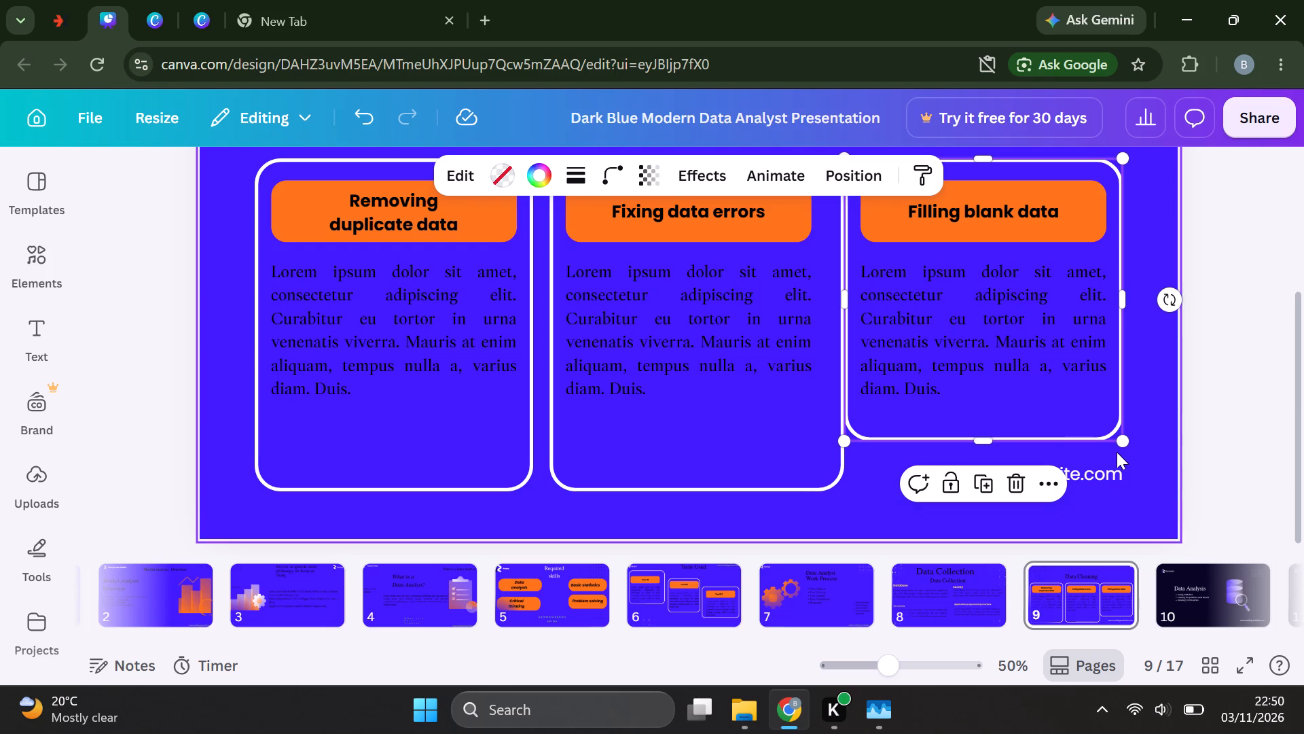
left_click(1121, 441)
left_click_drag(1121, 441, 1137, 470)
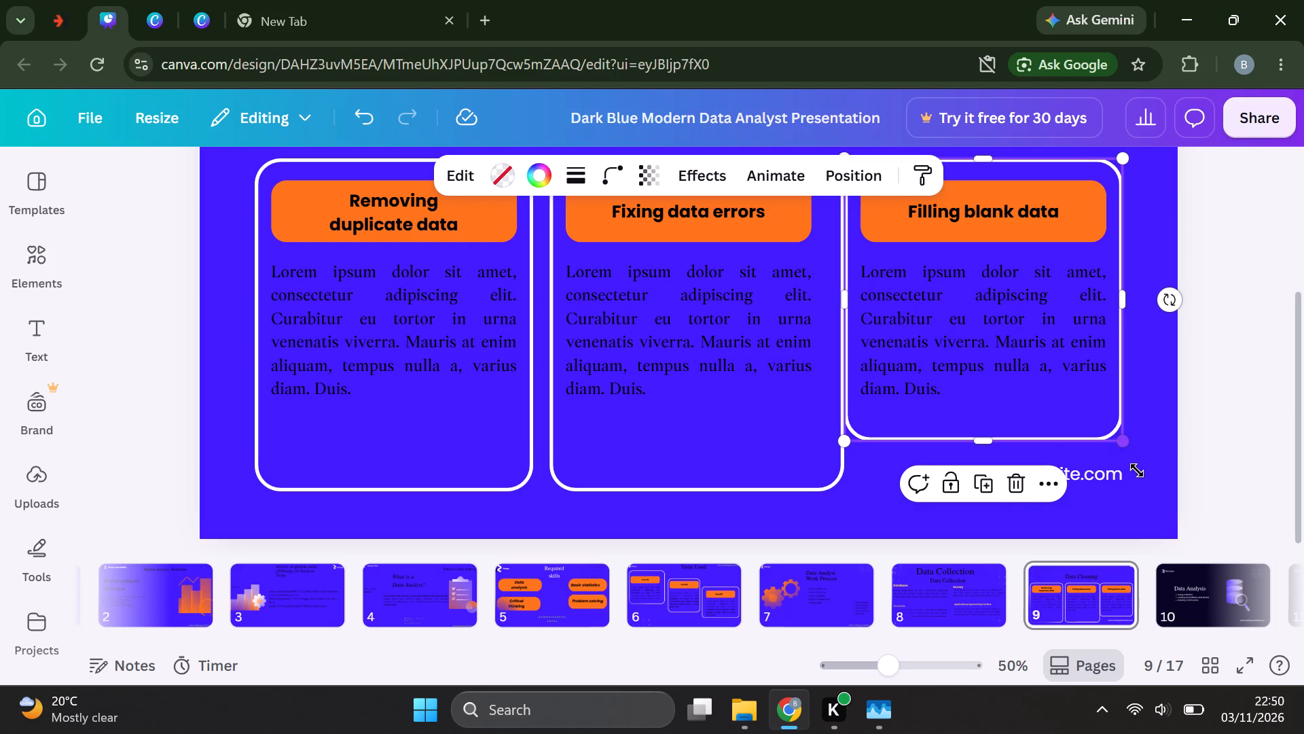
left_click_drag(1137, 470, 1146, 506)
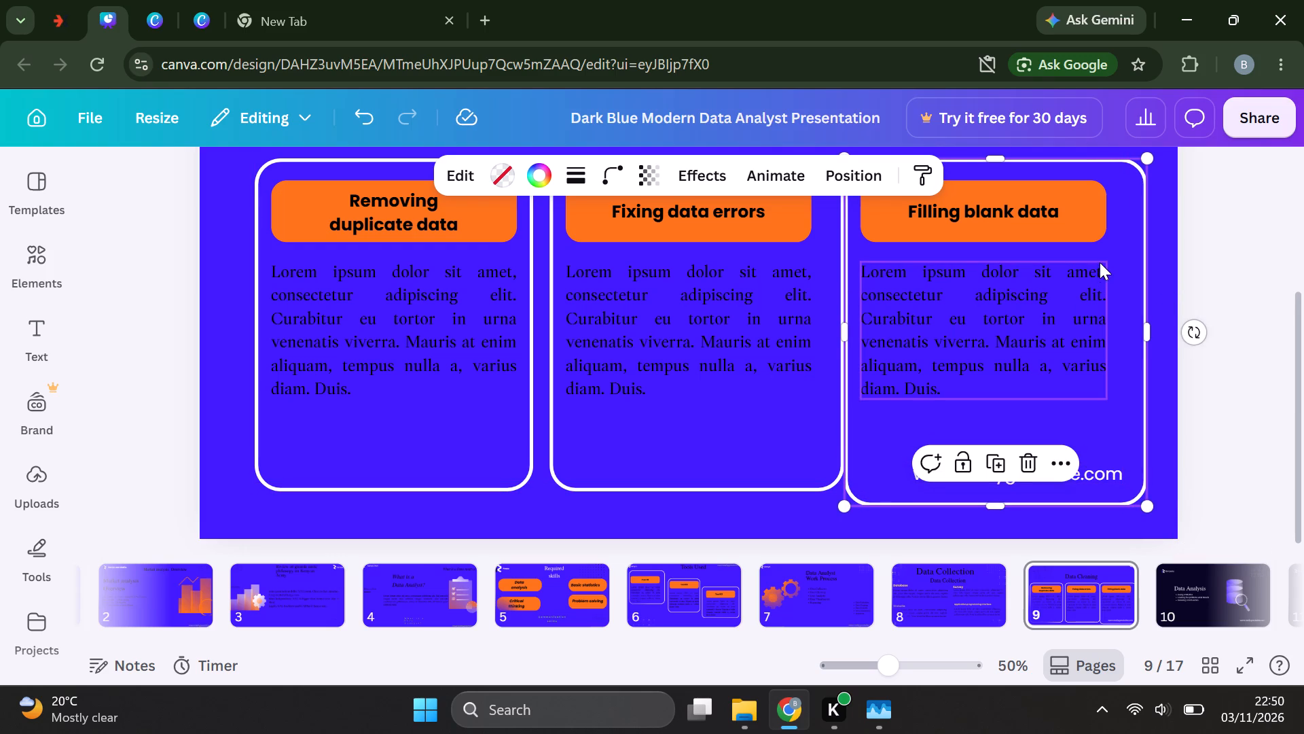
scroll(1100, 262, "up", 1)
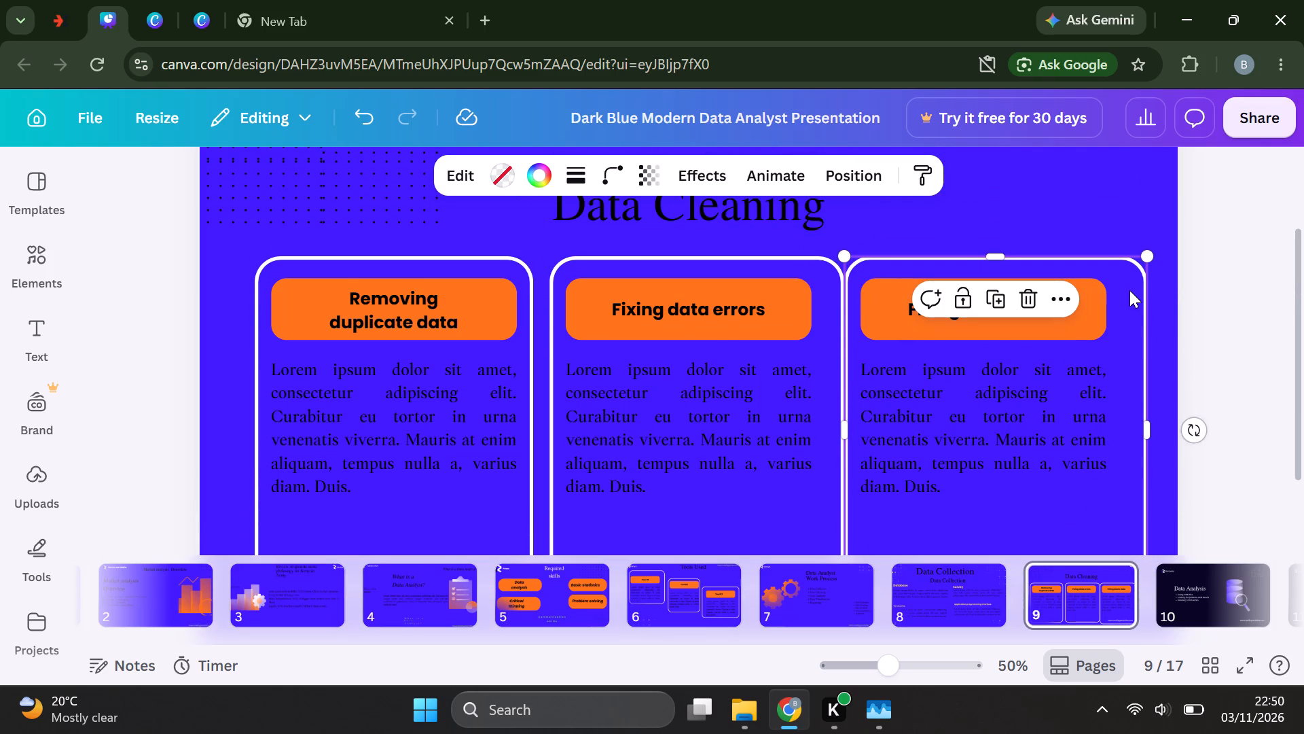
left_click_drag(1129, 290, 1146, 290)
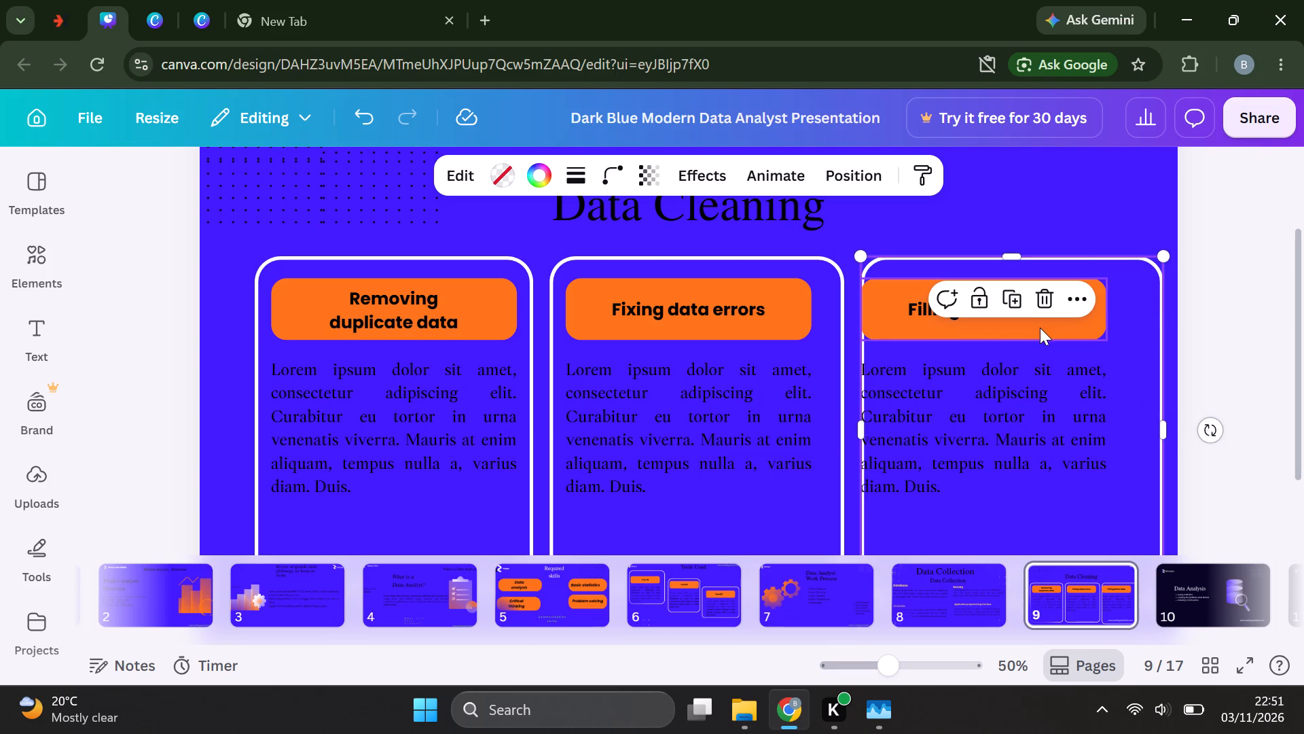
Move the orange heading box, its Filling blank data text and the paragraph below across to sit centred inside the enlarged card outline.
left_click_drag(1040, 328, 1073, 328)
left_click_drag(1040, 313, 1065, 316)
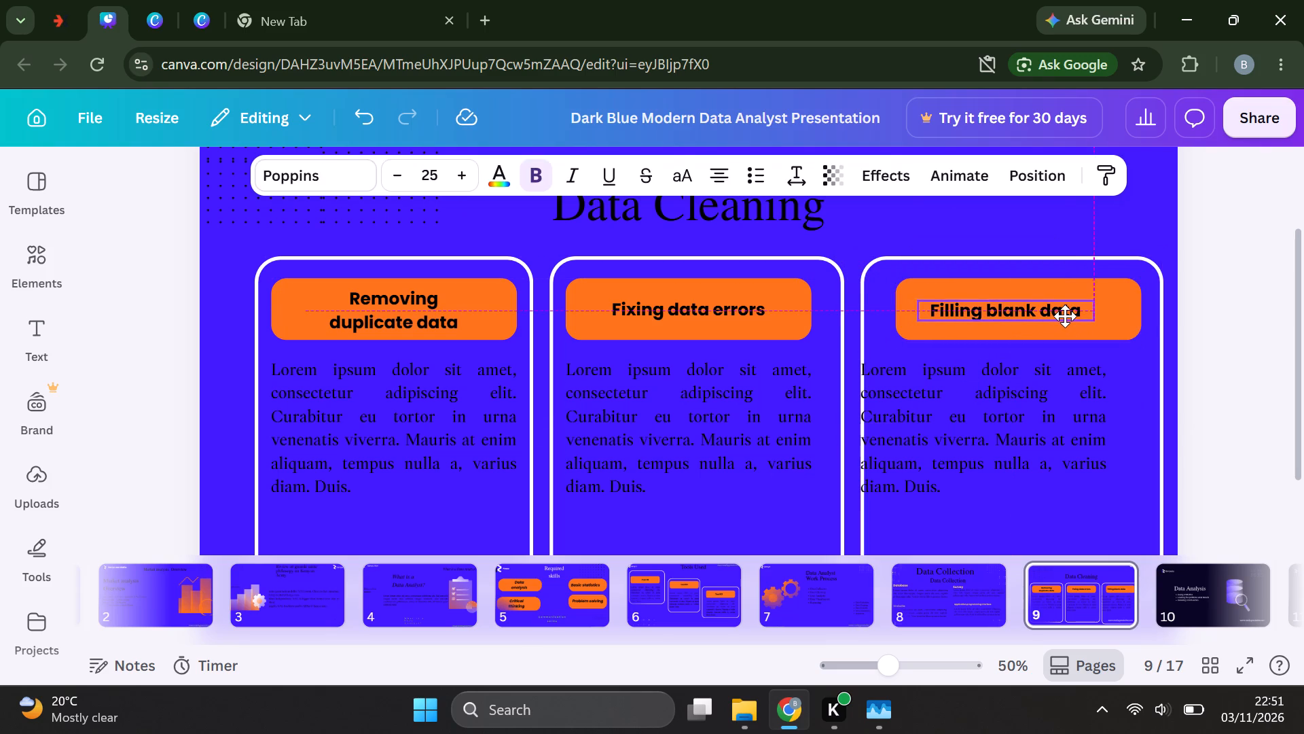
left_click_drag(1065, 316, 1073, 313)
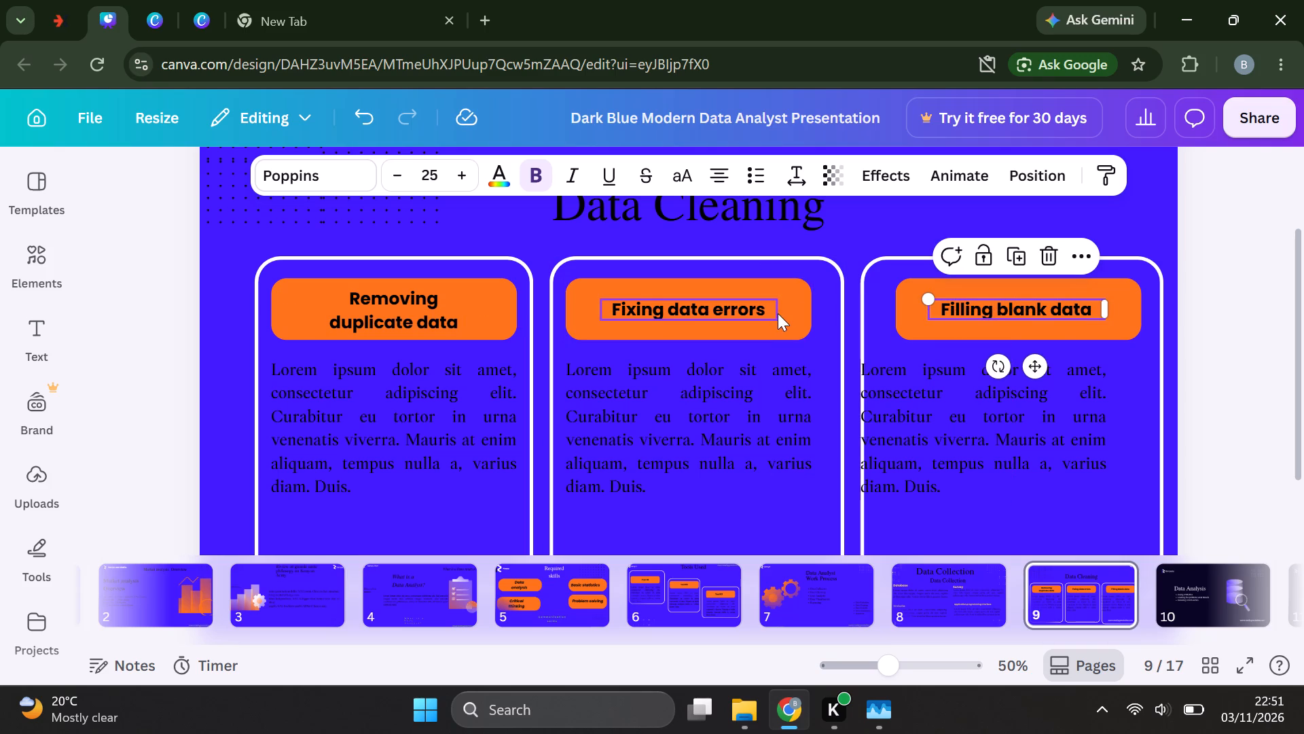
scroll(779, 313, "down", 1)
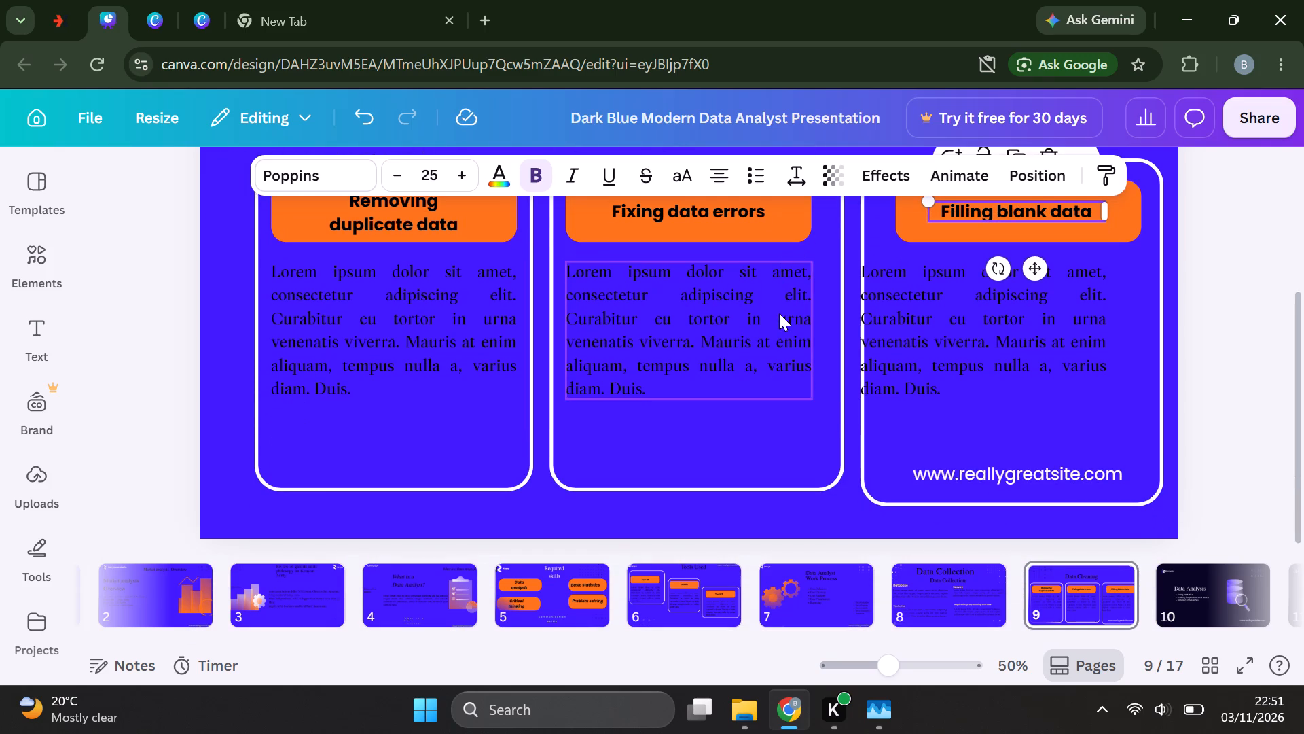
left_click_drag(947, 321, 983, 325)
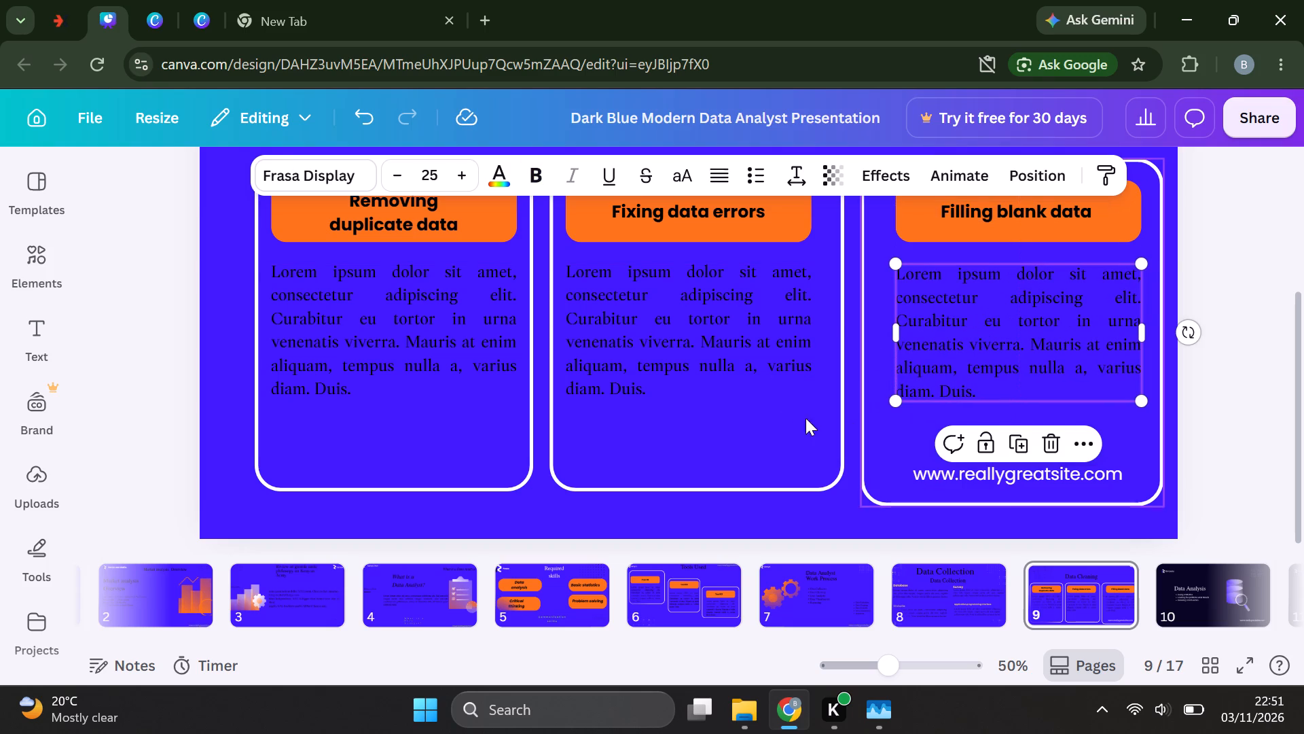
scroll(778, 414, "down", 1)
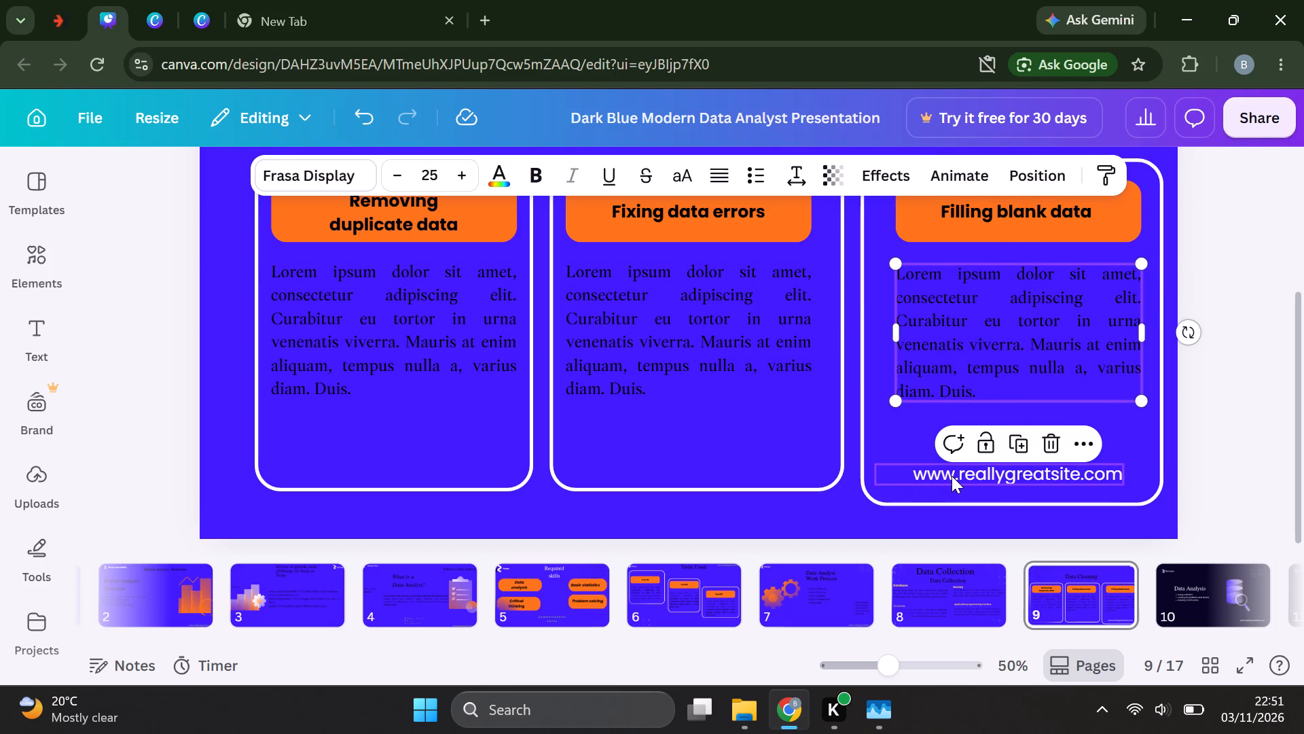
left_click_drag(952, 476, 994, 525)
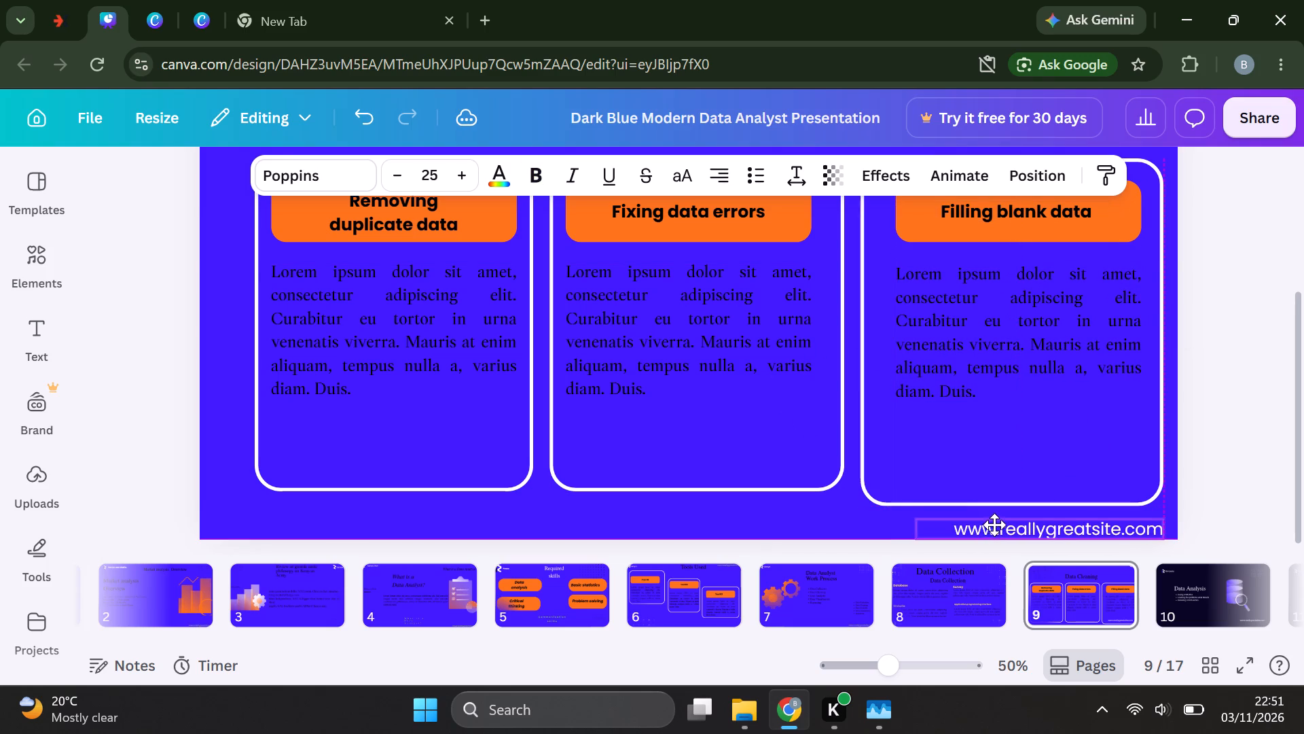
left_click_drag(994, 525, 997, 521)
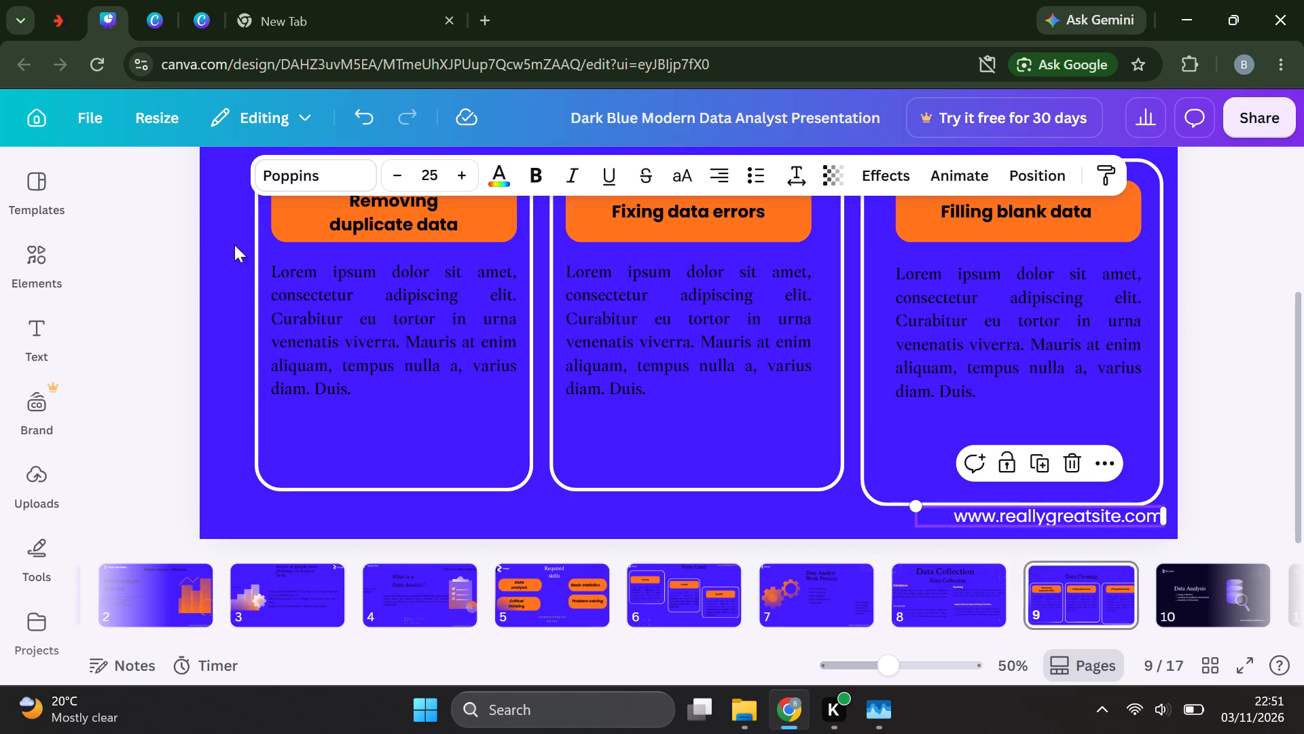
left_click(232, 420)
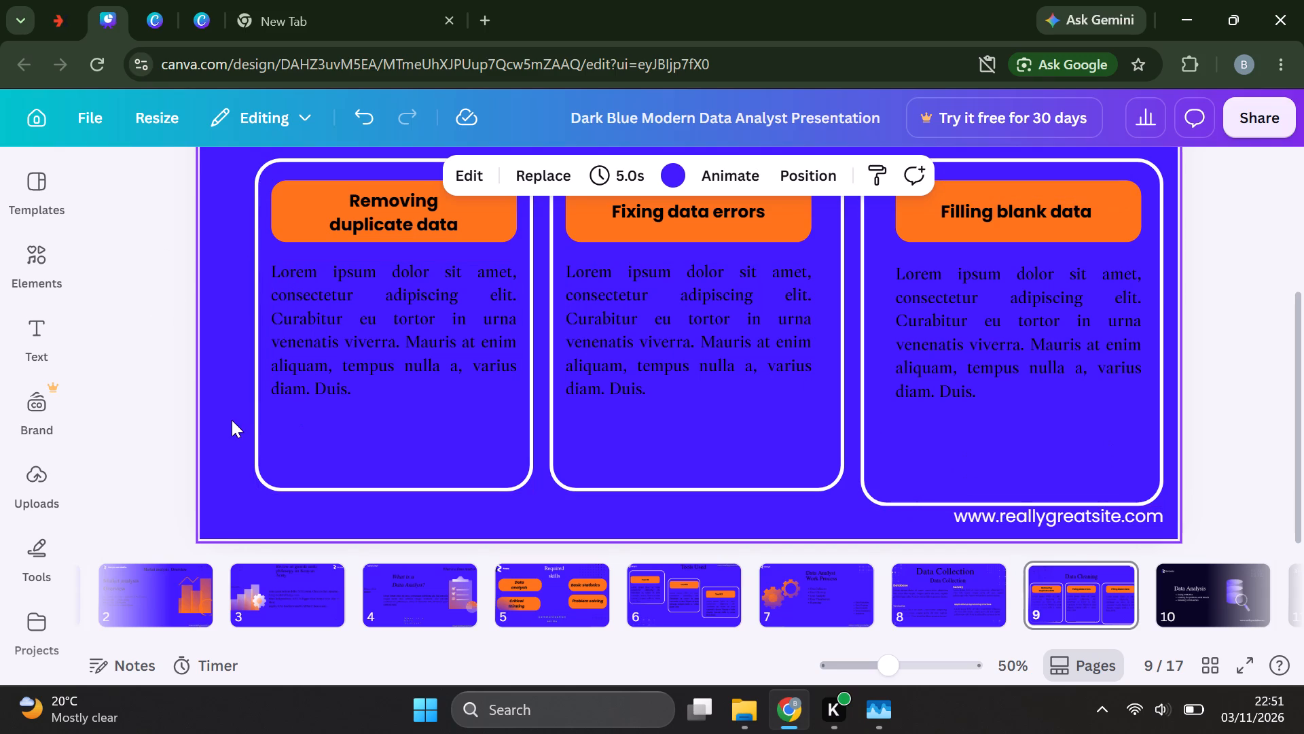
left_click(1007, 507)
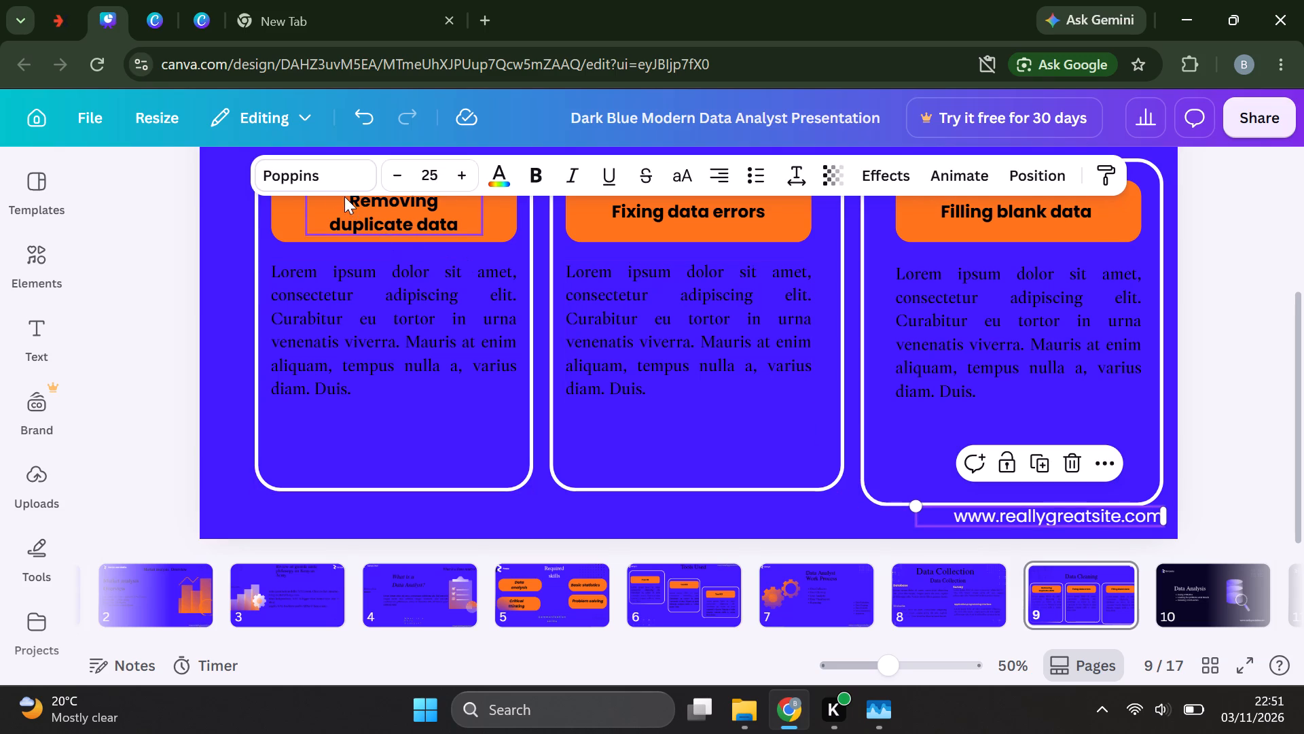
left_click(333, 179)
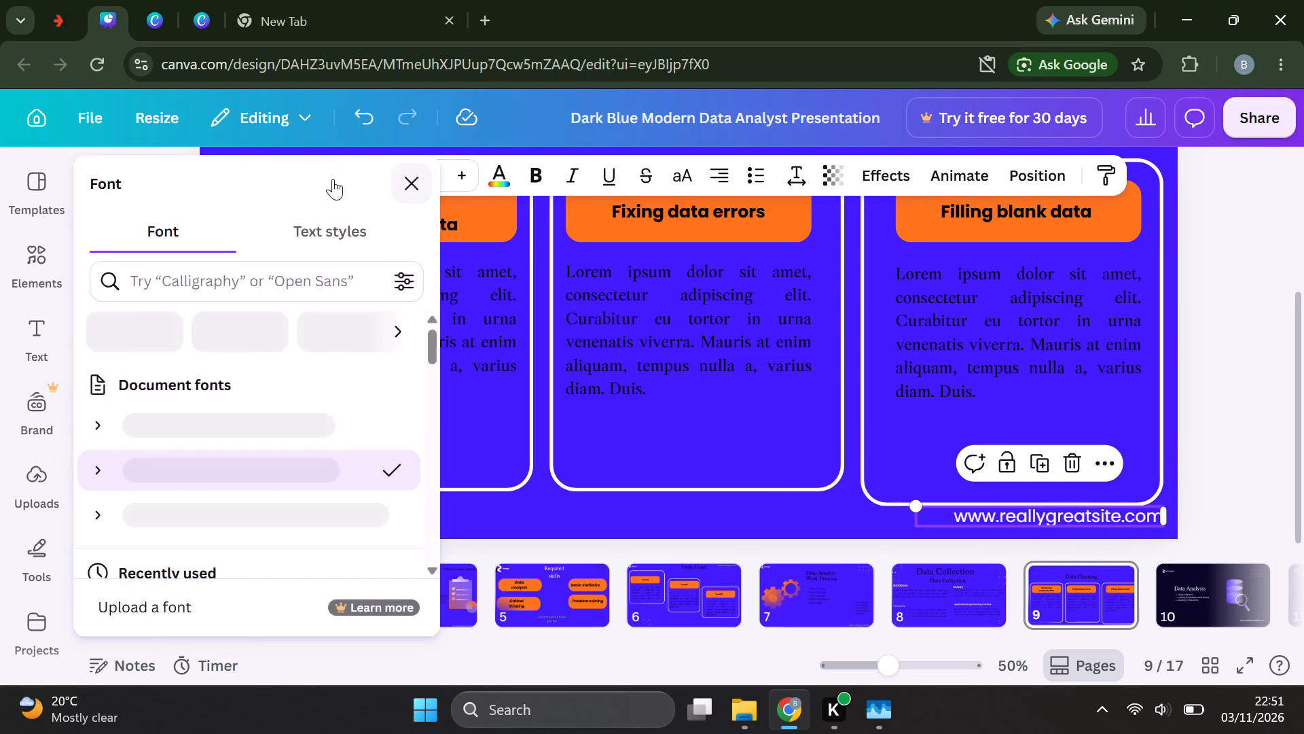
scroll(340, 449, "down", 1)
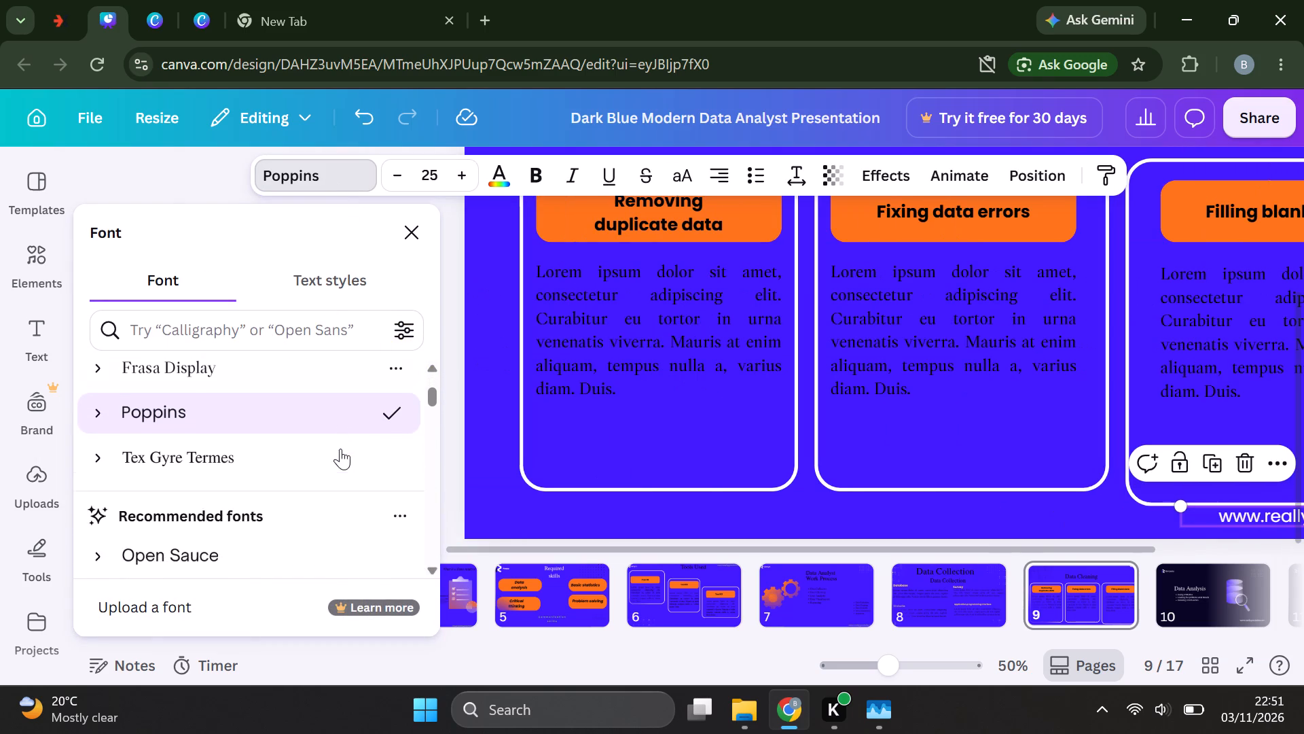
scroll(340, 449, "down", 1)
scroll(340, 449, "up", 3)
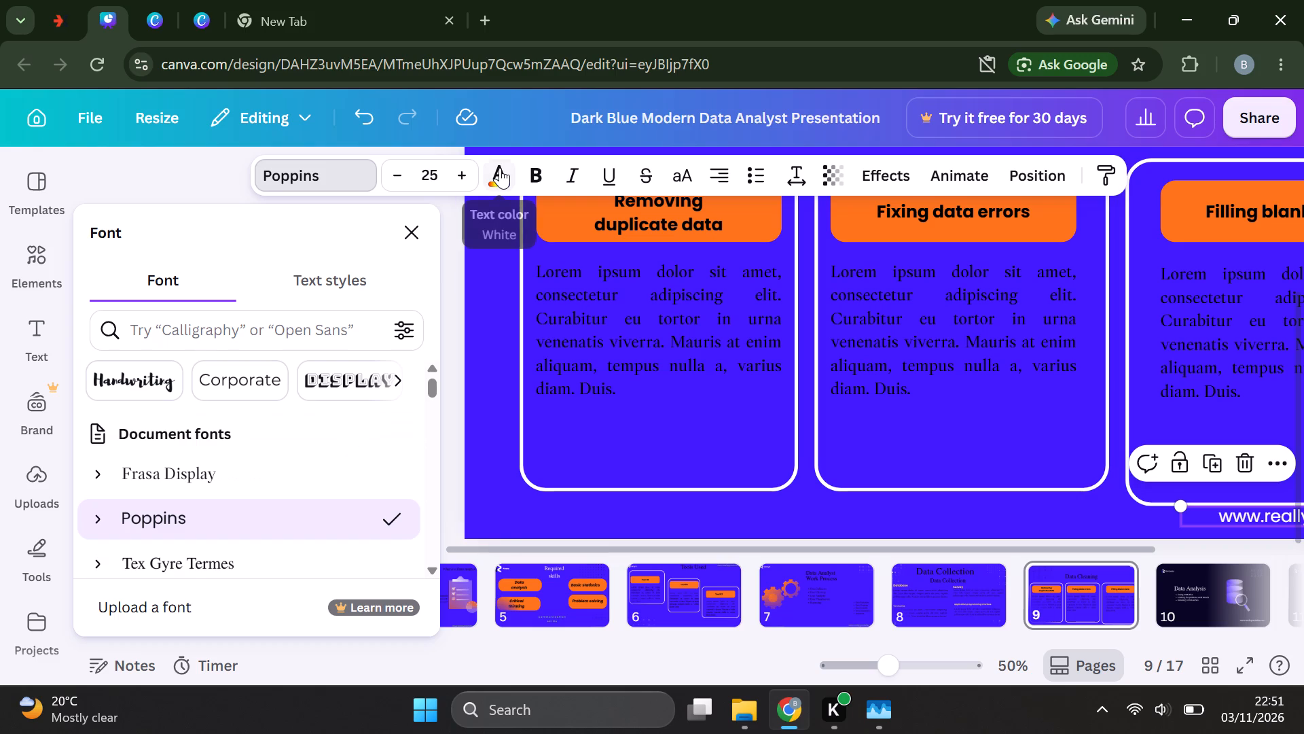
left_click(500, 167)
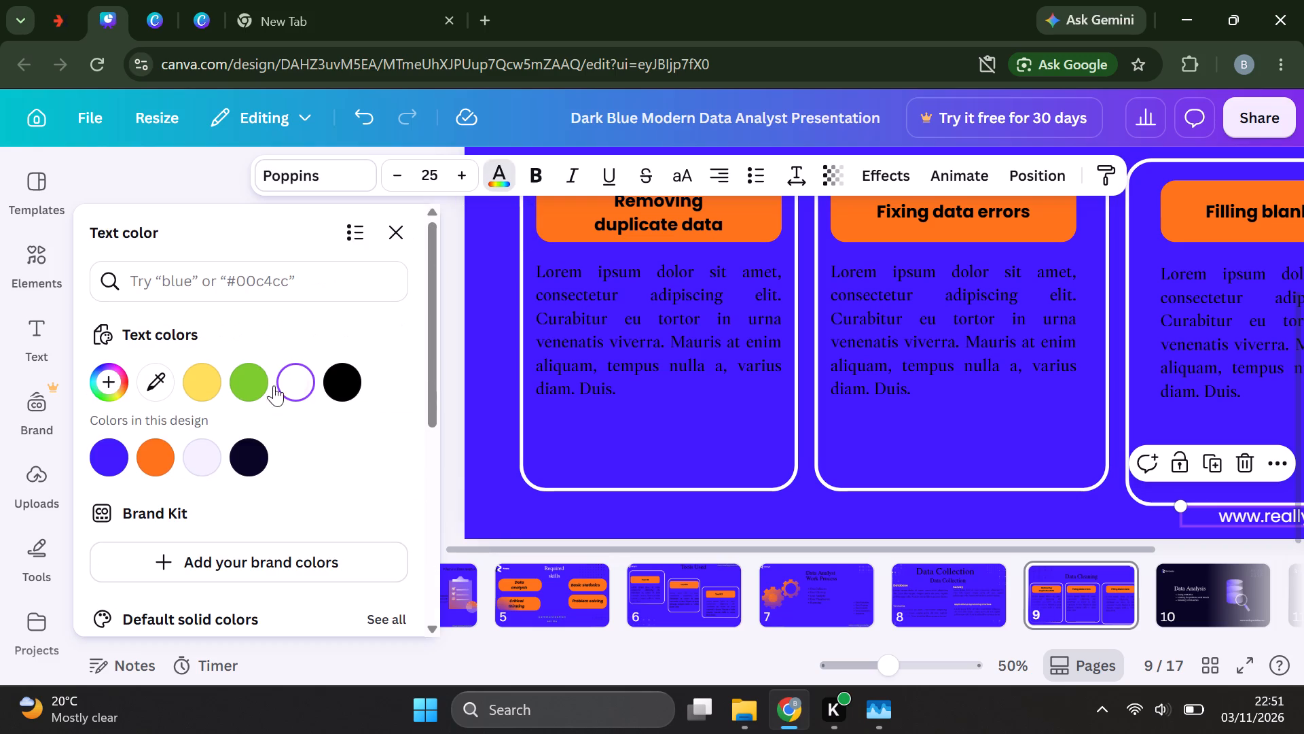
left_click(247, 386)
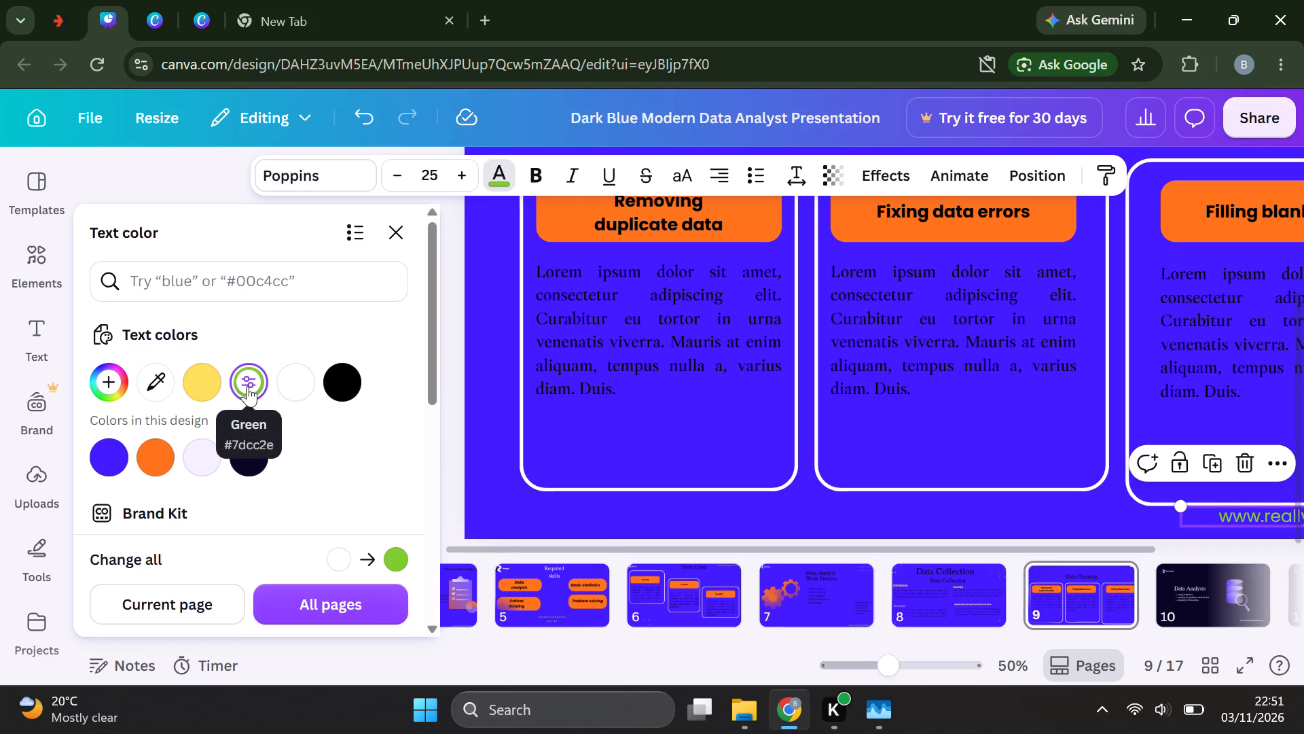
left_click(582, 422)
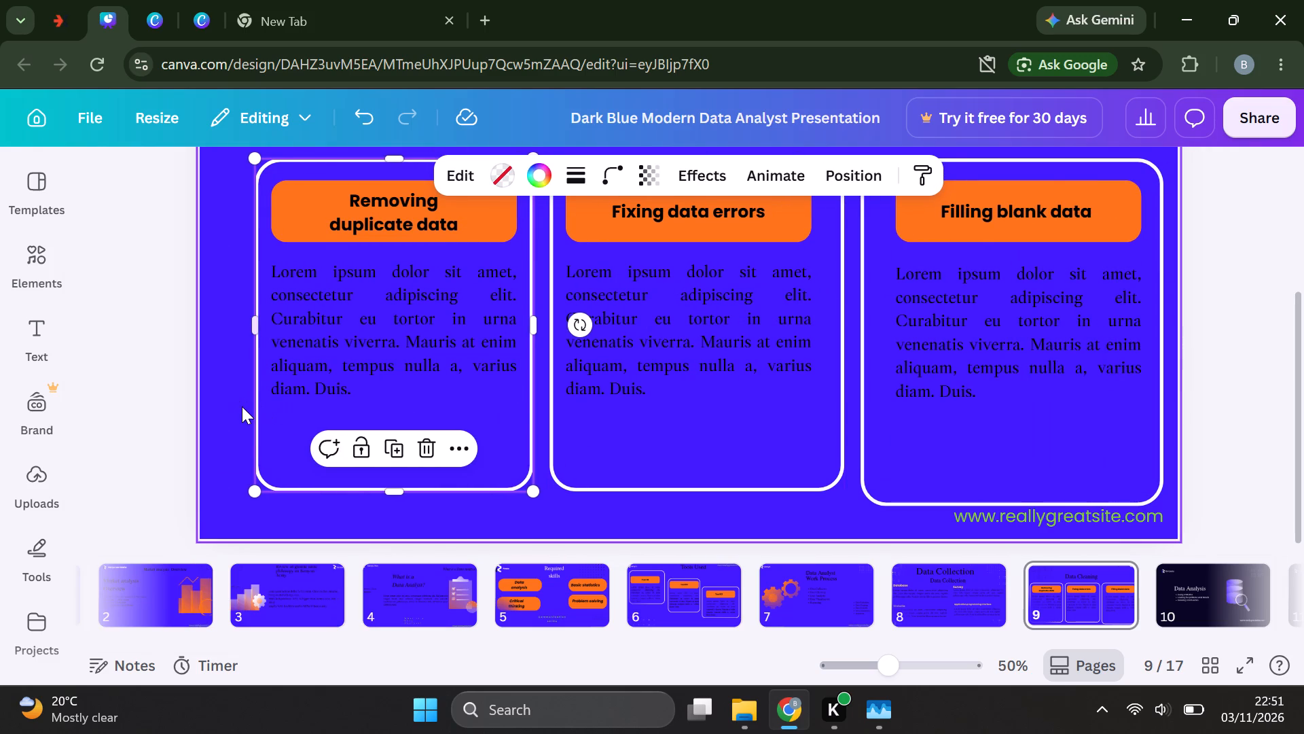
Copy the lower-left tile of the dot pattern above page 9's first card and move the copy onto page 3.
scroll(242, 406, "up", 2)
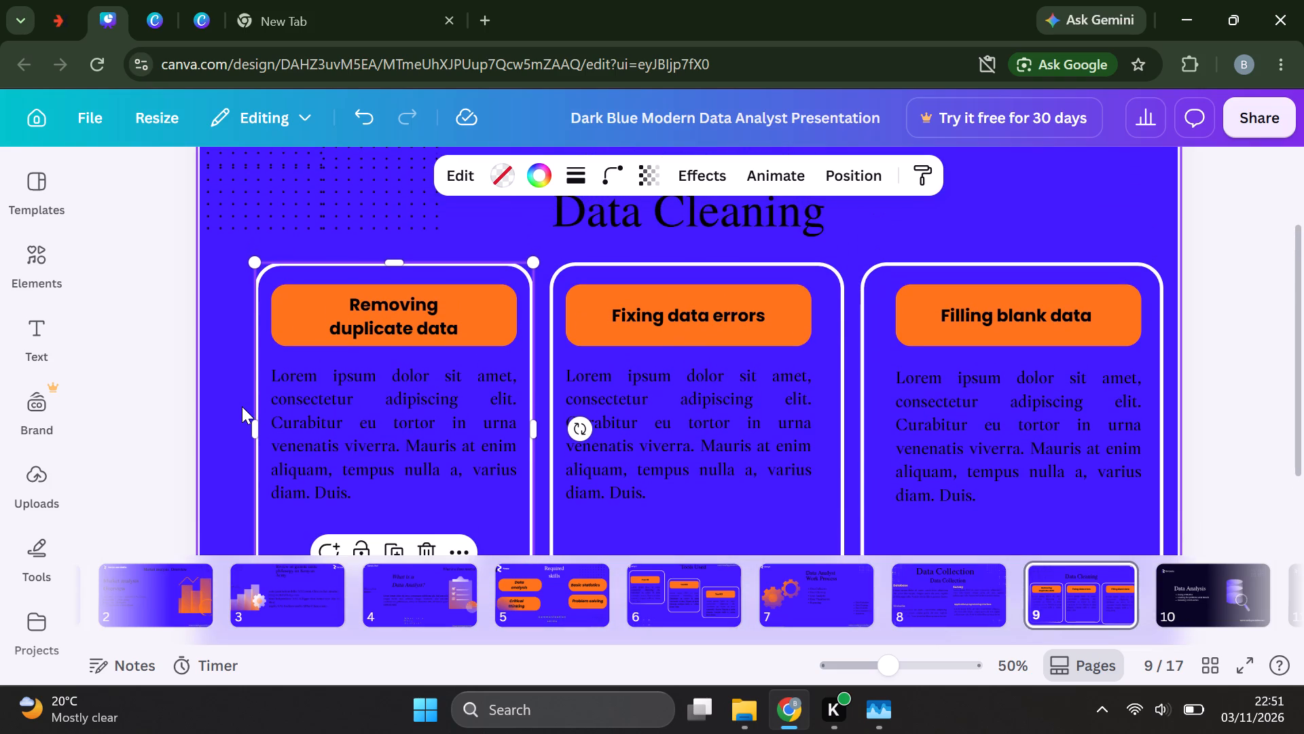
scroll(242, 406, "down", 2)
scroll(242, 406, "up", 3)
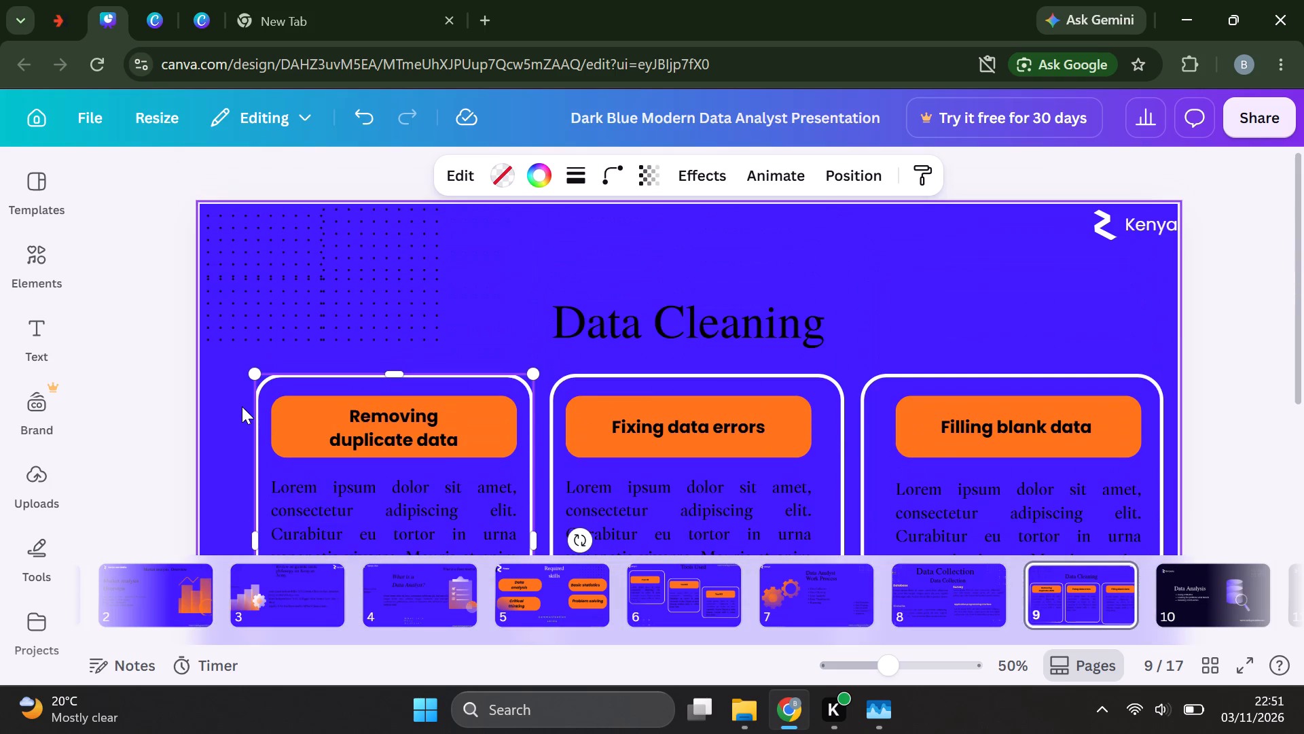
left_click(276, 335)
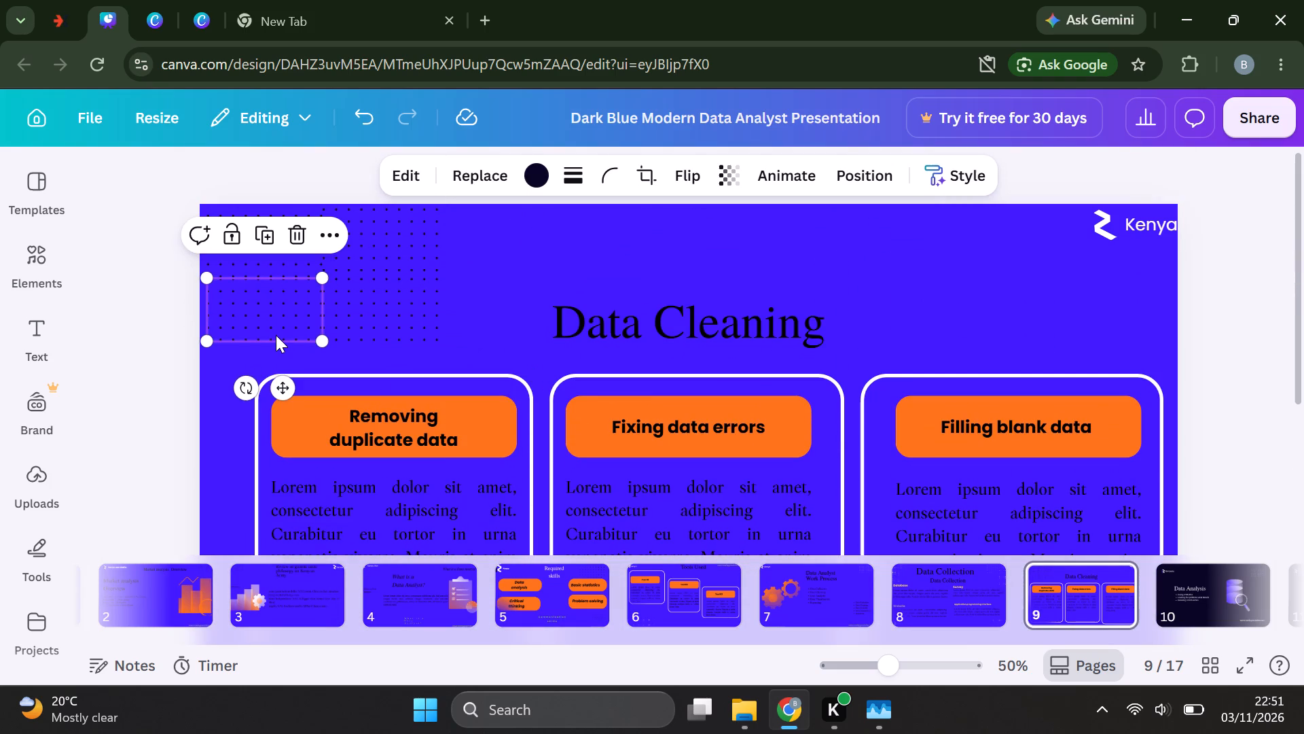
key("ctrl+c")
key("ctrl+v")
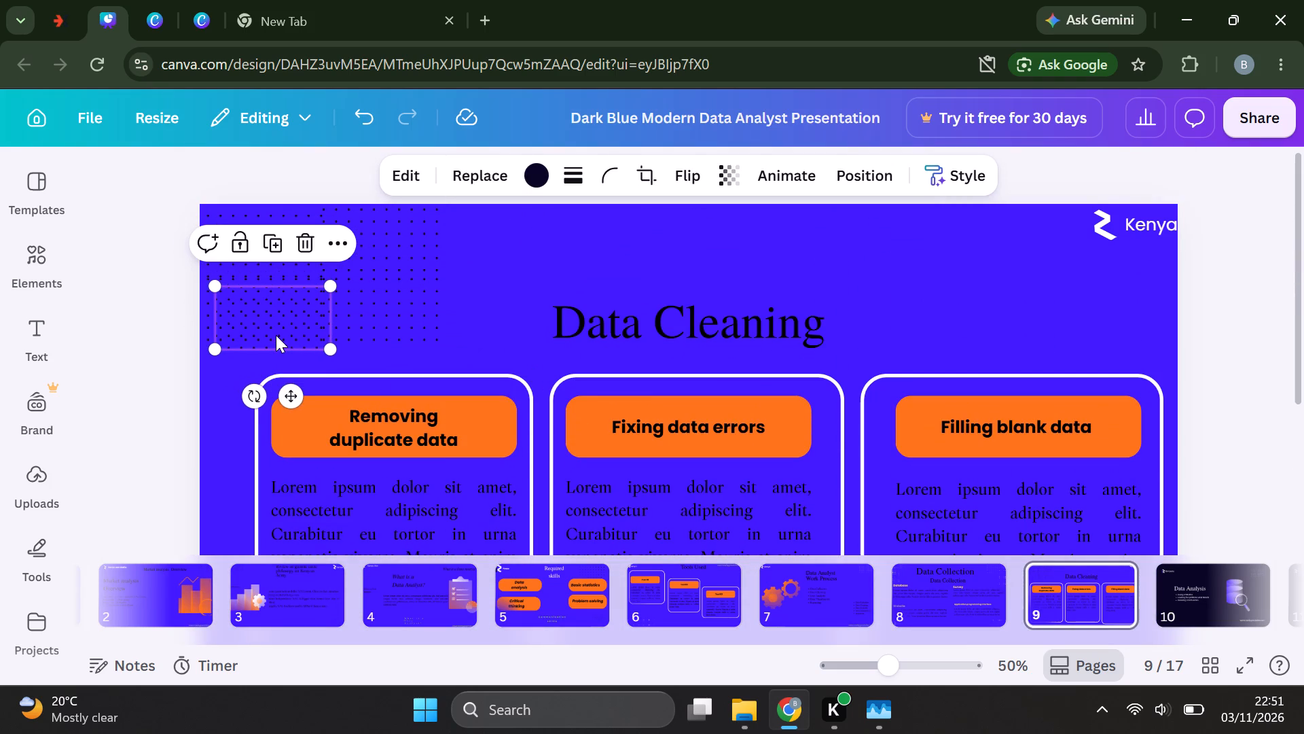
scroll(276, 335, "down", 2)
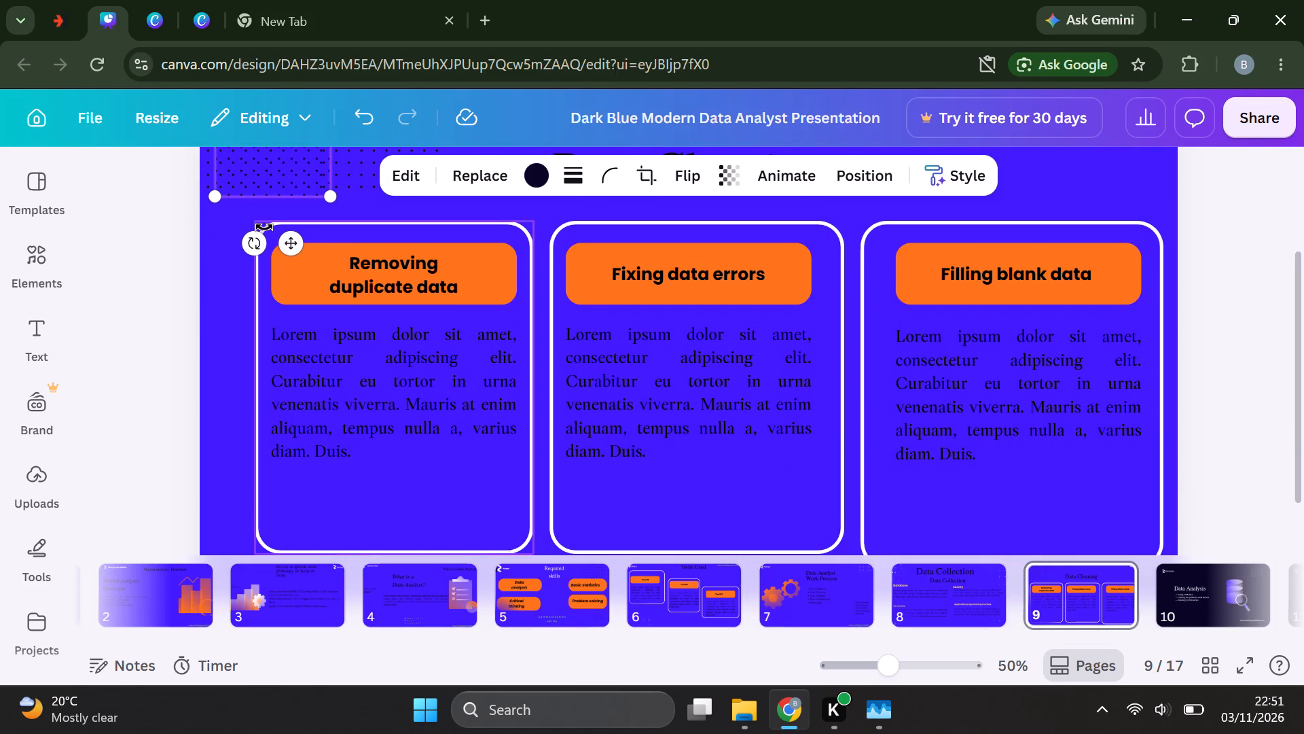
left_click_drag(254, 175, 255, 567)
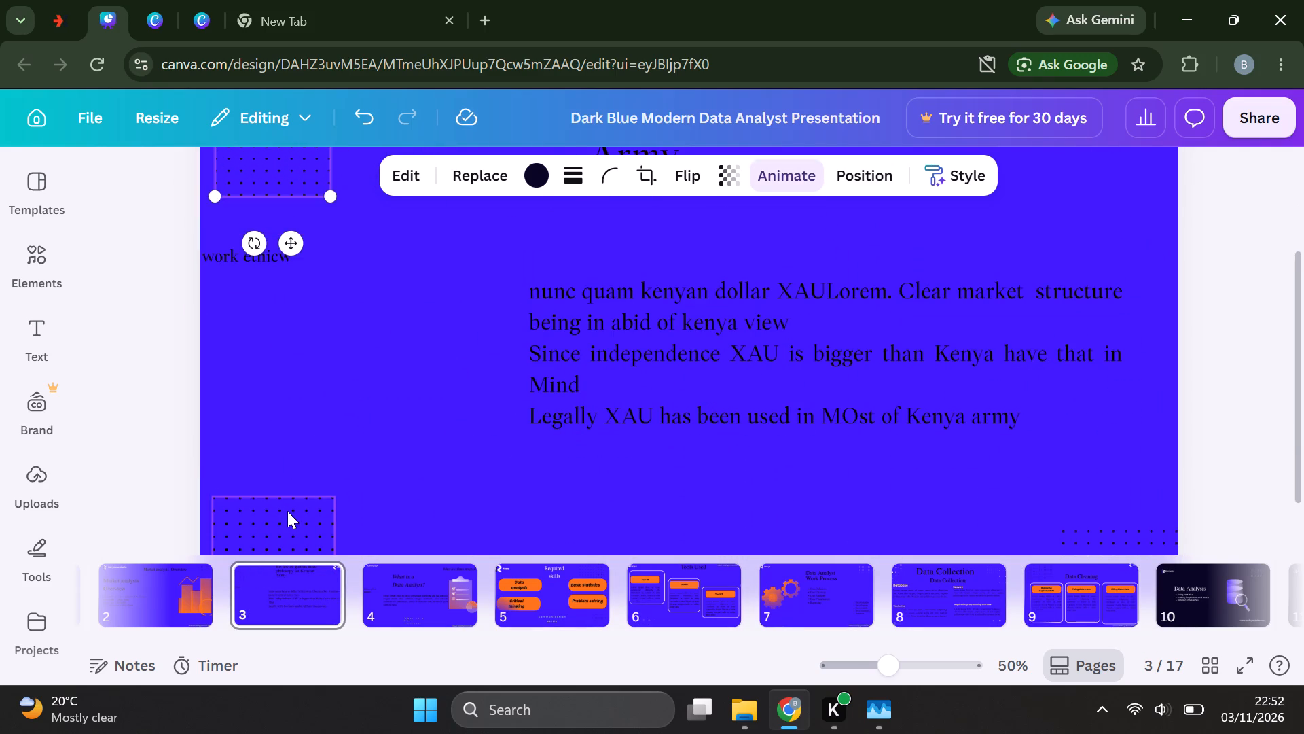
Move the black dot pattern from page 3's bottom-left corner onto page 9.
left_click_drag(287, 511, 953, 473)
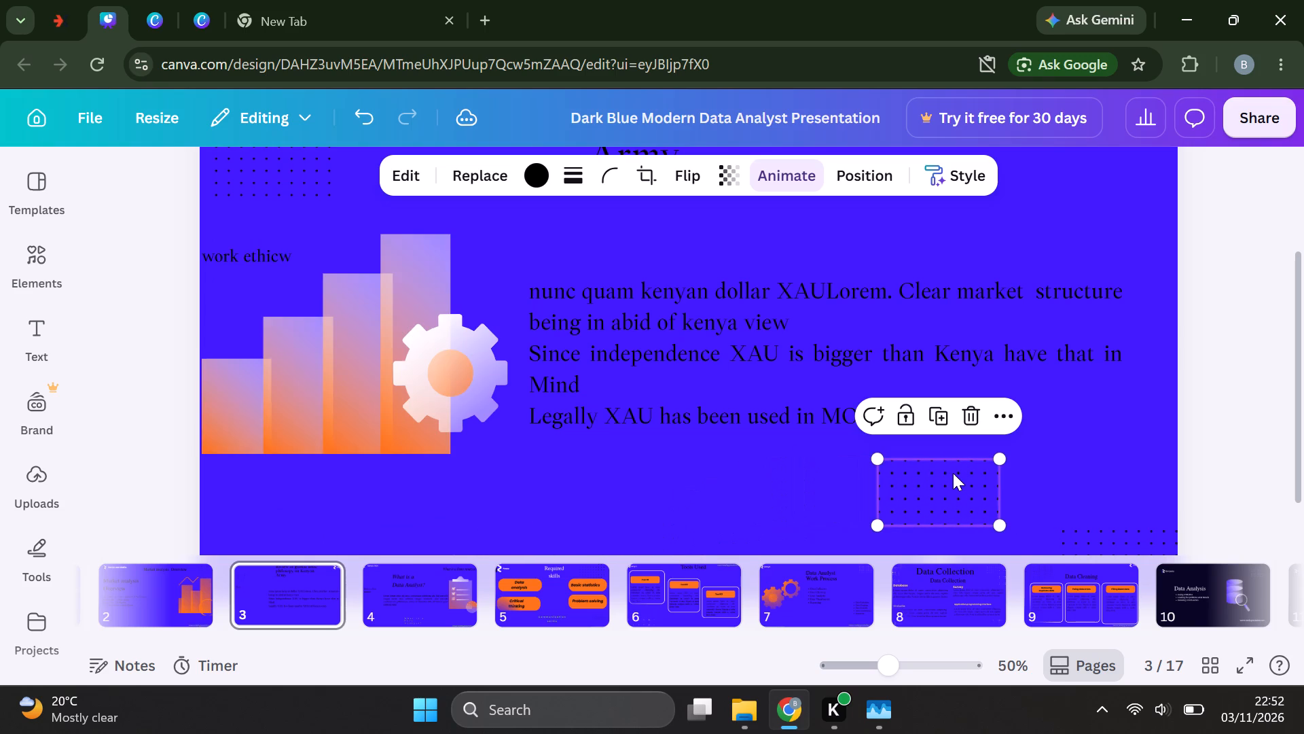
left_click_drag(961, 473, 1049, 550)
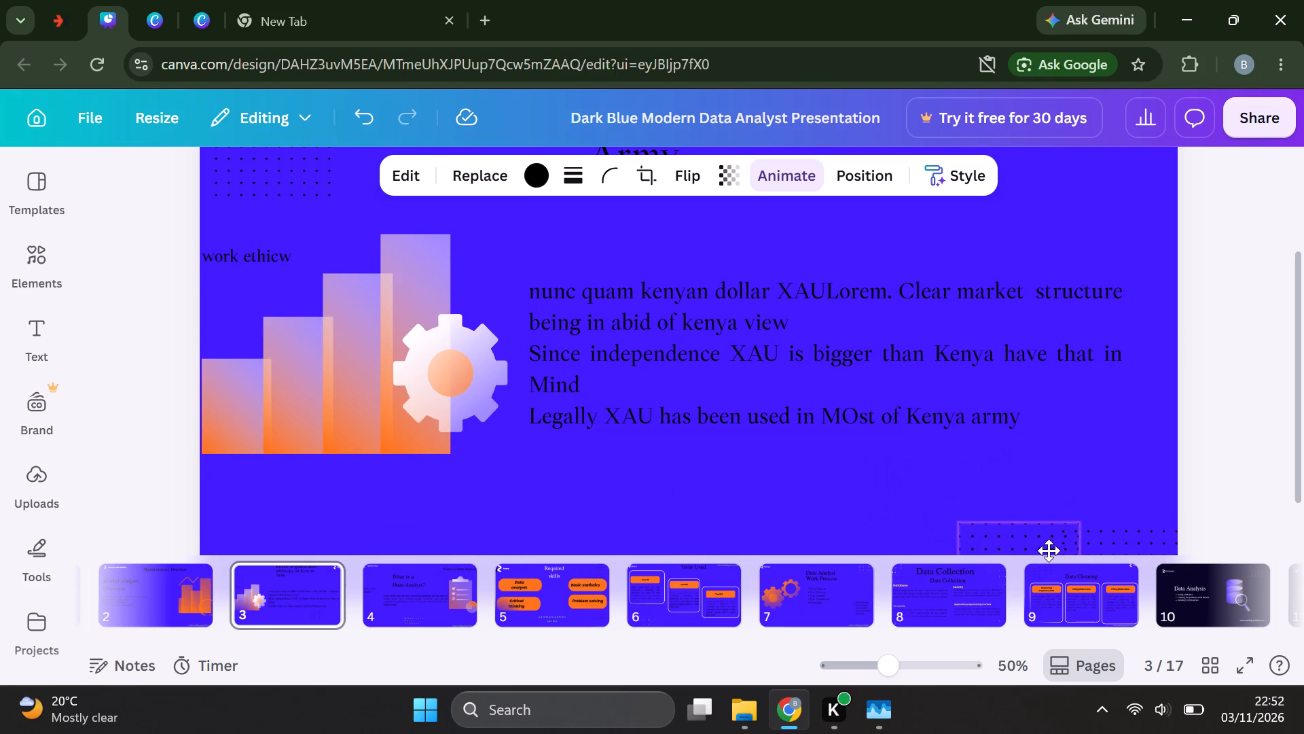
left_click_drag(1049, 550, 1077, 598)
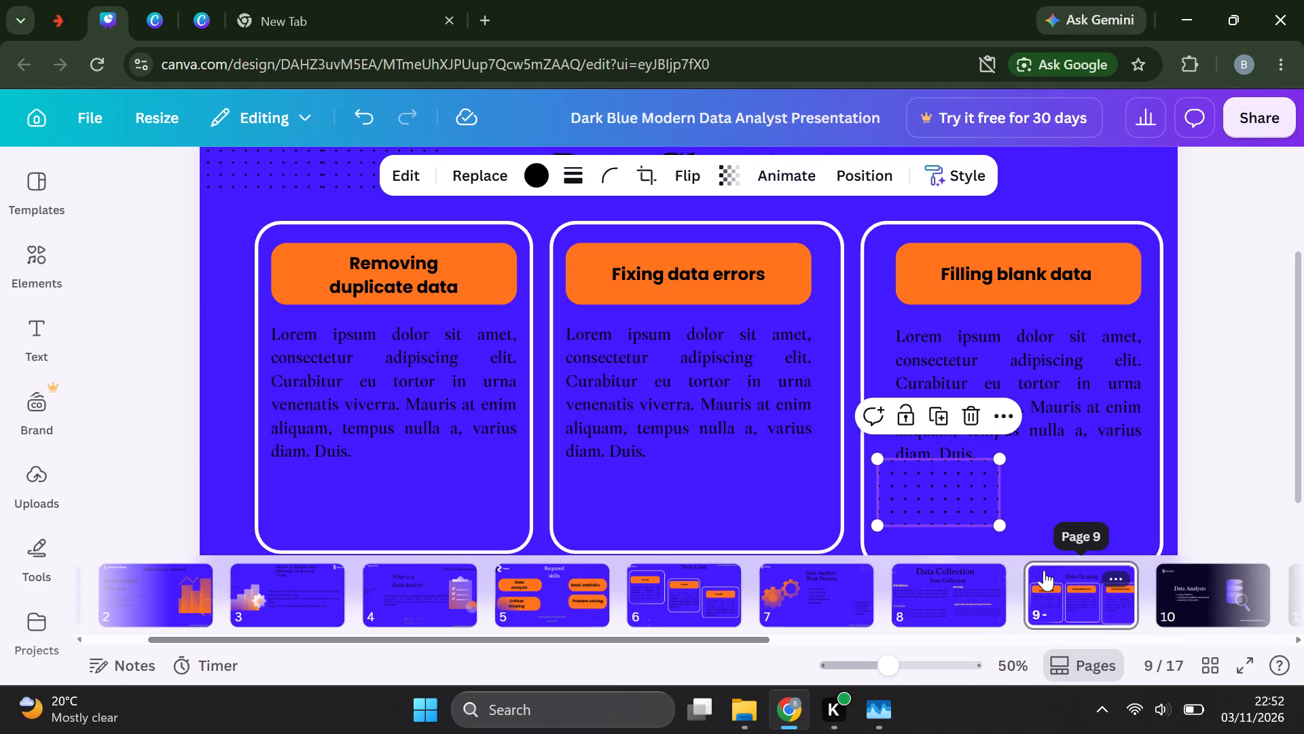
Shrink the black dot pattern on page 9 and place it in the page's bottom-left corner, below the Removing duplicate data card.
left_click_drag(958, 511, 437, 500)
scroll(596, 474, "down", 1)
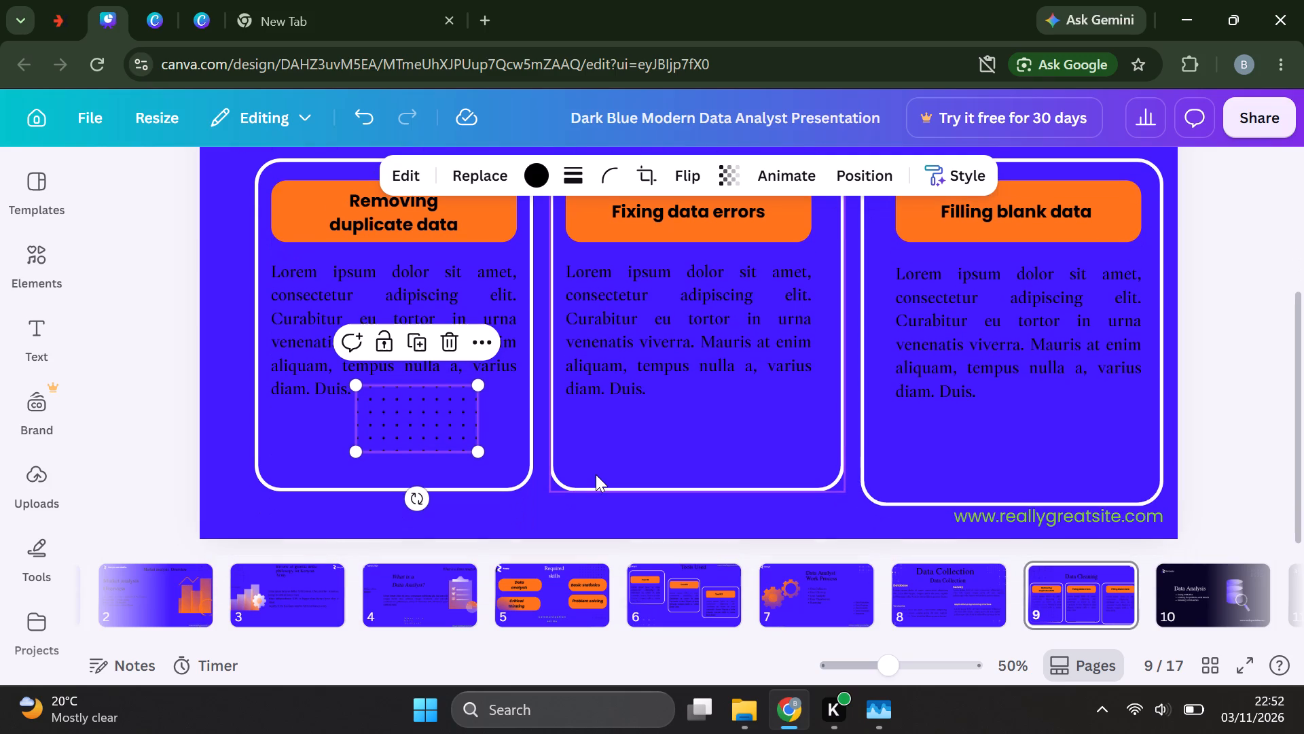
left_click_drag(424, 434, 344, 497)
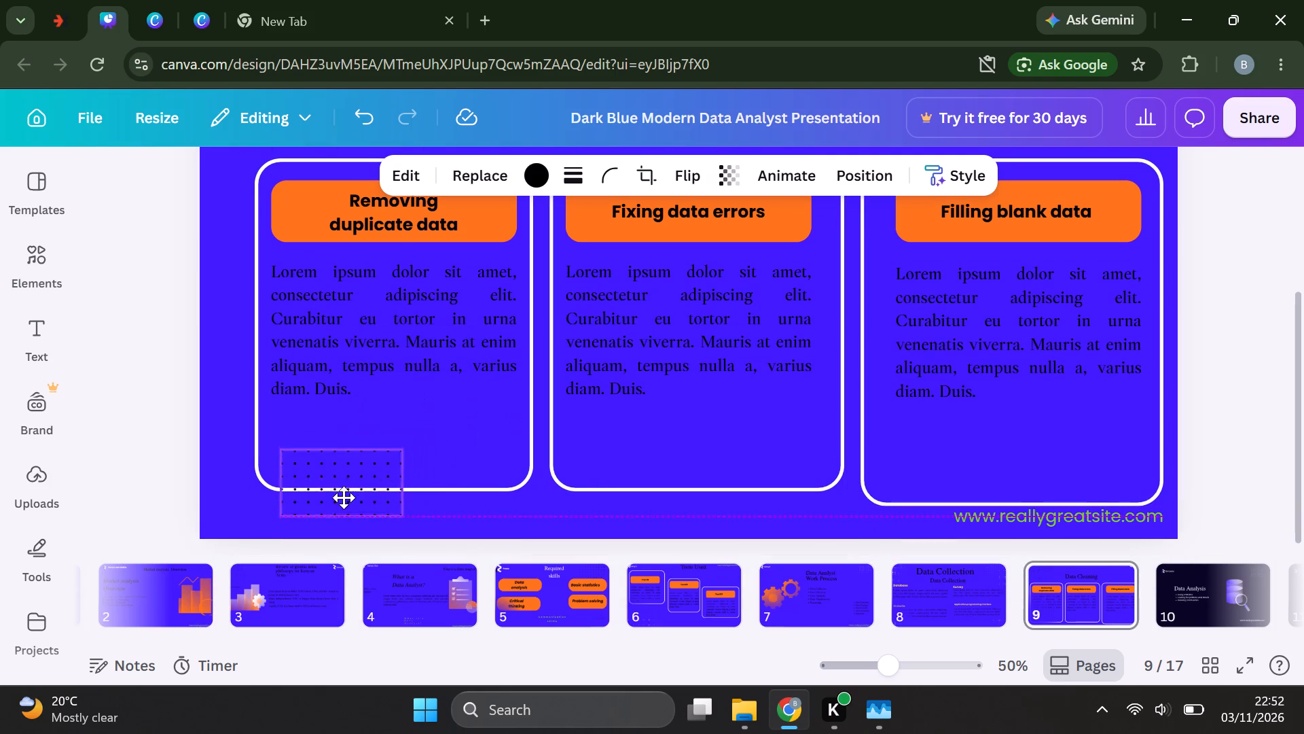
left_click_drag(344, 497, 298, 514)
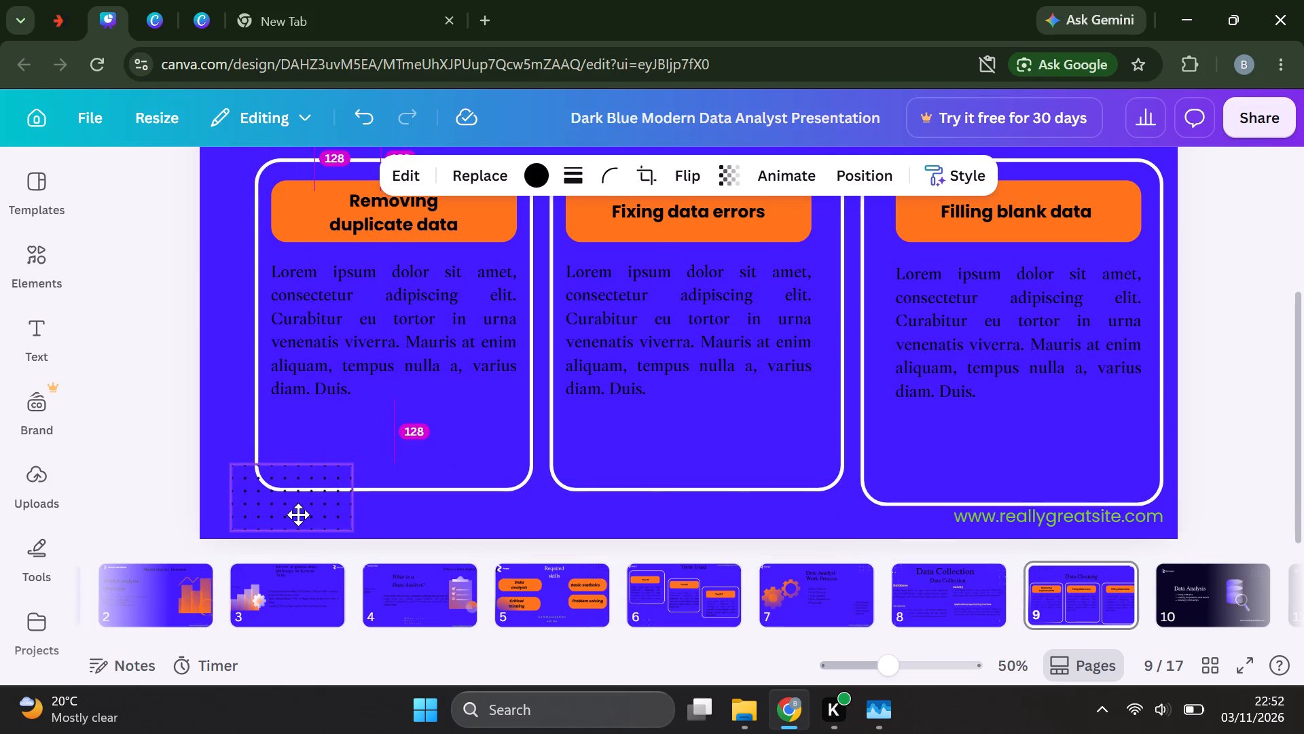
left_click_drag(298, 514, 297, 514)
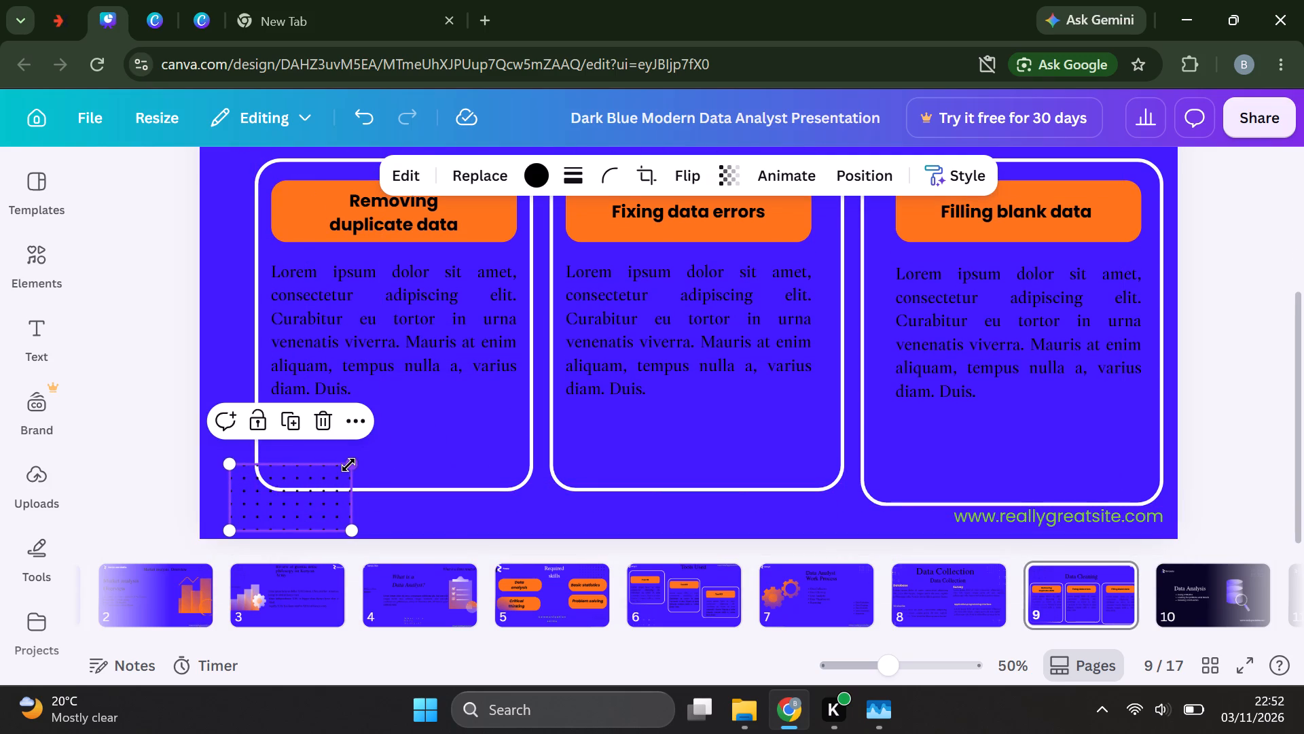
left_click_drag(348, 465, 299, 494)
left_click_drag(275, 511, 253, 512)
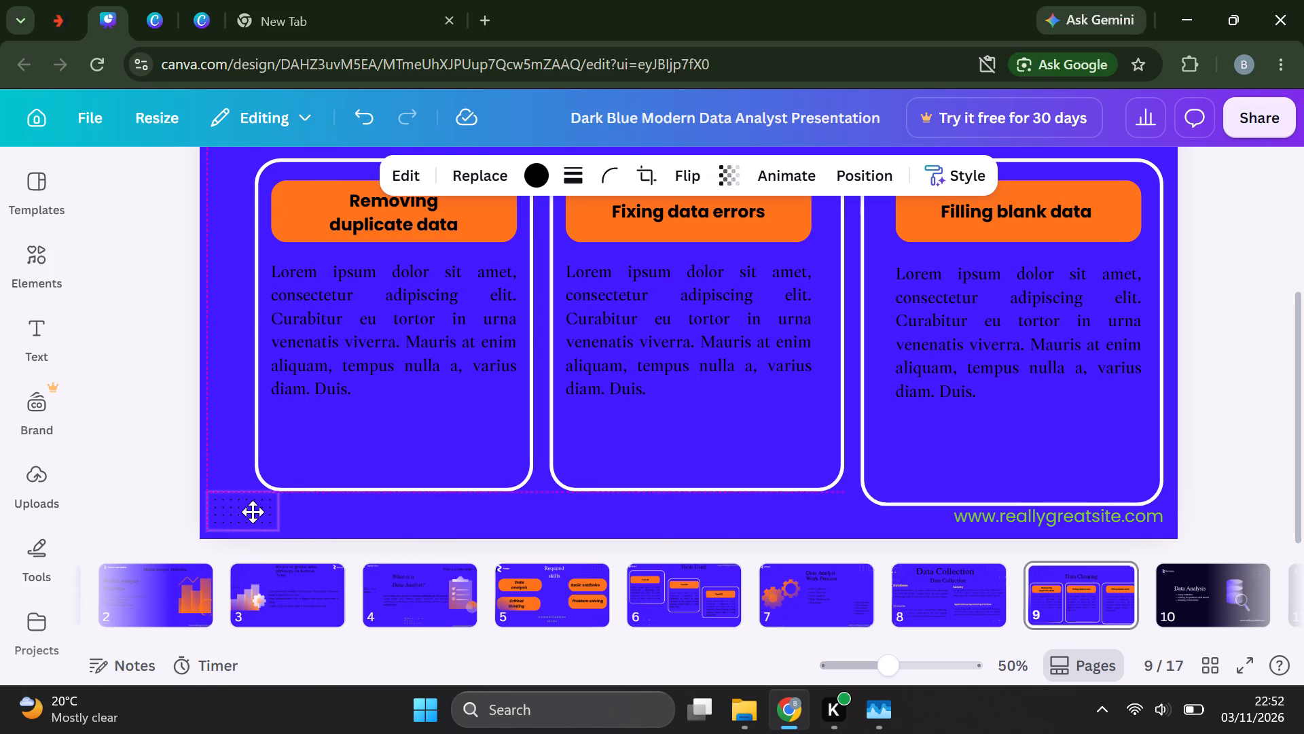
left_click_drag(253, 512, 252, 512)
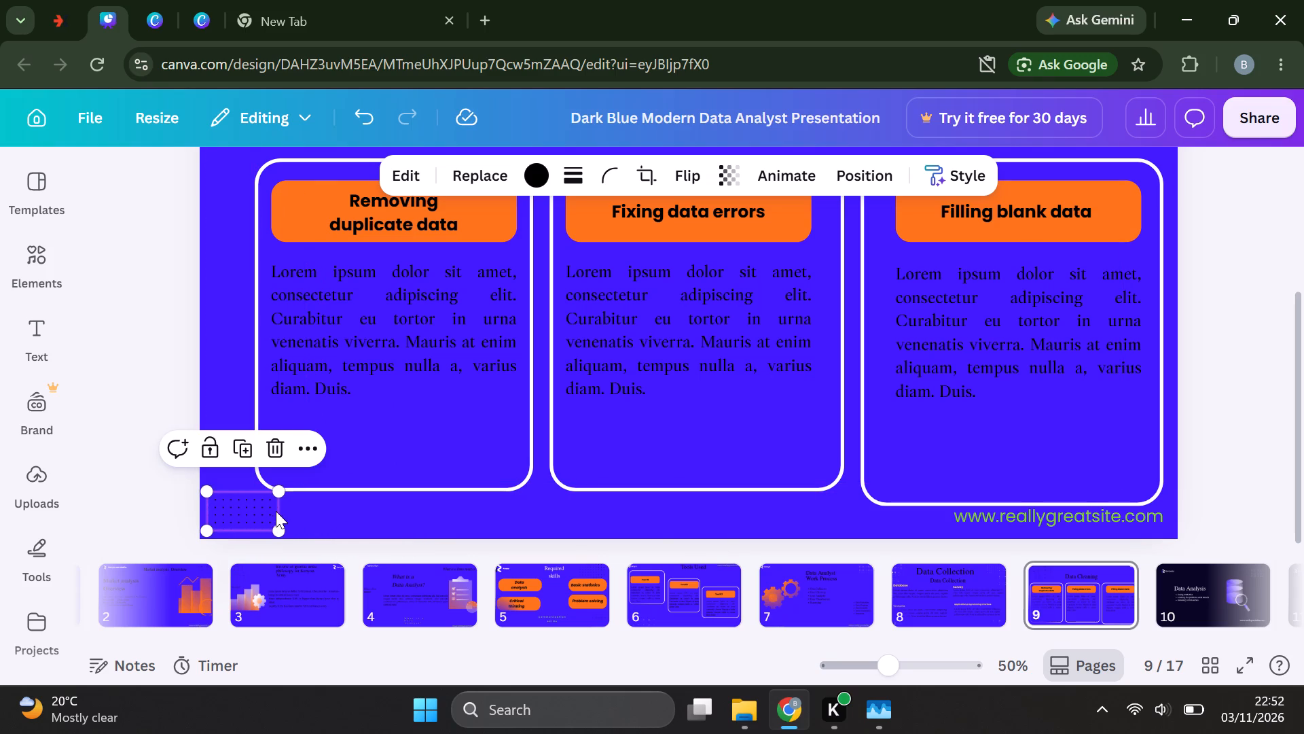
left_click(276, 497)
left_click(564, 529)
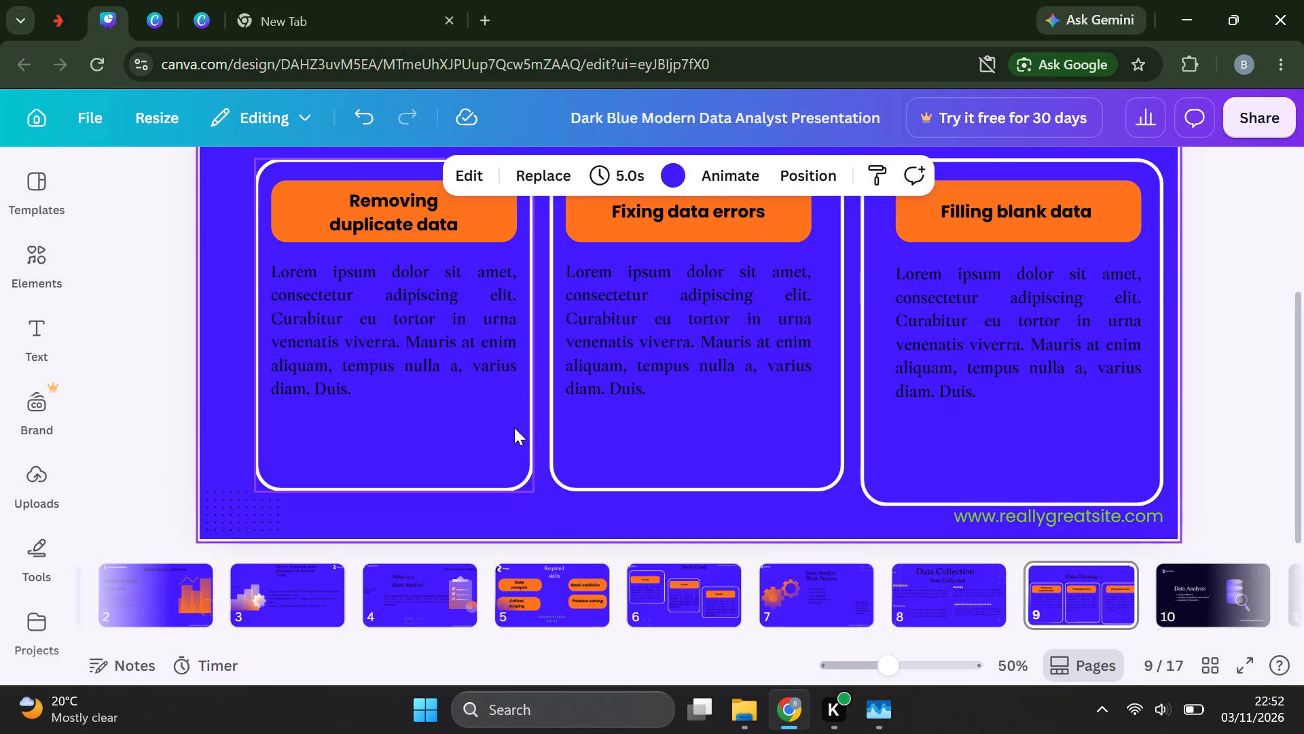
Apply the Baseline animation to the dot-pattern tile in page 9's top-left corner.
scroll(511, 425, "up", 3)
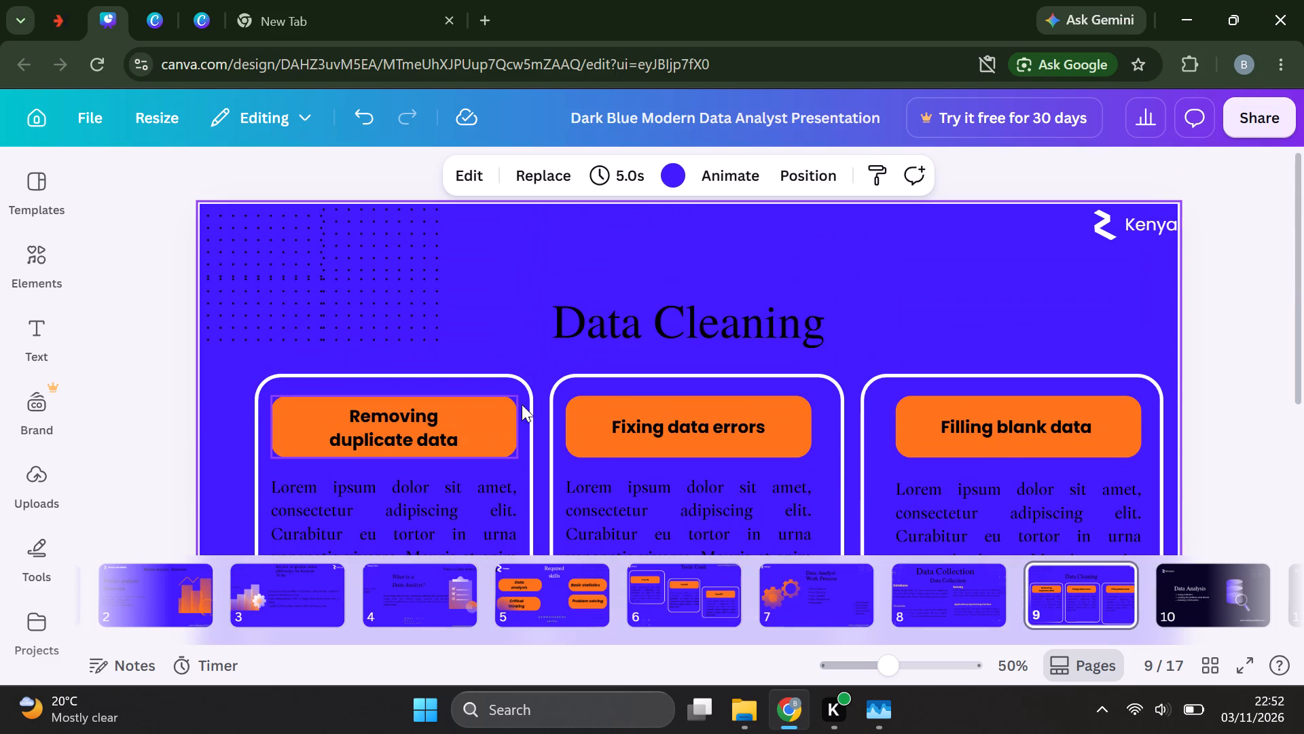
left_click(453, 415)
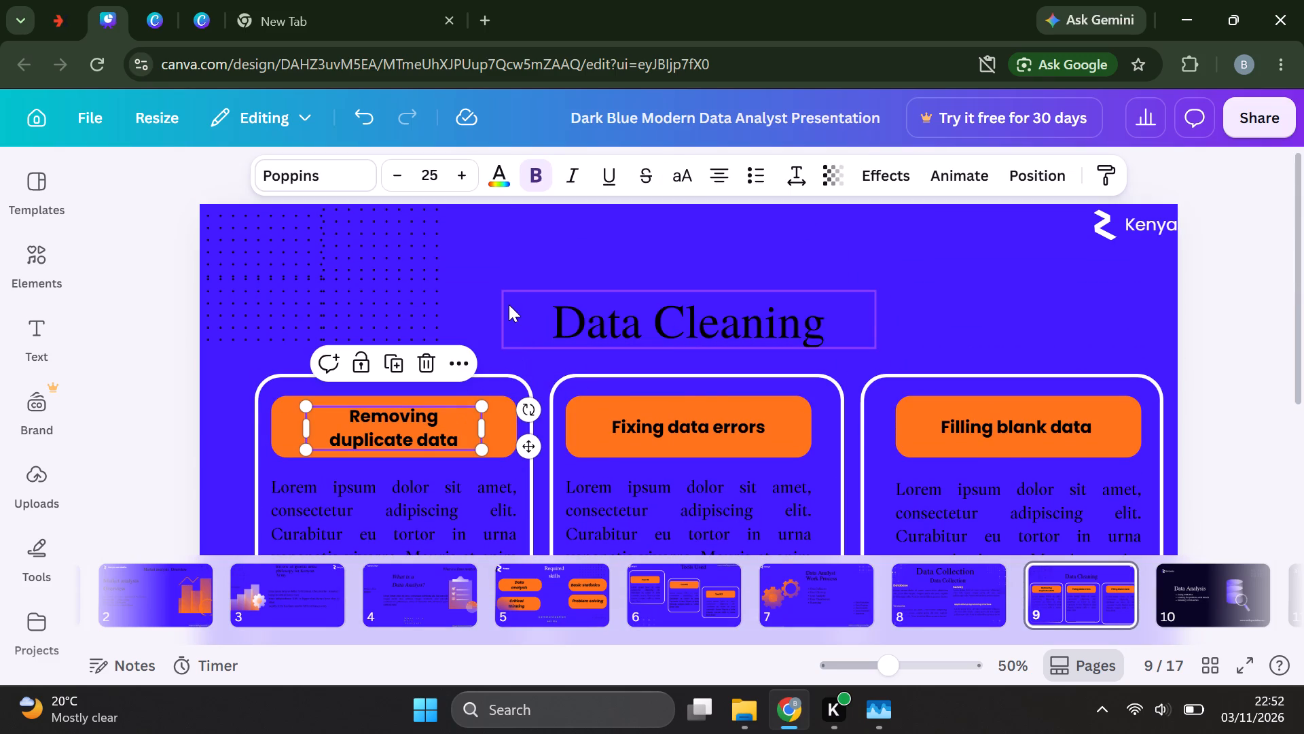
left_click(509, 304)
left_click(280, 258)
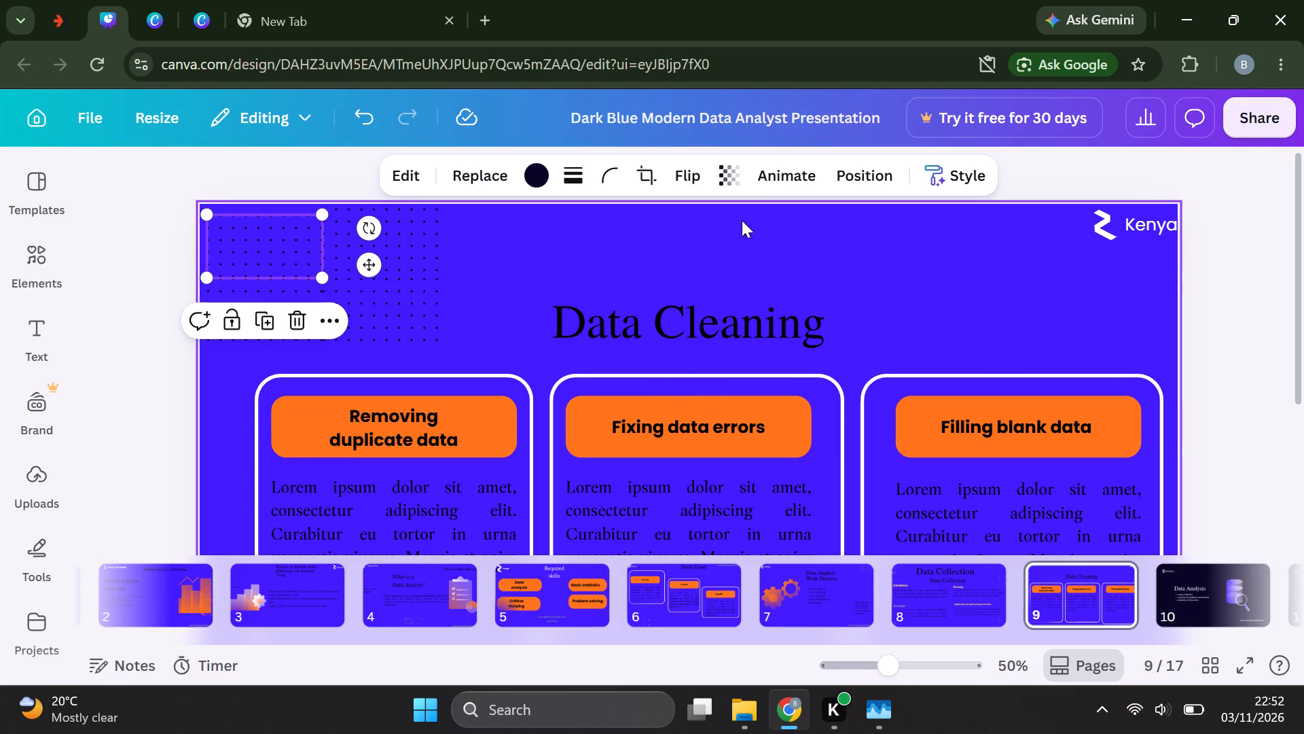
left_click(796, 184)
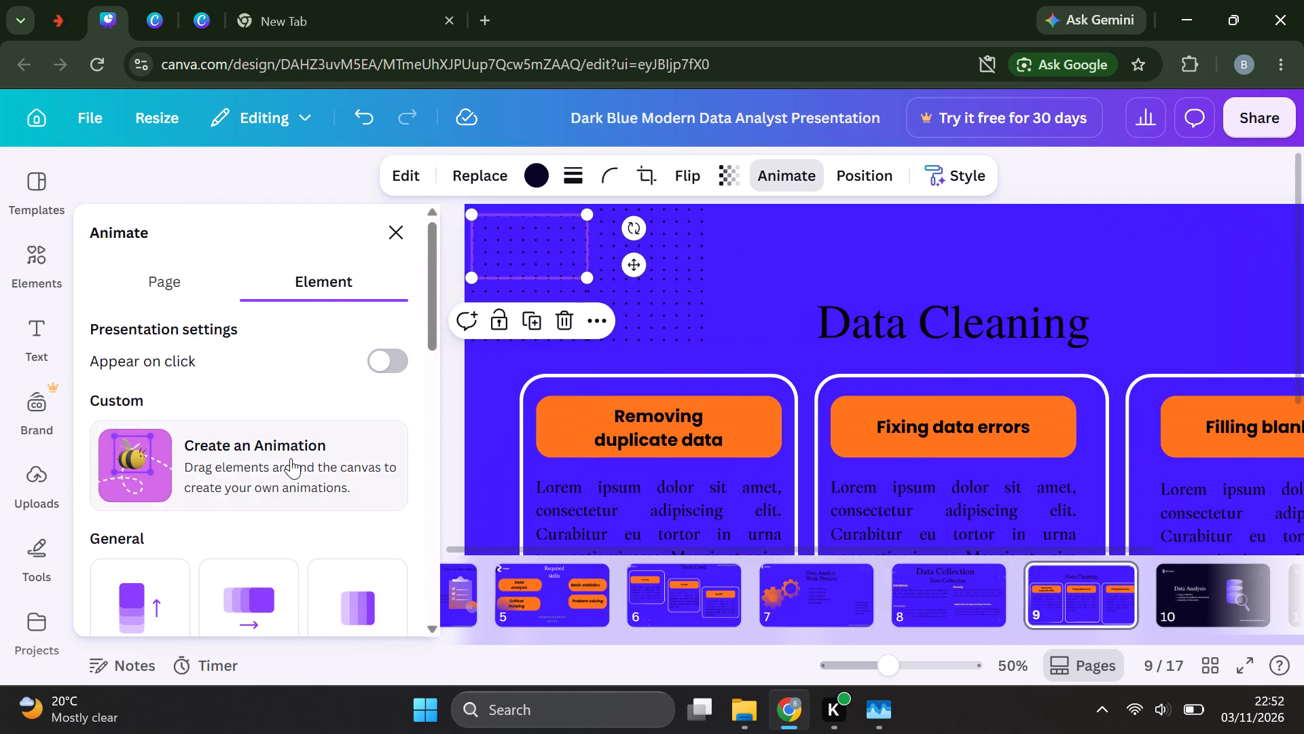
scroll(291, 458, "down", 1)
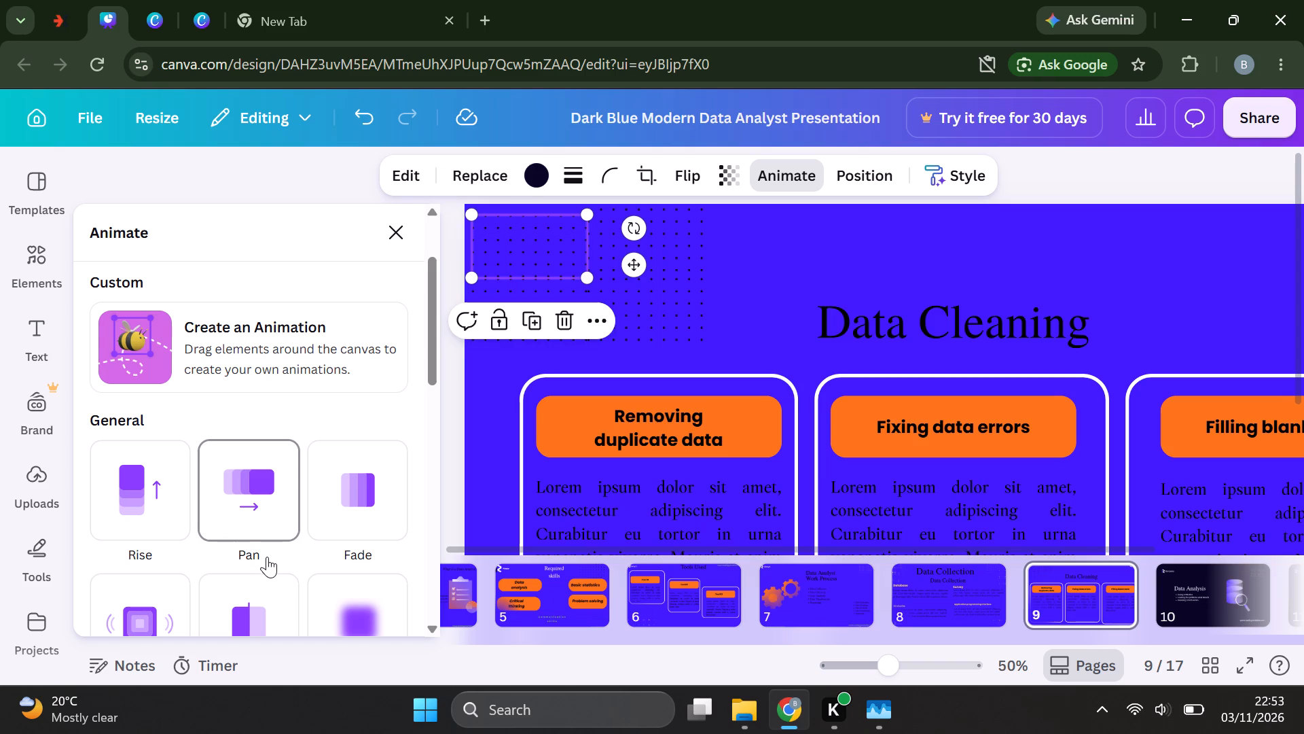
scroll(267, 557, "down", 3)
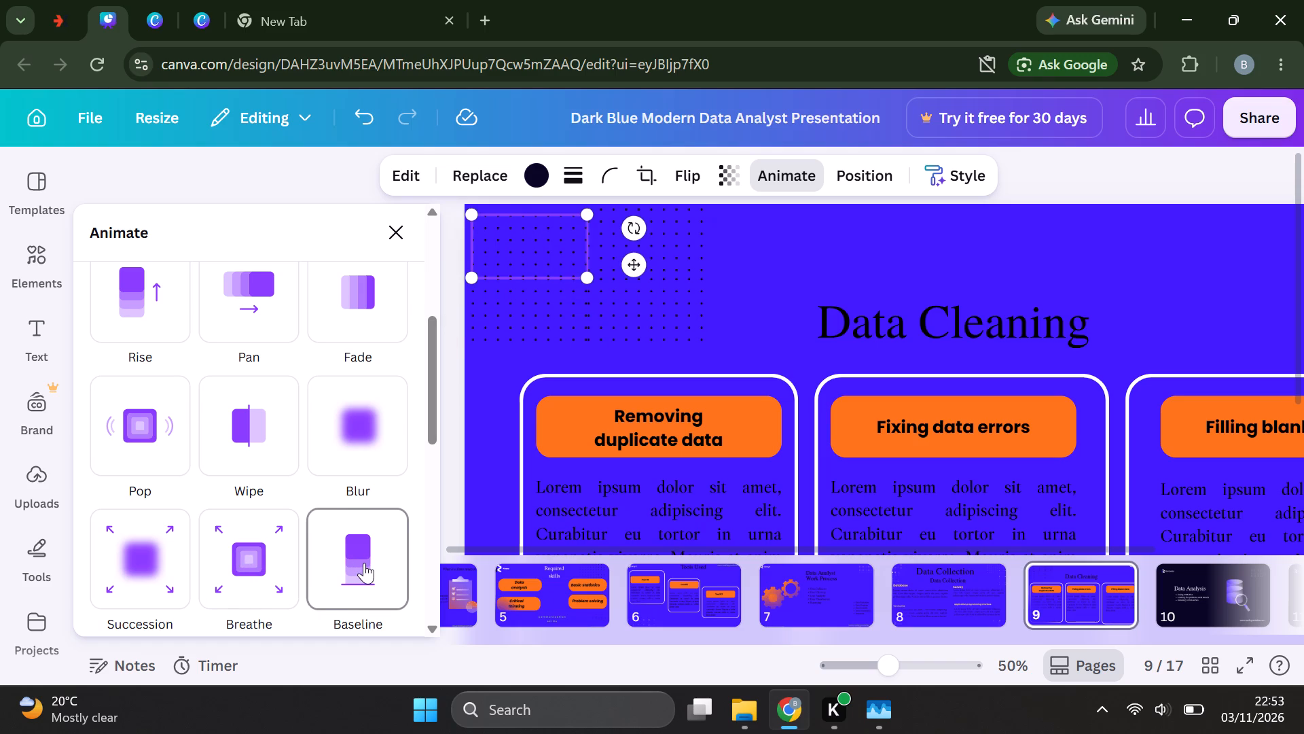
scroll(364, 563, "down", 1)
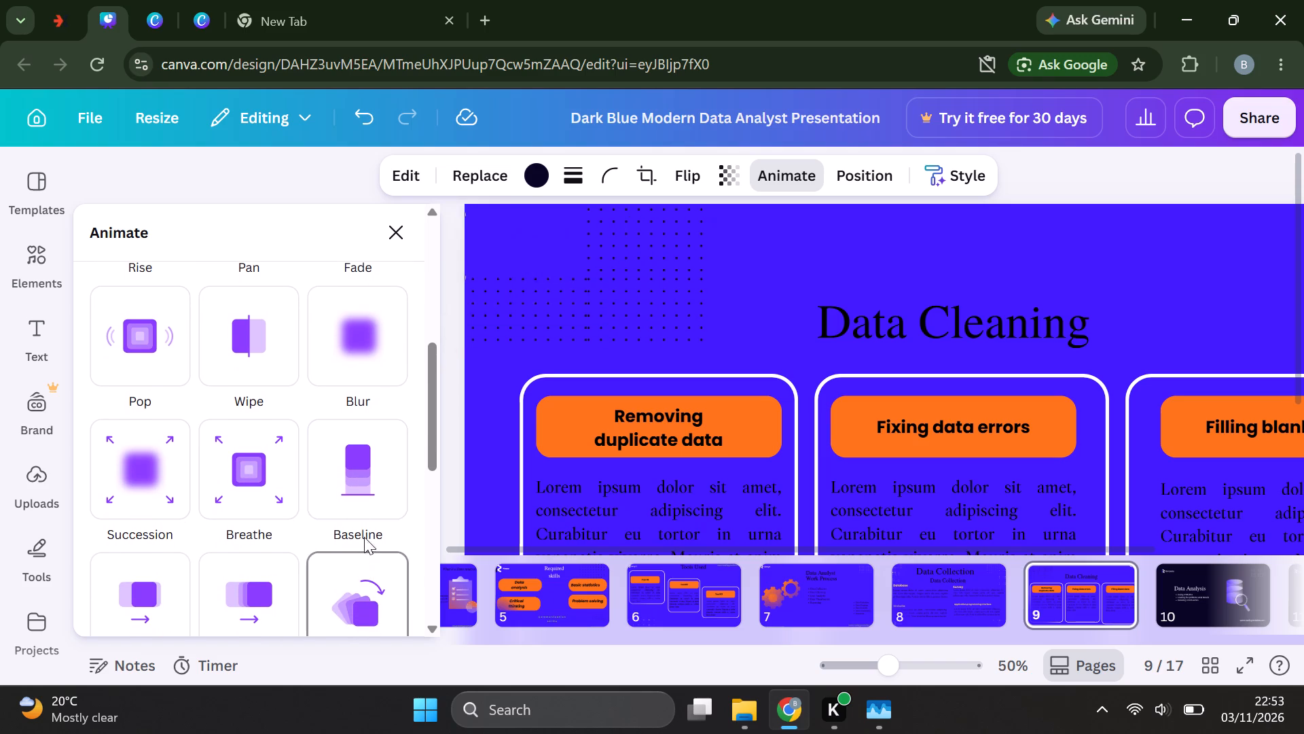
left_click(352, 472)
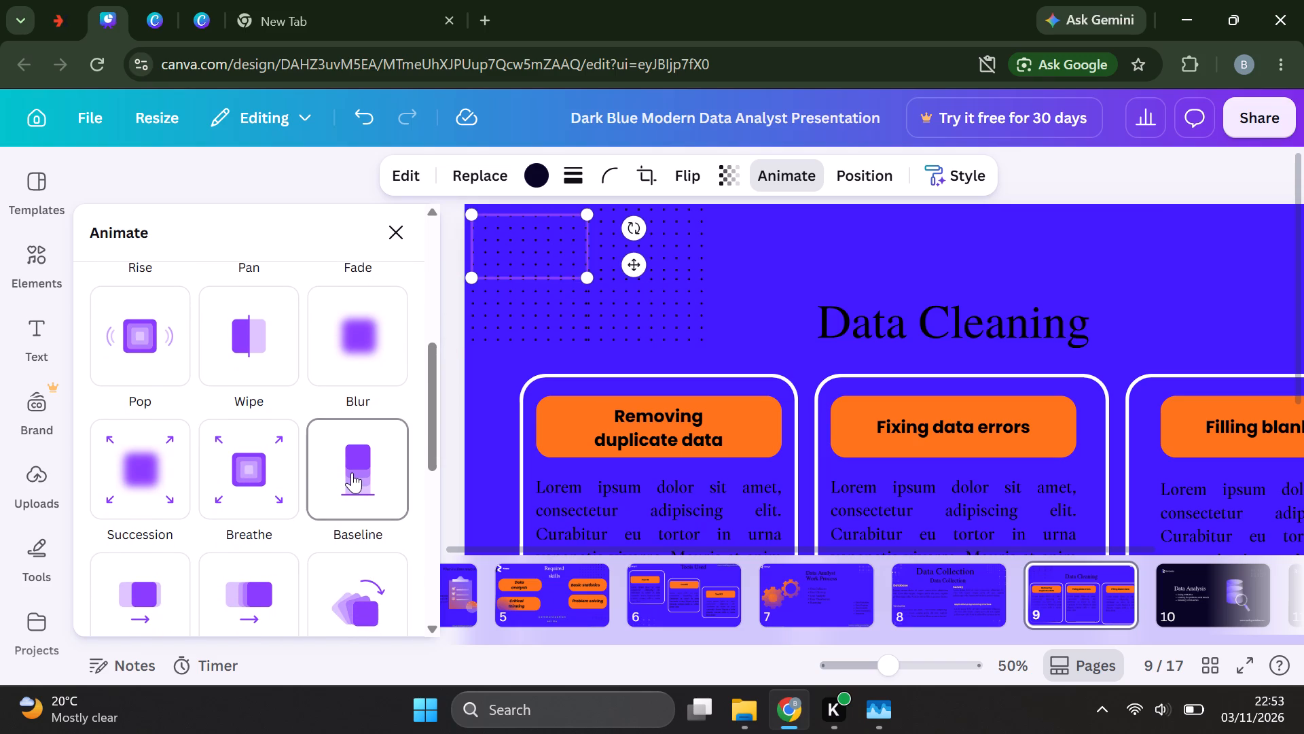
left_click(790, 252)
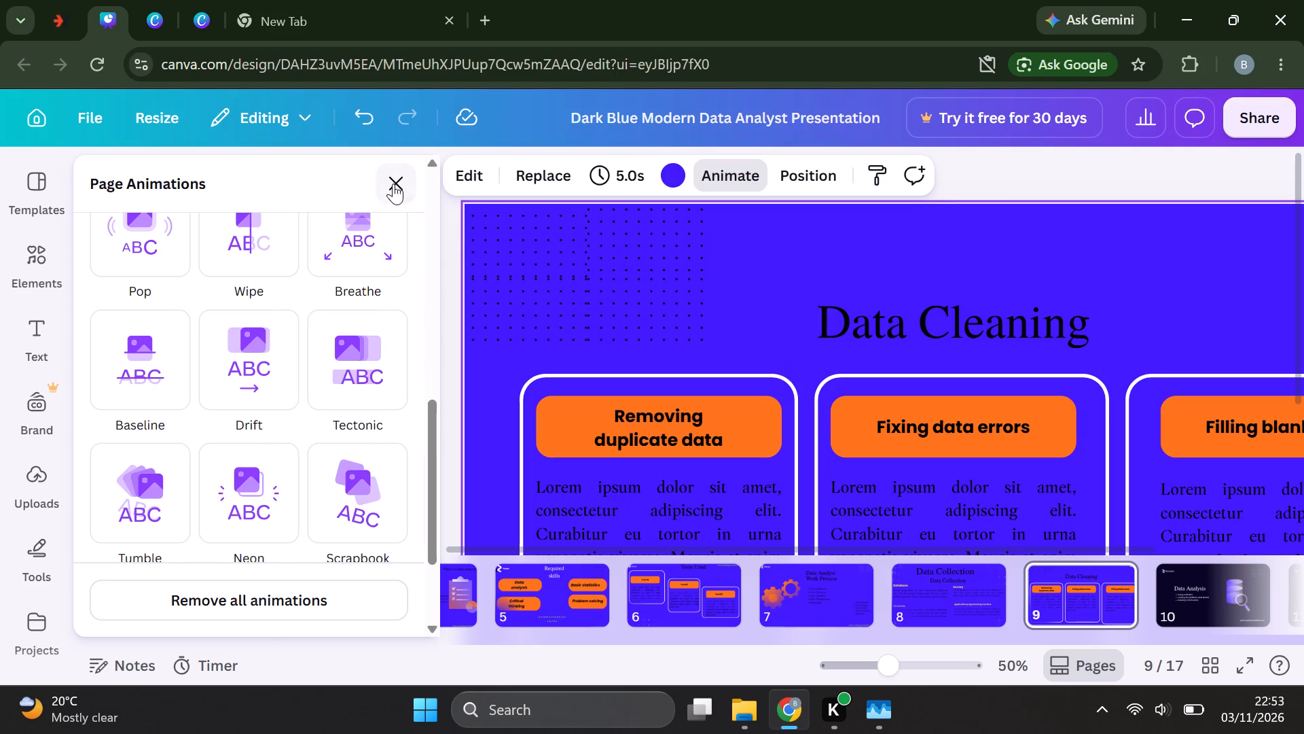
left_click(393, 183)
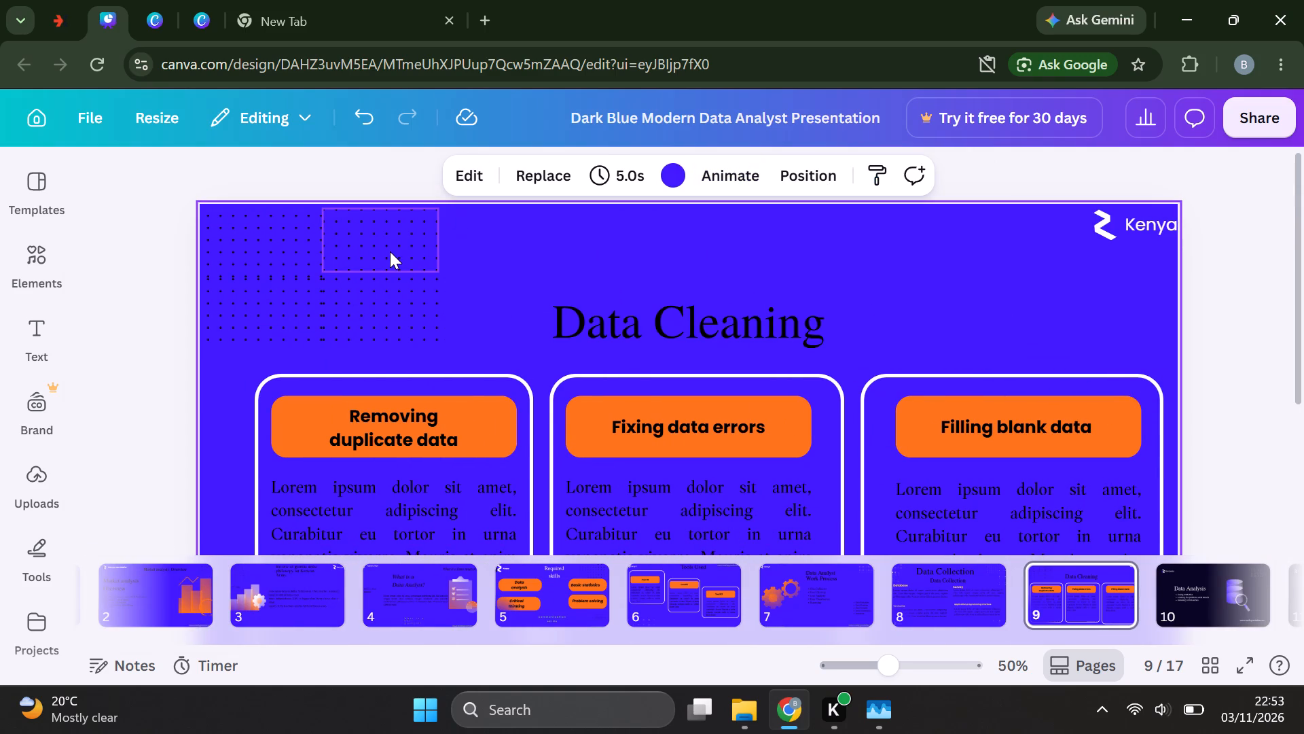
Apply the Baseline animation to the upper-right tile of the dot pattern in page 9's top-left corner.
left_click(390, 251)
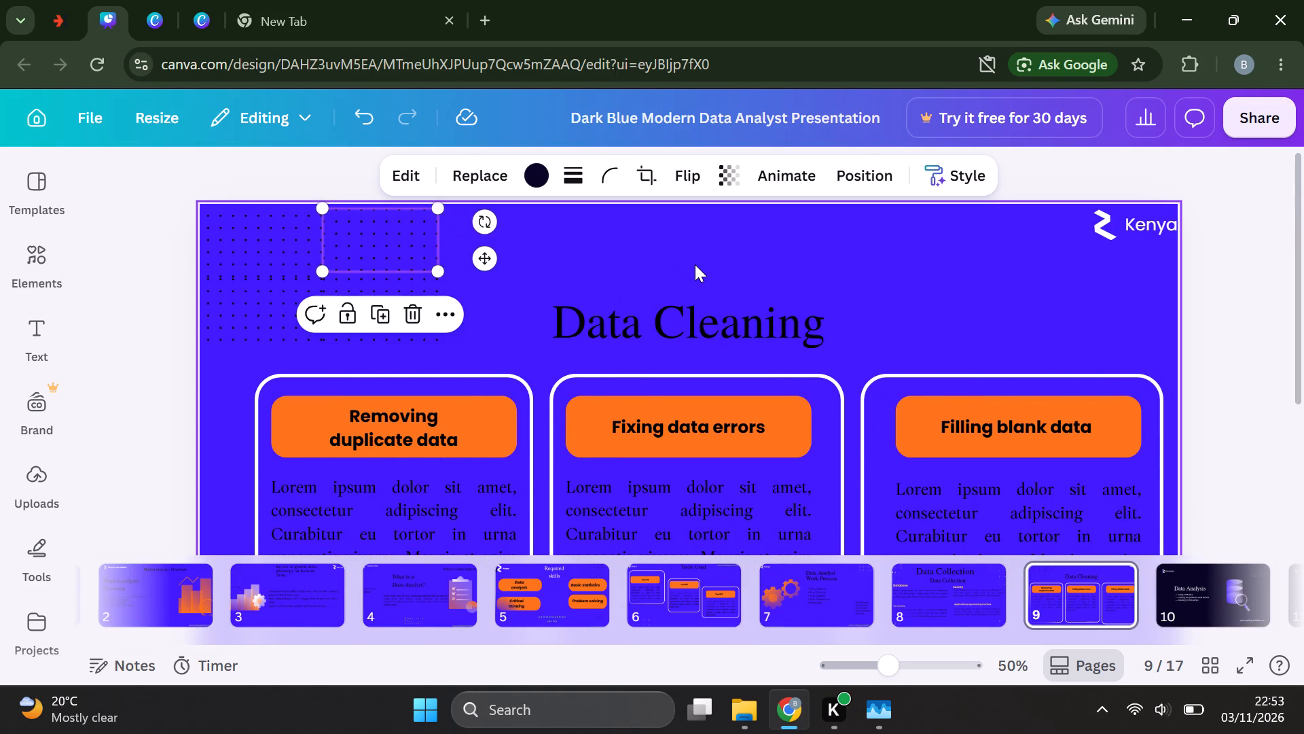
left_click(778, 181)
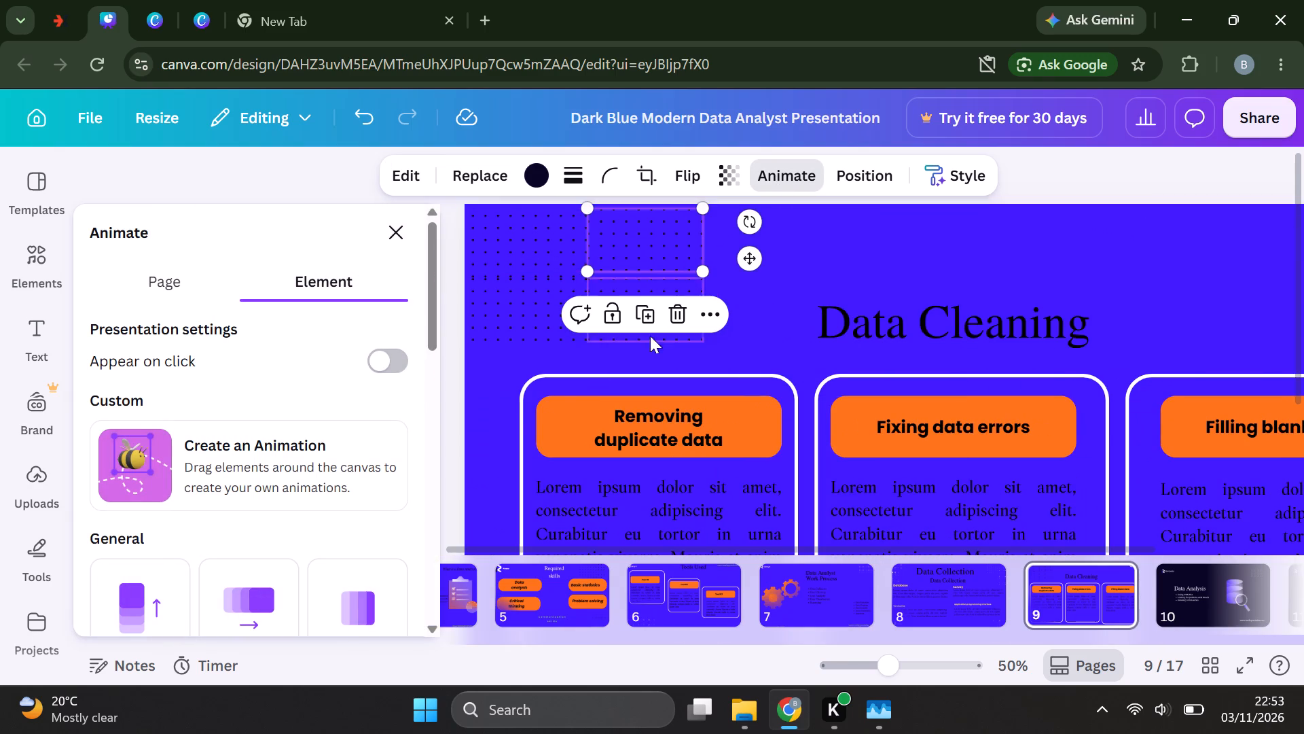
scroll(329, 522, "down", 4)
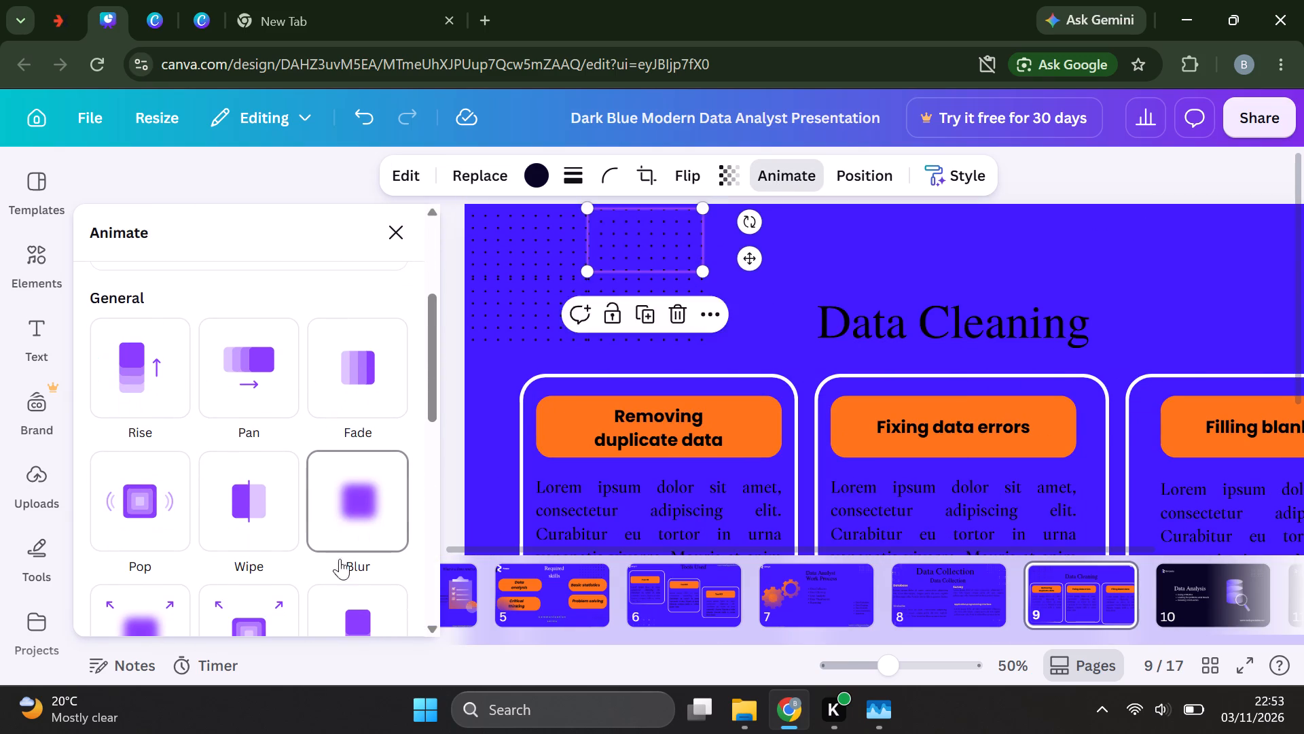
scroll(353, 593, "down", 1)
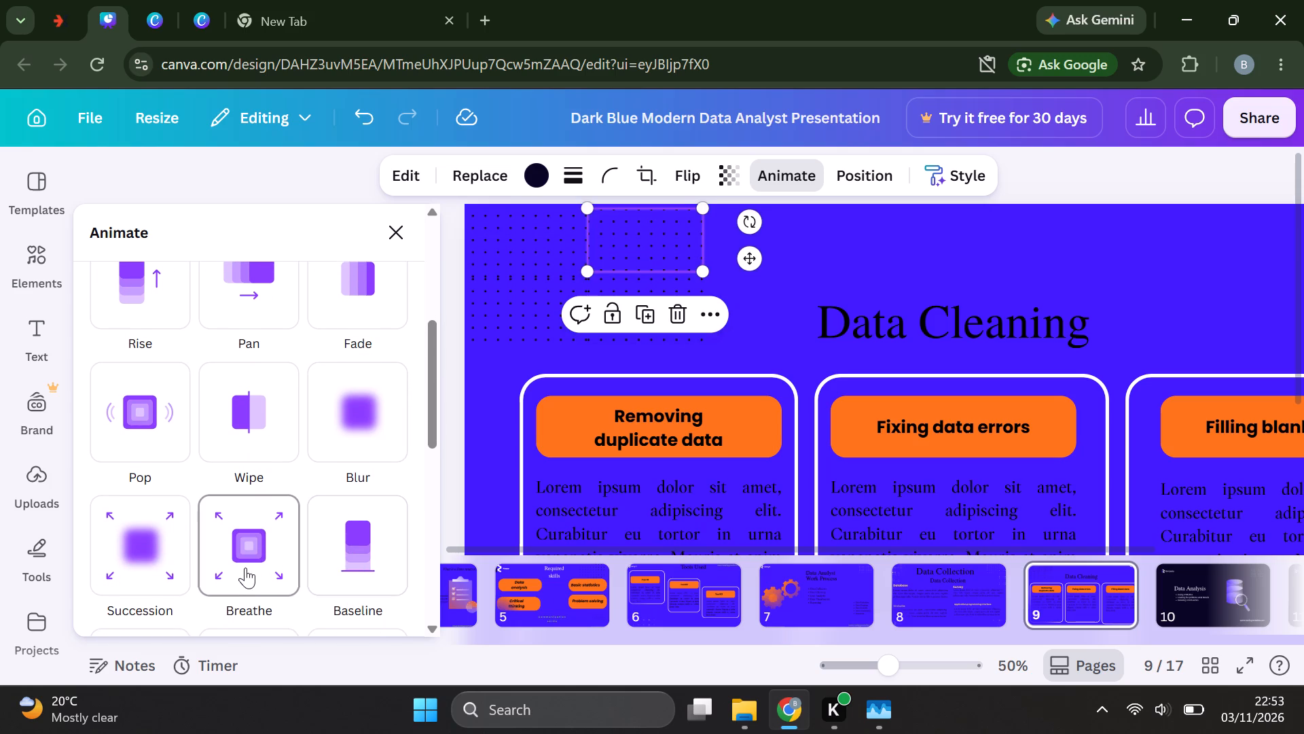
left_click(346, 574)
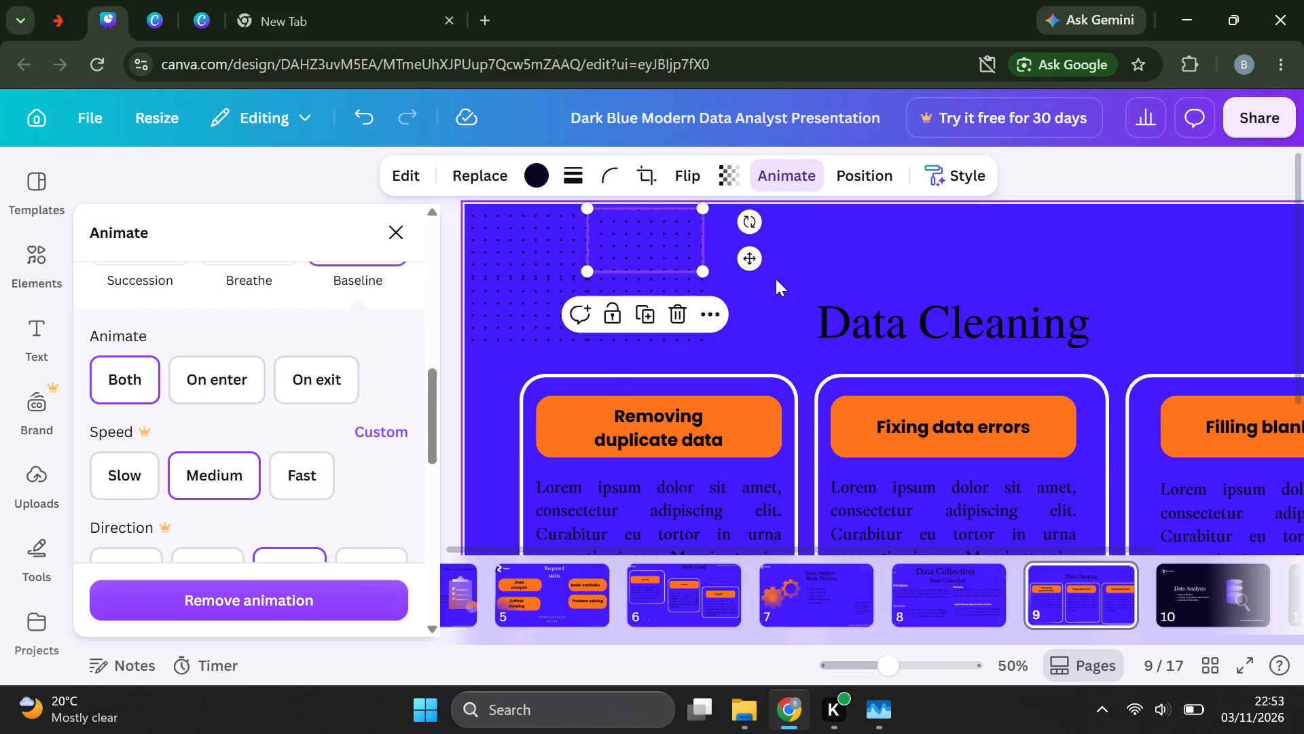
left_click(401, 230)
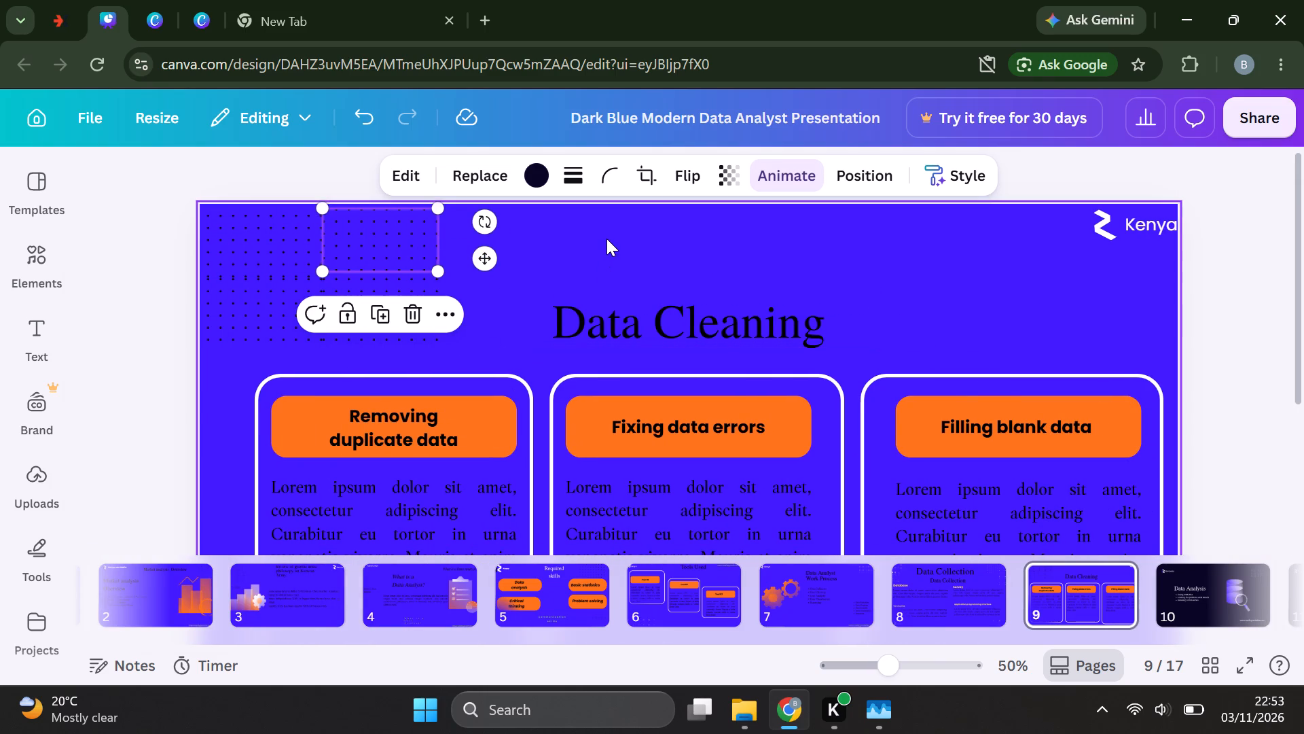
left_click(606, 239)
Apply the Baseline animation to the lower-left tile of the dot pattern in page 9's top-left corner.
left_click(297, 299)
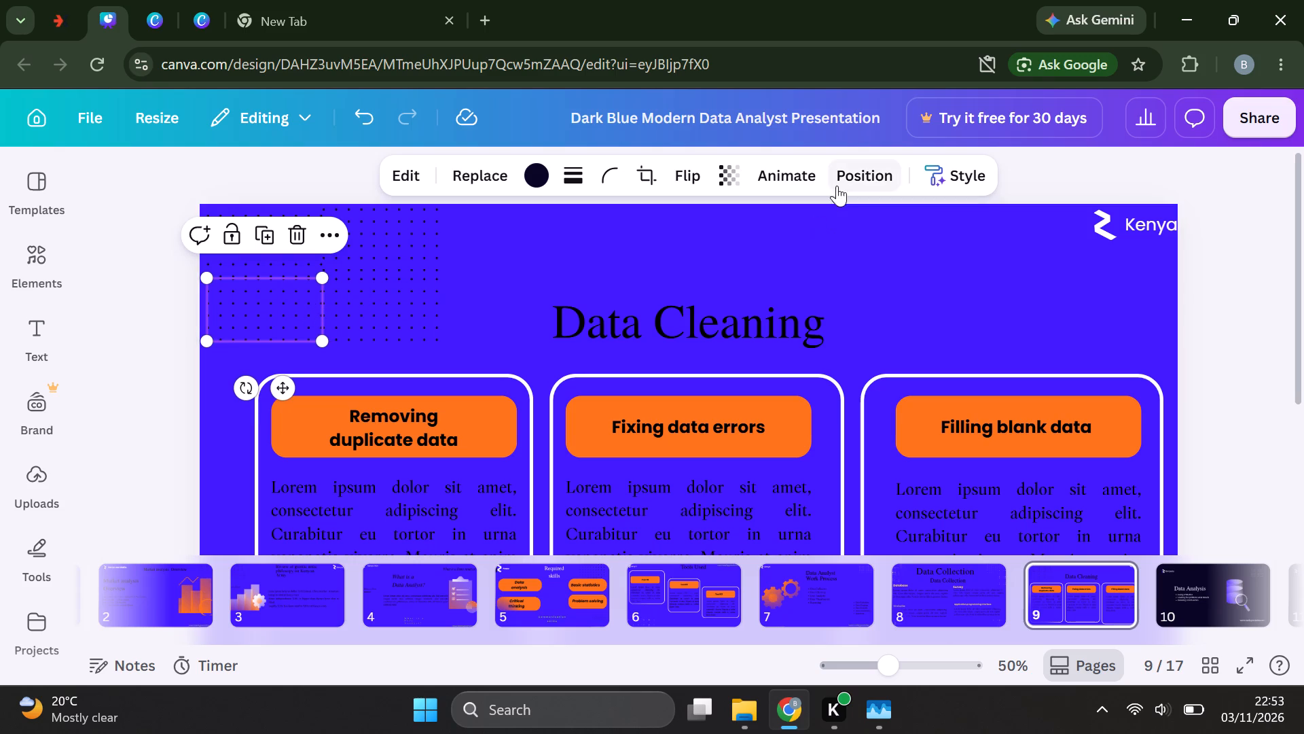
left_click(799, 173)
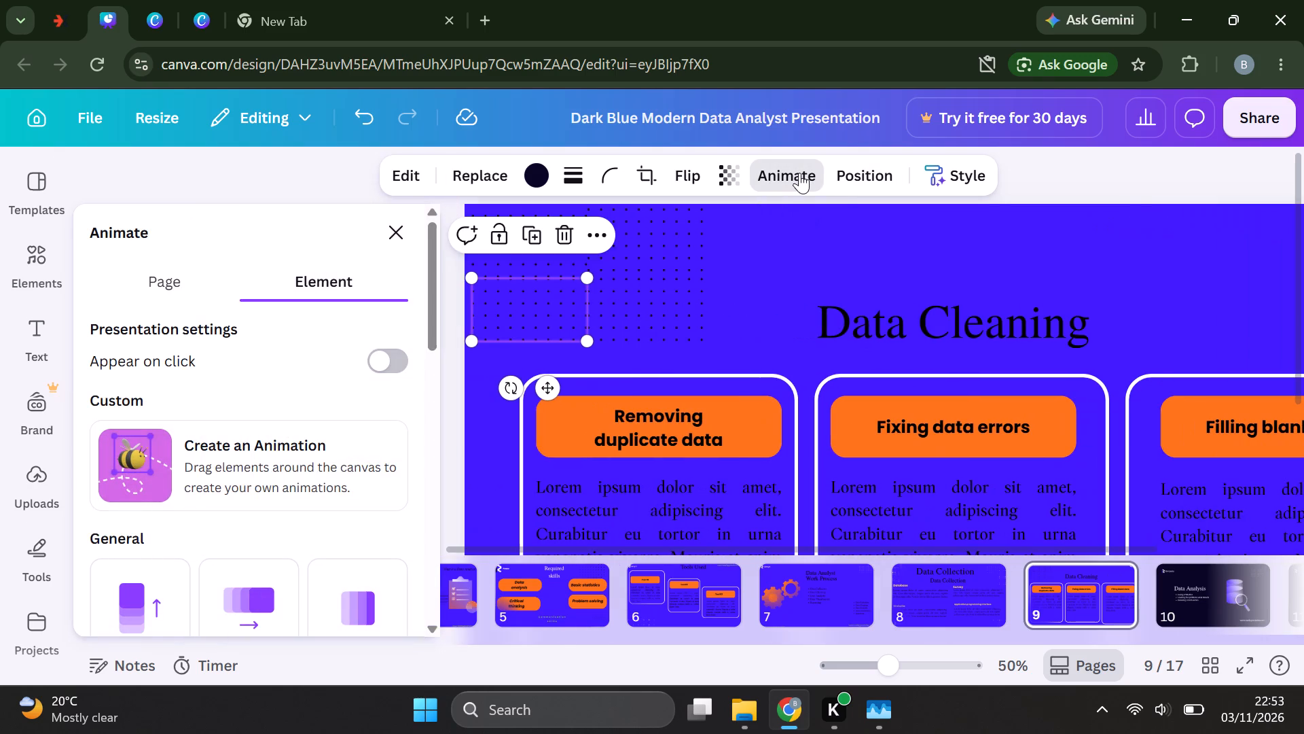
scroll(388, 477, "down", 3)
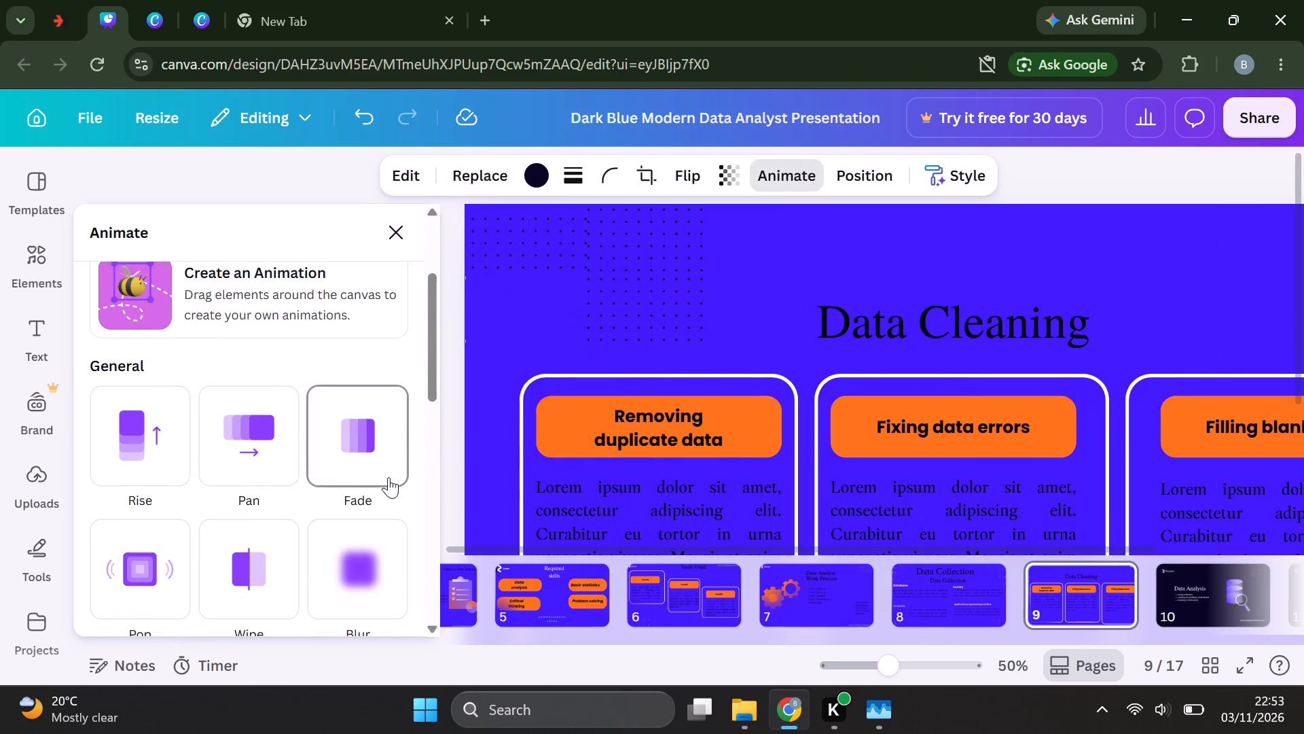
scroll(388, 477, "down", 1)
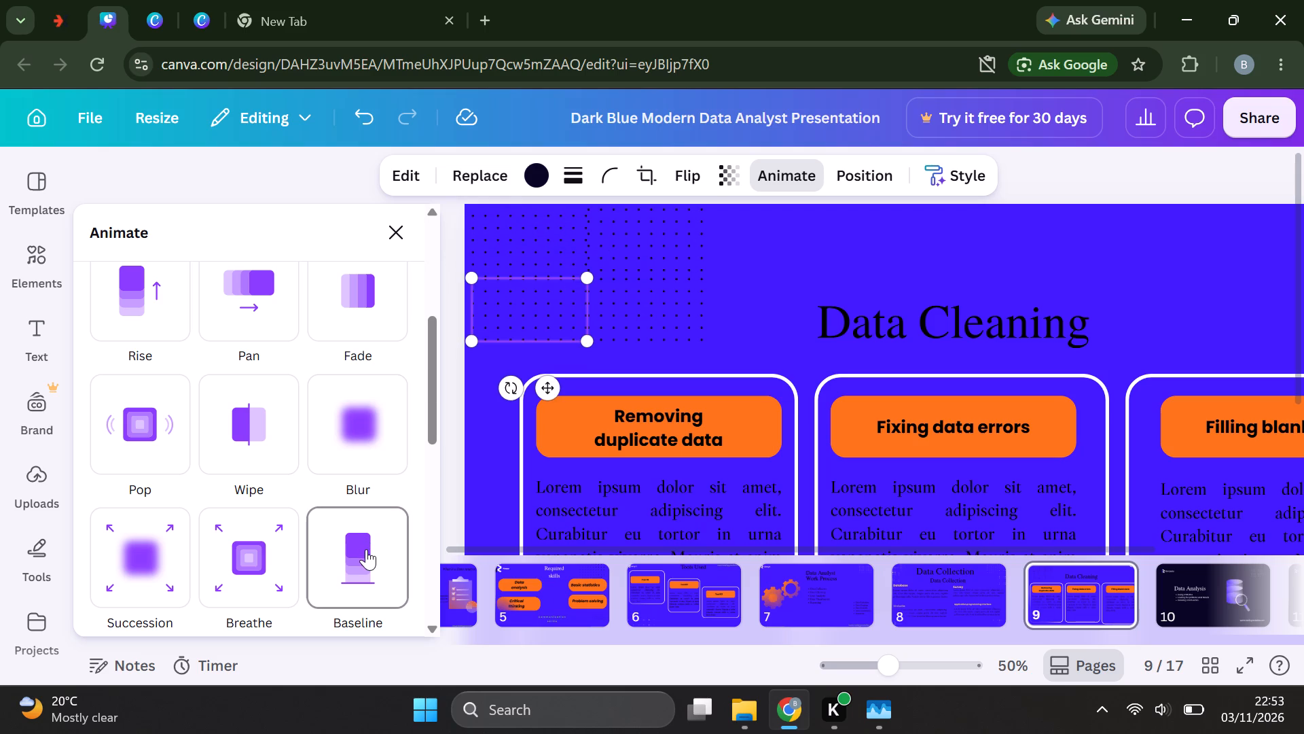
left_click(366, 549)
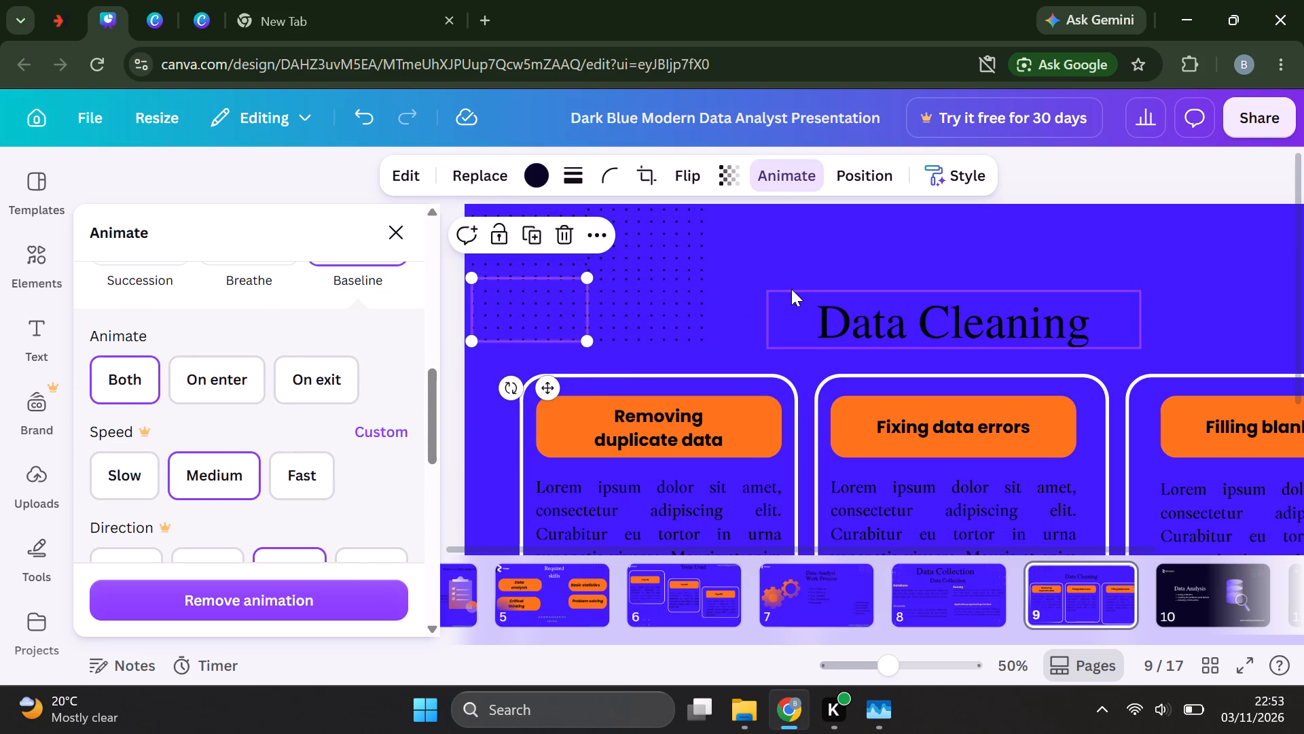
left_click(792, 256)
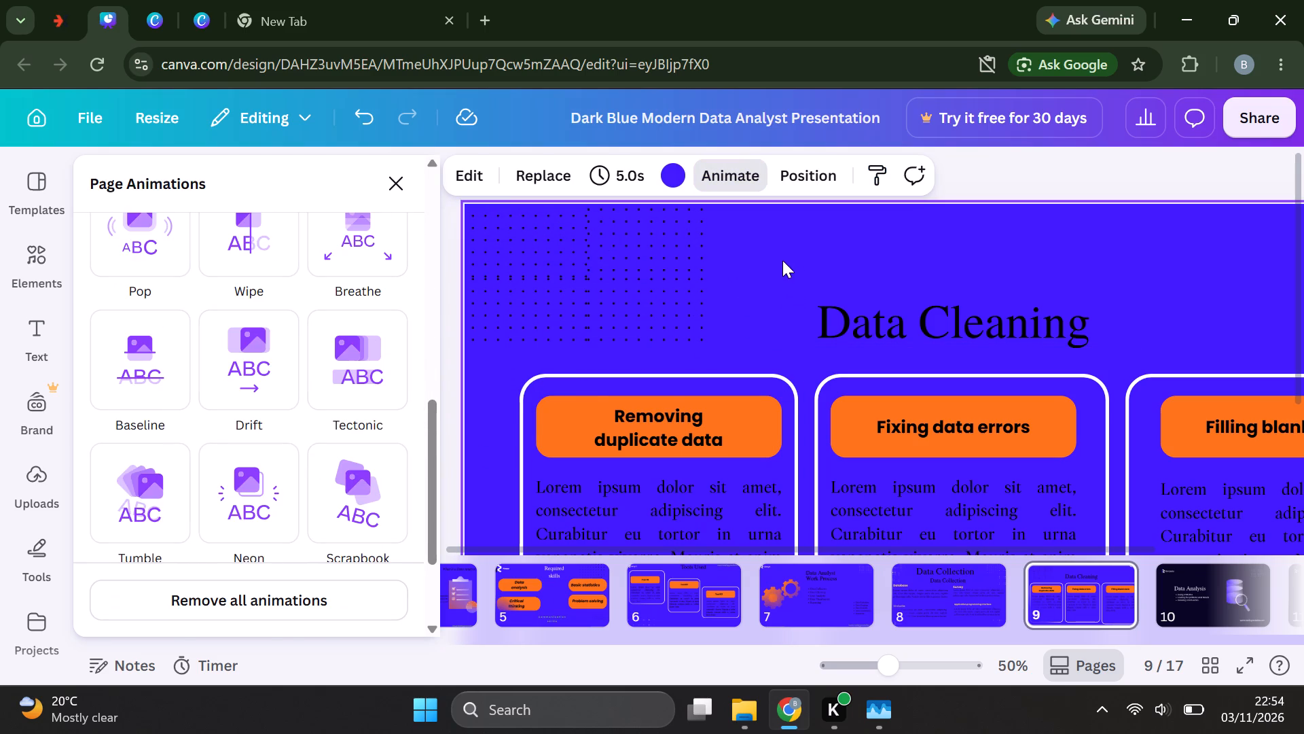
Apply the Baseline animation to the lower-right tile of the dot pattern in page 9's top-left corner.
left_click(630, 314)
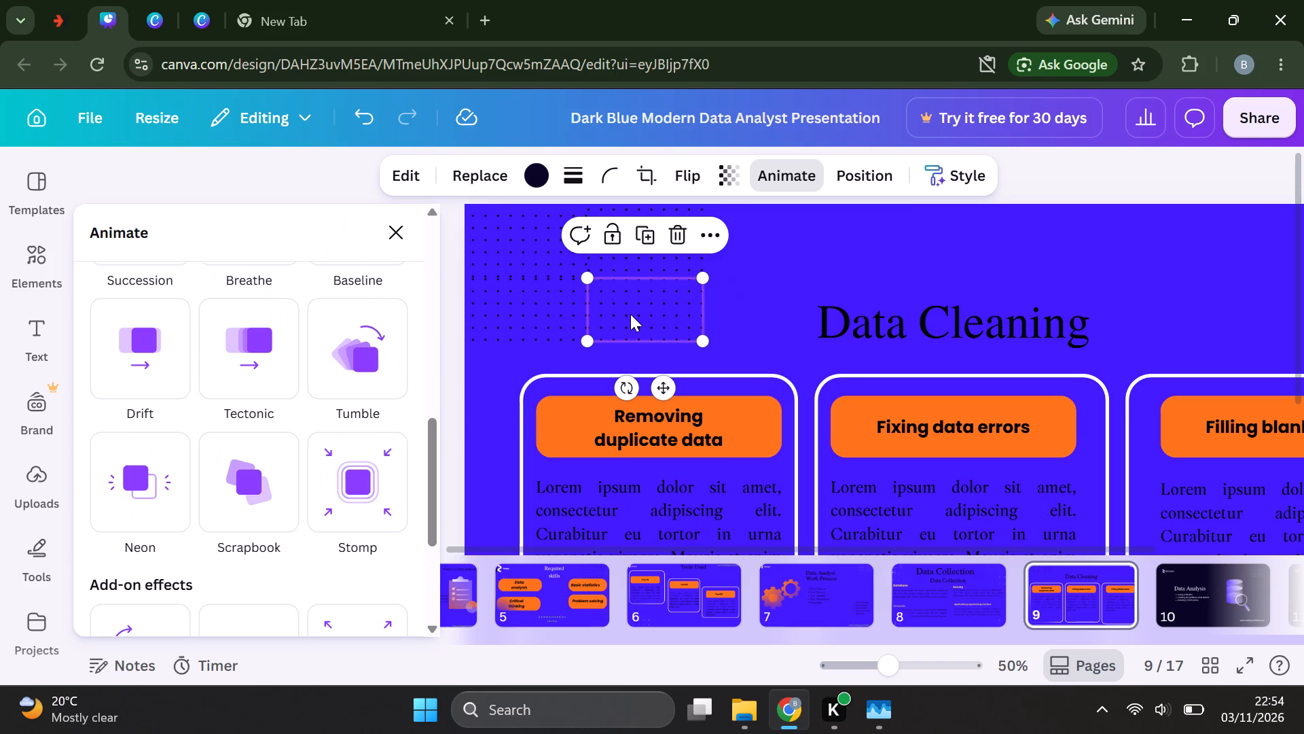
left_click(790, 165)
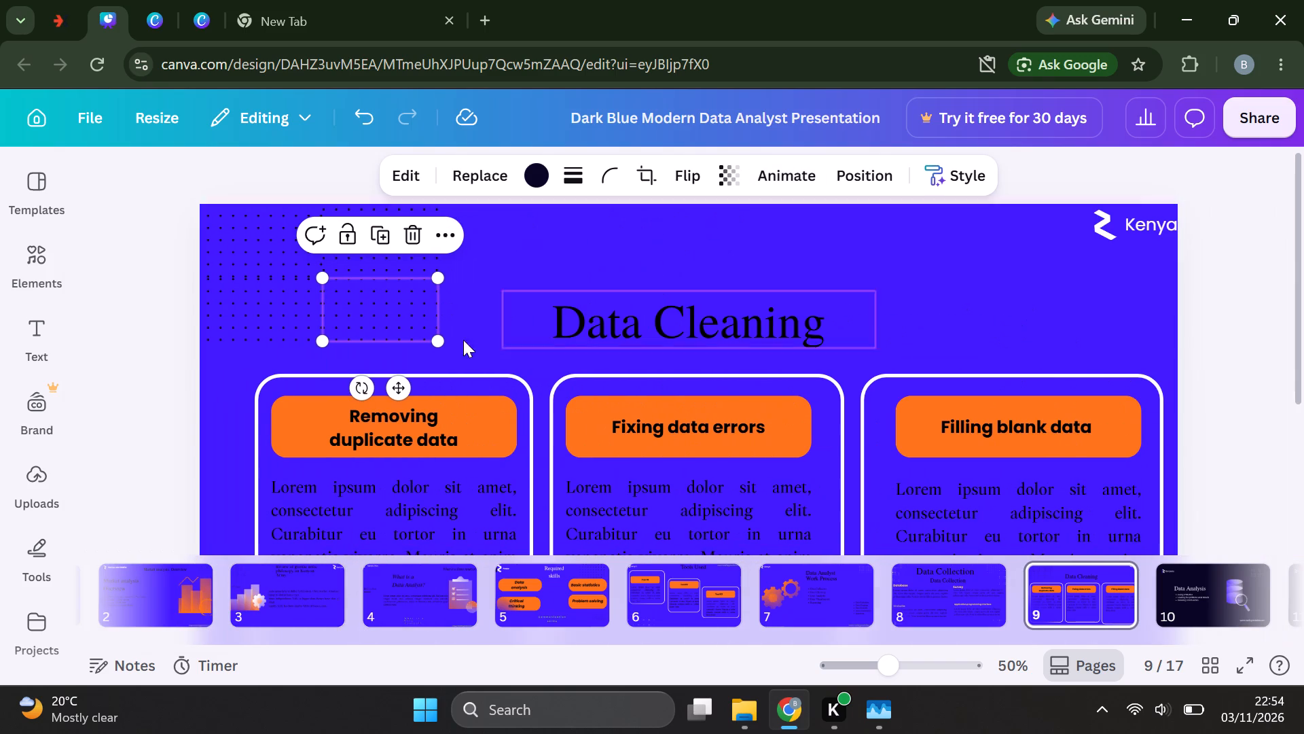
left_click(786, 173)
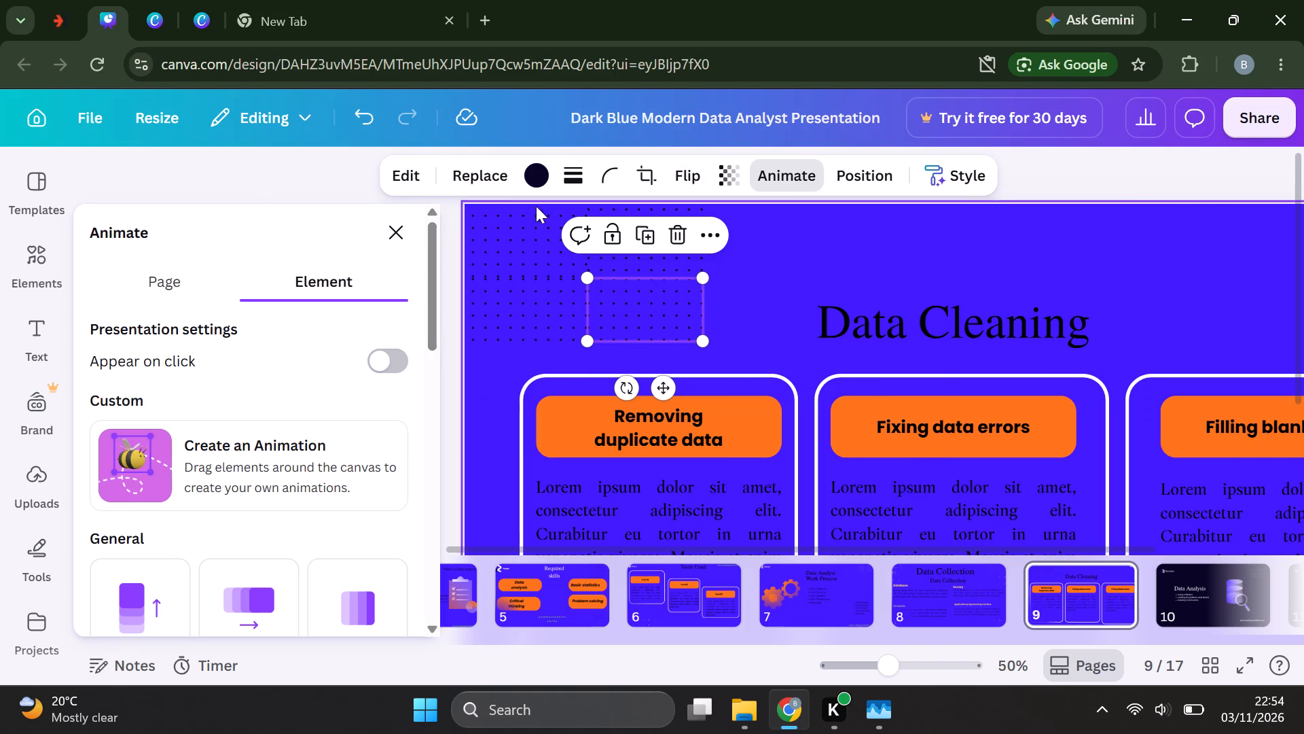
scroll(320, 457, "down", 4)
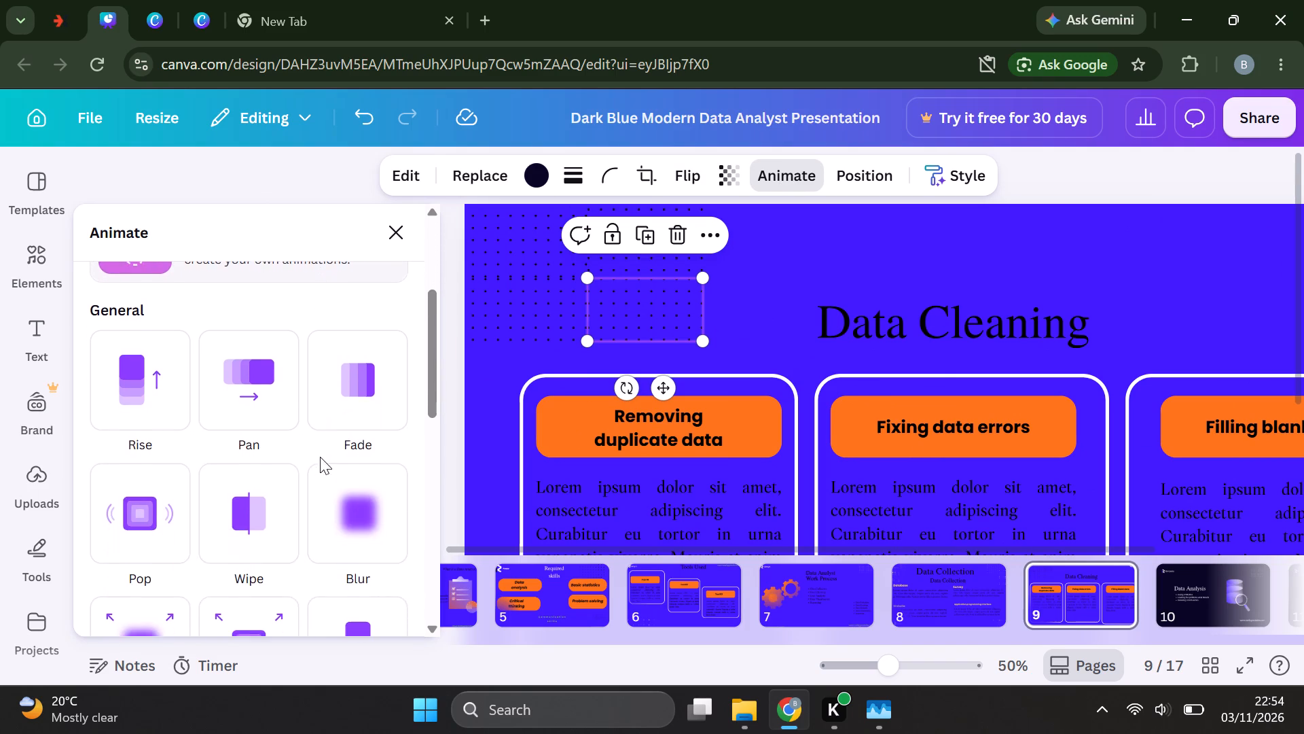
scroll(320, 457, "down", 2)
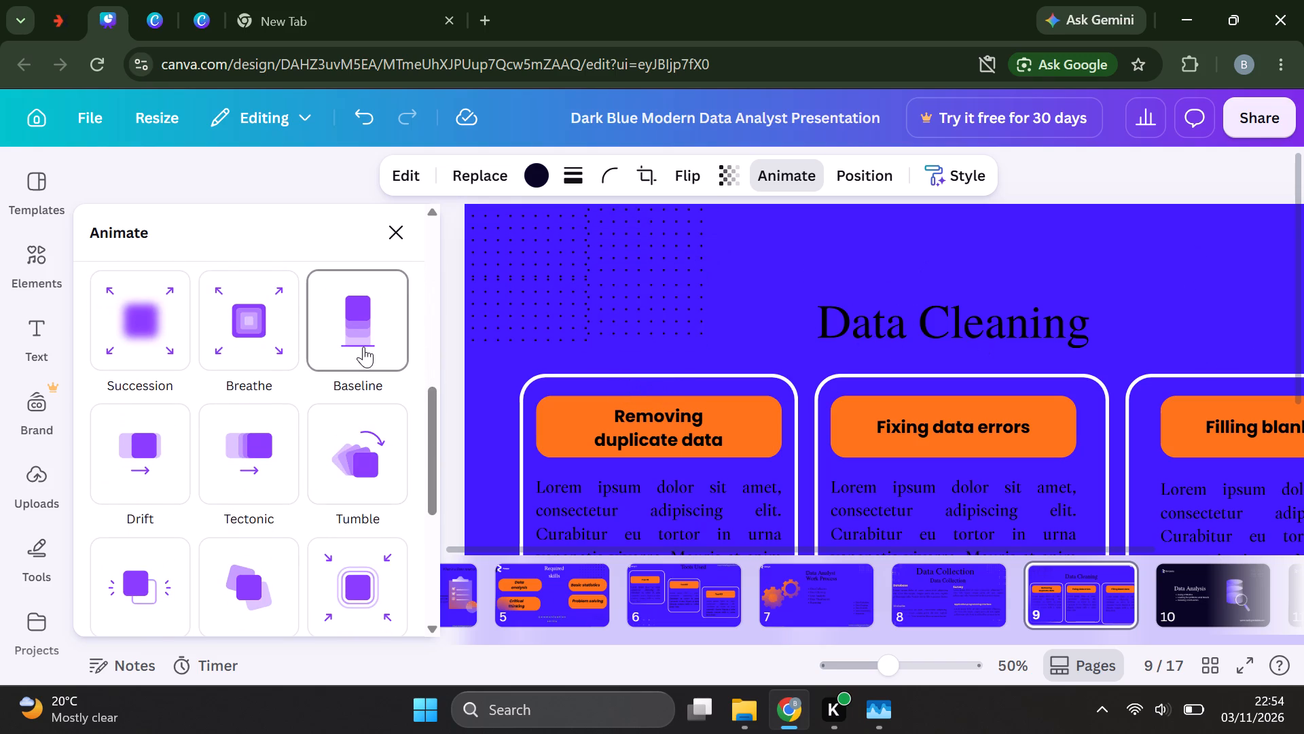
left_click(363, 347)
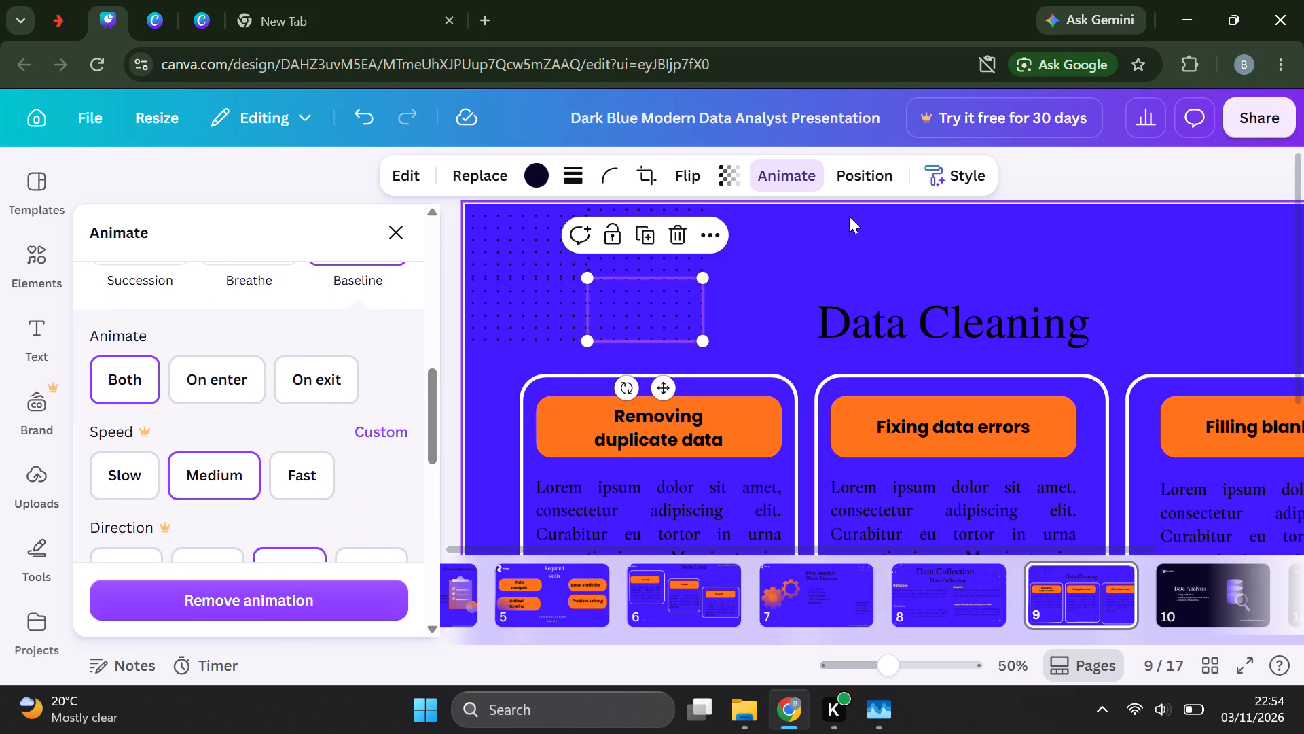
left_click(845, 243)
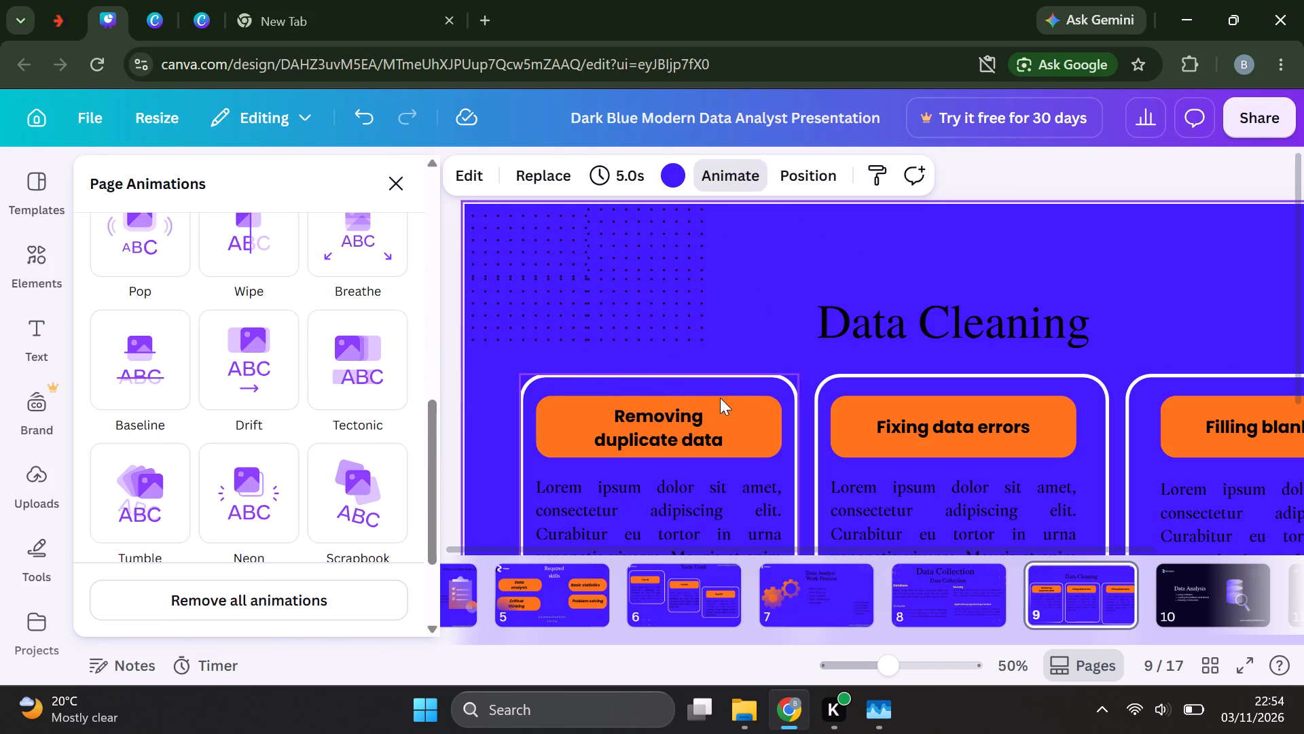
Apply the Typewriter animation to the Removing duplicate data heading text on page 9's first card.
left_click(706, 418)
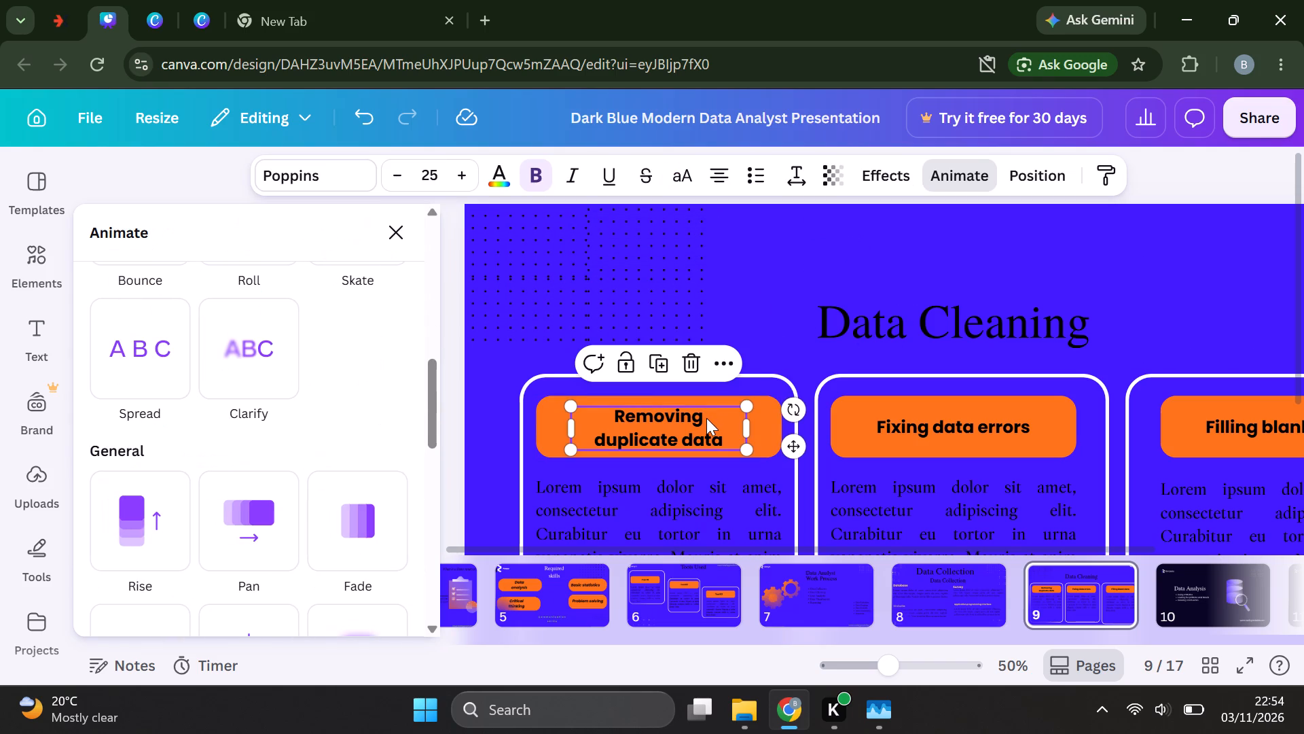
left_click(952, 268)
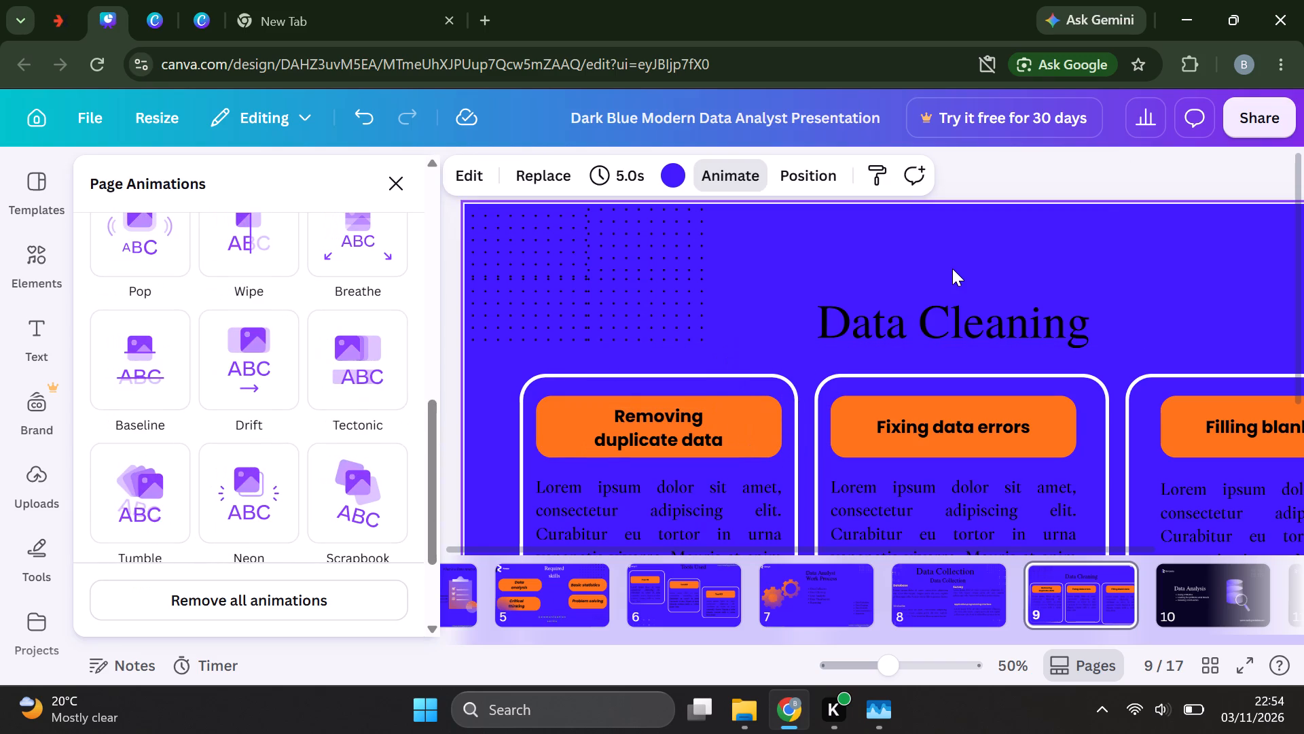
left_click(399, 181)
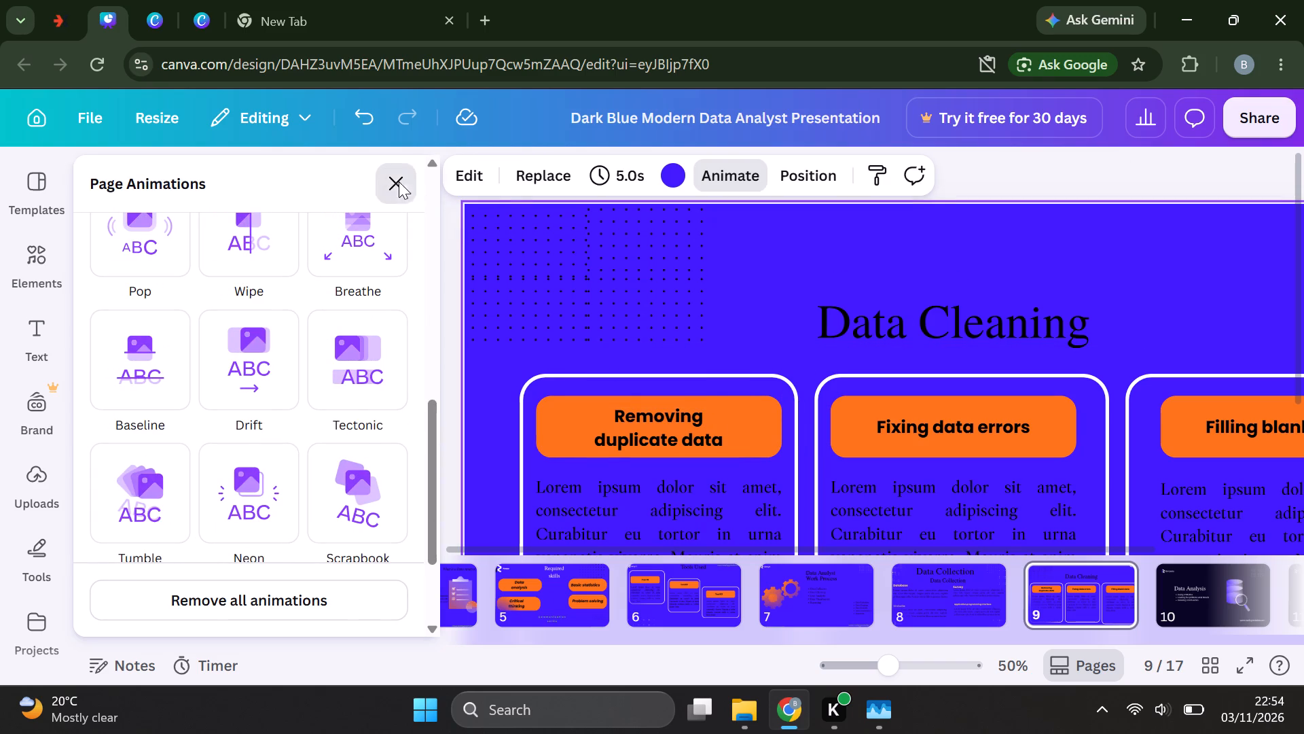
left_click(456, 410)
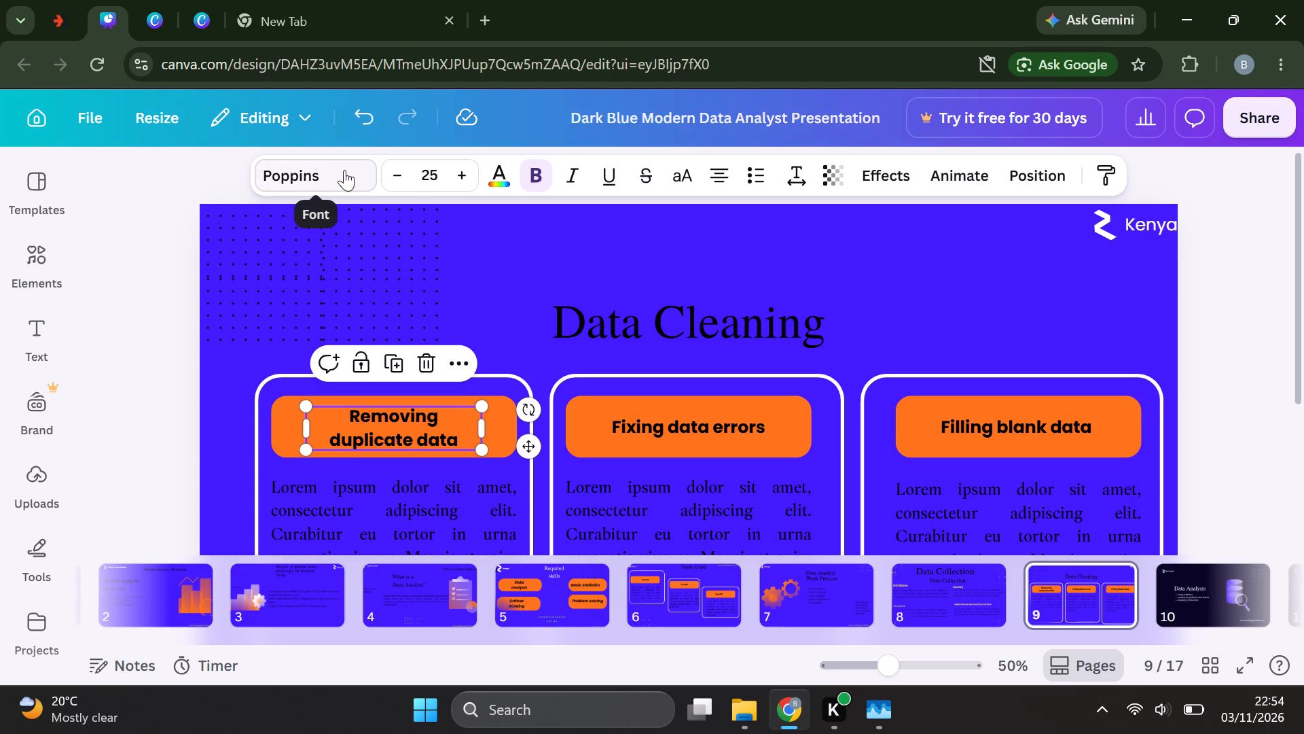
left_click(966, 179)
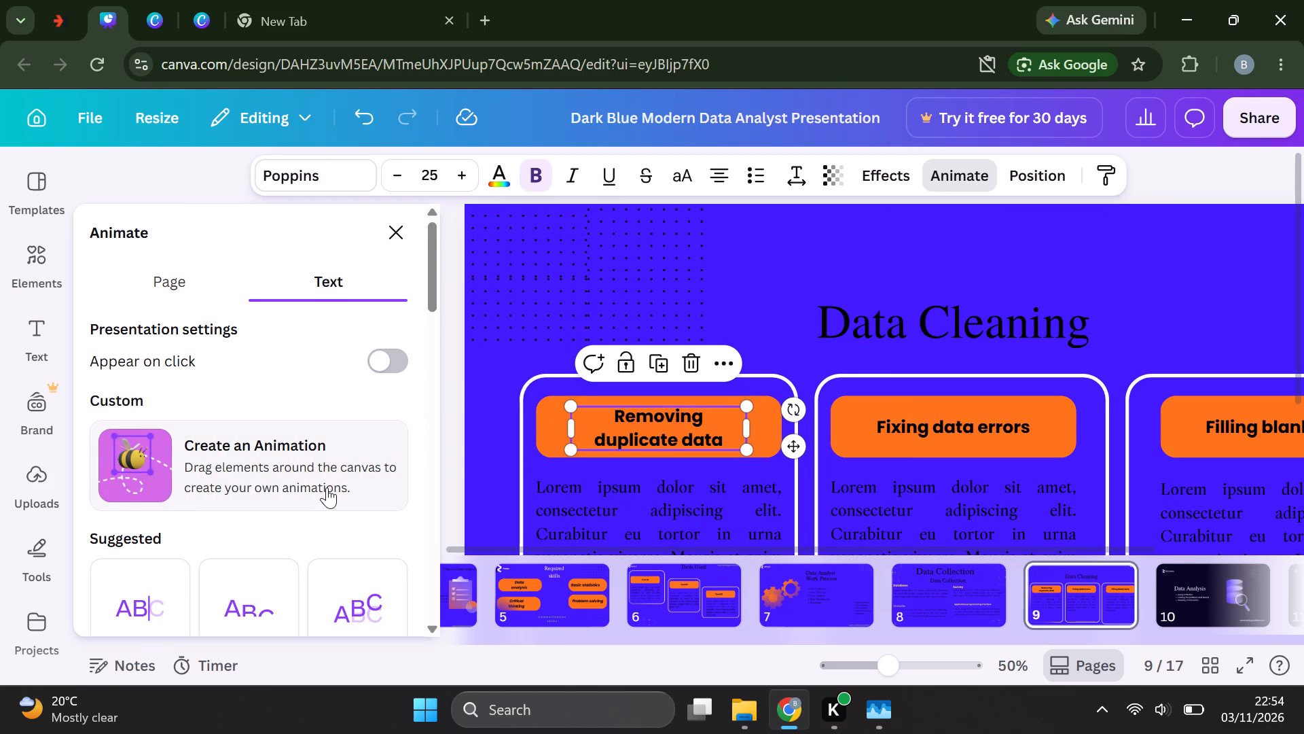
scroll(327, 487, "down", 1)
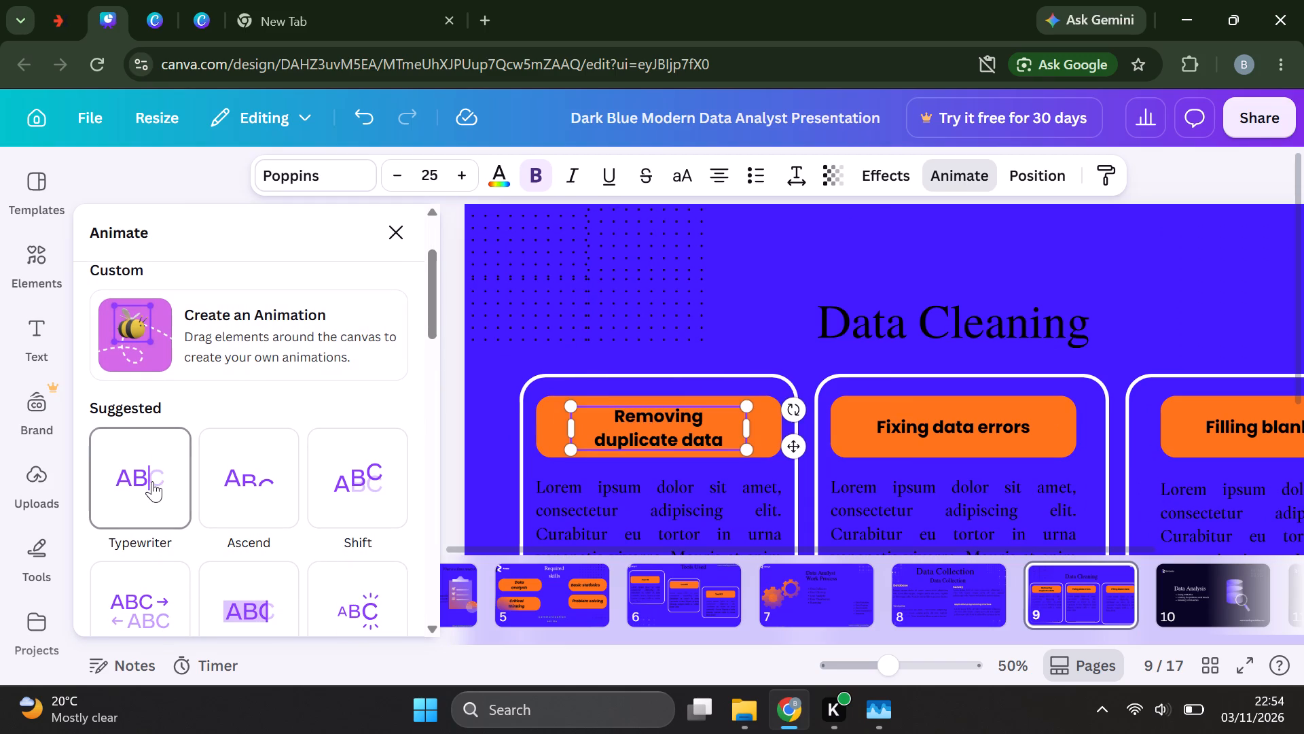
left_click(152, 481)
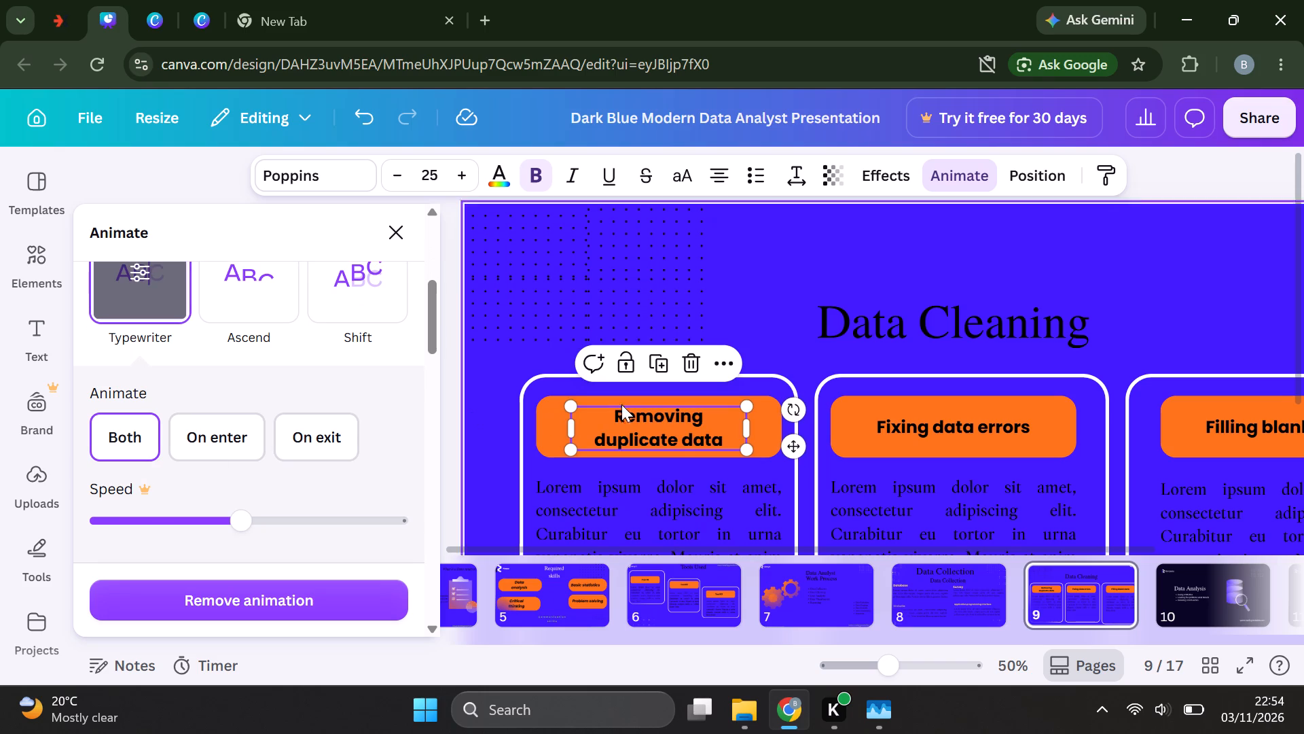
left_click(760, 329)
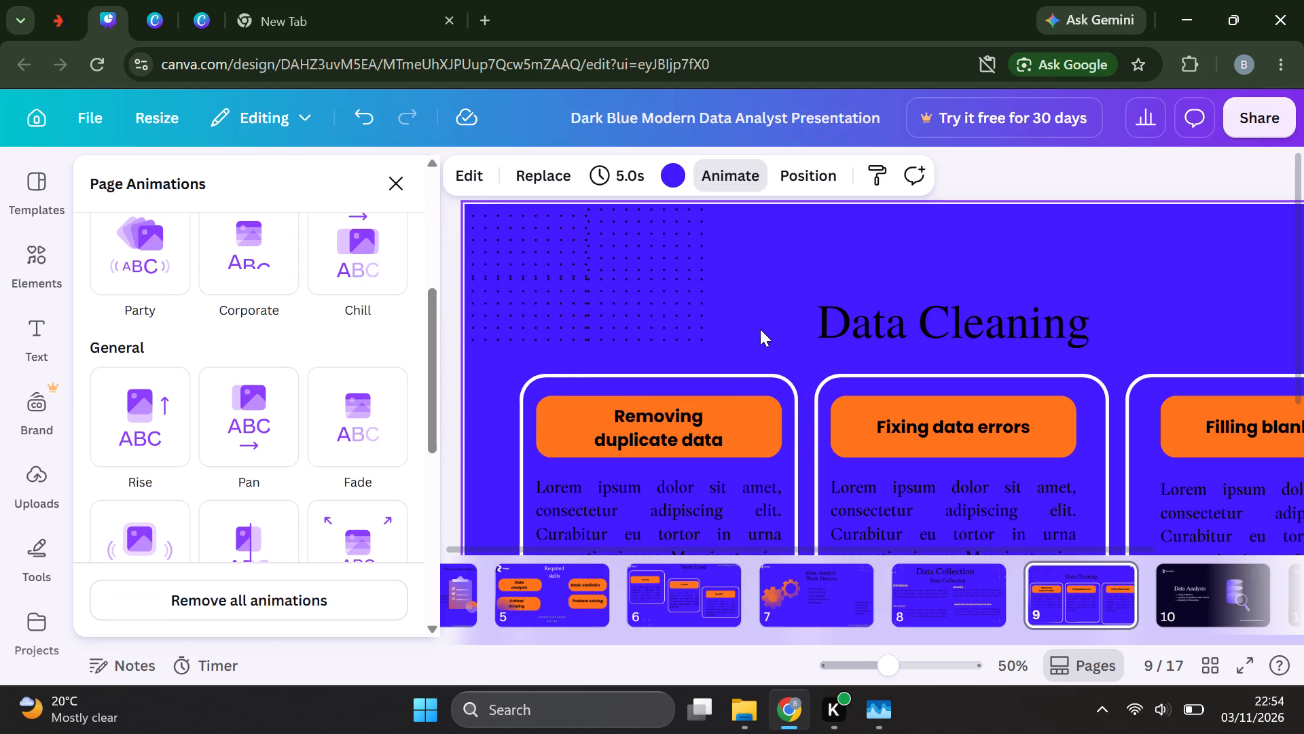
Apply the Typewriter animation to the Fixing data errors heading text on page 9's second card.
scroll(760, 329, "left", 1)
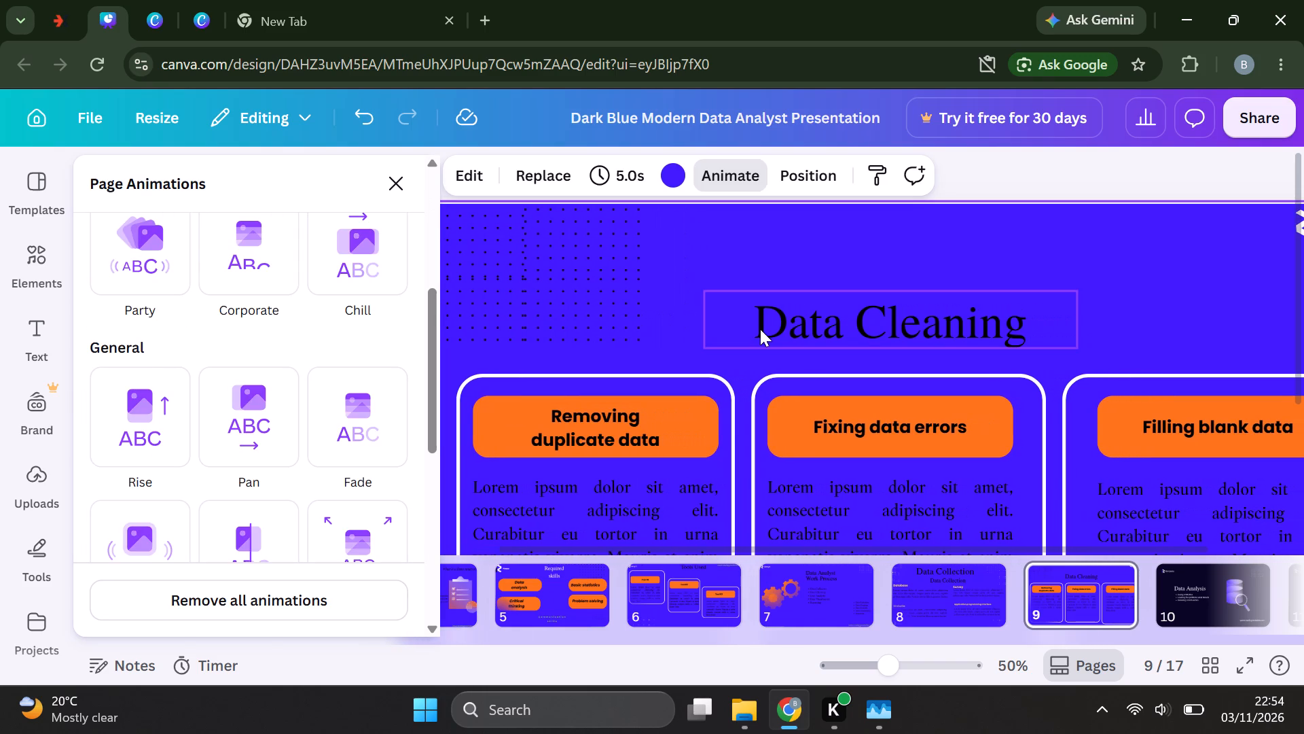
left_click(850, 420)
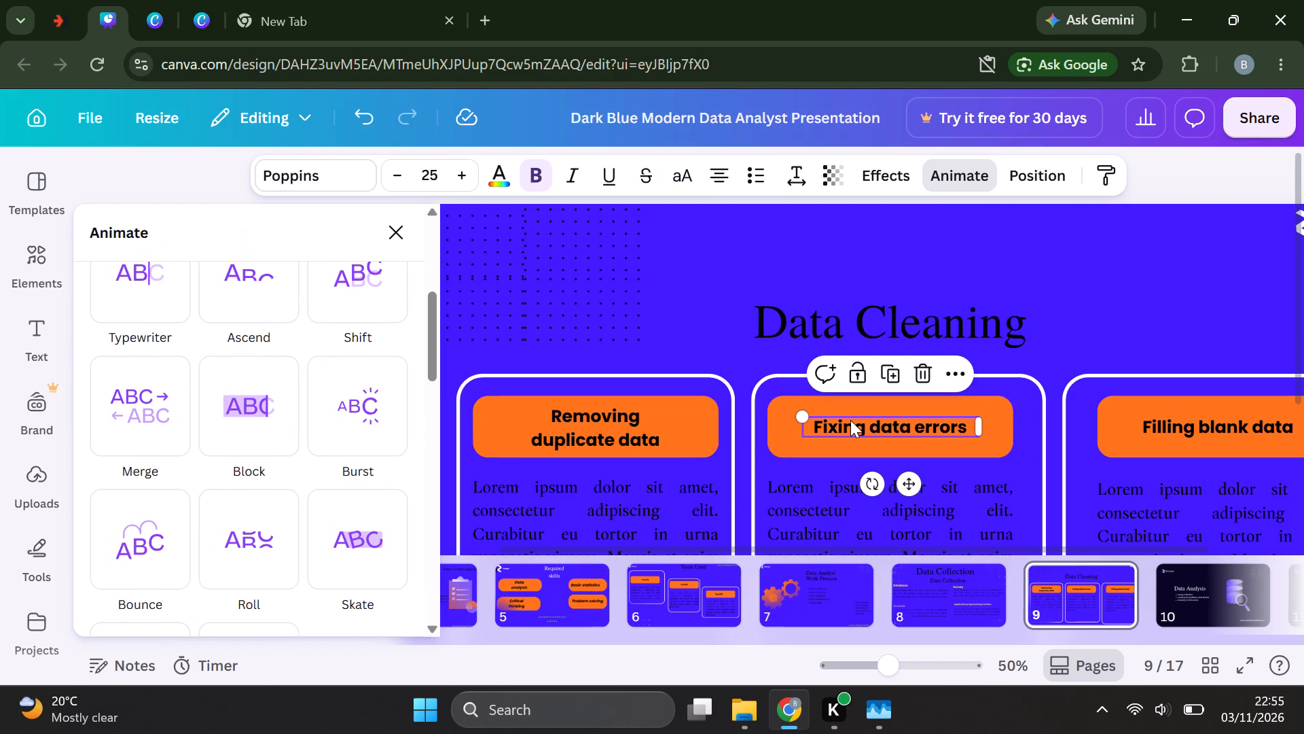
left_click(387, 232)
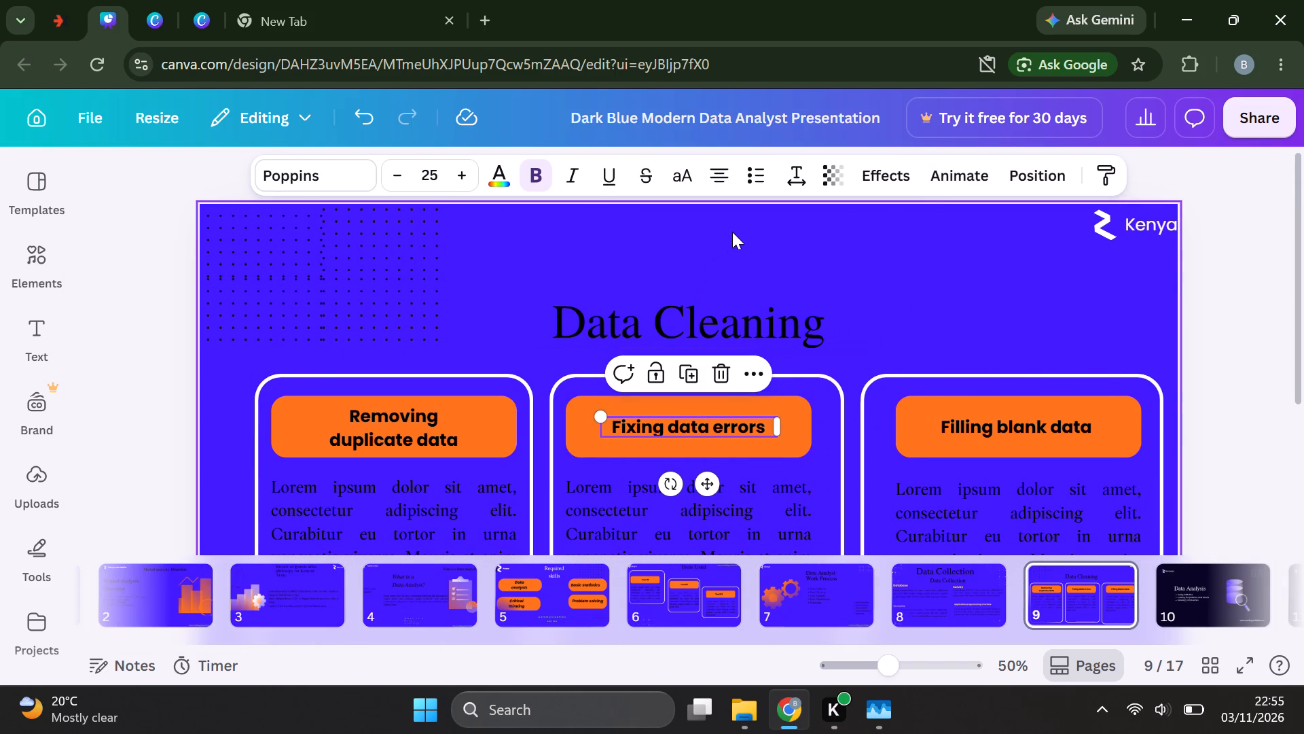
left_click(969, 169)
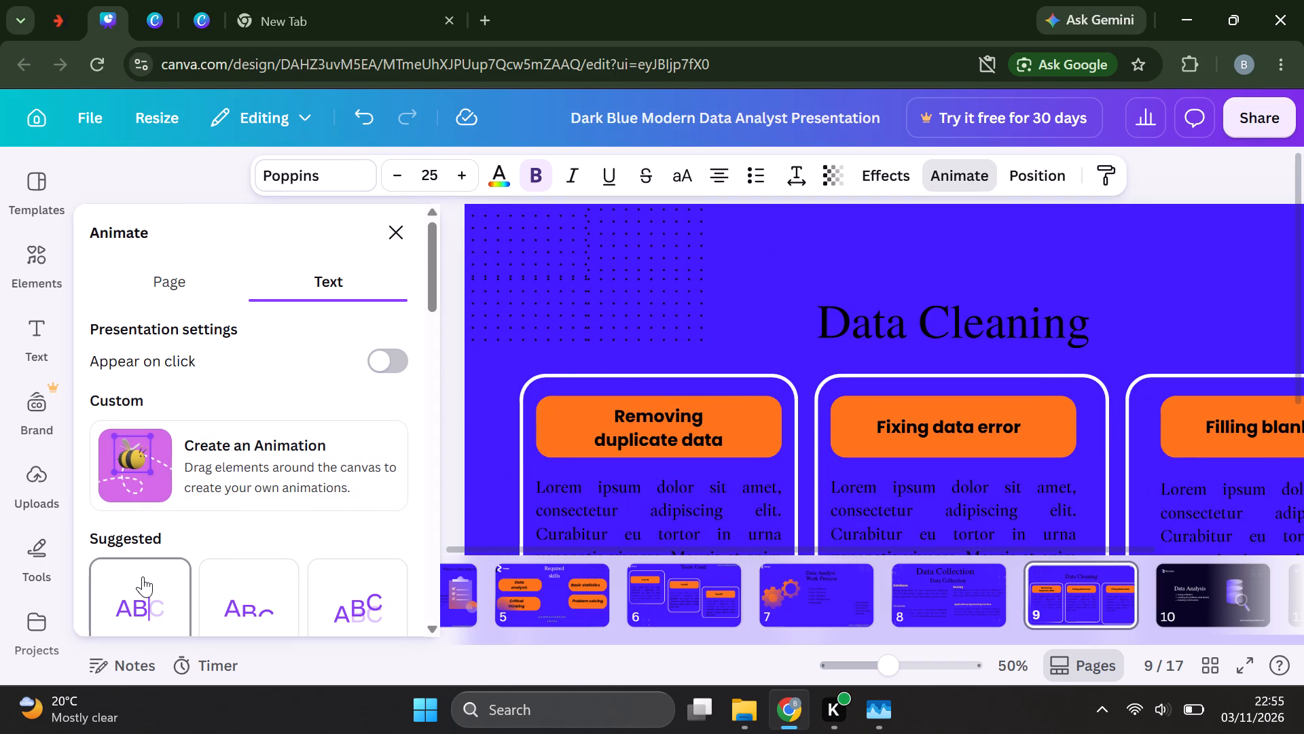
left_click(143, 576)
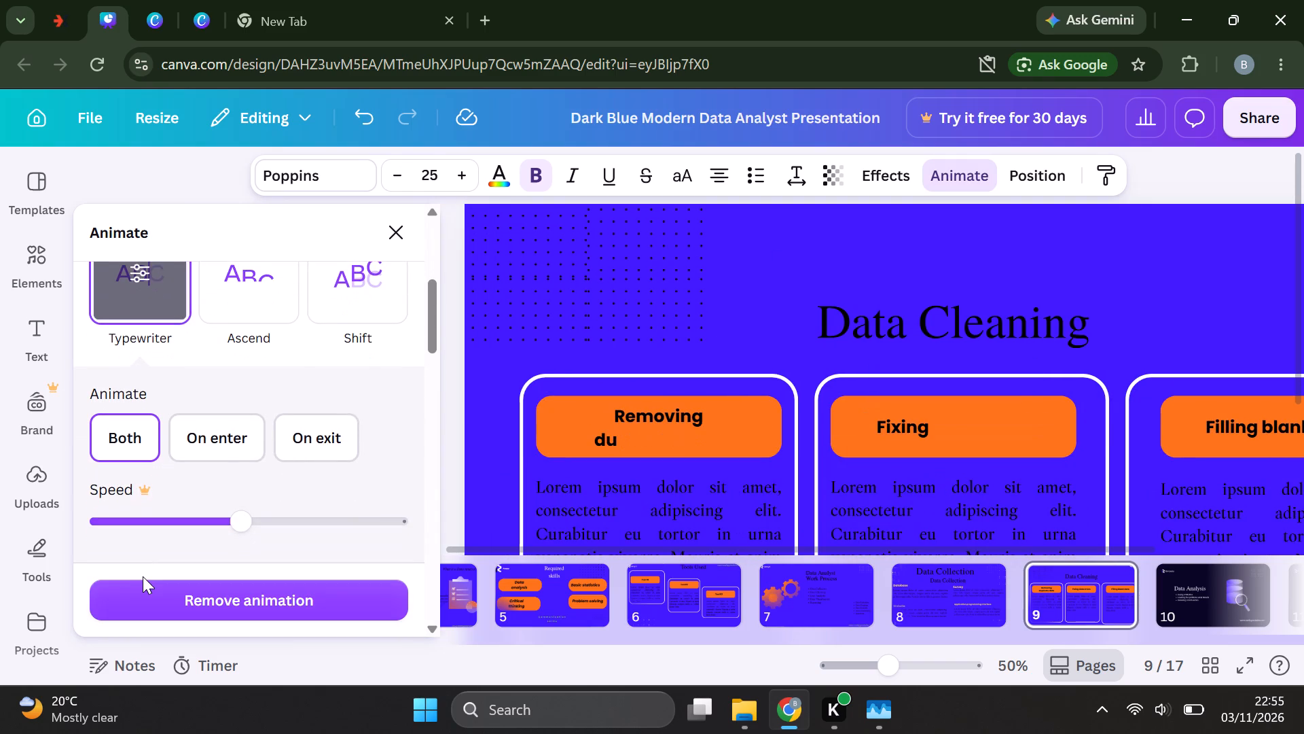
left_click(780, 266)
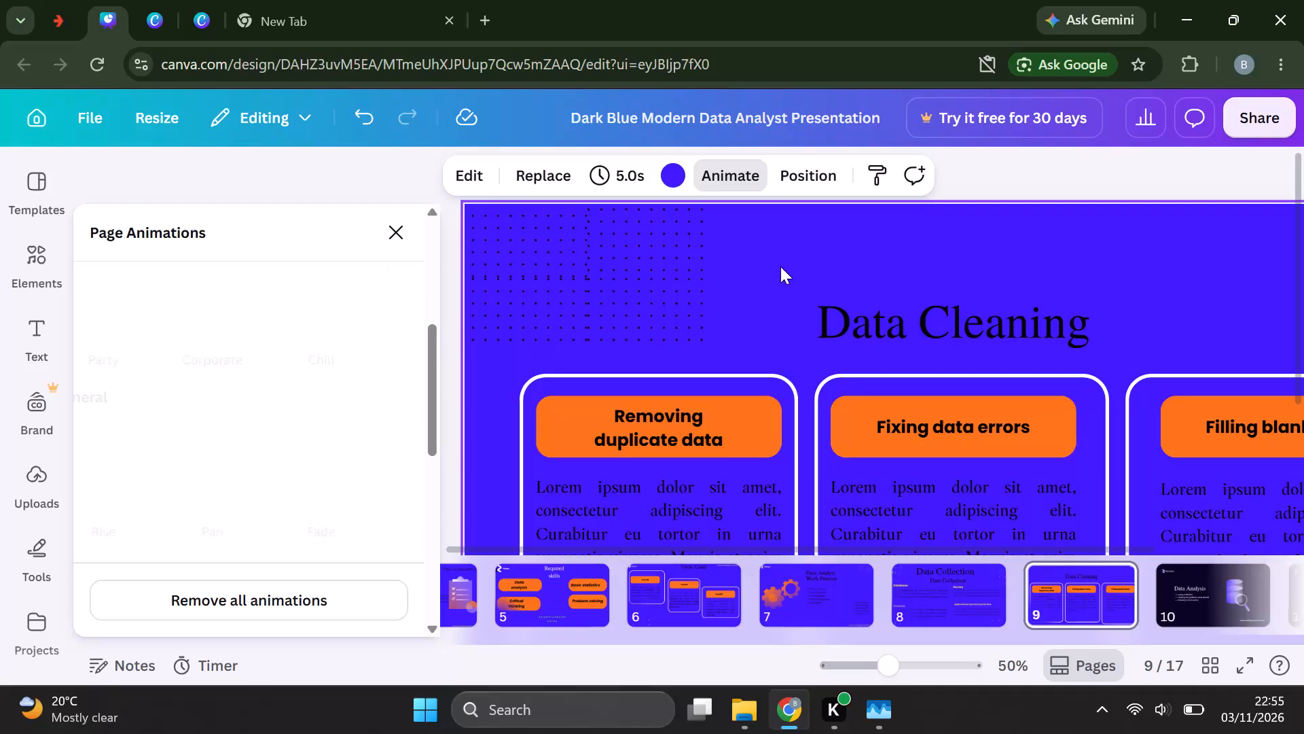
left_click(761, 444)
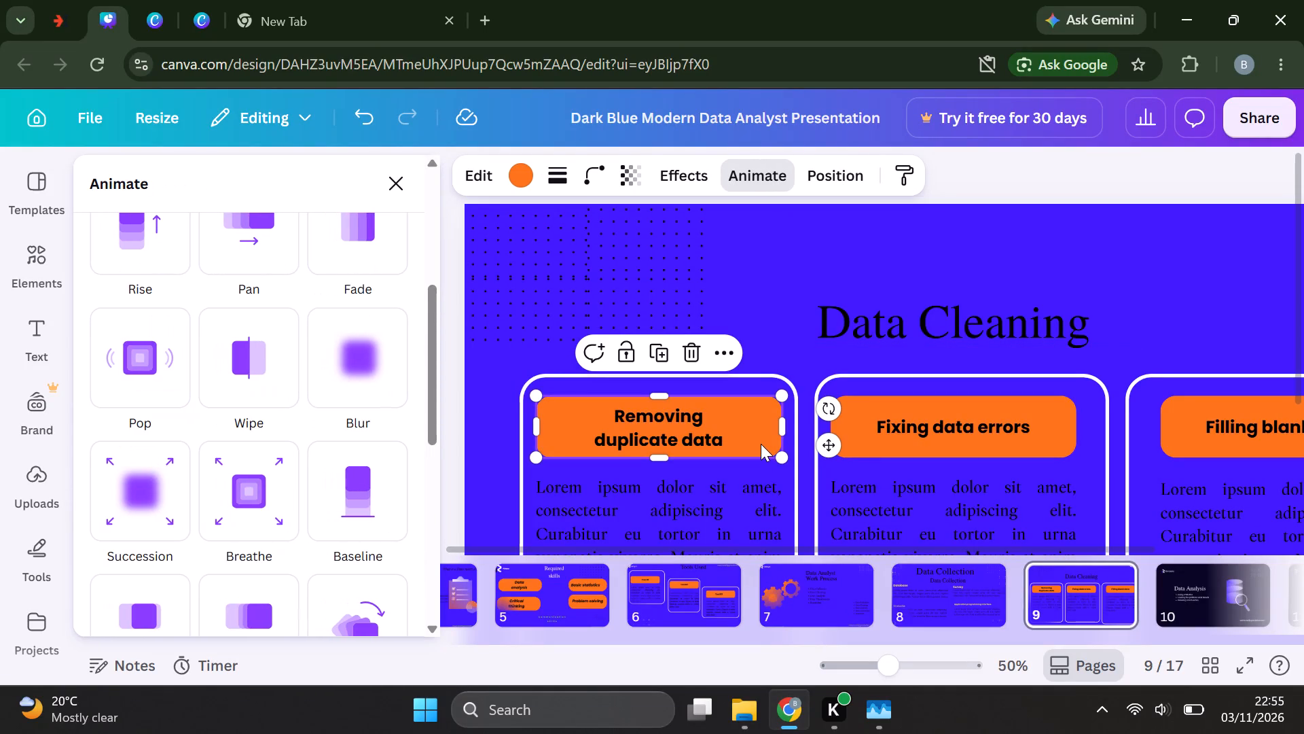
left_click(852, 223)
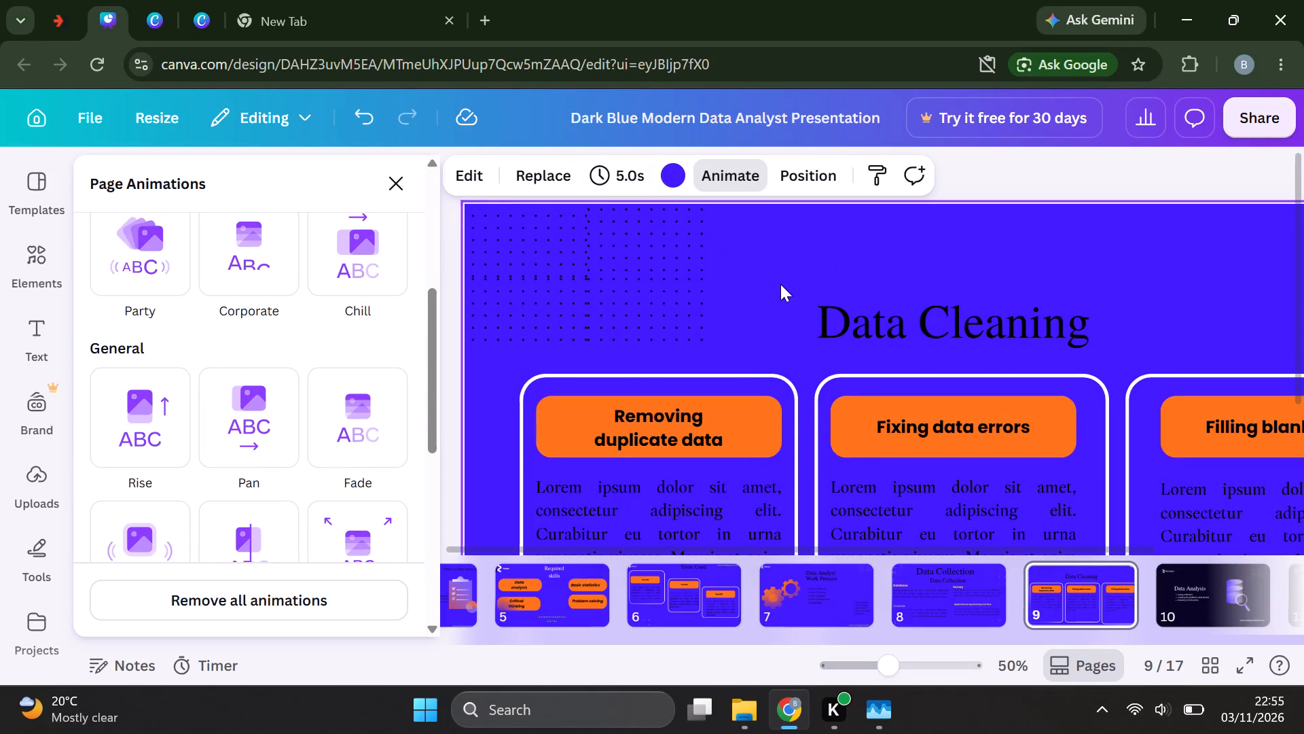
Apply the Wipe animation to the orange heading box behind Removing duplicate data on page 9's first card.
left_click(388, 183)
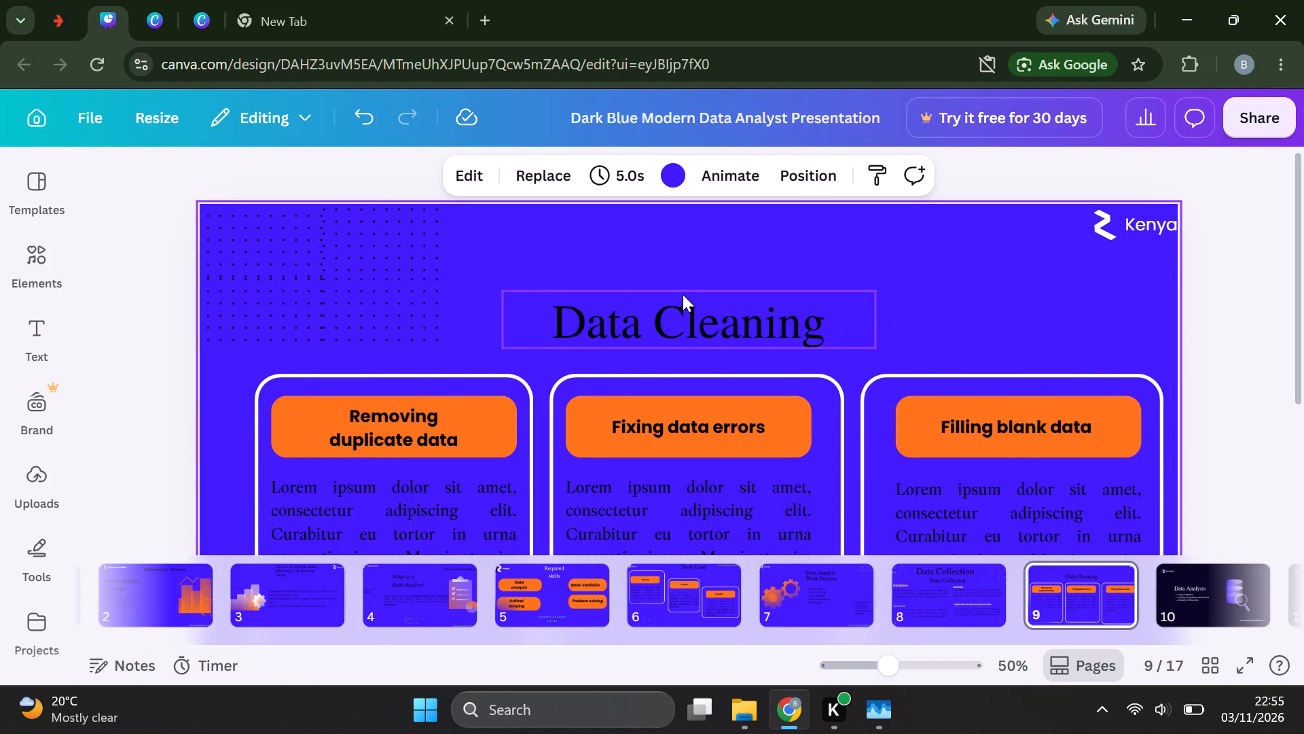
left_click(486, 436)
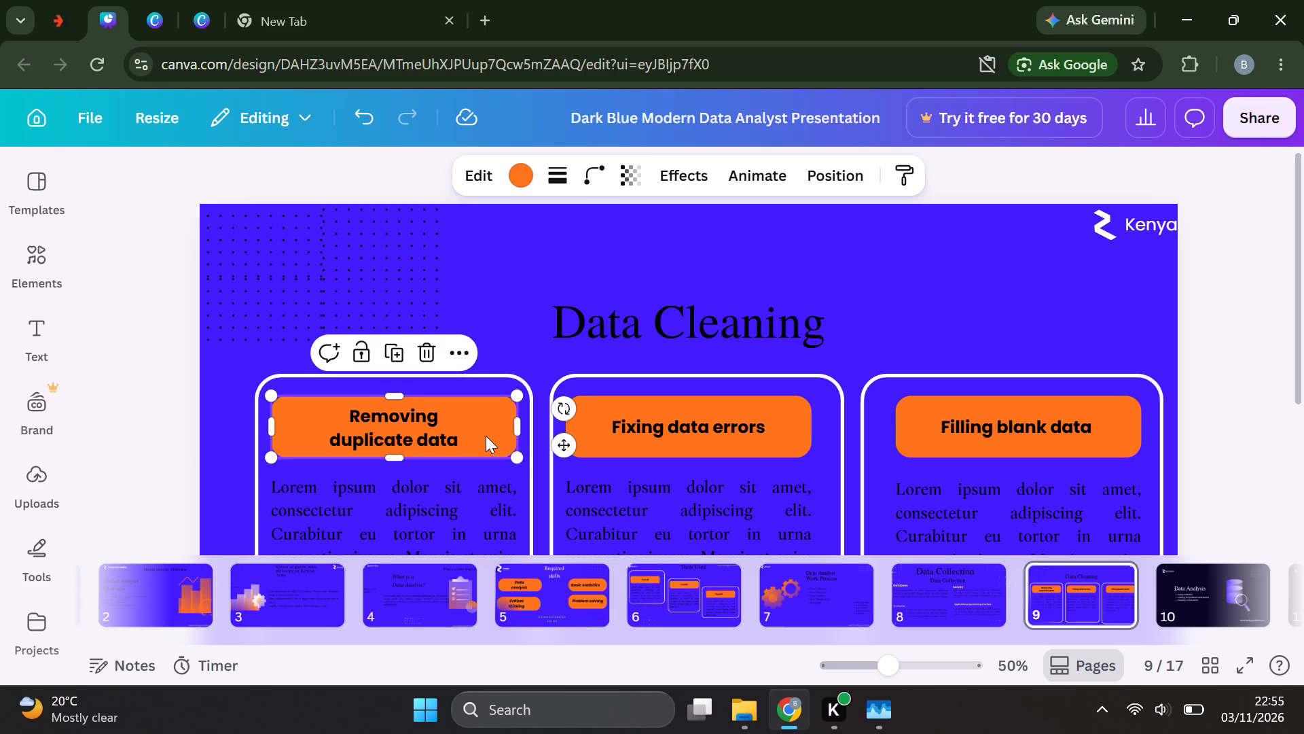
left_click(760, 174)
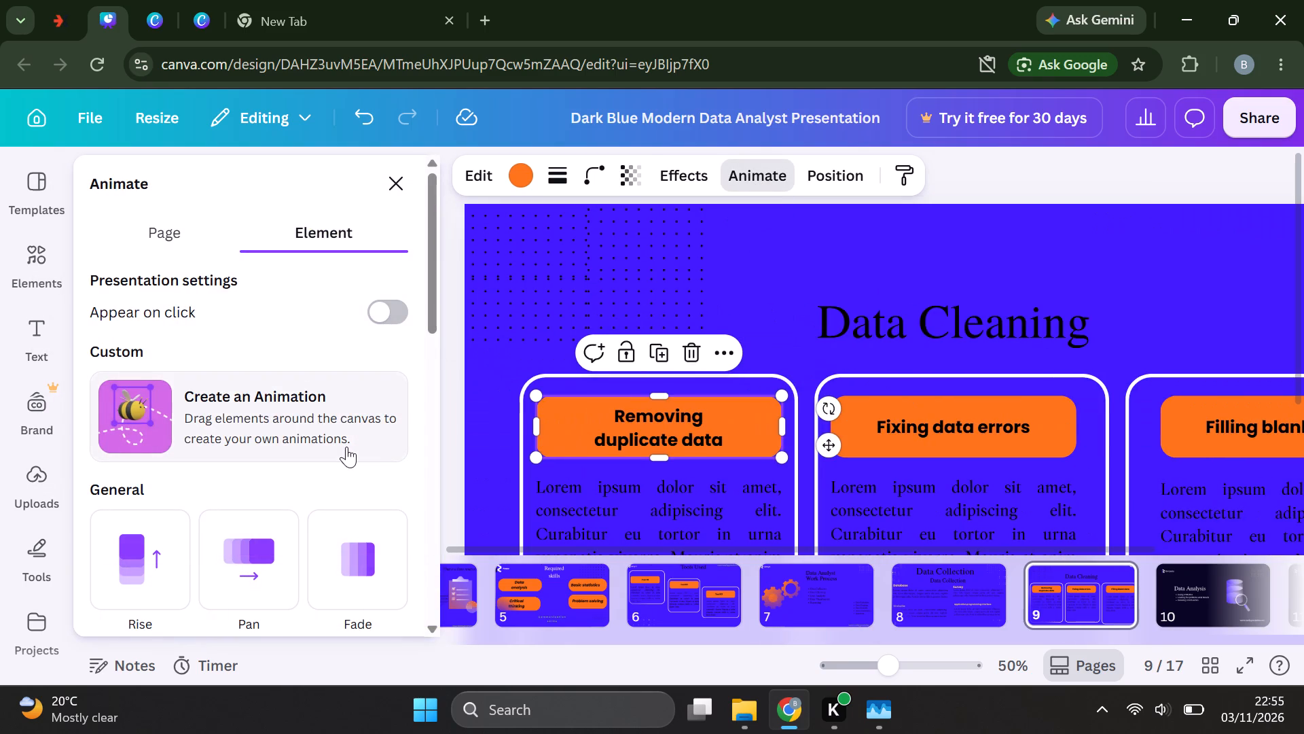
scroll(346, 447, "down", 3)
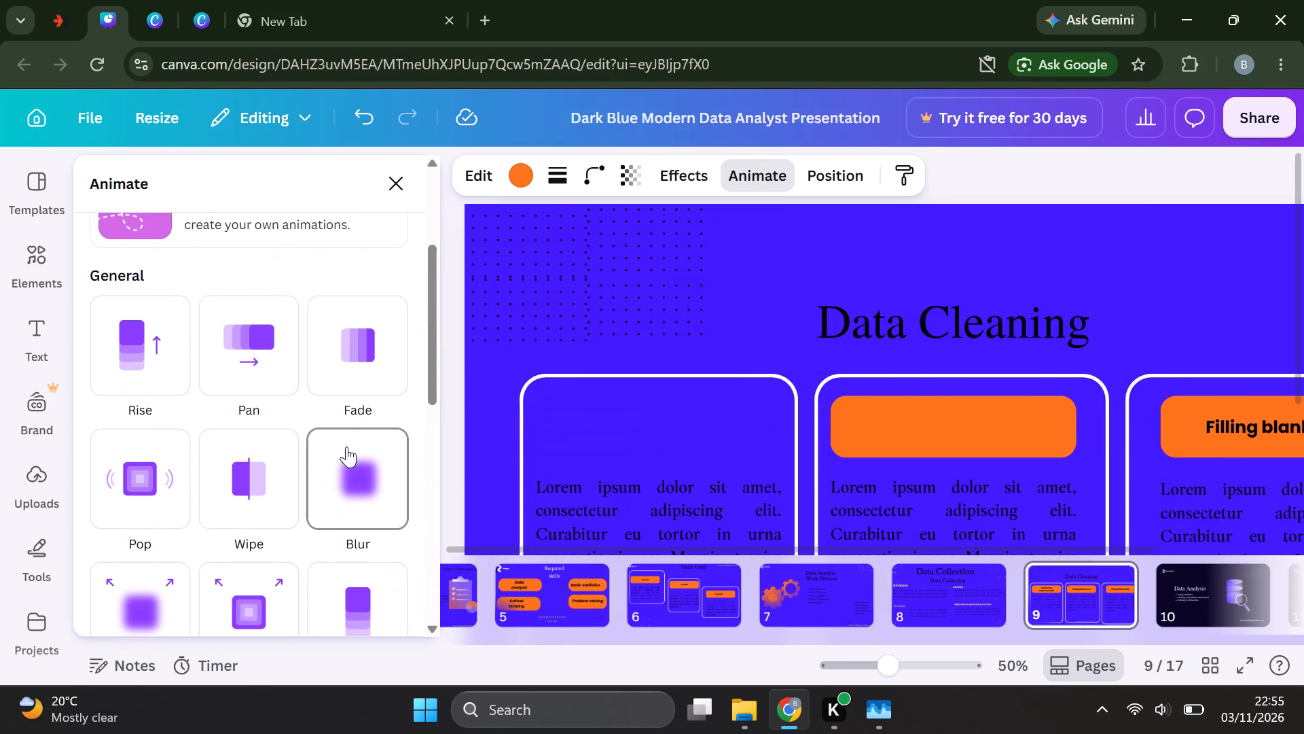
left_click(252, 468)
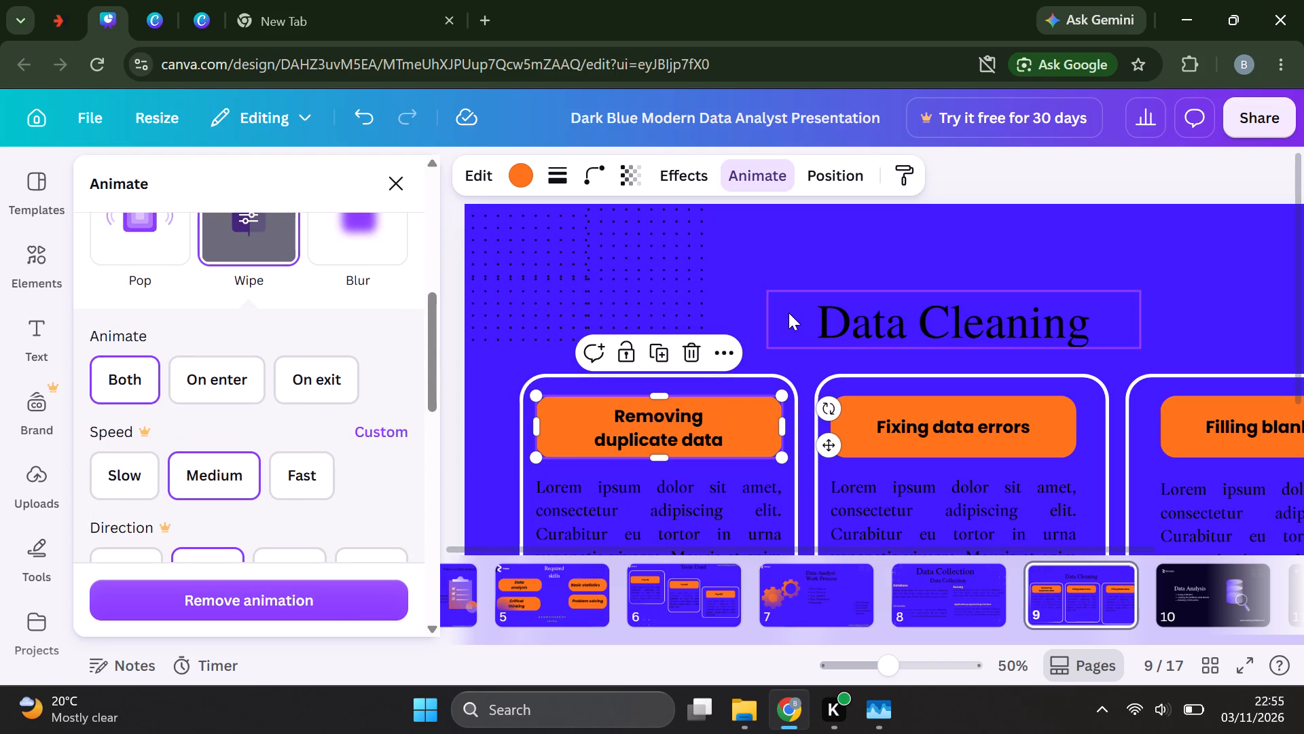
left_click(801, 372)
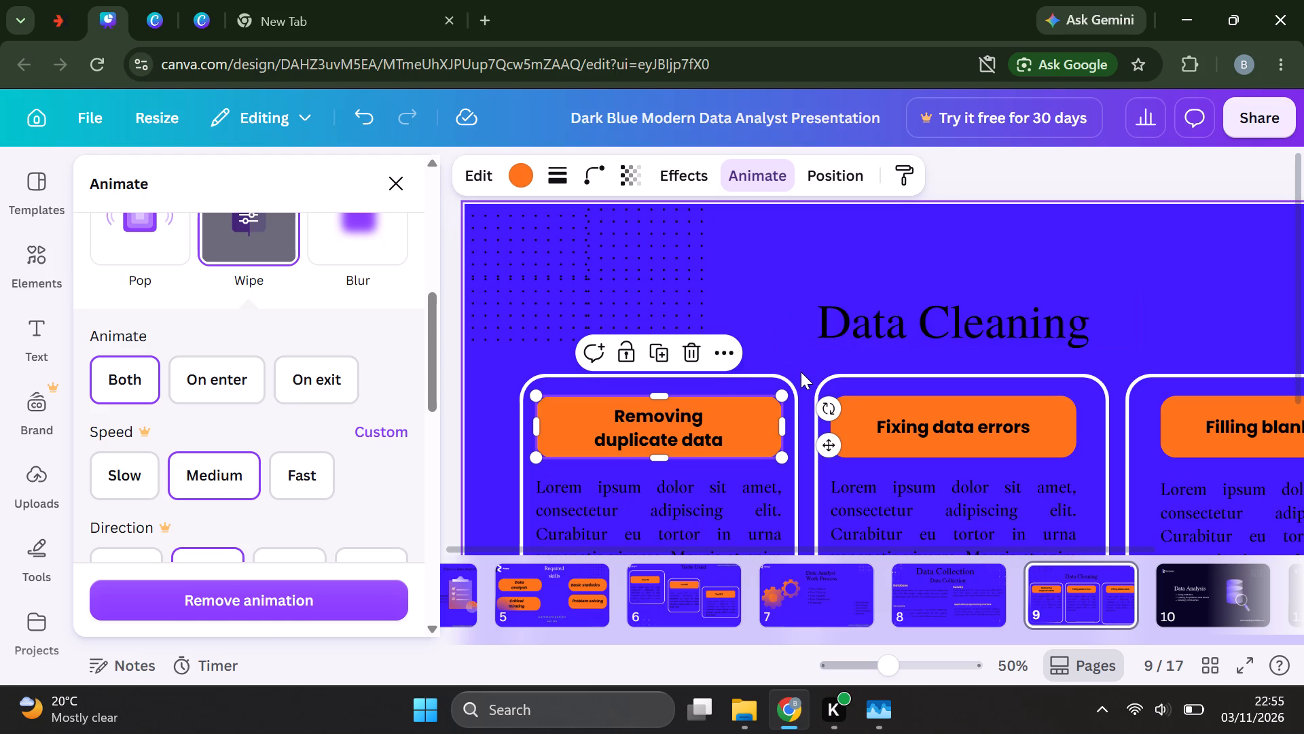
Apply the Wipe animation to the orange heading box behind Fixing data errors on page 9's second card.
left_click(868, 444)
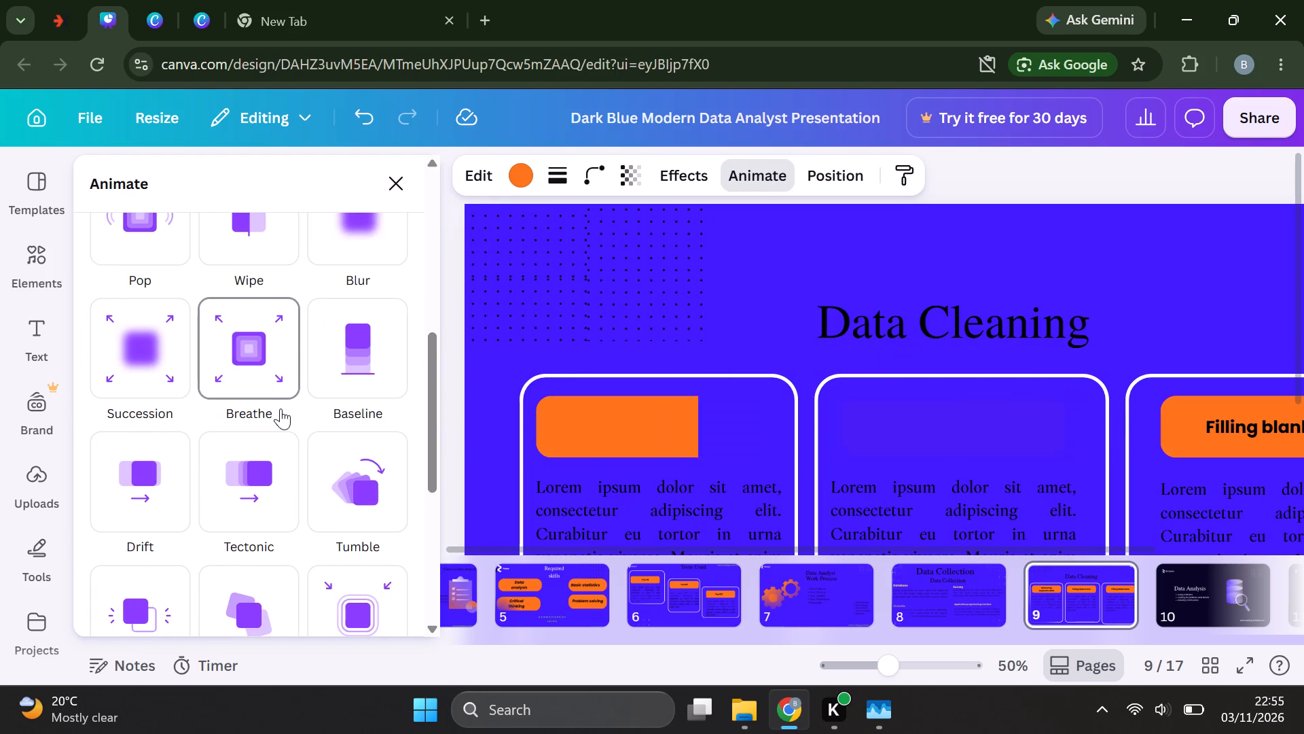
scroll(275, 406, "up", 1)
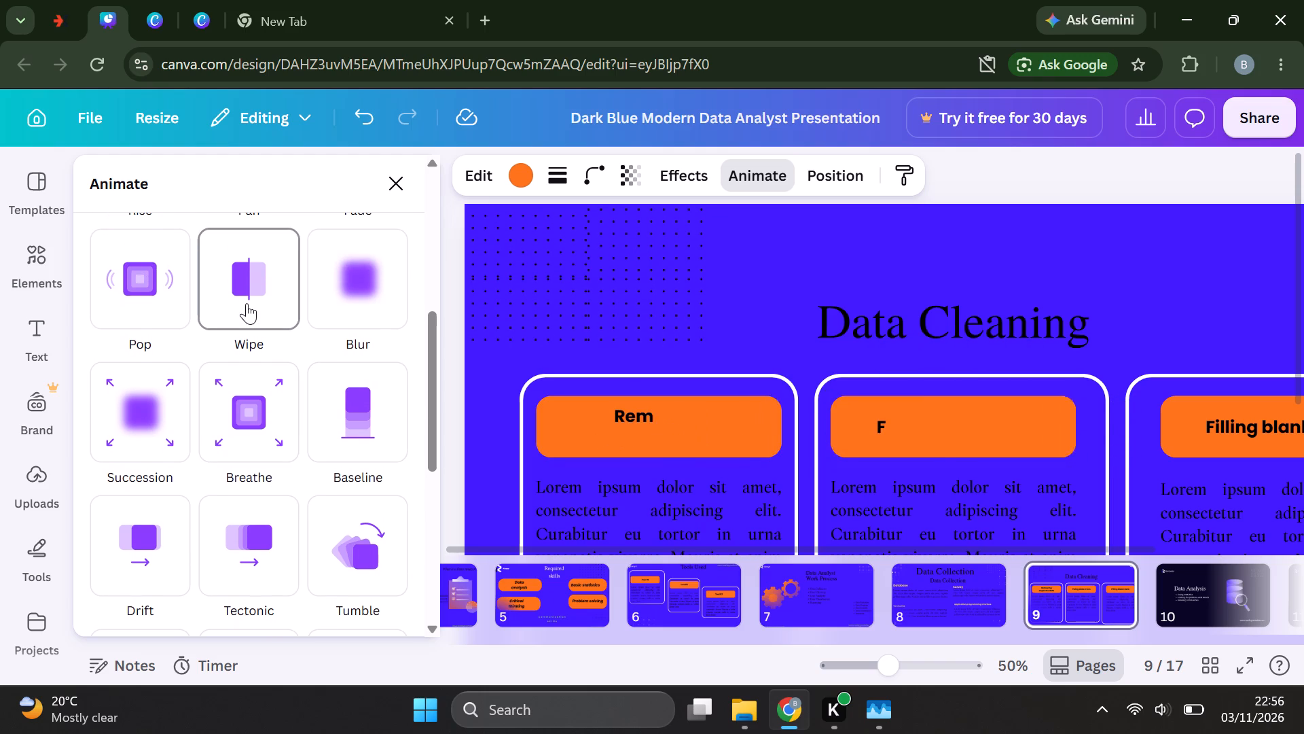
left_click(407, 167)
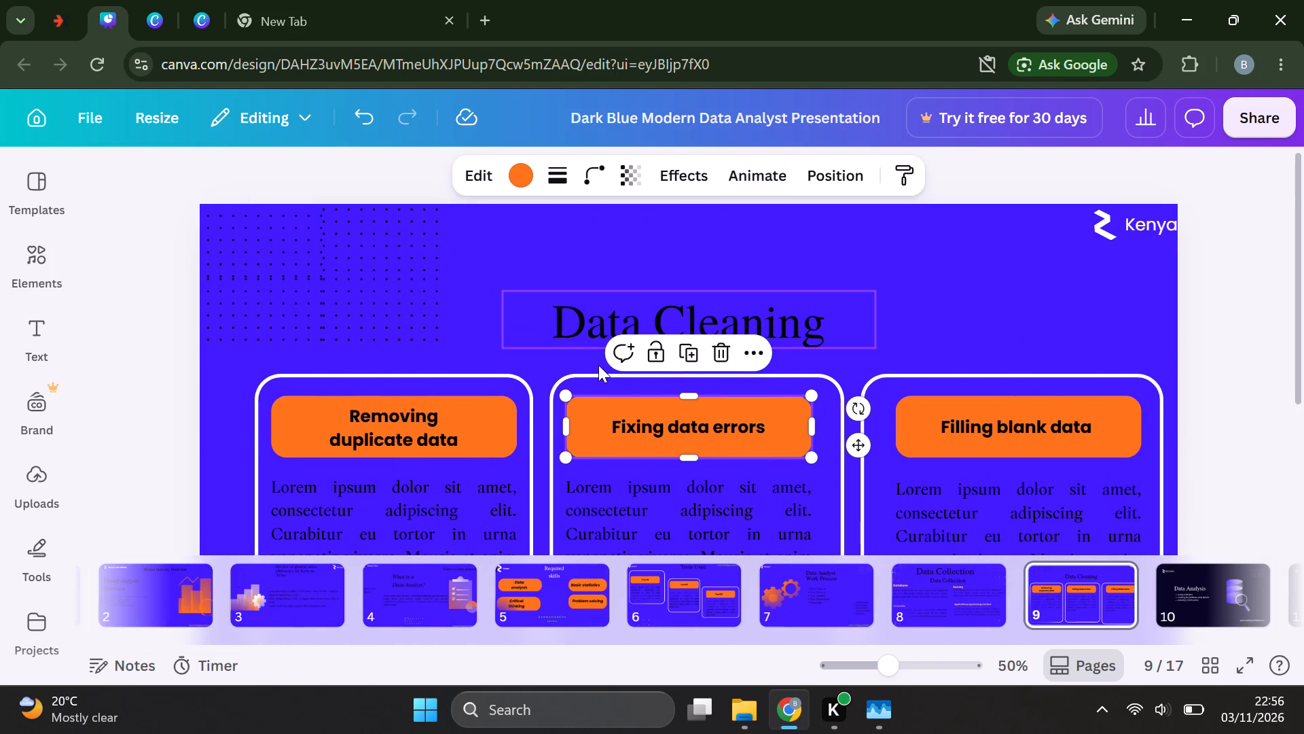
left_click(850, 247)
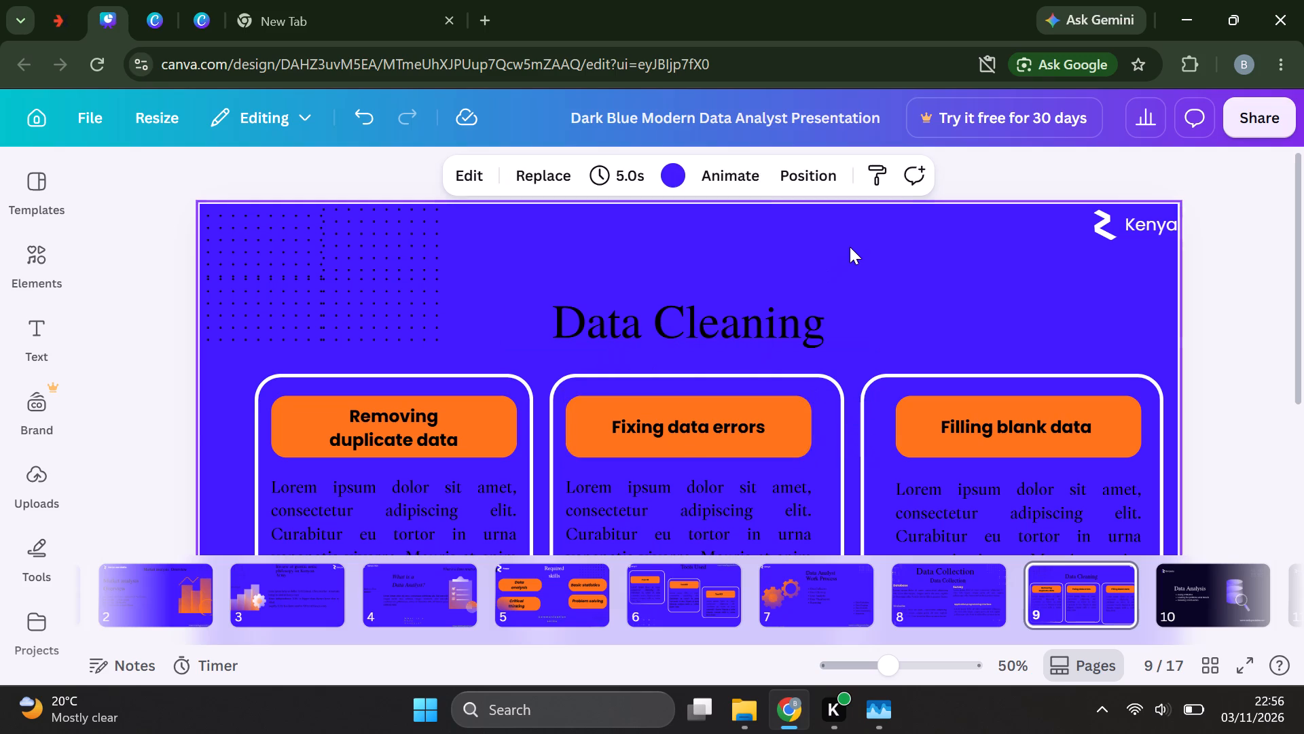
left_click(588, 434)
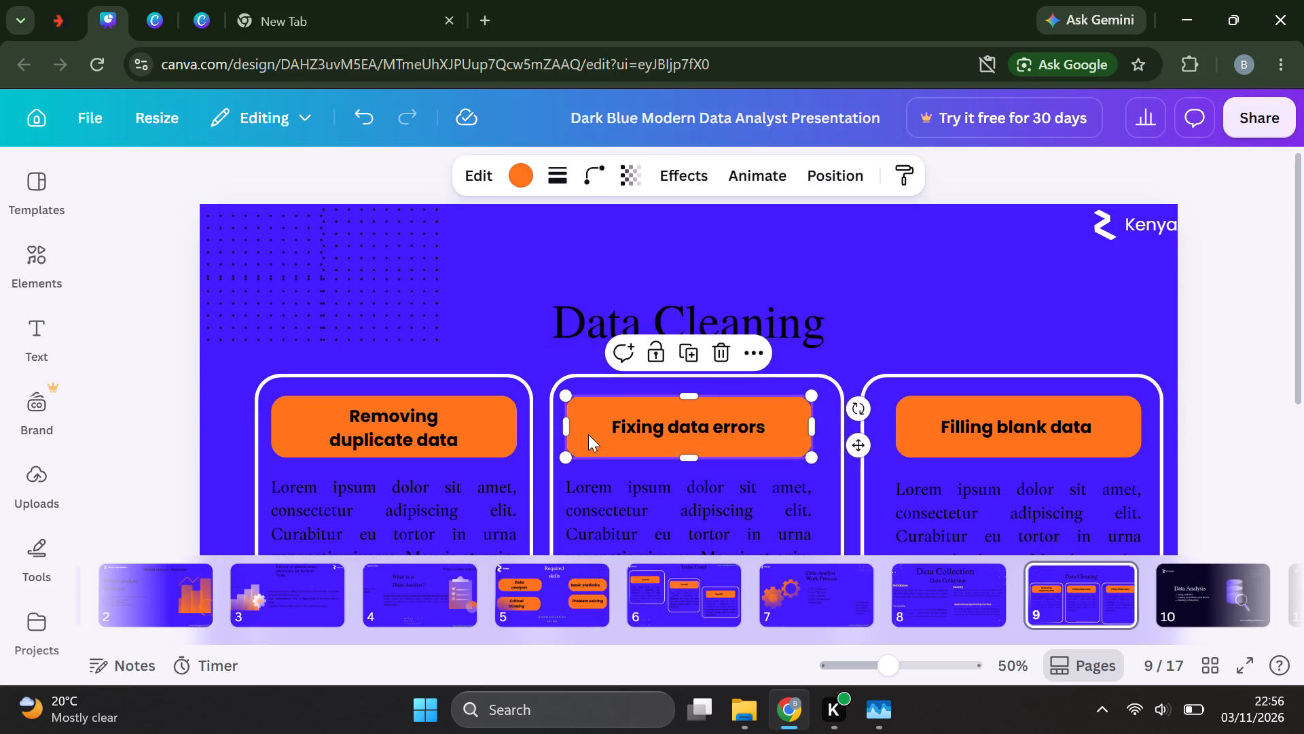
double_click(588, 434)
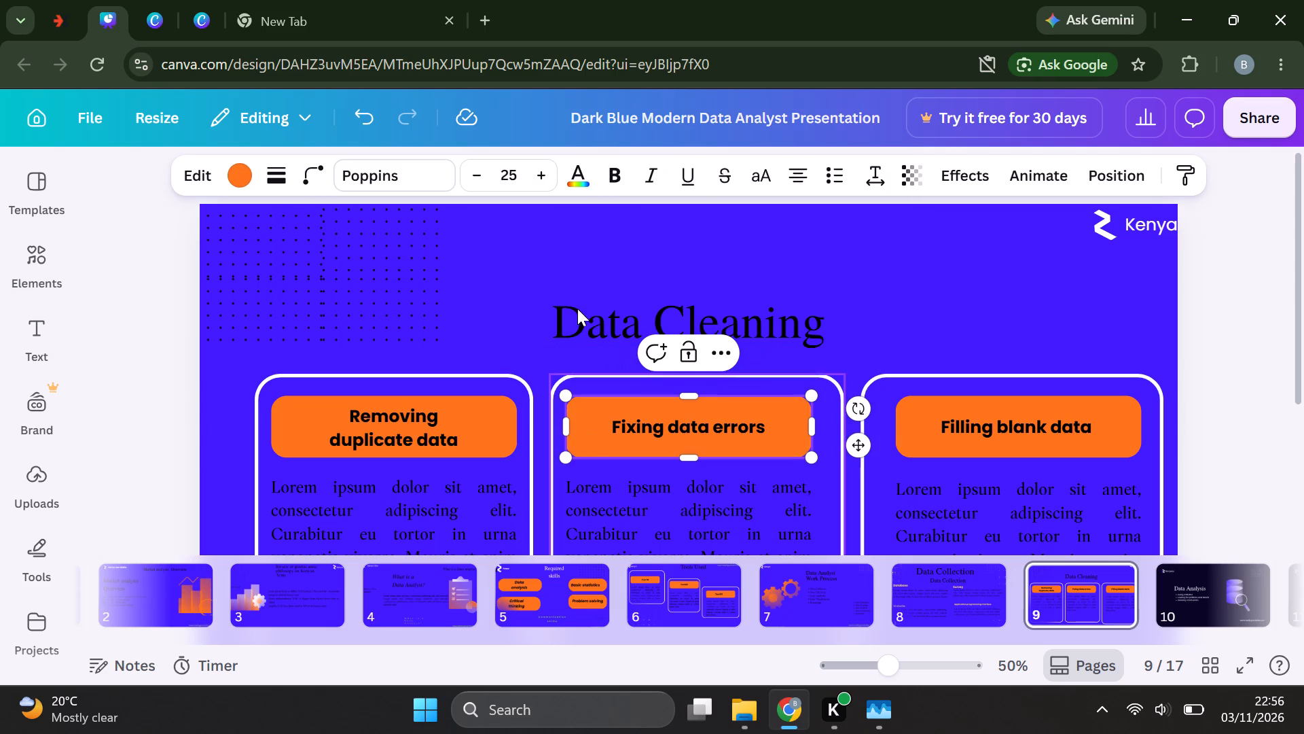
left_click(1029, 170)
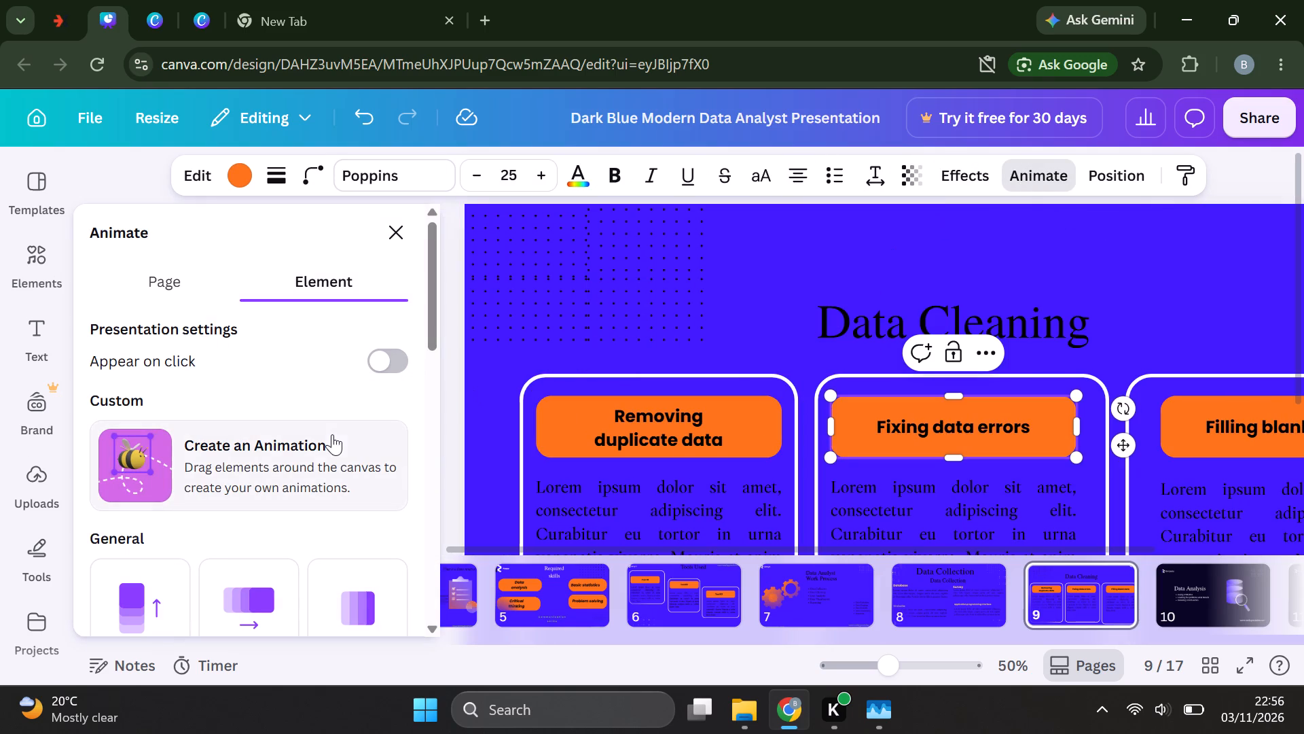
scroll(291, 512, "down", 3)
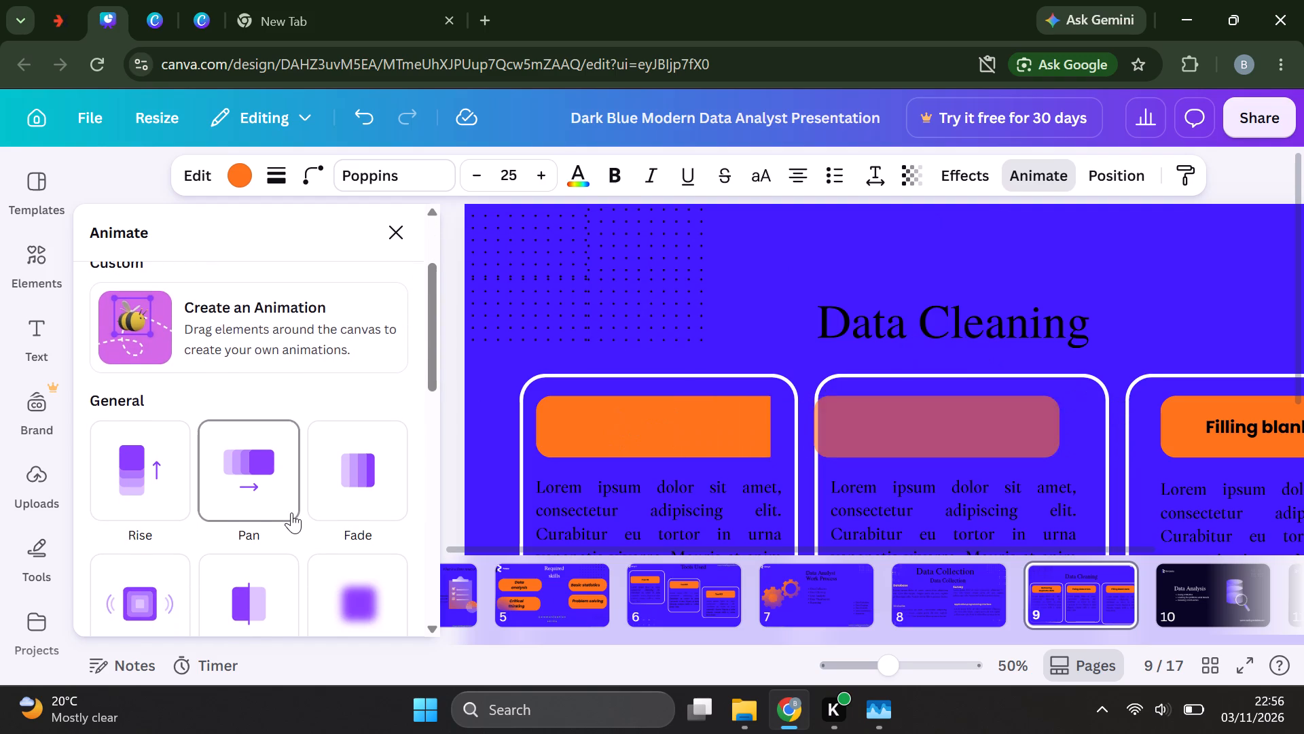
scroll(291, 512, "down", 1)
left_click(268, 512)
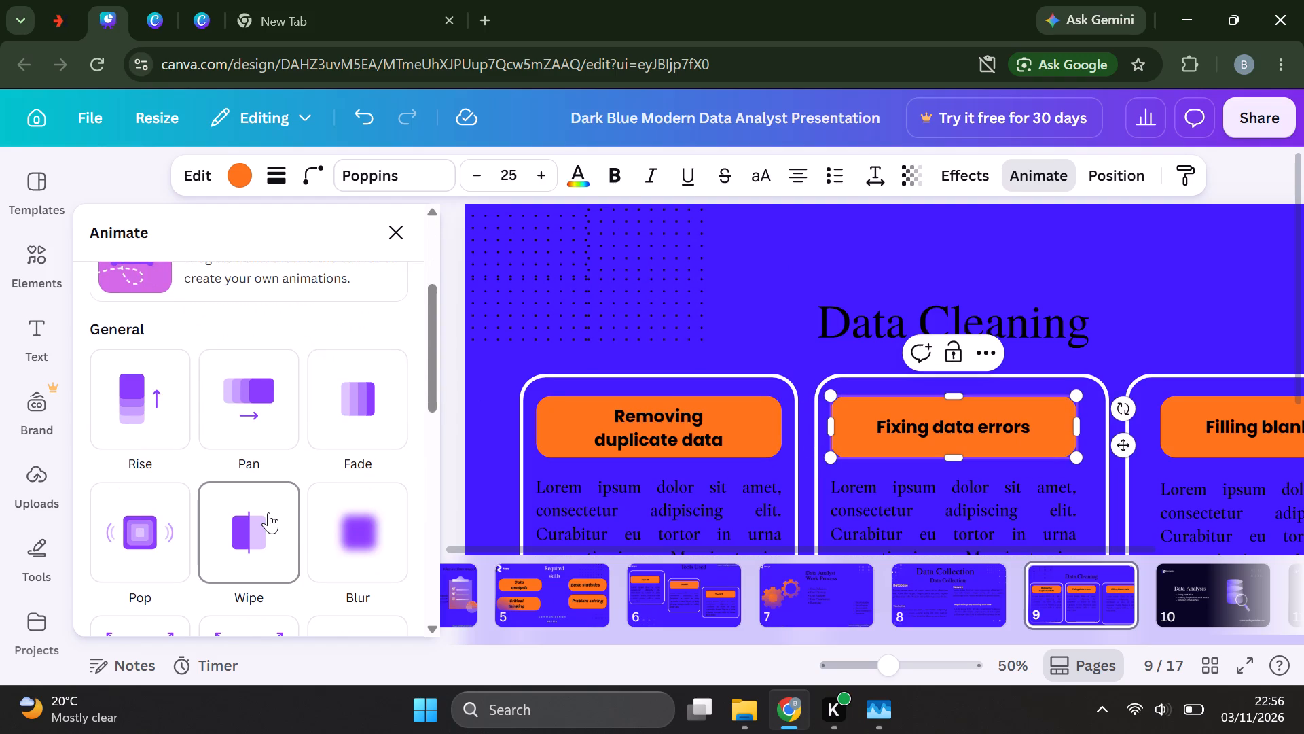
left_click(843, 251)
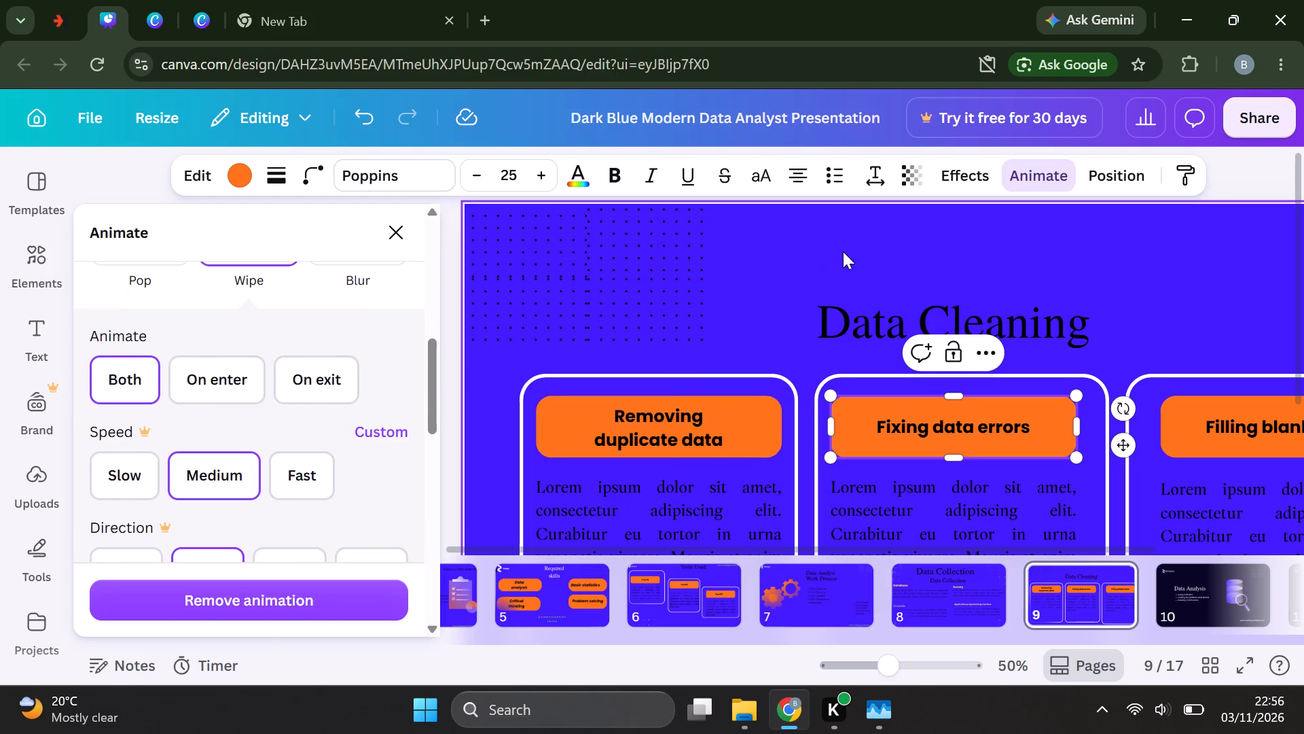
Apply the Typewriter animation to the Filling blank data heading text on page 9's third card.
scroll(1120, 247, "left", 2)
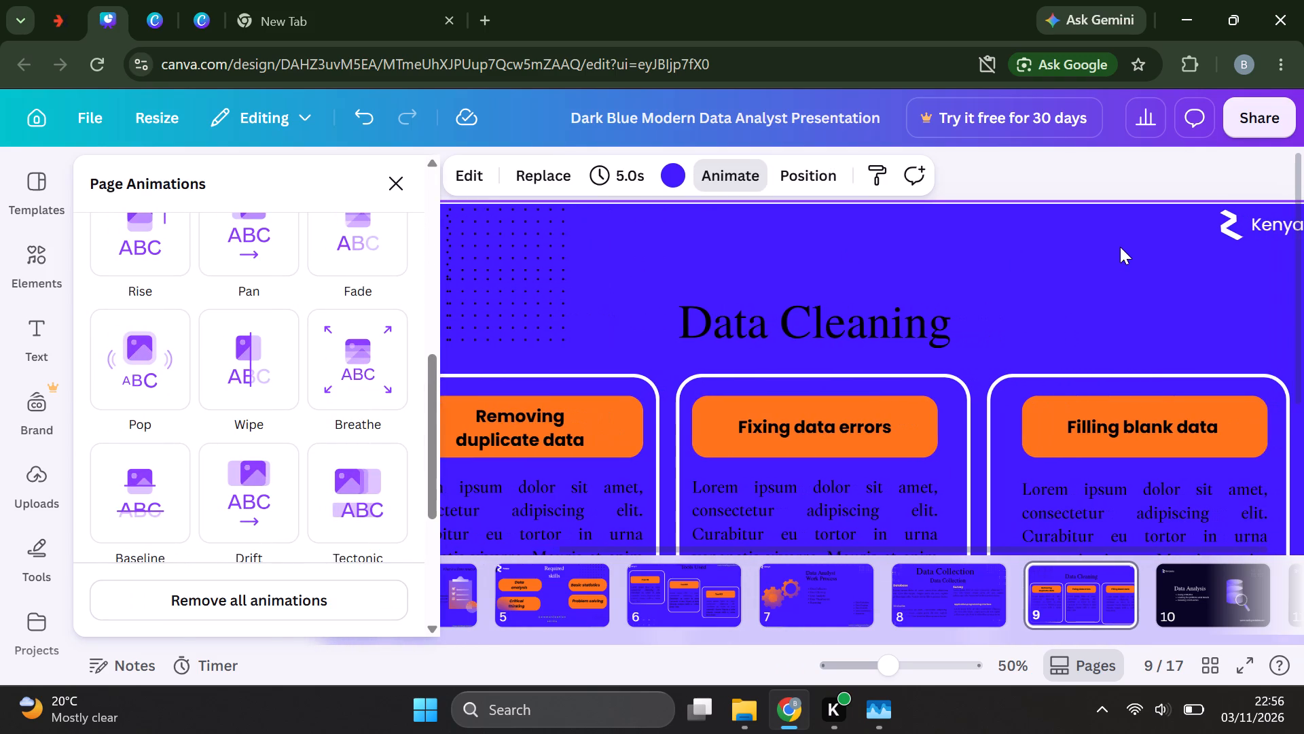
left_click(1033, 447)
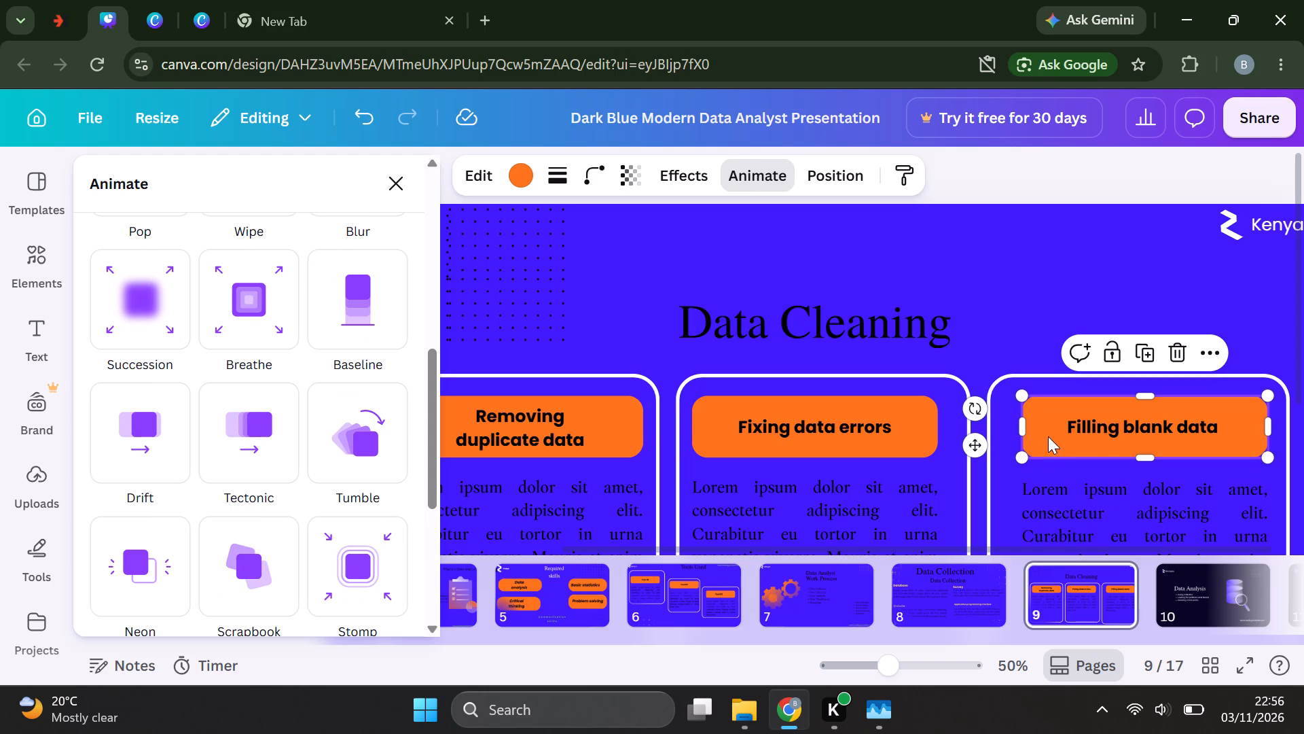
left_click(1075, 424)
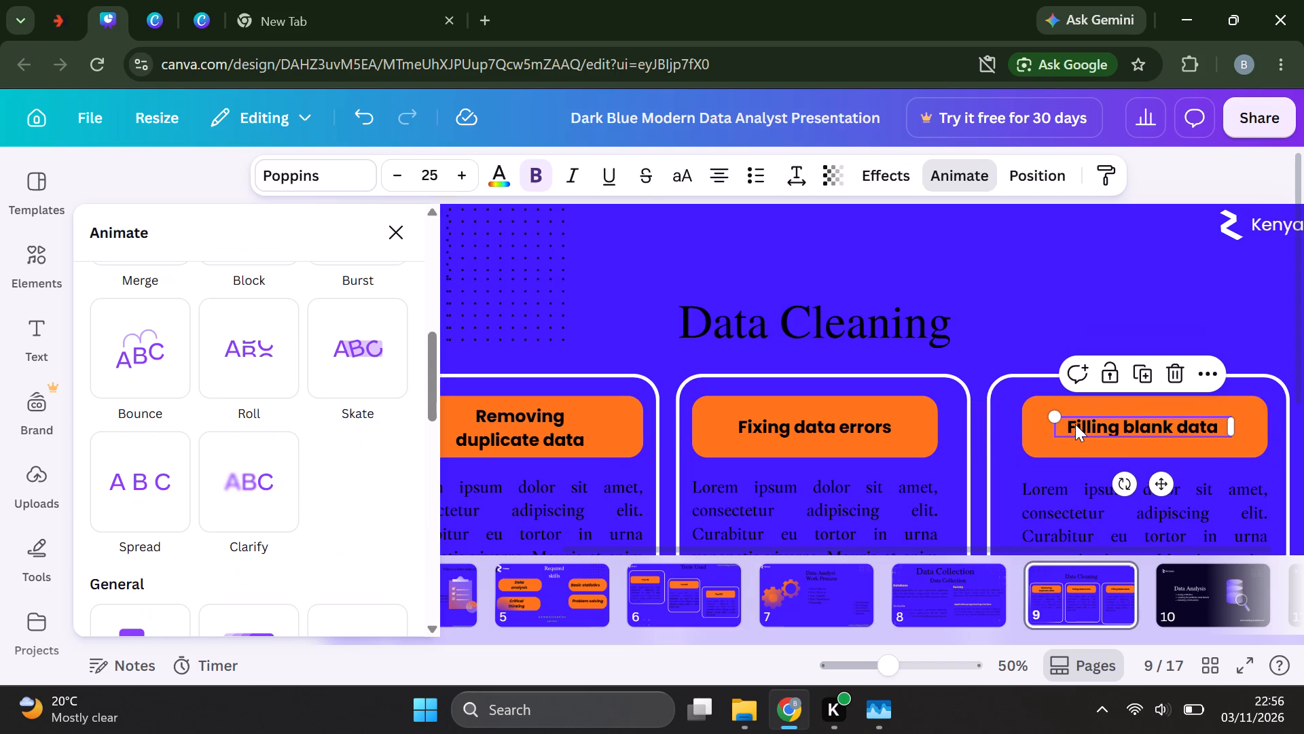
left_click(1016, 309)
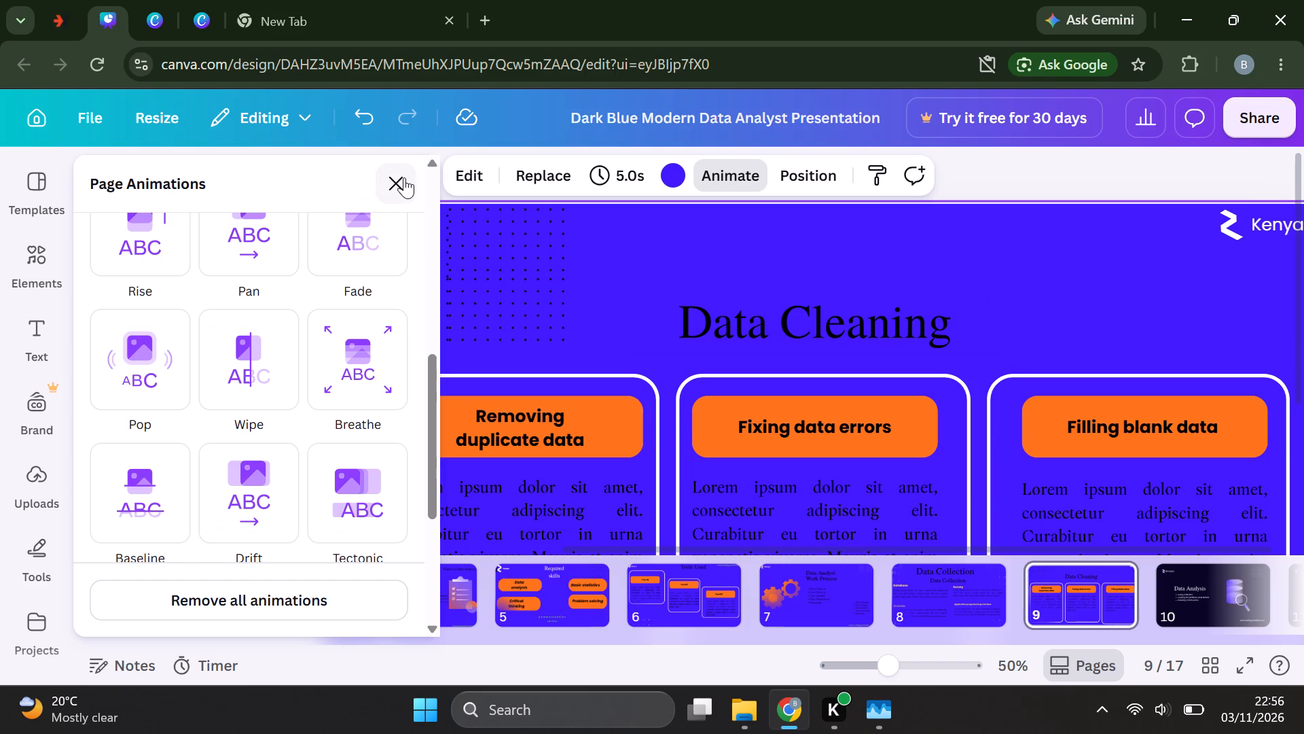
left_click(404, 177)
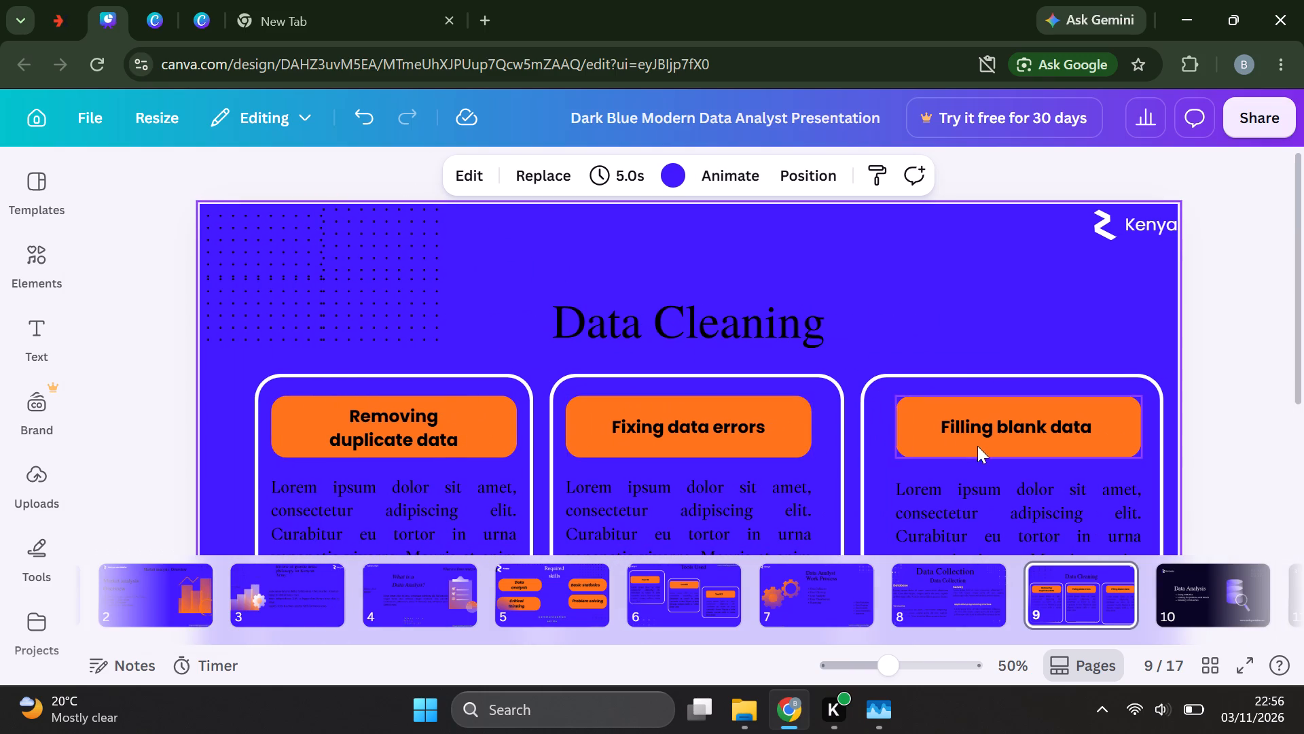
left_click(984, 430)
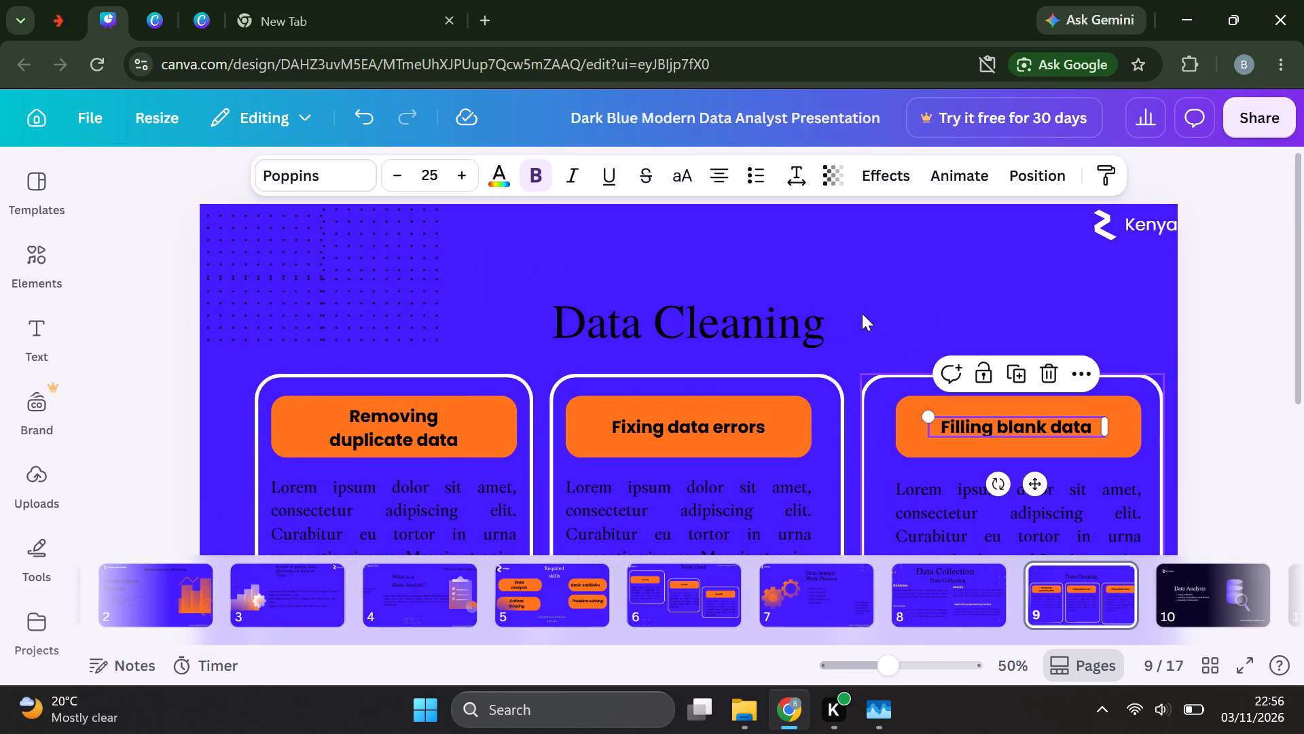
left_click(962, 175)
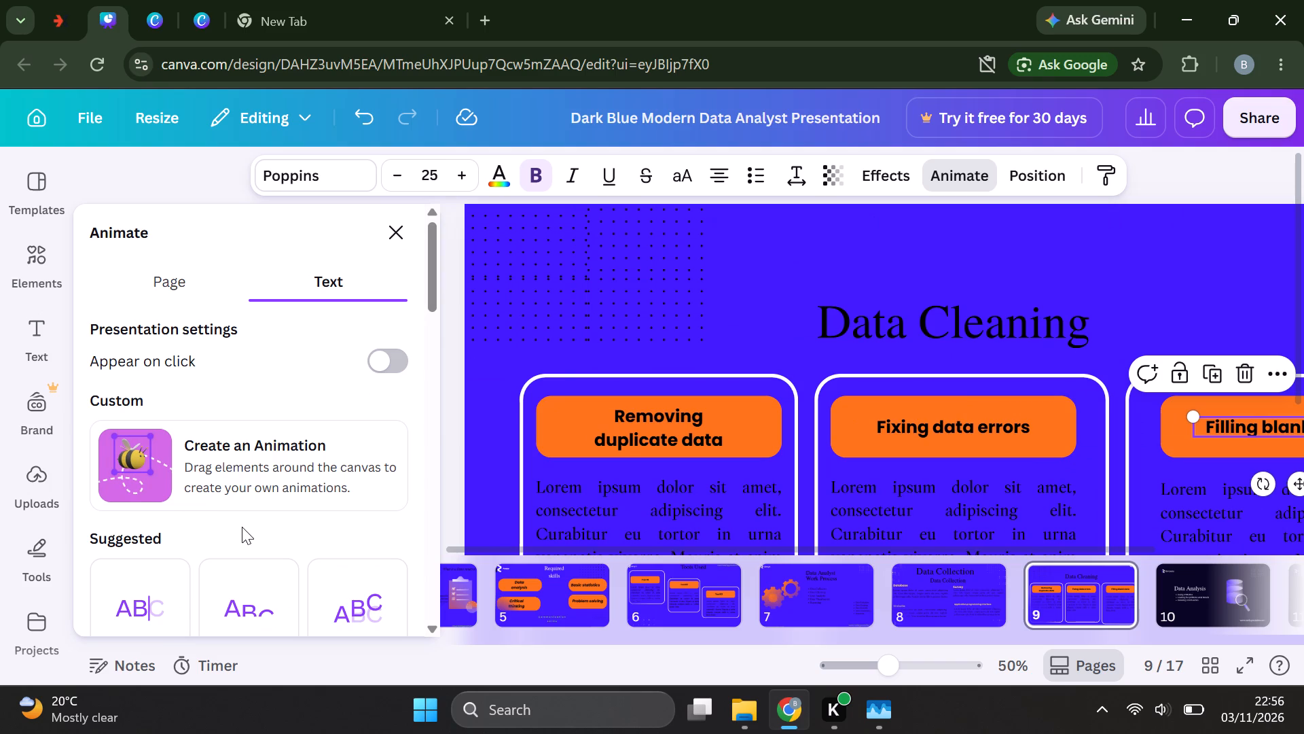
scroll(242, 527, "down", 1)
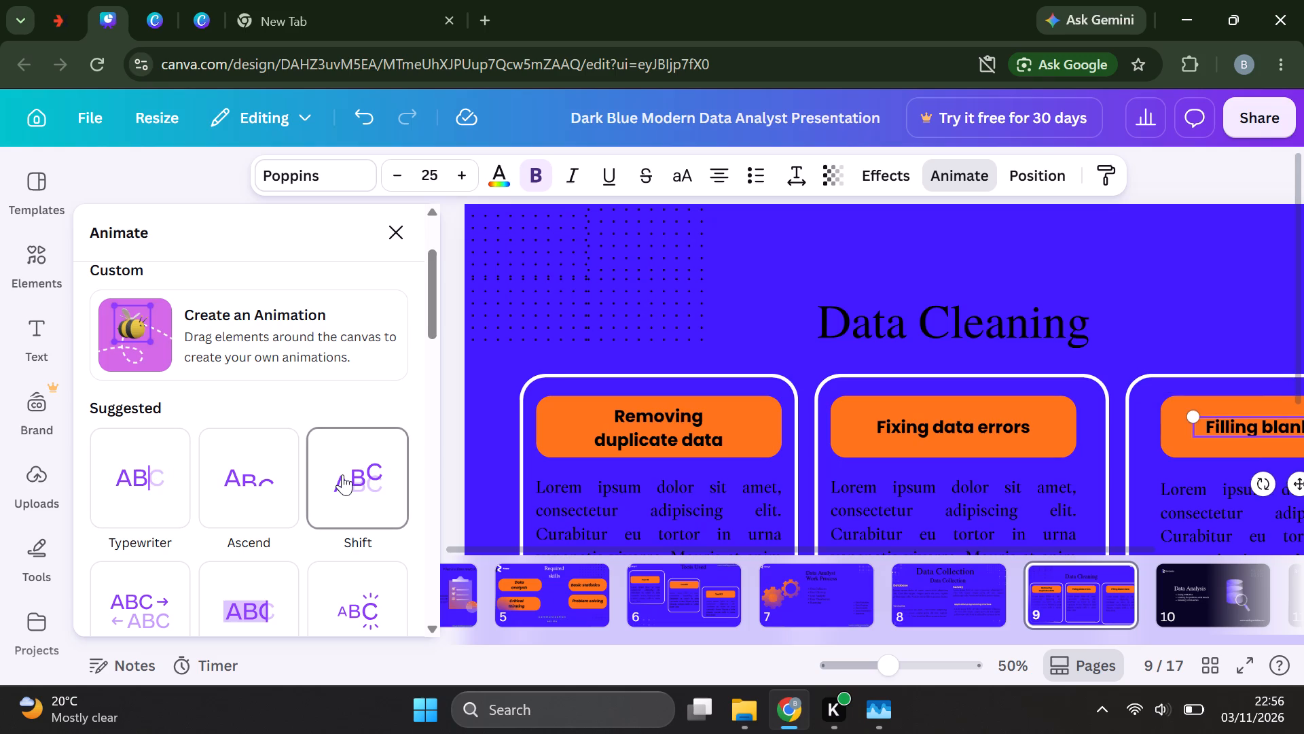
left_click(124, 487)
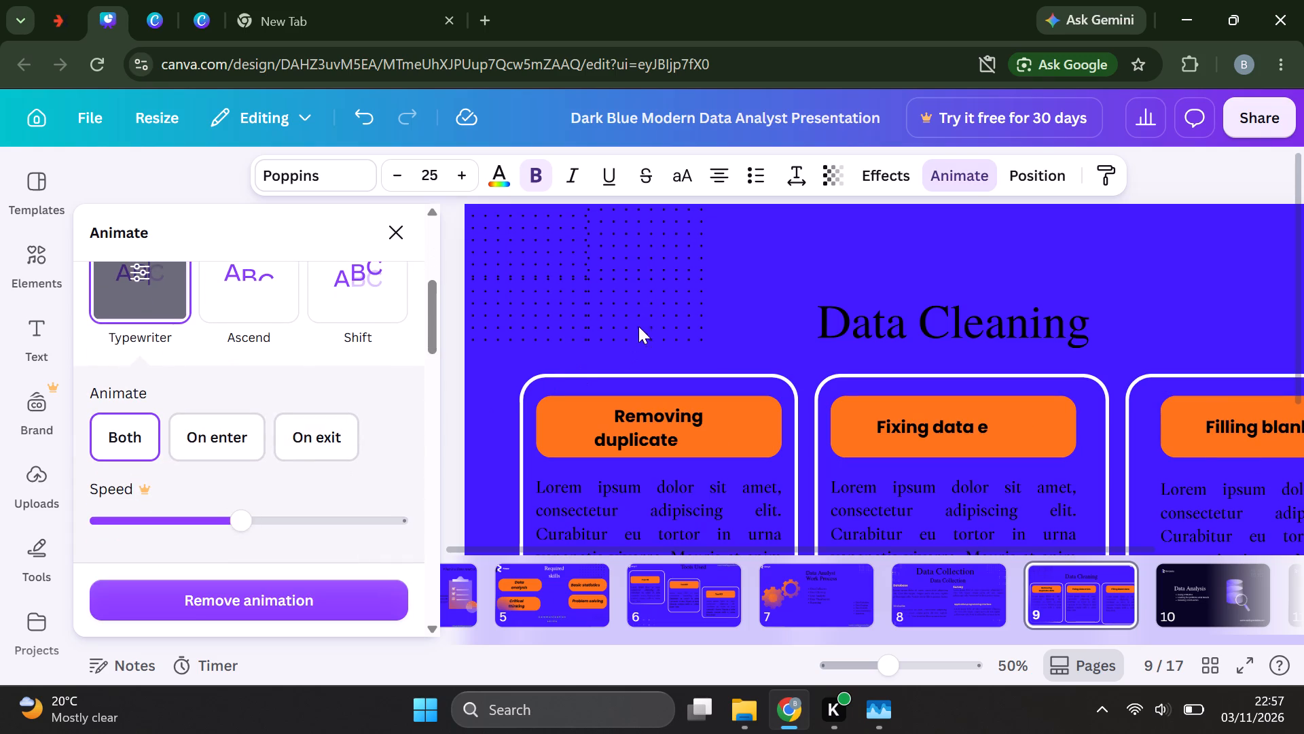
left_click(757, 268)
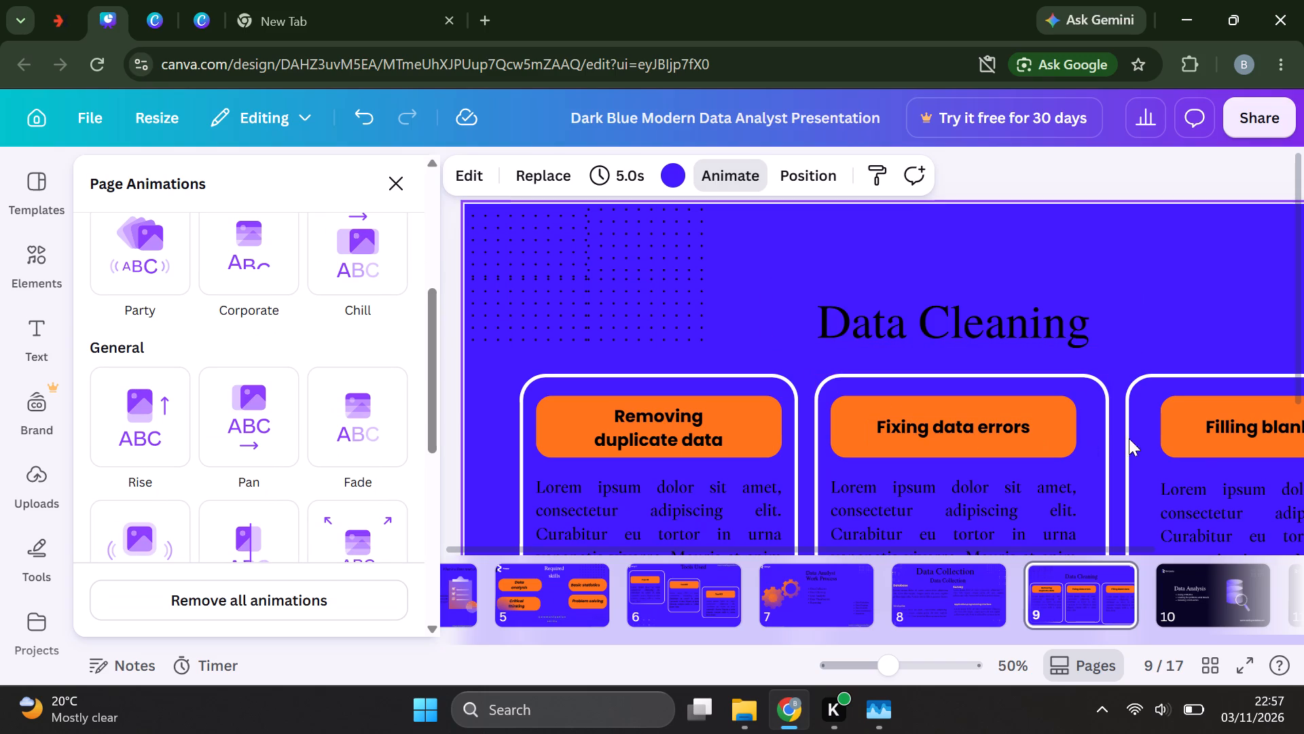
left_click(395, 187)
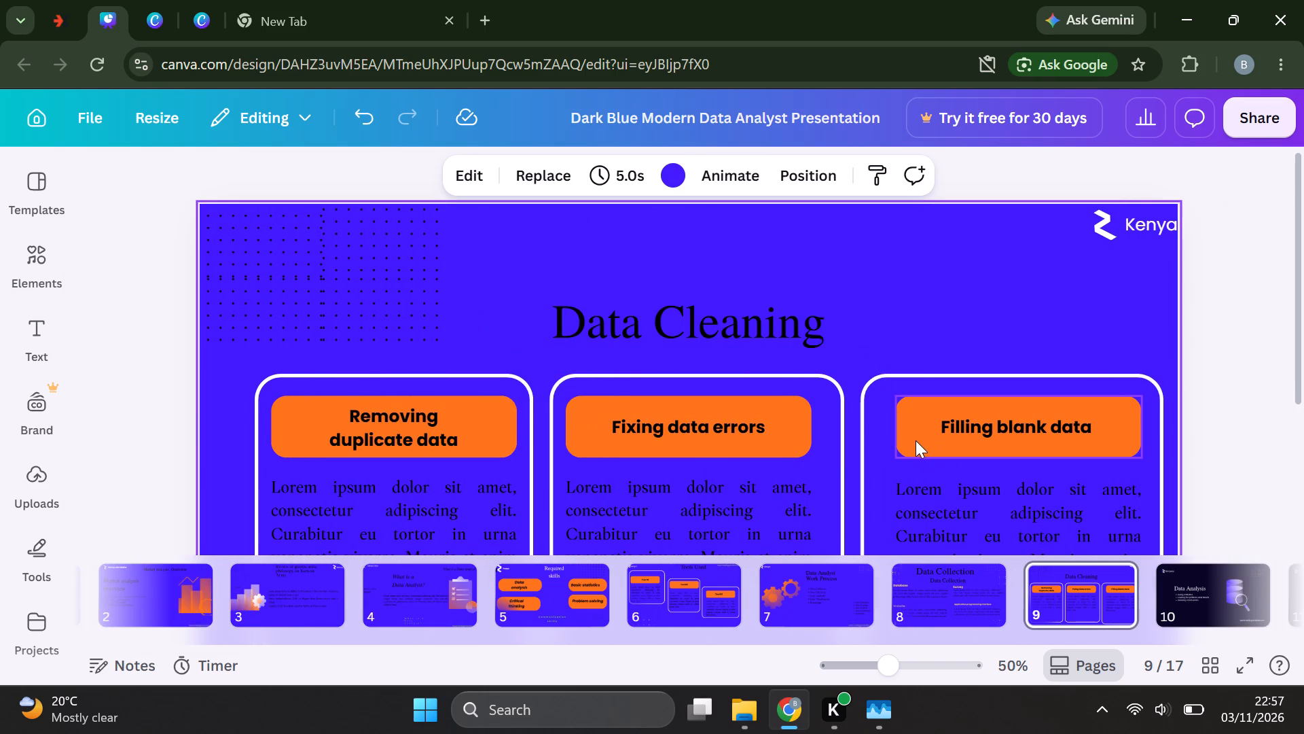
Apply the Wipe animation to the orange heading box behind Filling blank data on page 9's third card.
left_click(913, 440)
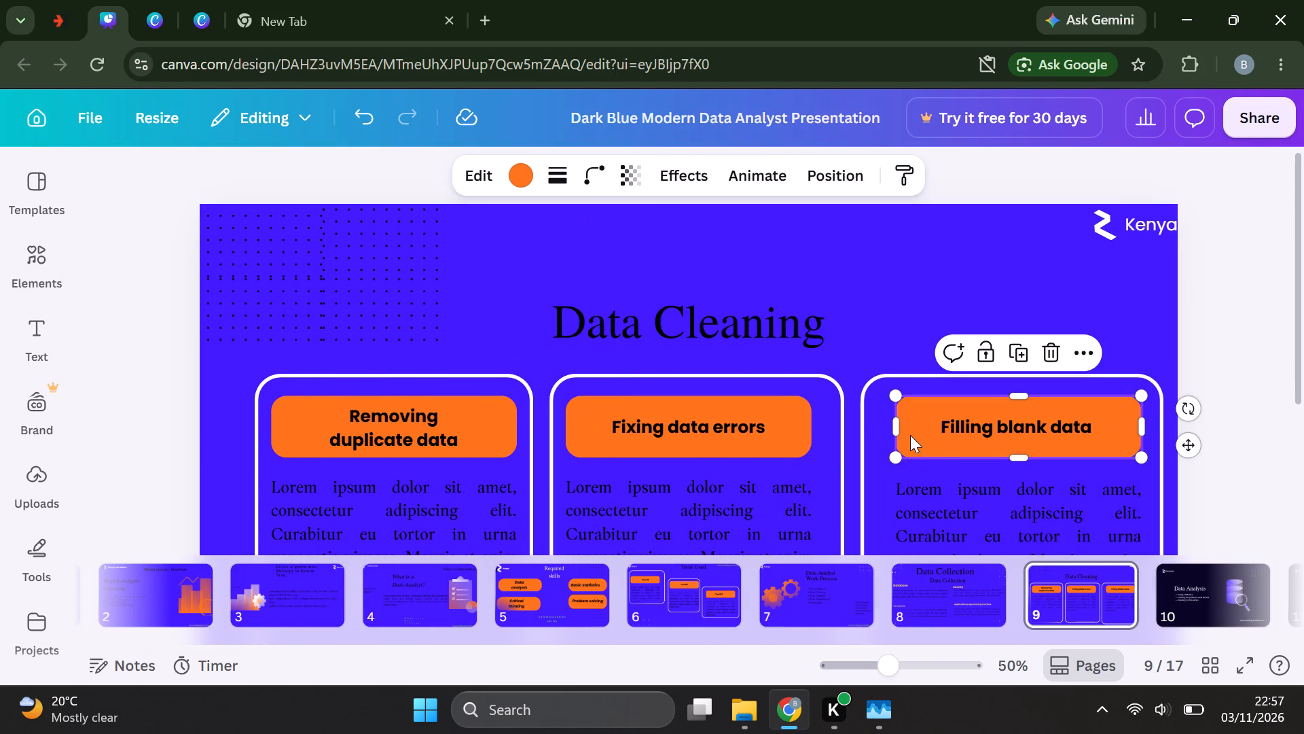
left_click(909, 443)
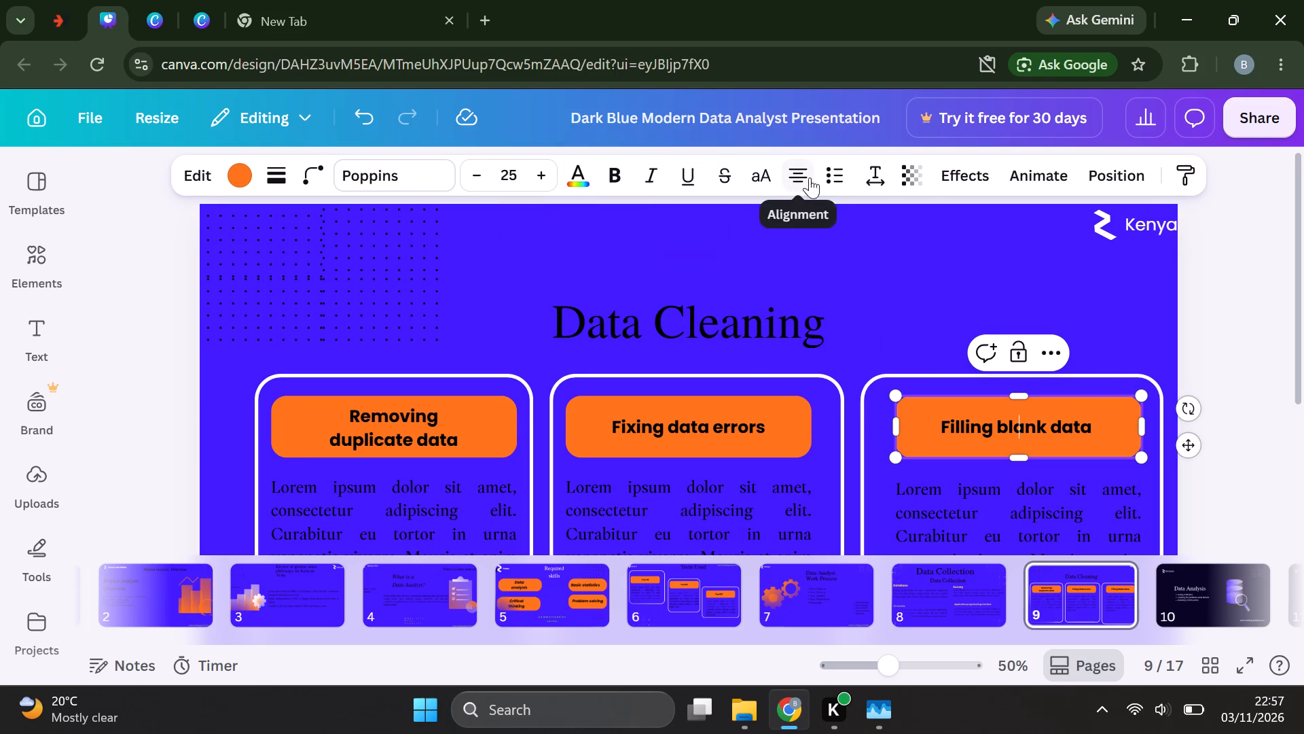
left_click(1045, 169)
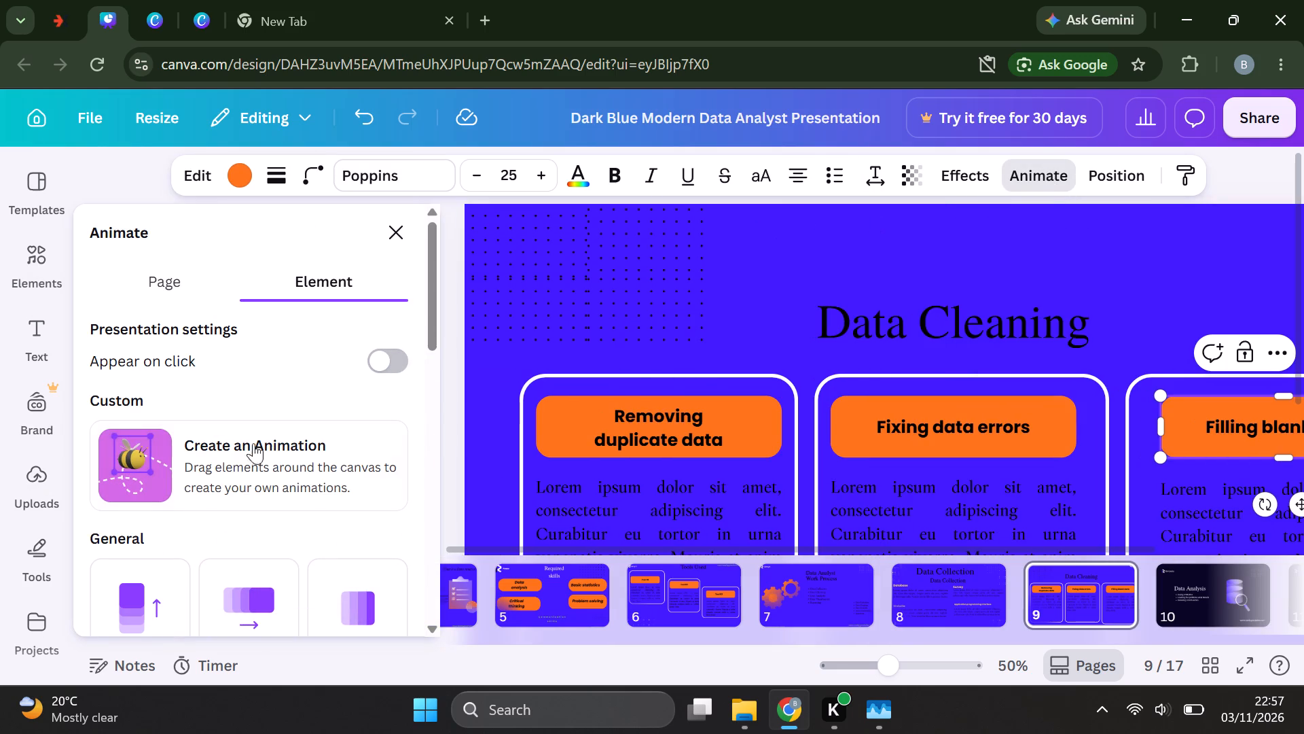
scroll(243, 537, "down", 4)
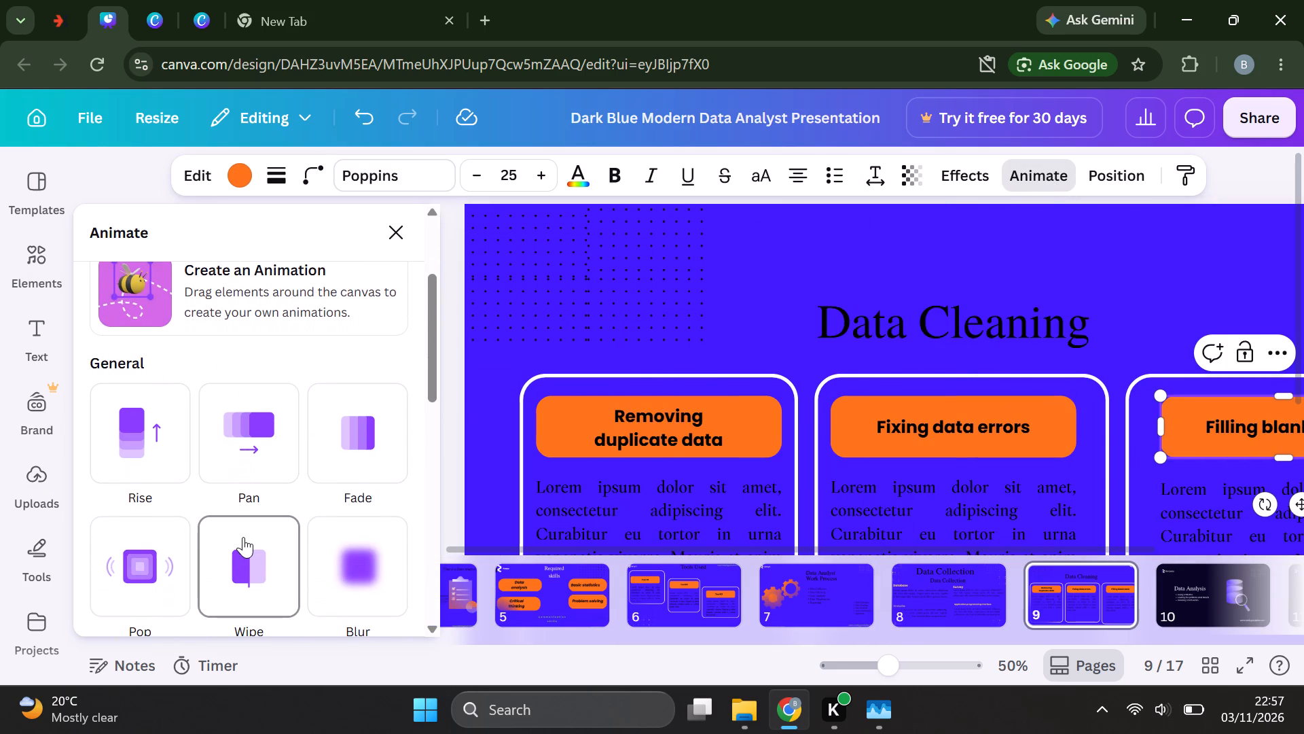
left_click(260, 578)
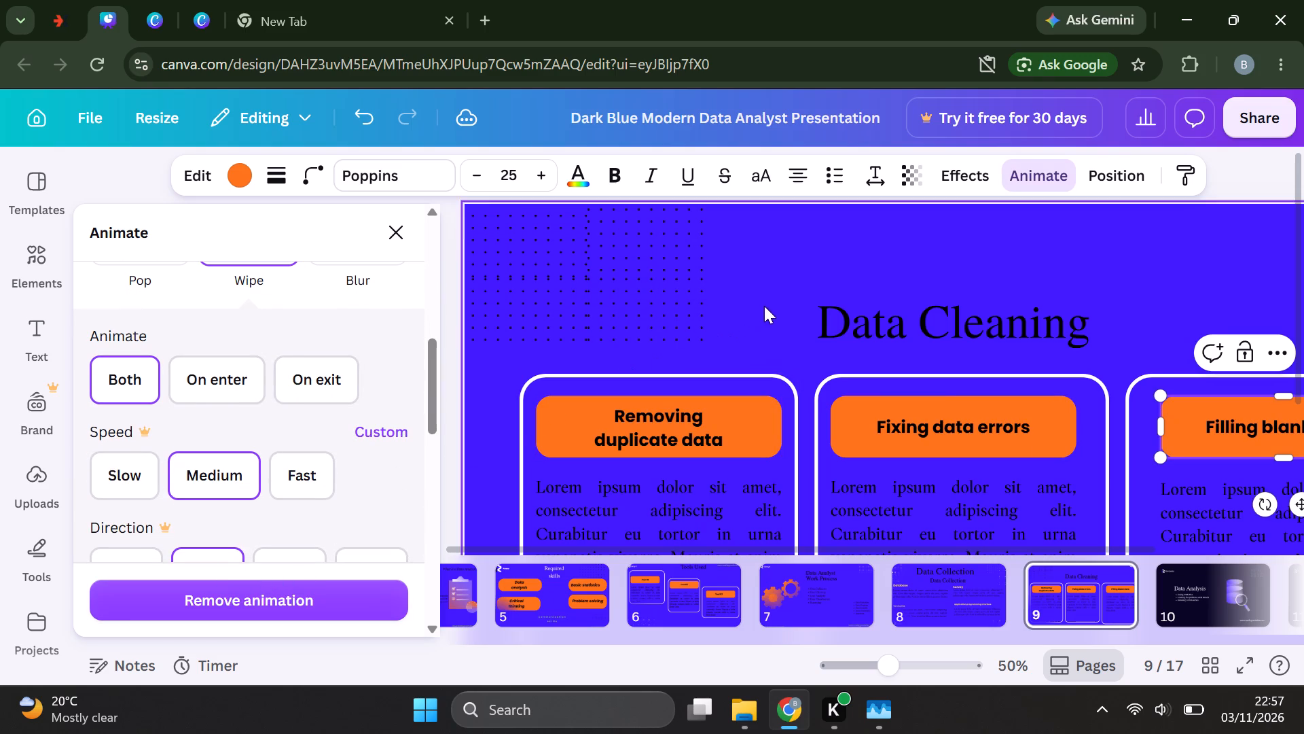
left_click(807, 258)
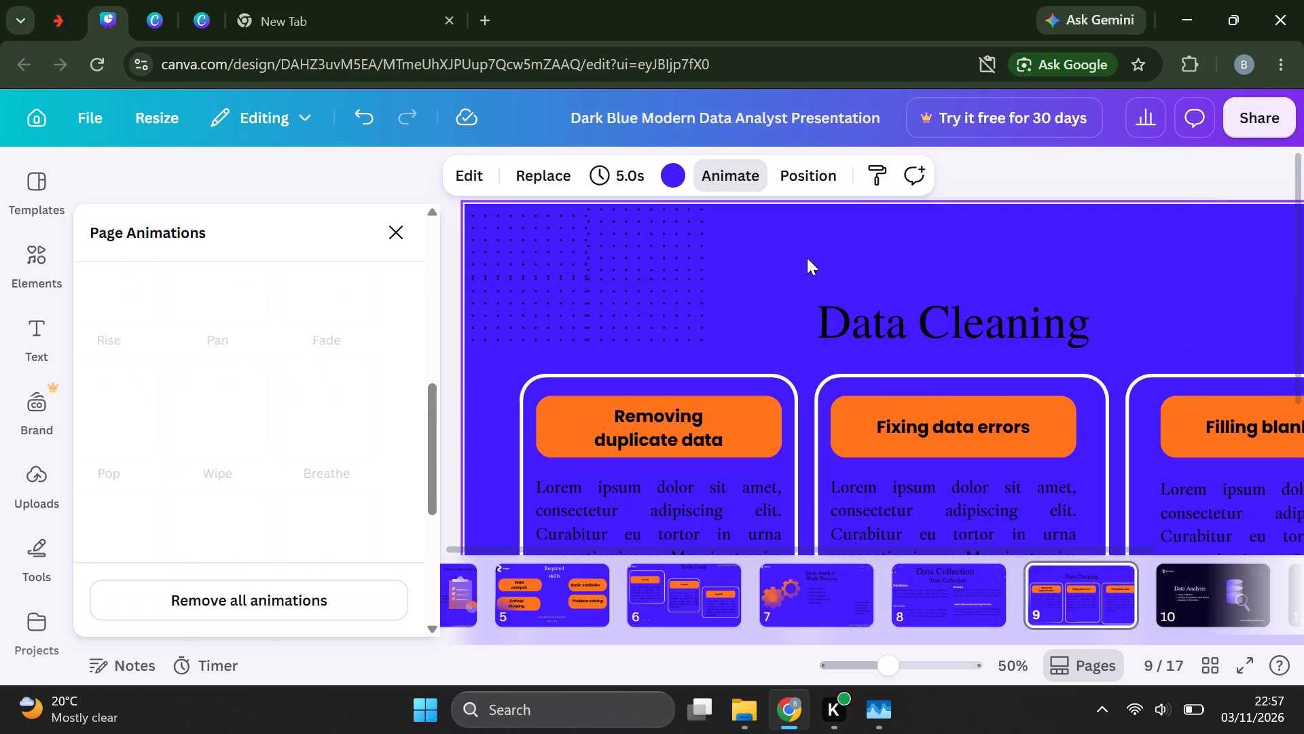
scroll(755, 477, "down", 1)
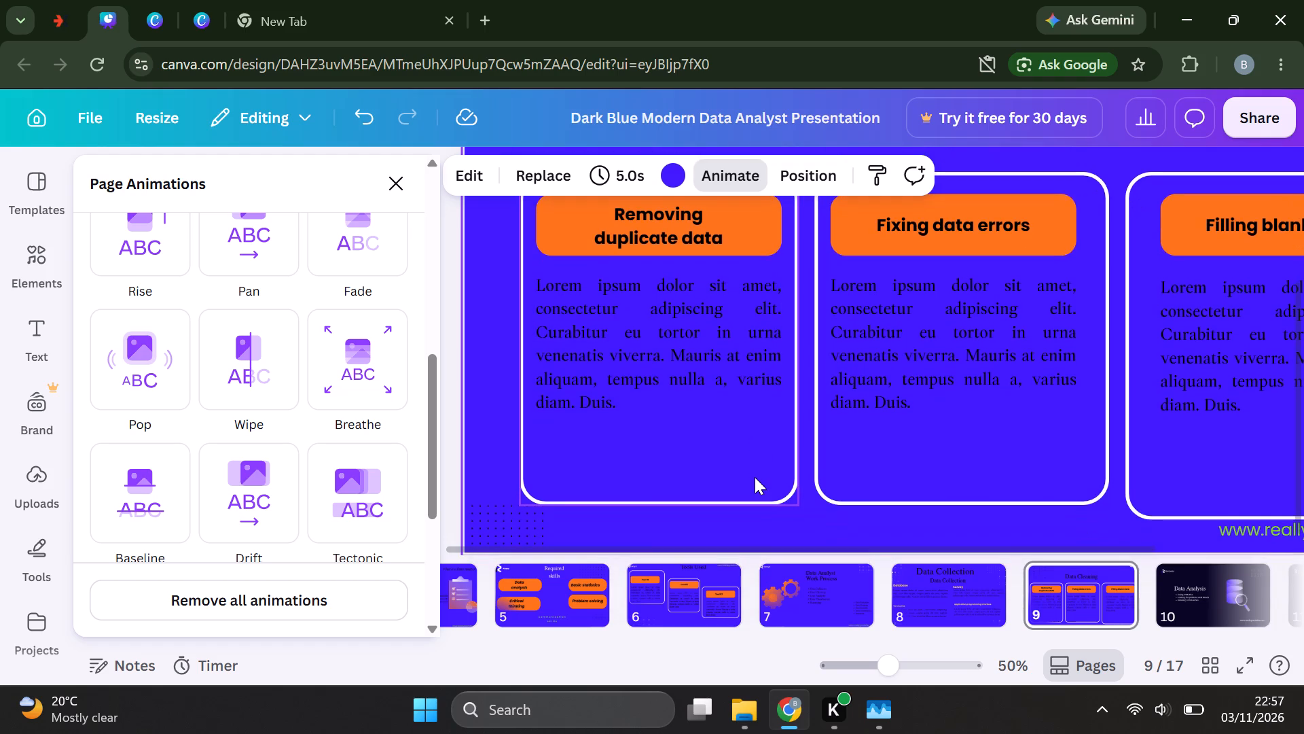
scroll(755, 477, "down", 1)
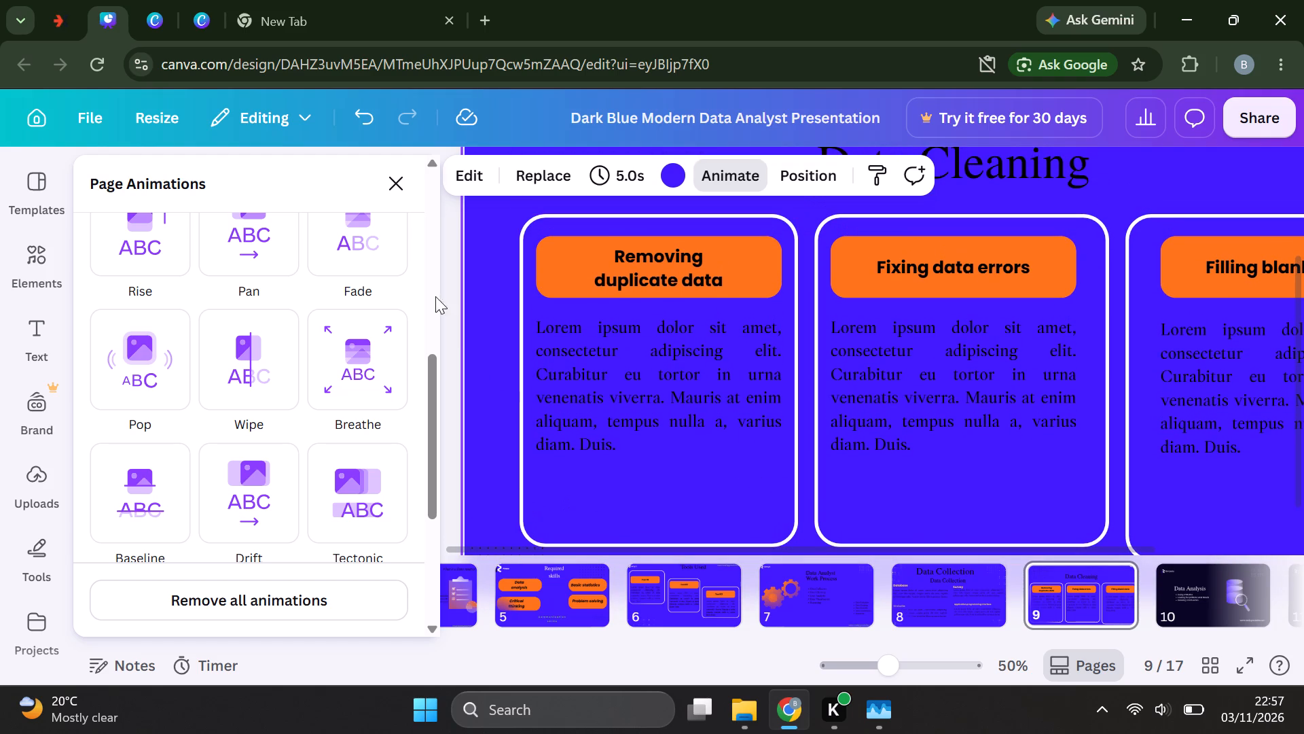
Apply the Burst animation to the body paragraph under Removing duplicate data on page 9's first card.
left_click(401, 183)
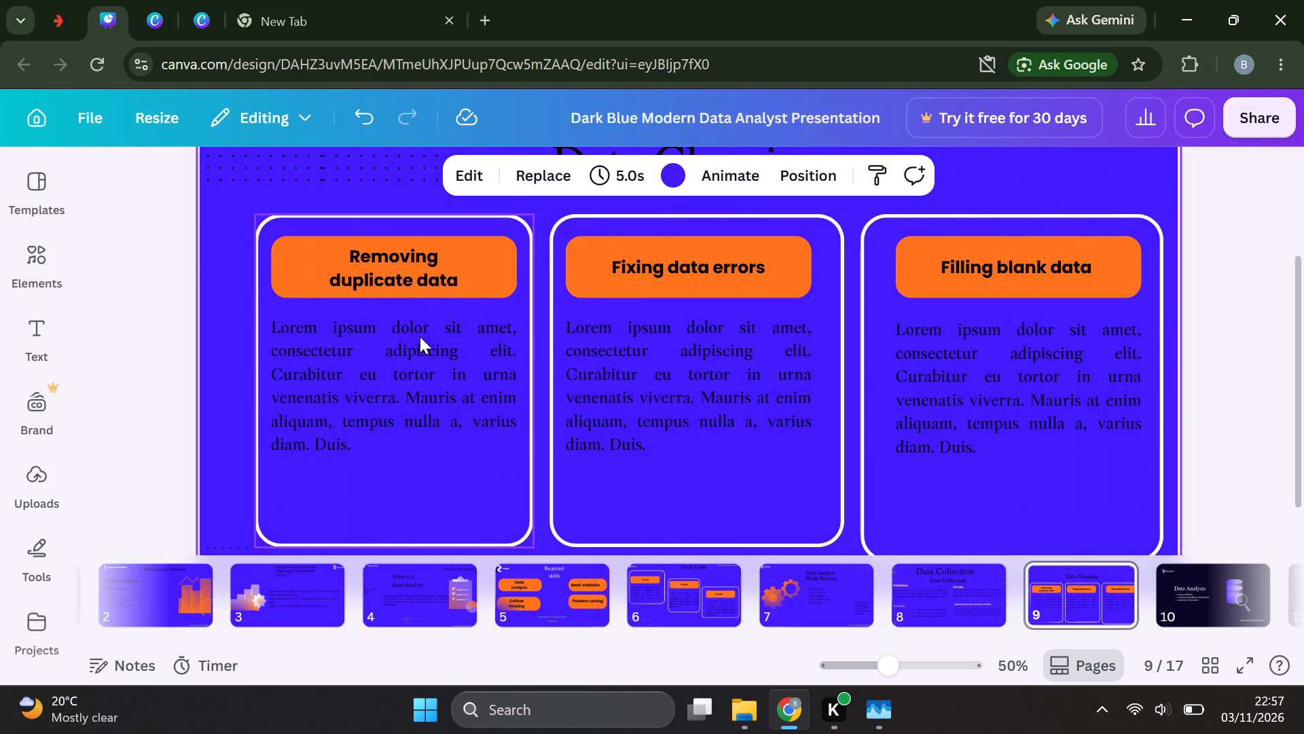
left_click(429, 400)
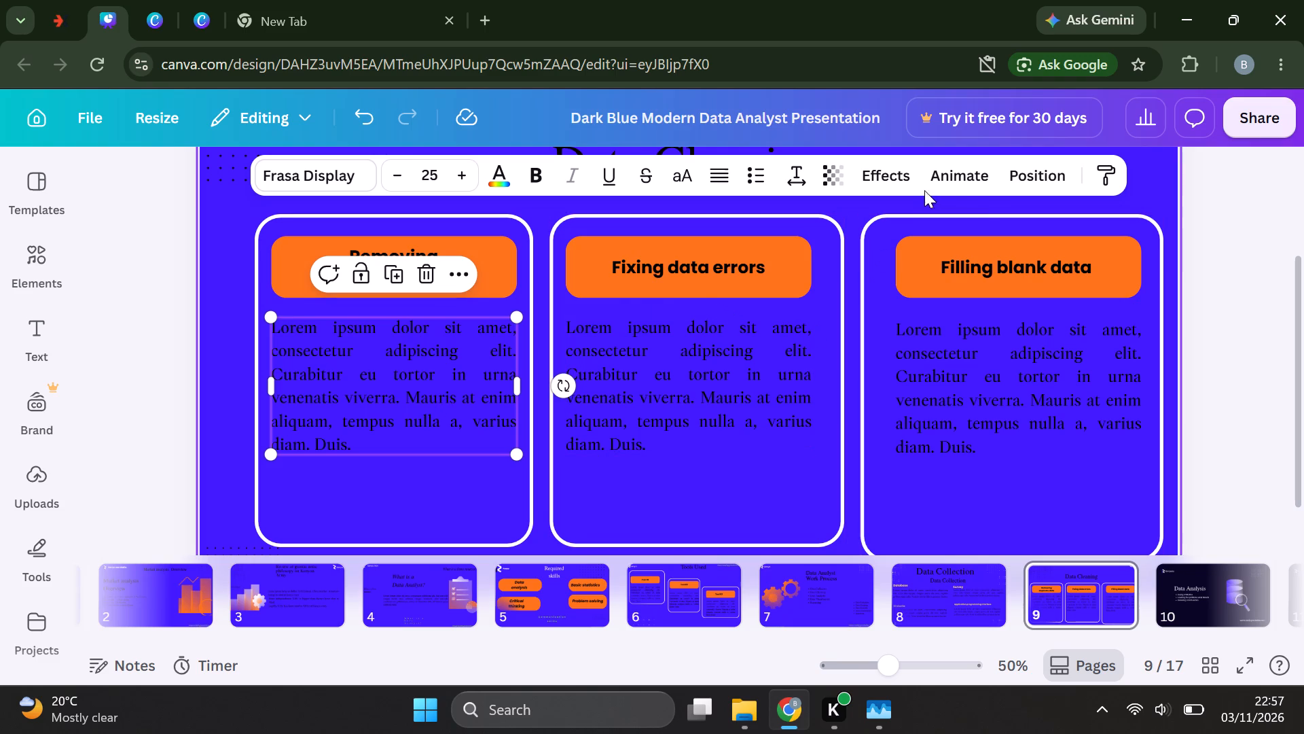
left_click(964, 179)
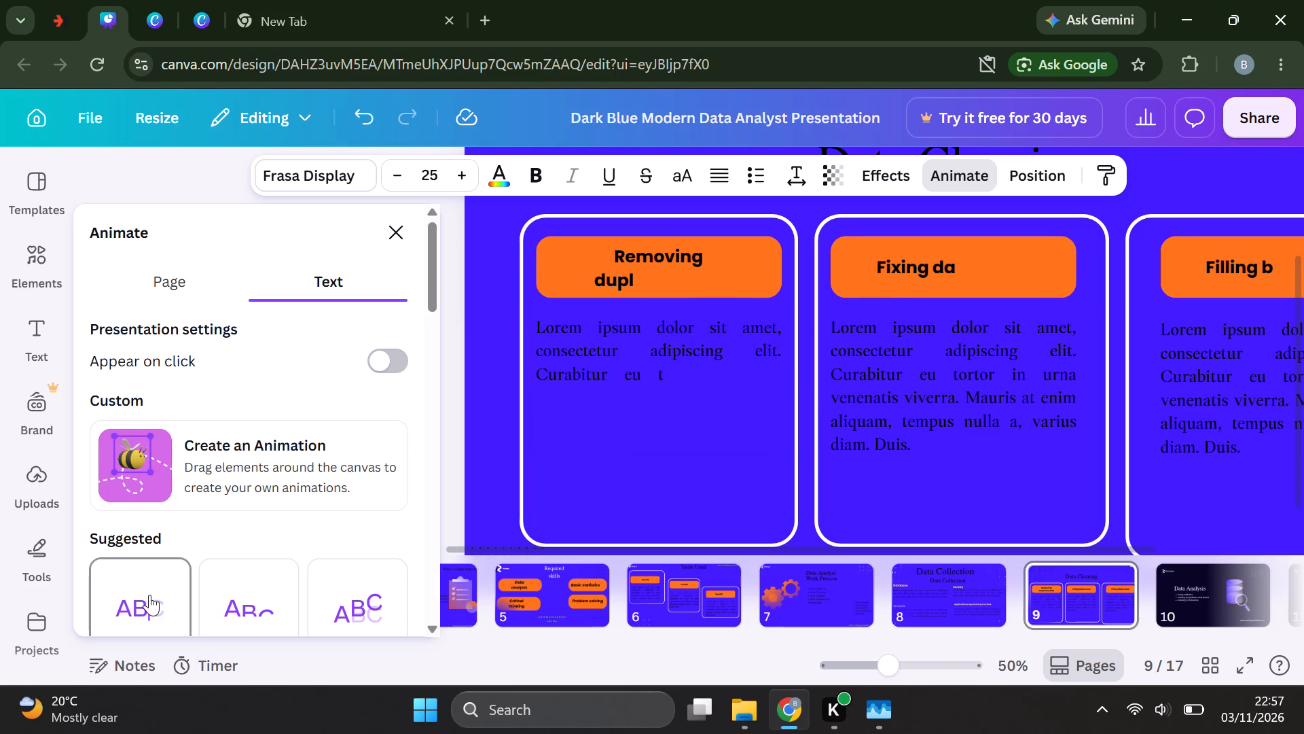
scroll(149, 595, "down", 2)
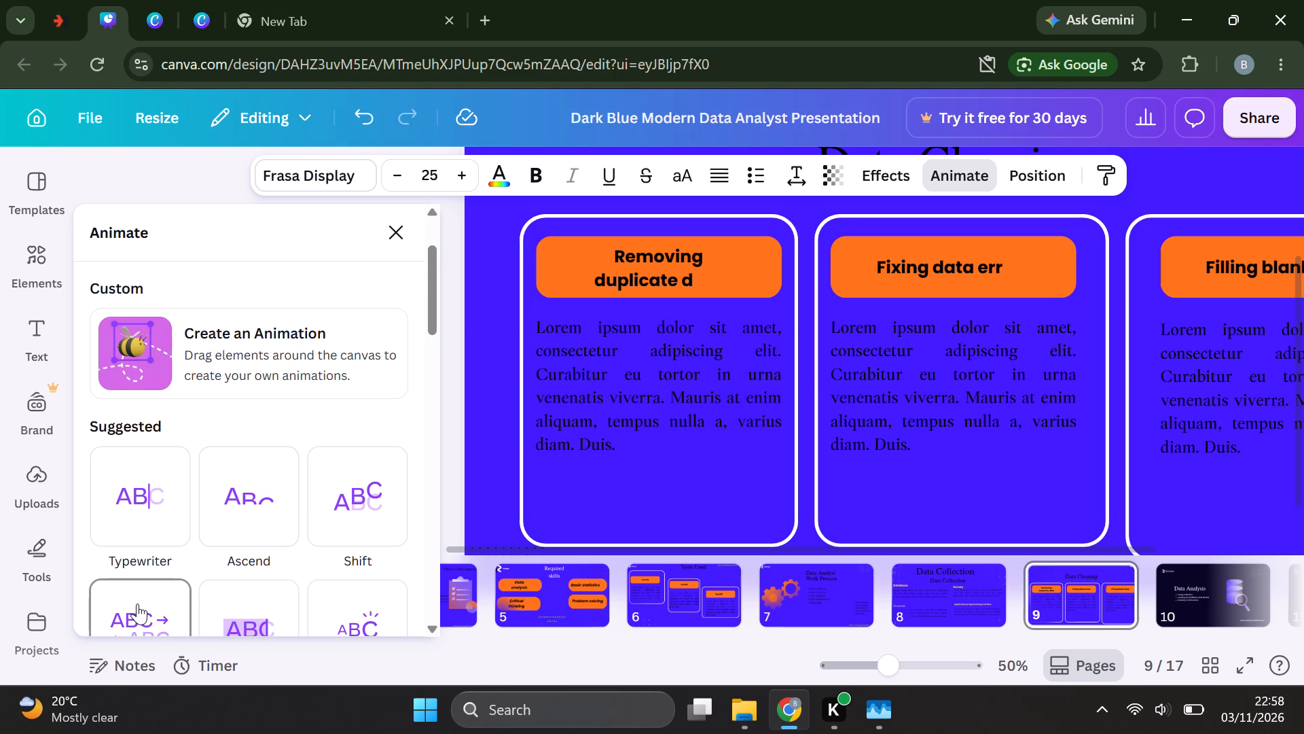
scroll(137, 604, "down", 2)
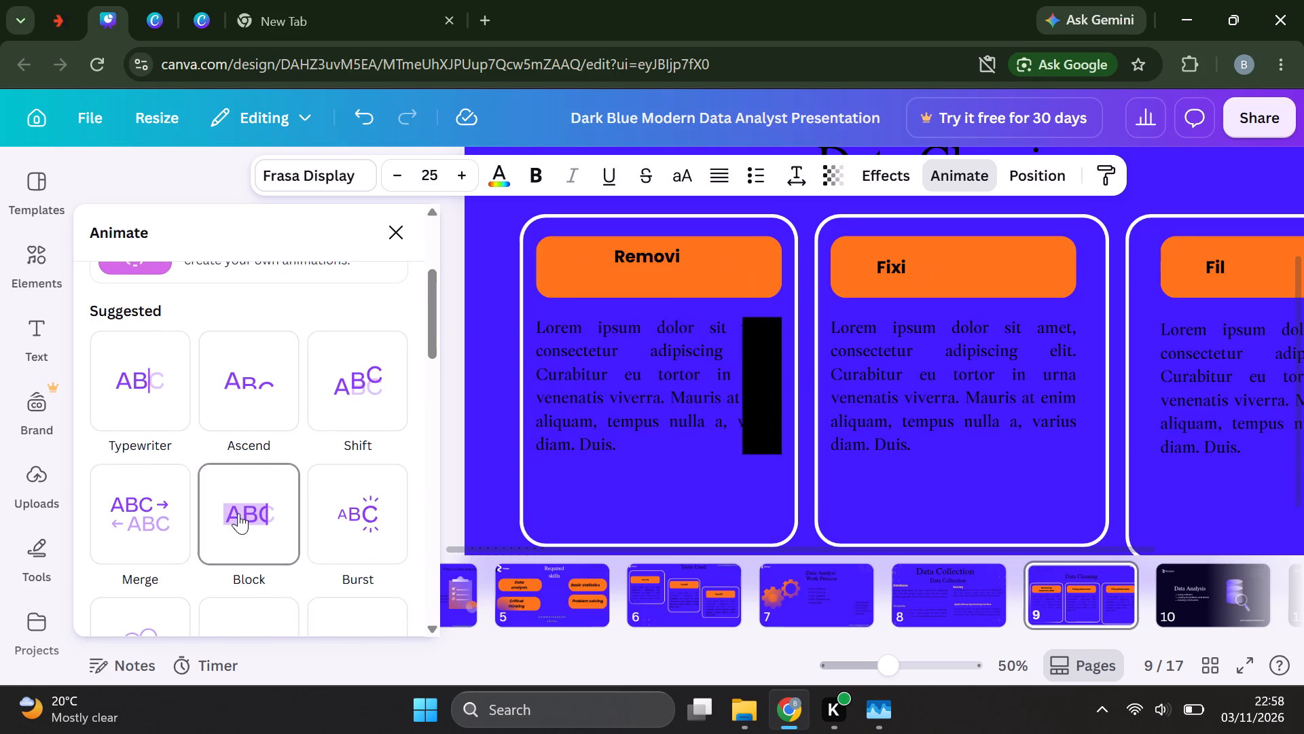
left_click(361, 524)
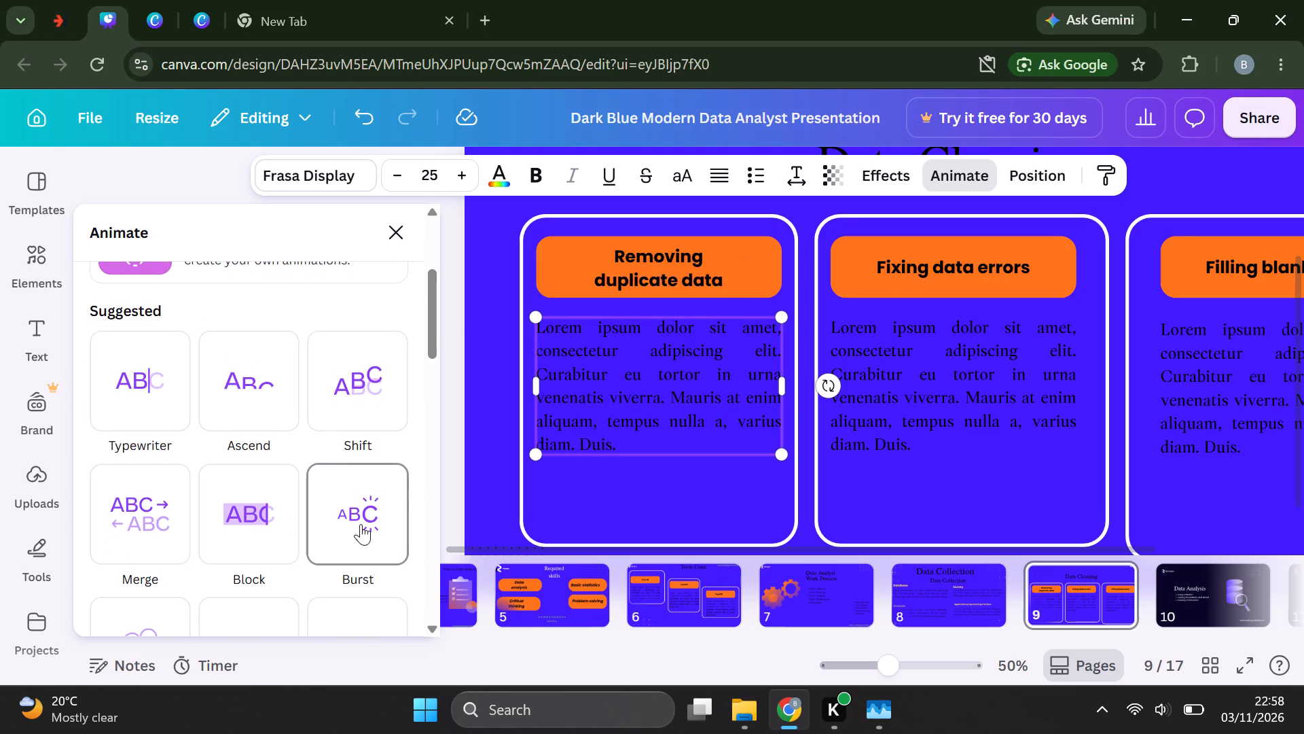
left_click(400, 231)
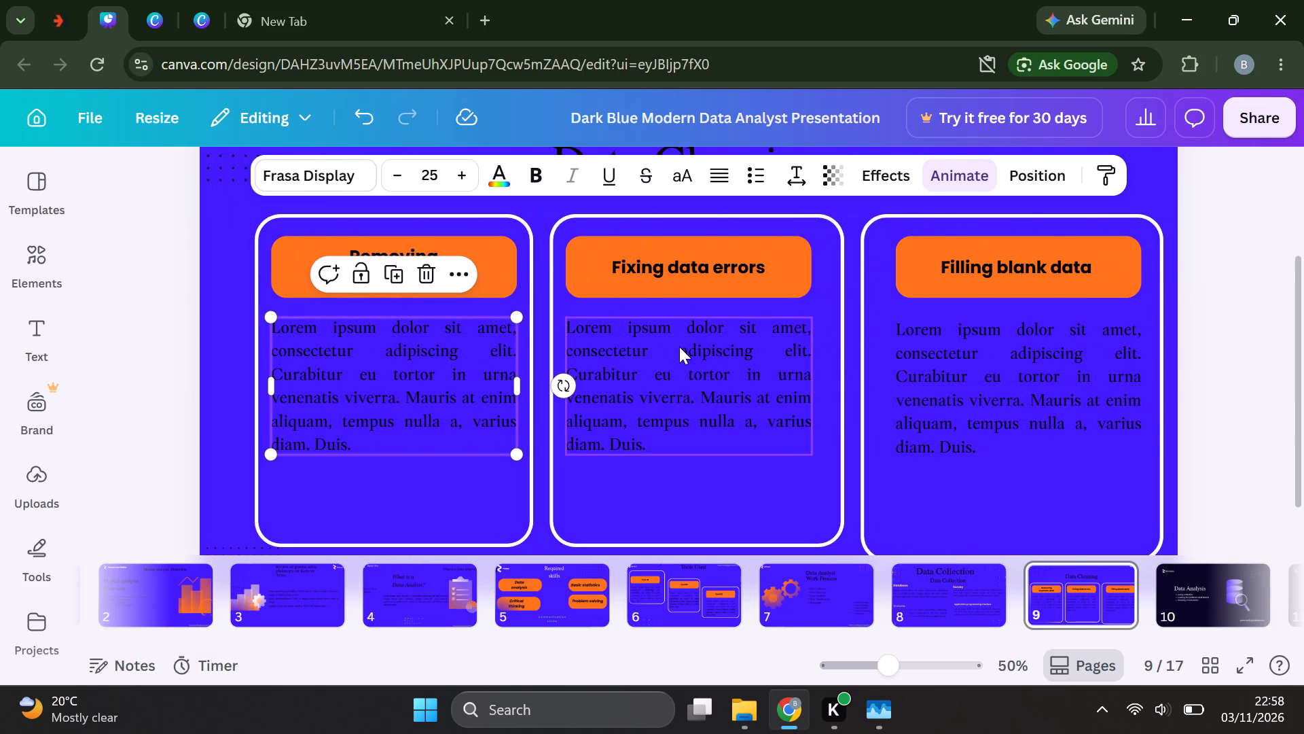
Apply the Burst animation to the body paragraph under Fixing data errors on page 9's second card.
left_click(691, 351)
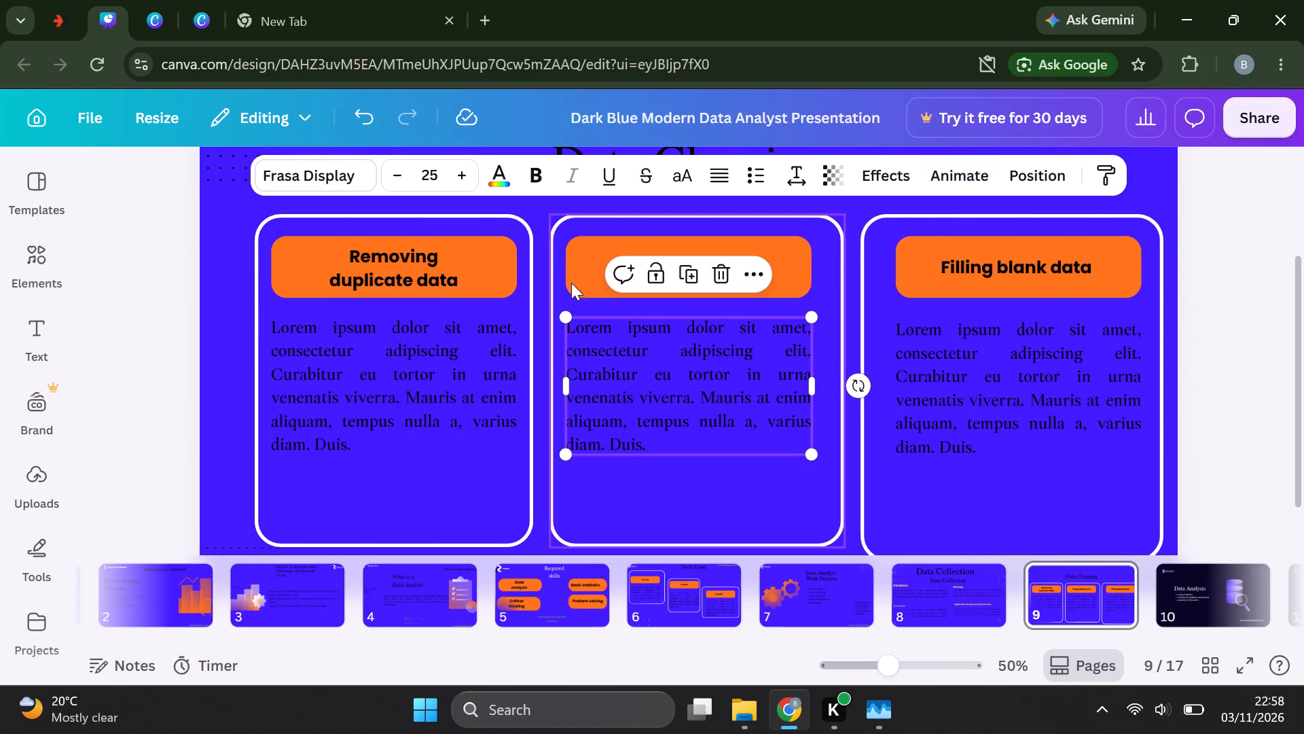
left_click(964, 175)
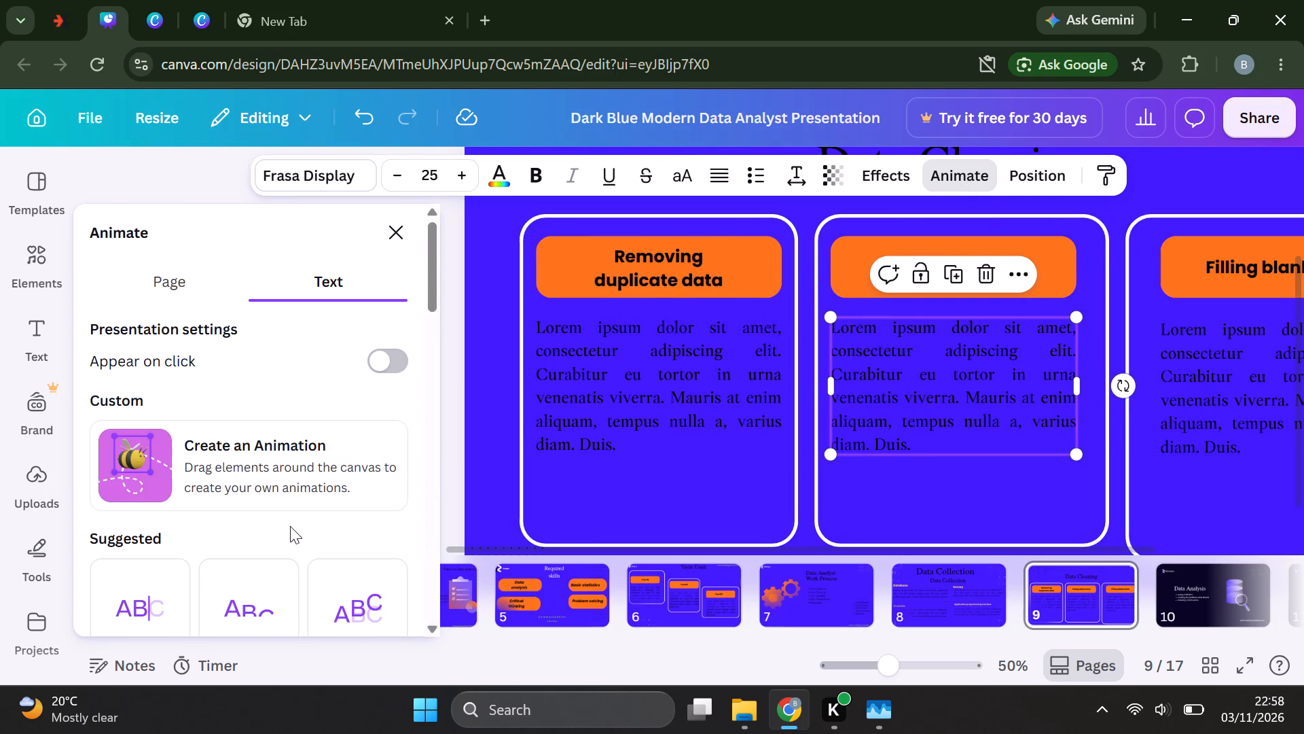
scroll(290, 526, "down", 2)
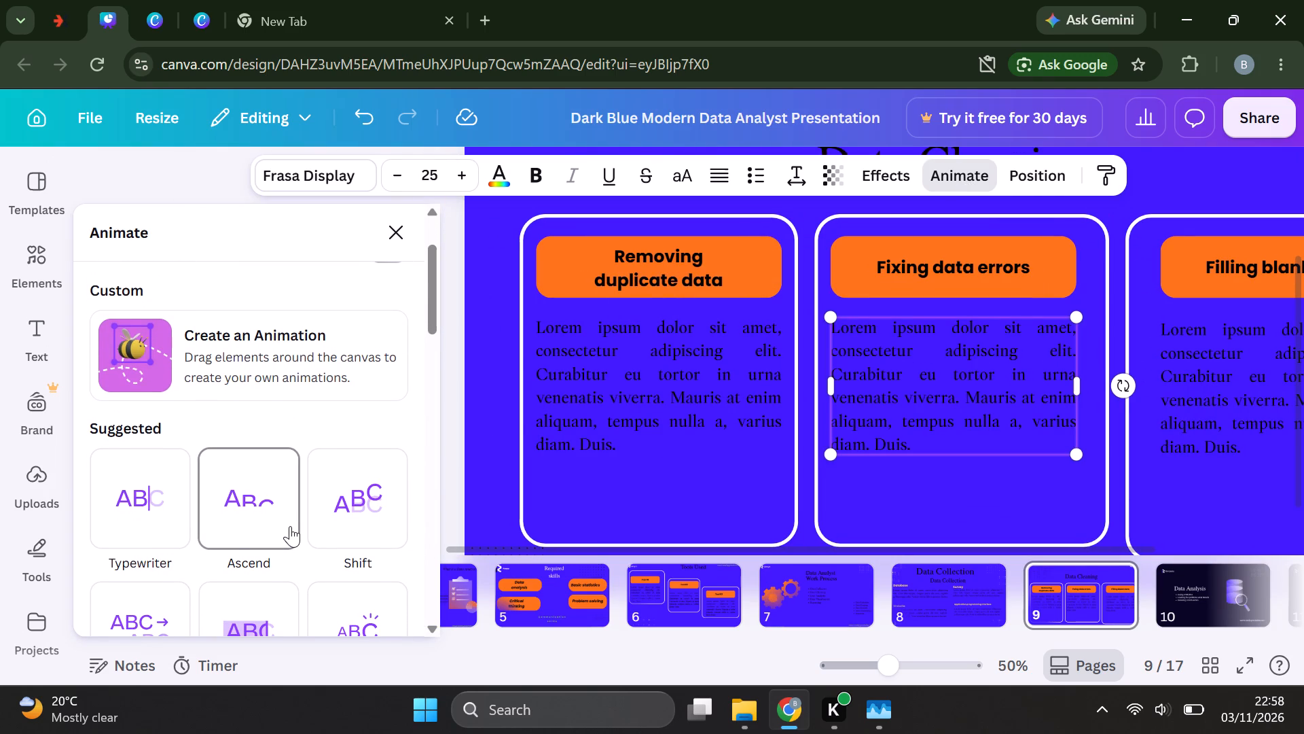
scroll(290, 526, "down", 1)
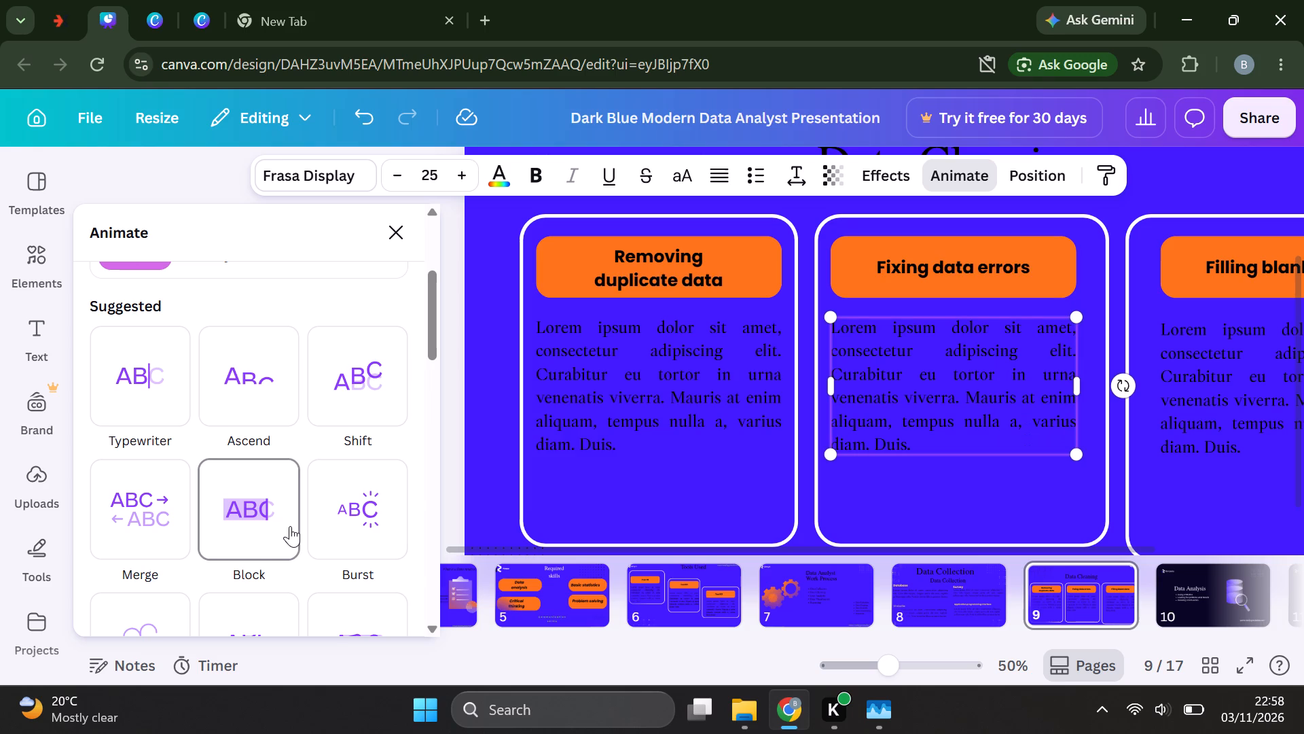
scroll(290, 526, "down", 1)
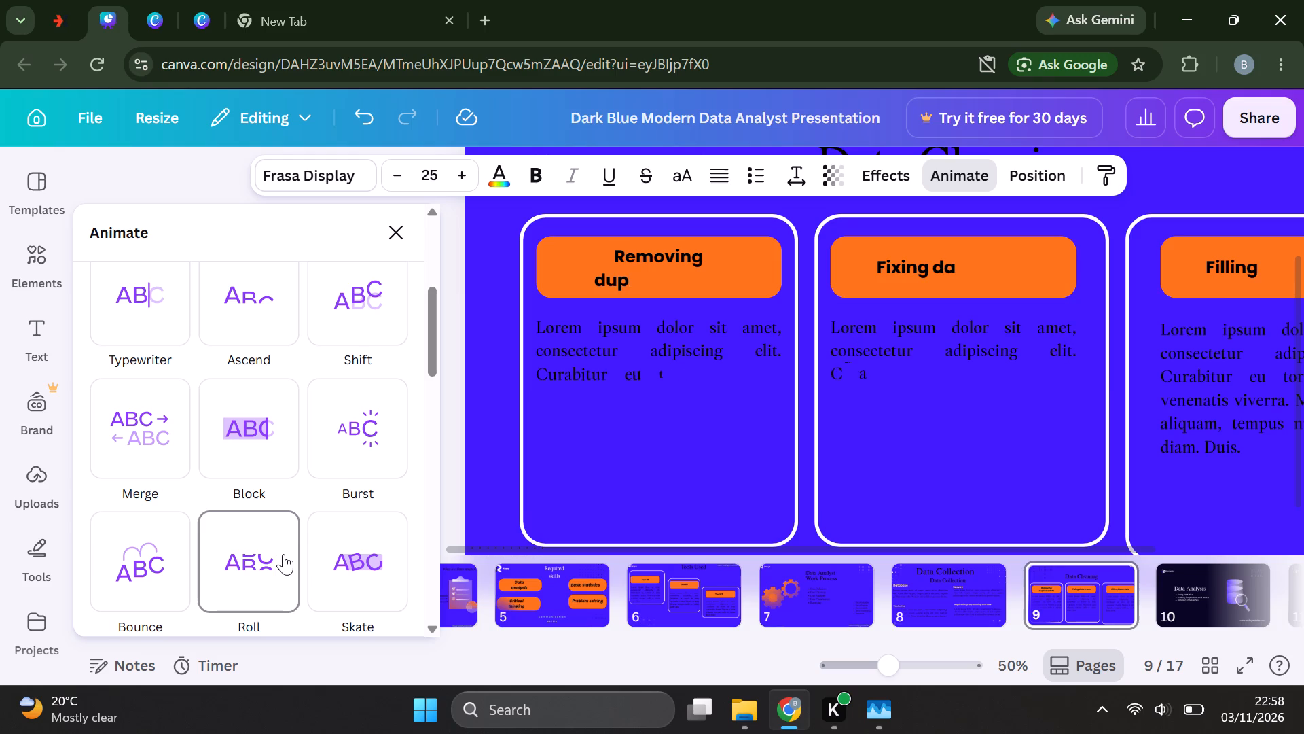
left_click(361, 456)
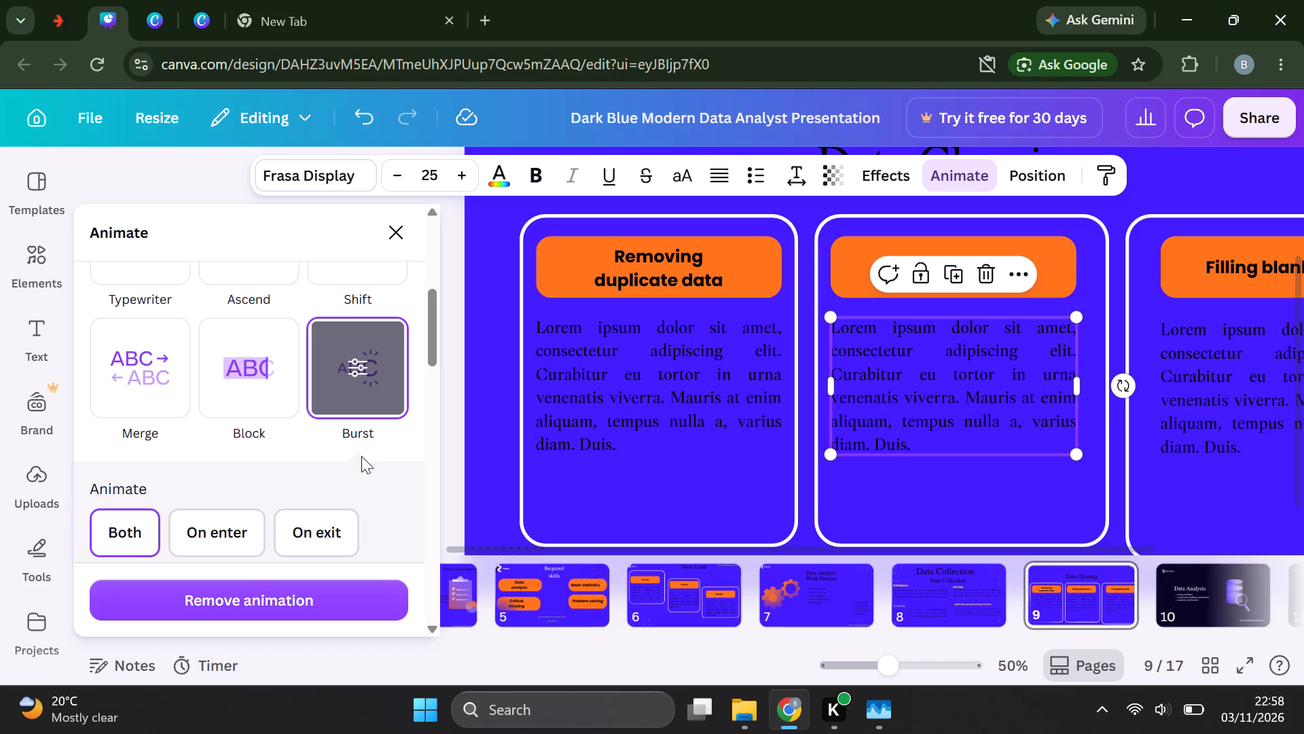
left_click(636, 470)
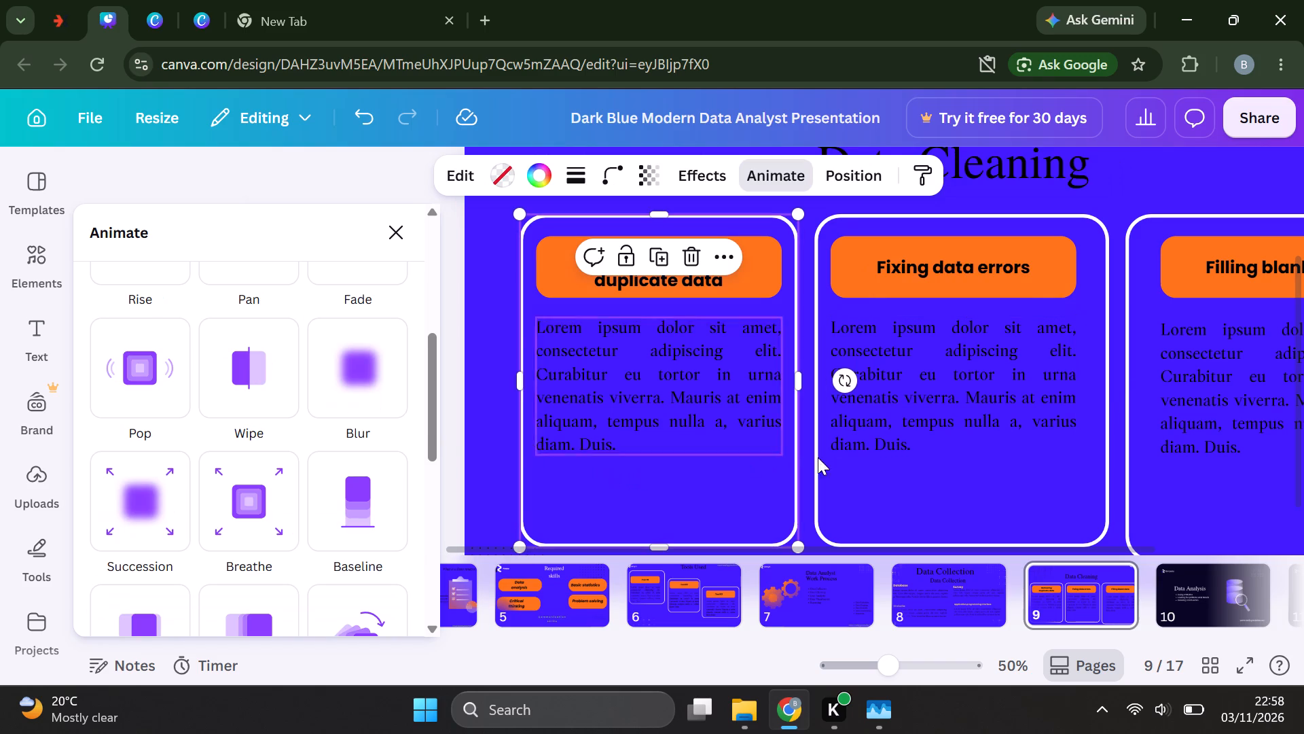
Preview the text animations and apply Roll to the body paragraph under Filling blank data on page 9's third card.
scroll(906, 447, "left", 3)
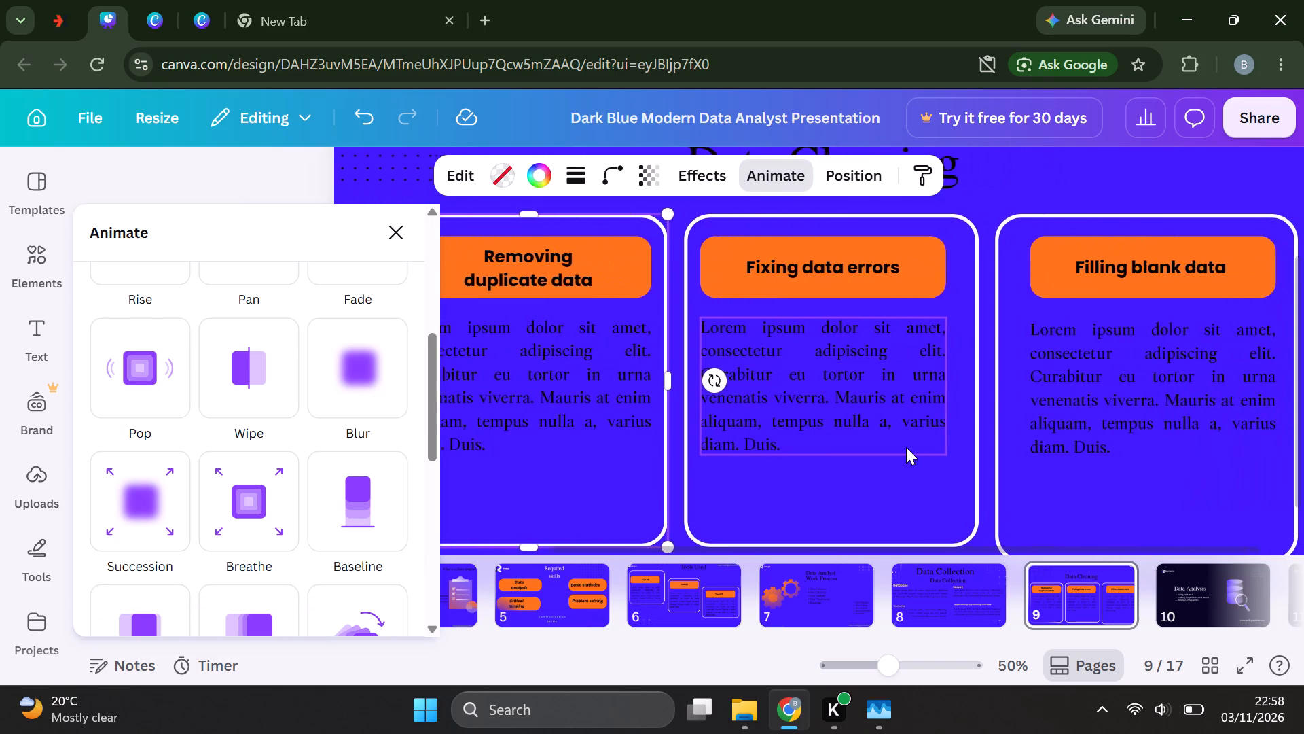
left_click(1135, 408)
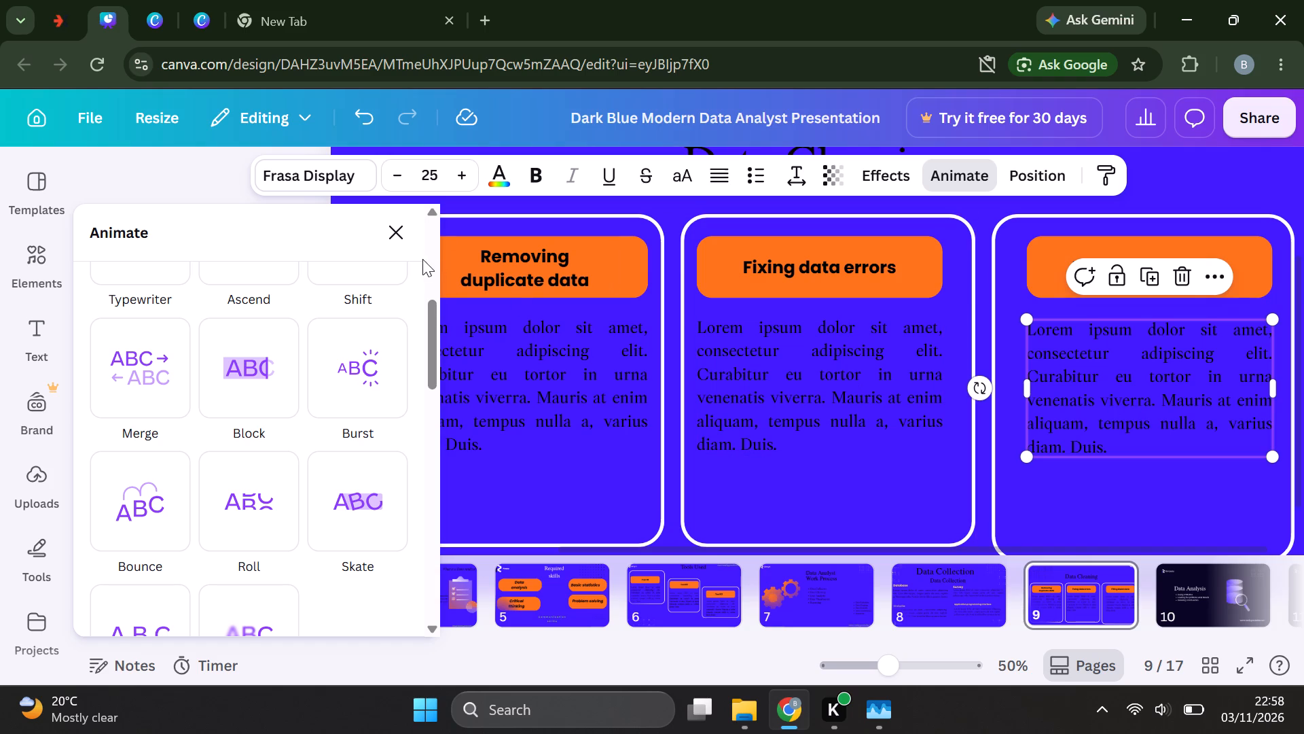
left_click(397, 235)
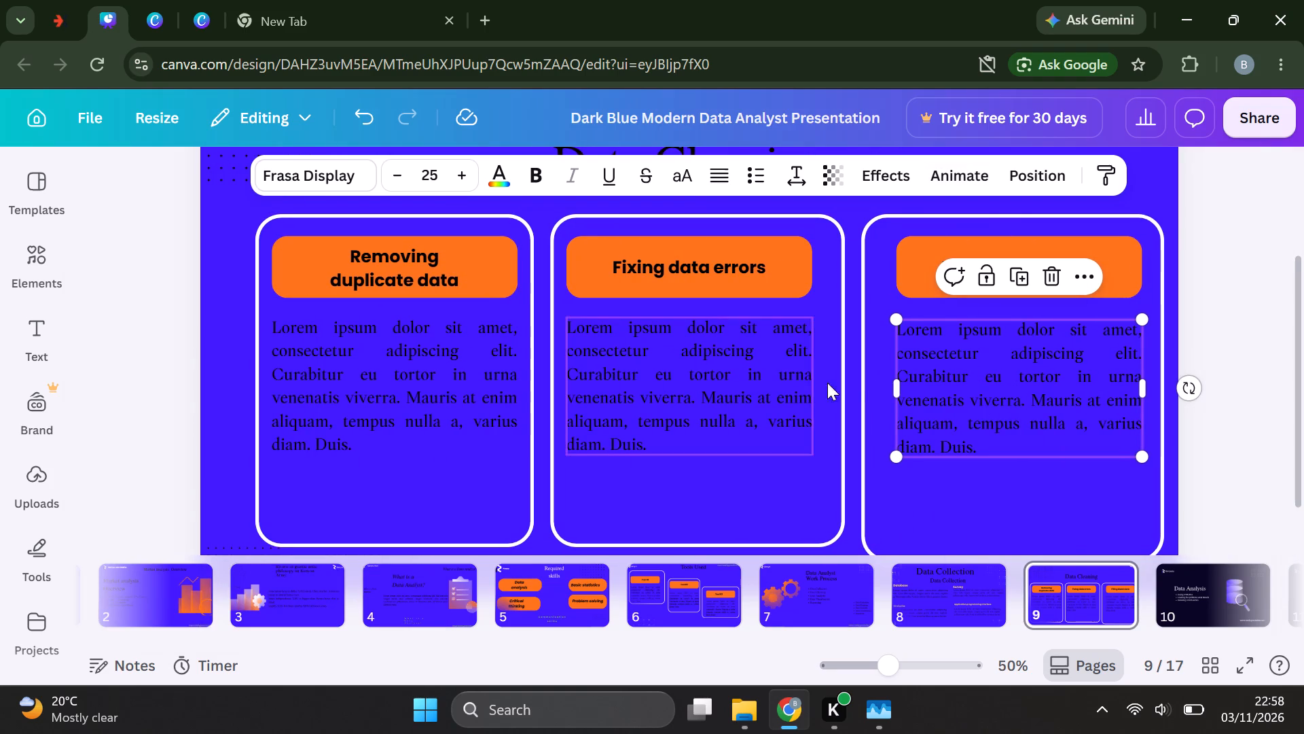
left_click(938, 409)
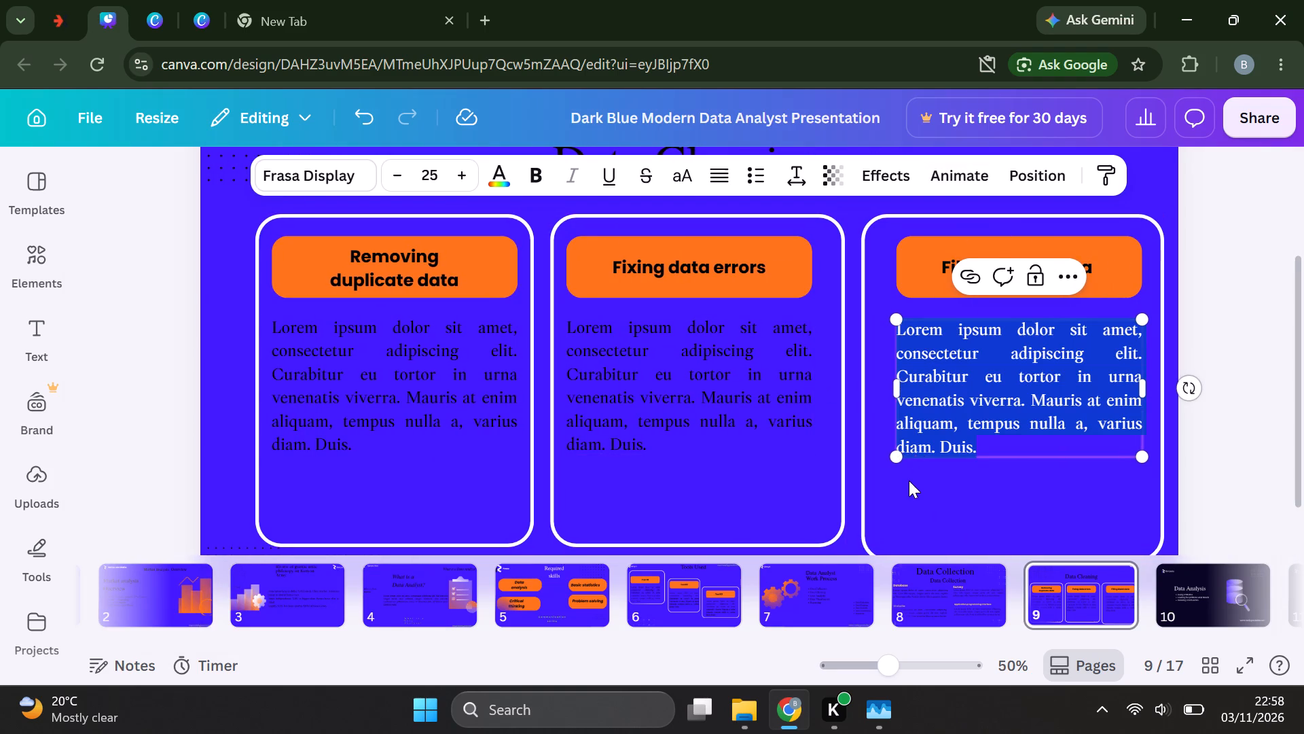
left_click(909, 480)
left_click(938, 411)
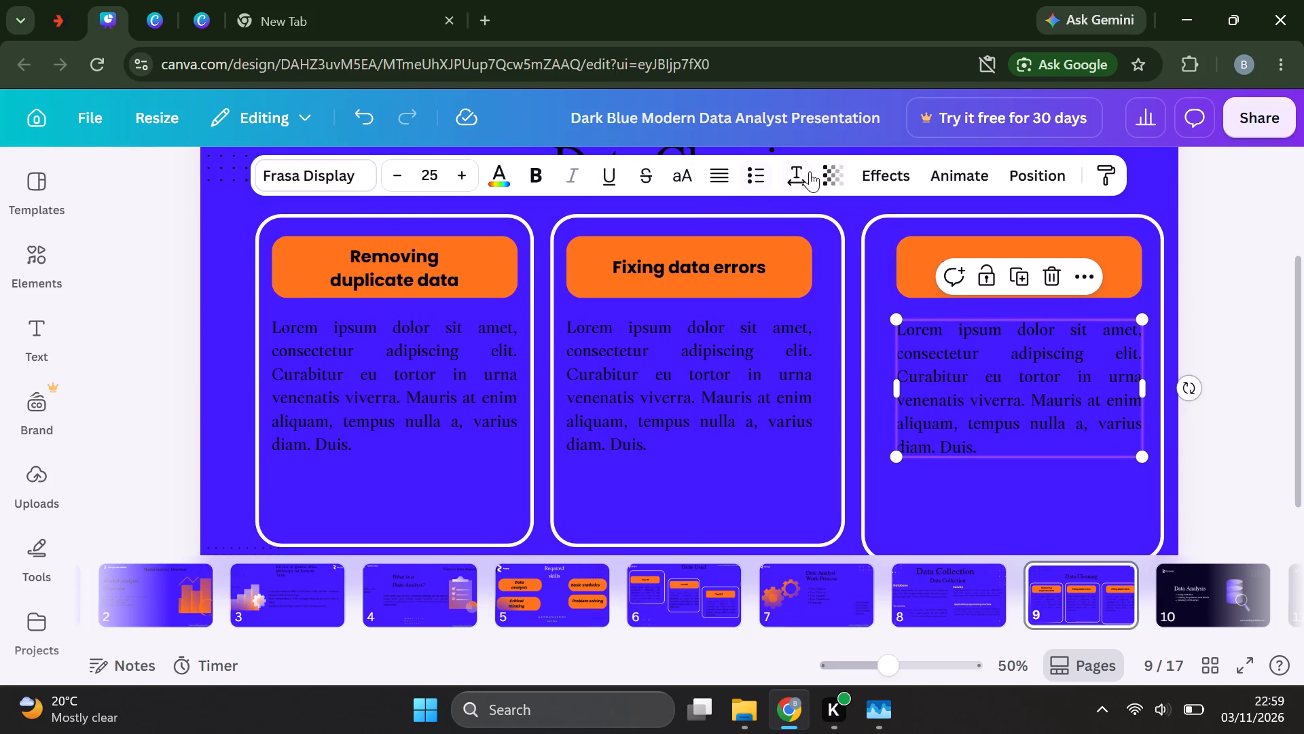
left_click(947, 173)
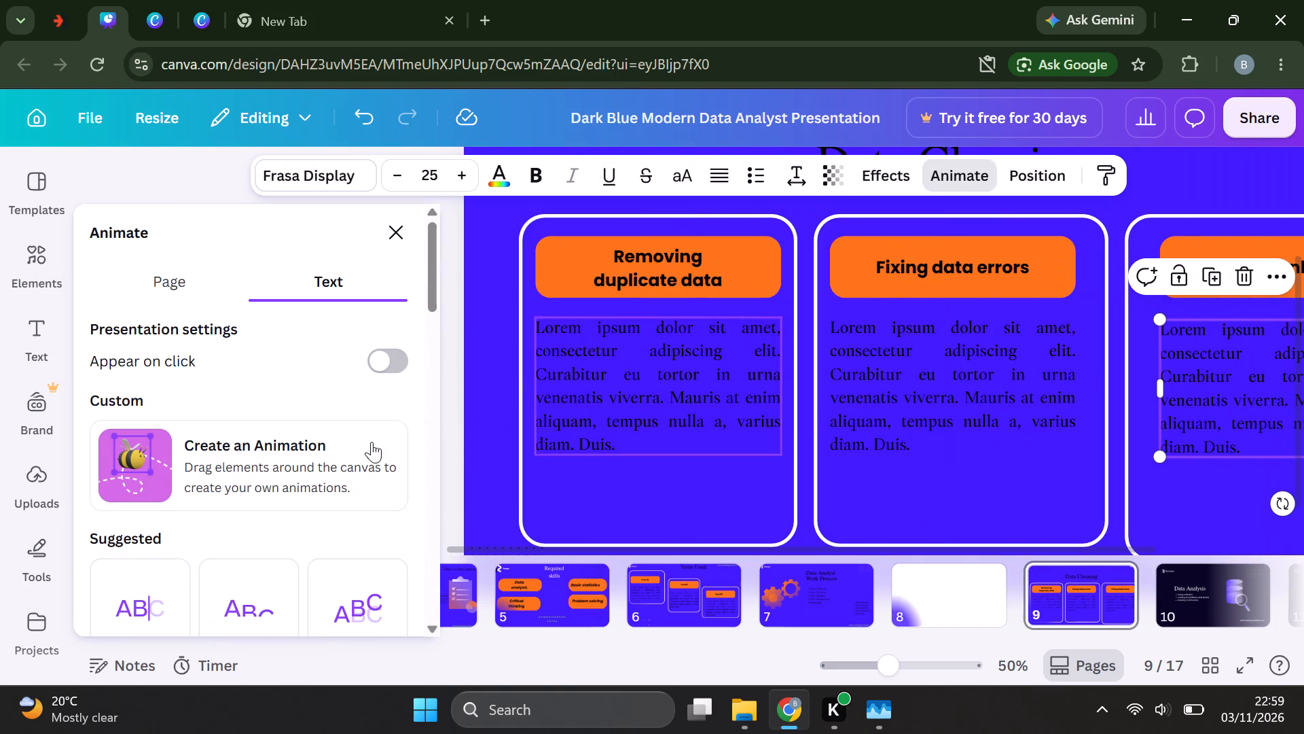
scroll(286, 537, "down", 2)
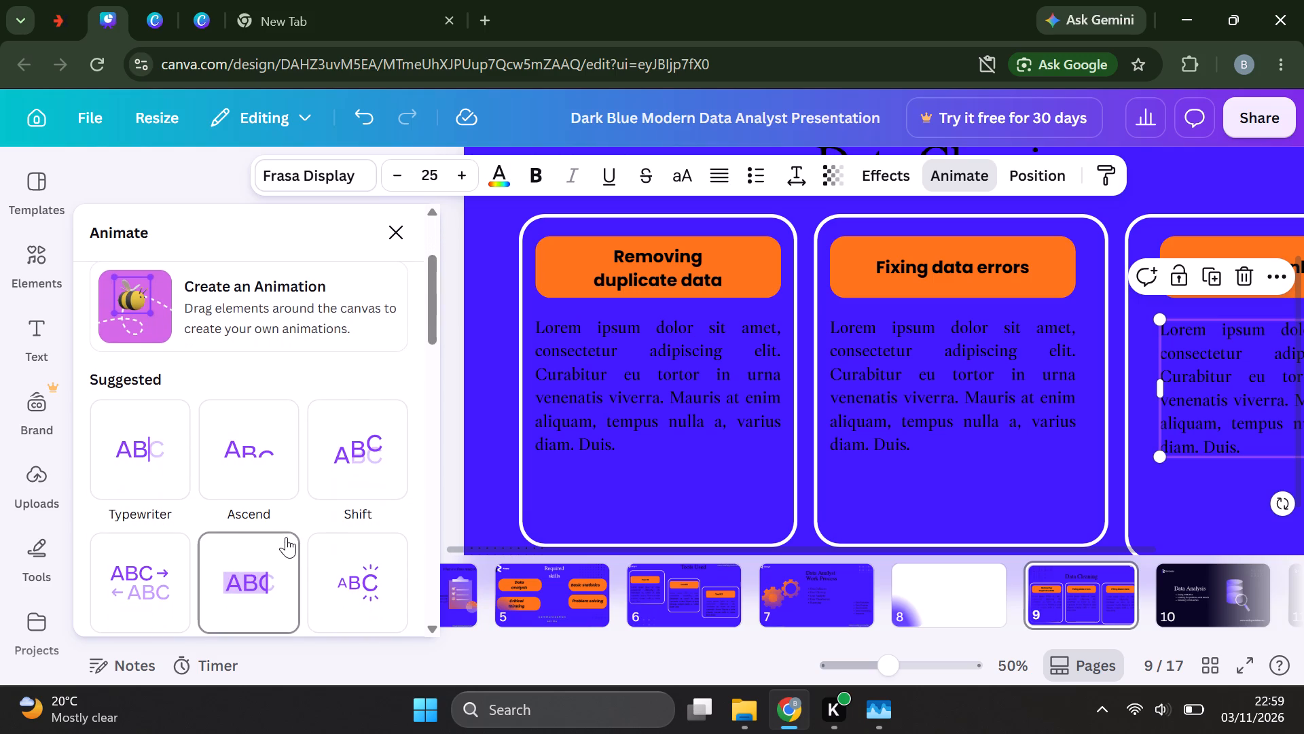
scroll(286, 537, "down", 1)
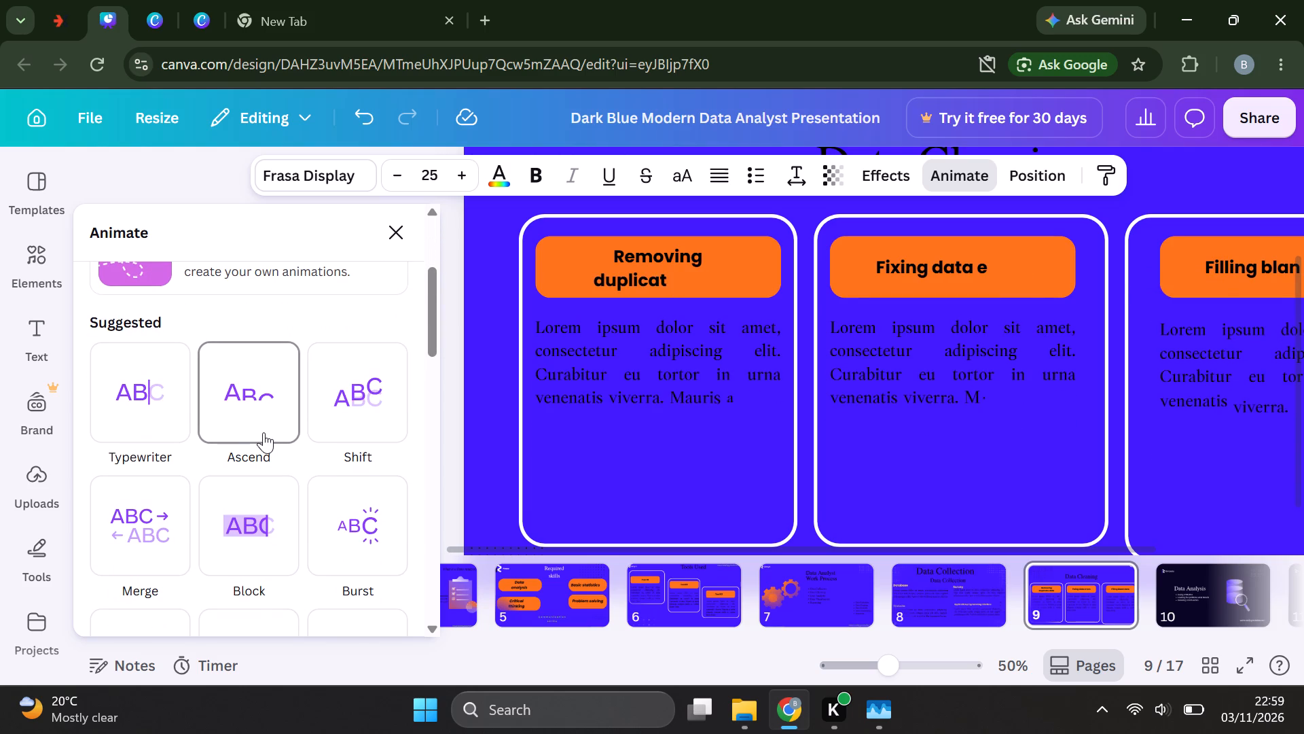
scroll(599, 420, "left", 2)
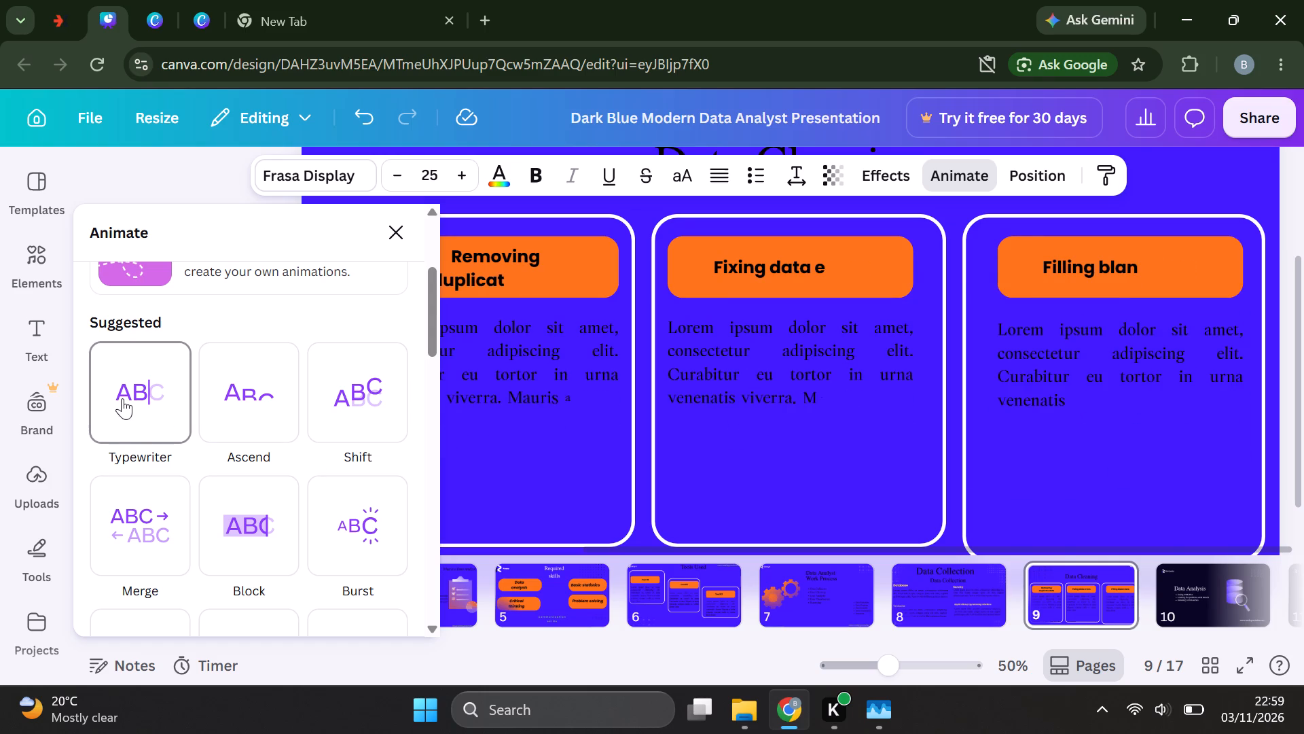
scroll(189, 491, "down", 2)
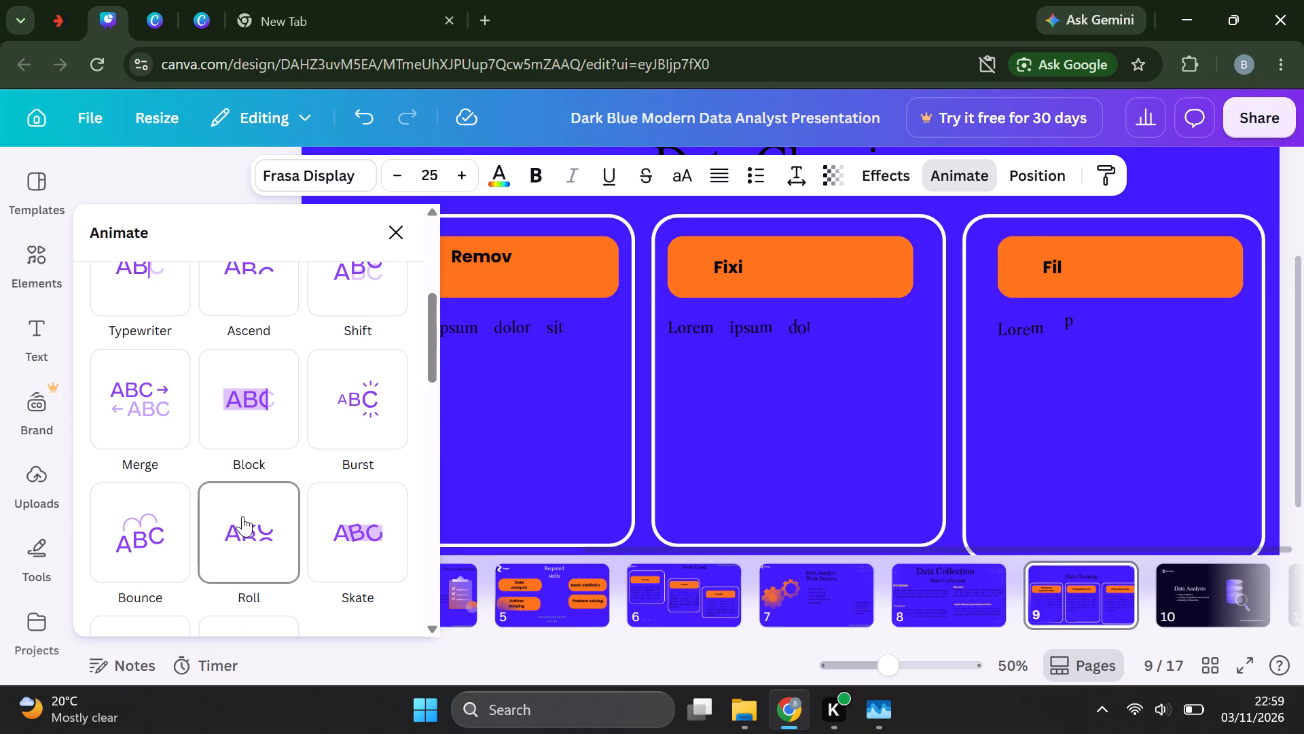
scroll(242, 516, "down", 1)
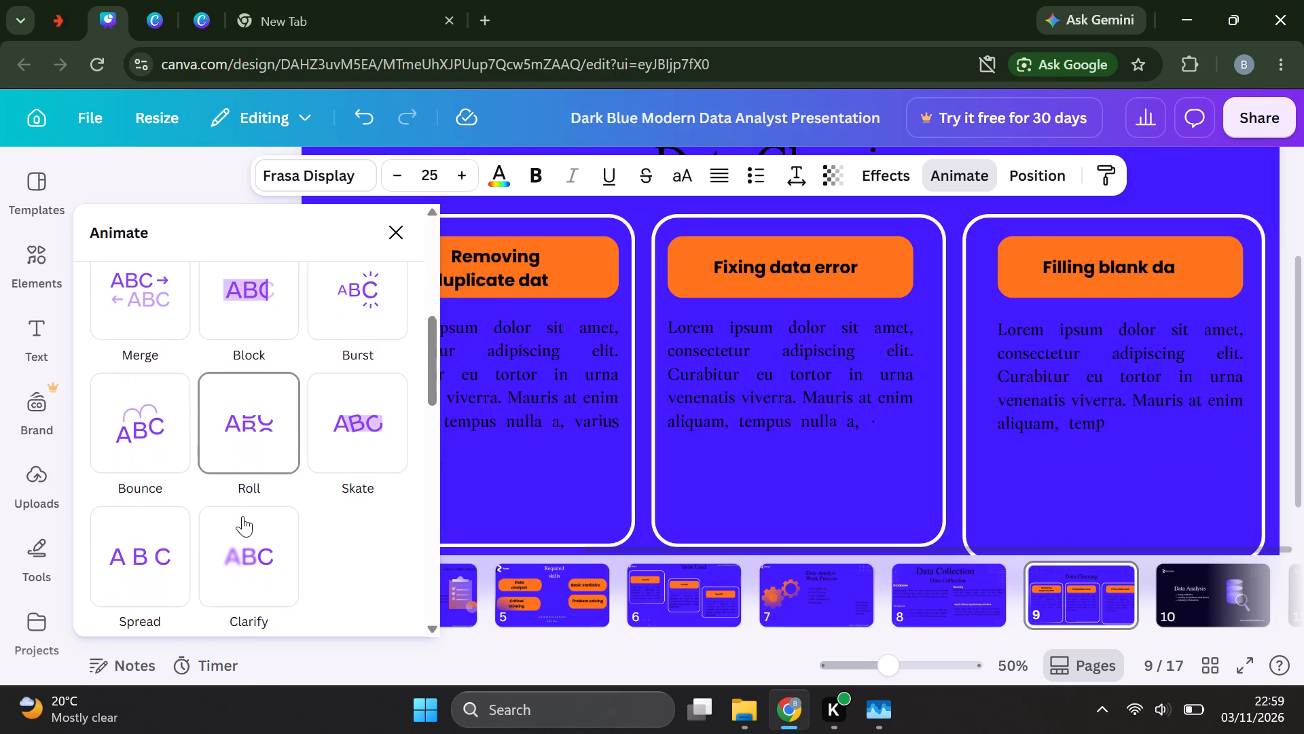
scroll(242, 516, "down", 1)
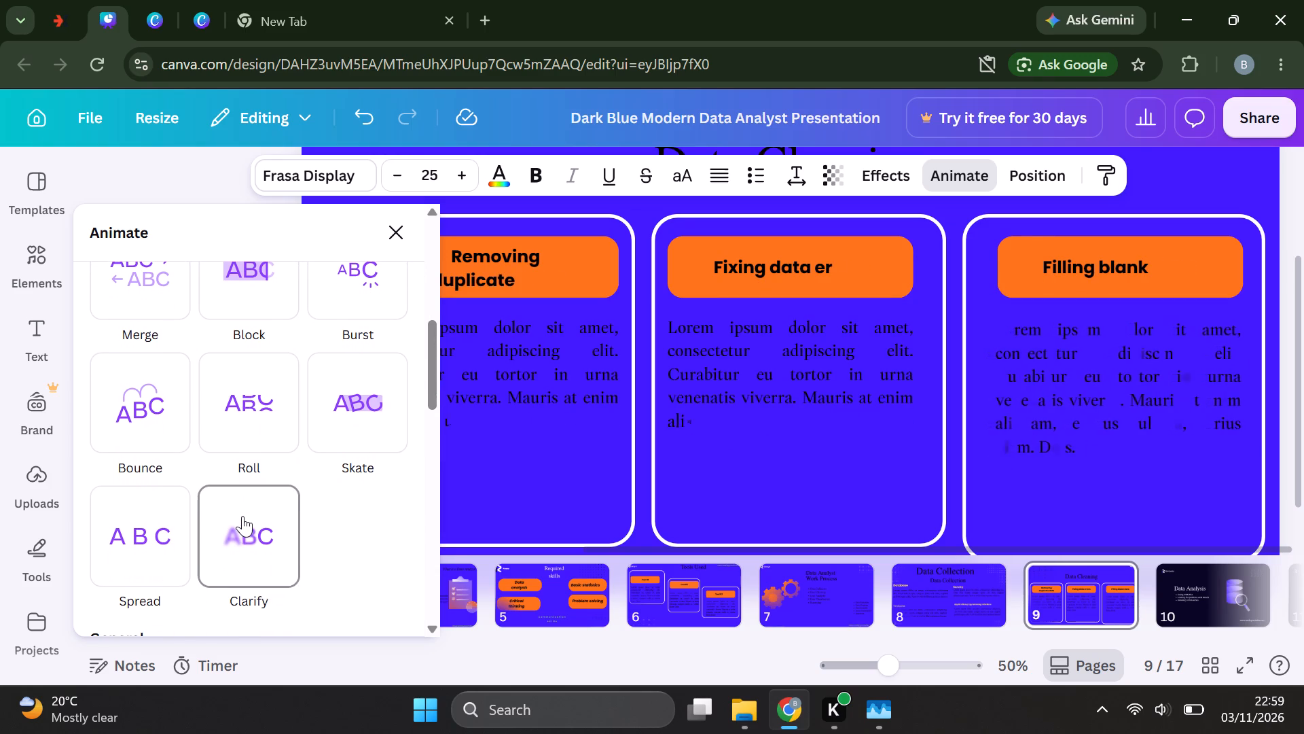
scroll(242, 516, "down", 1)
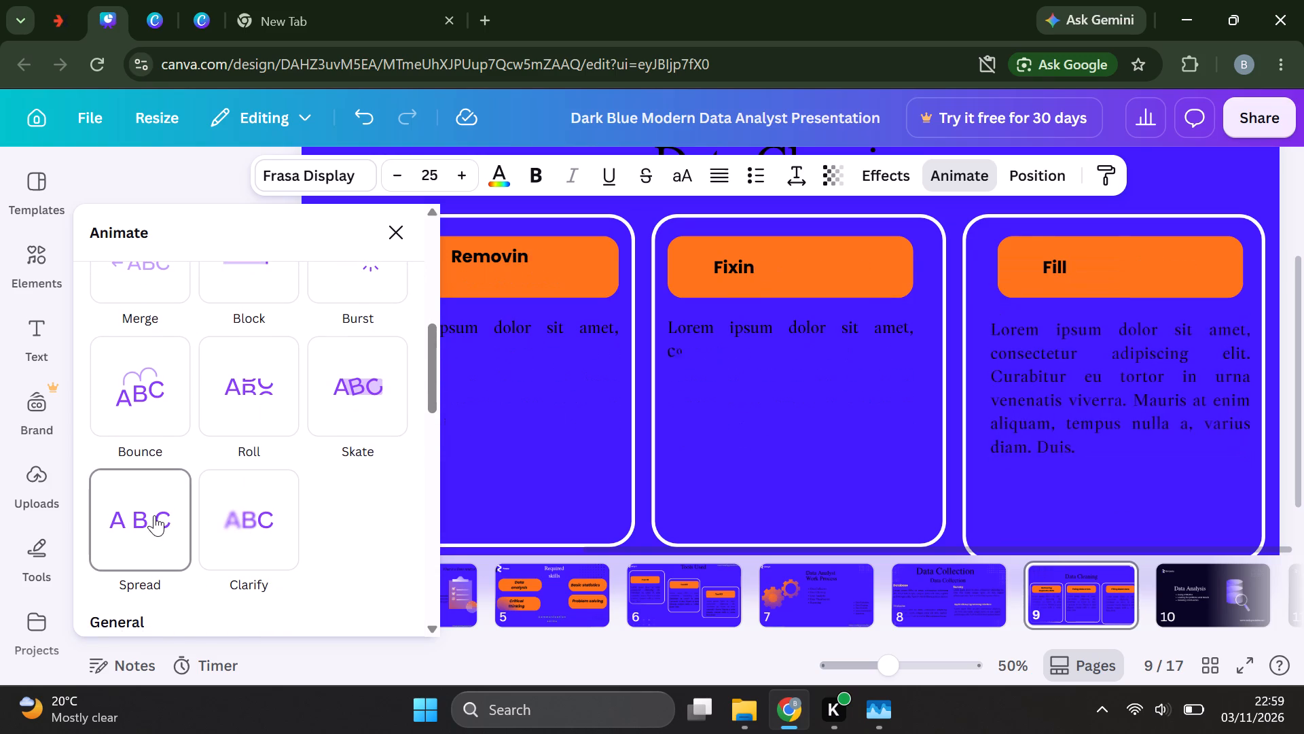
scroll(154, 515, "up", 1)
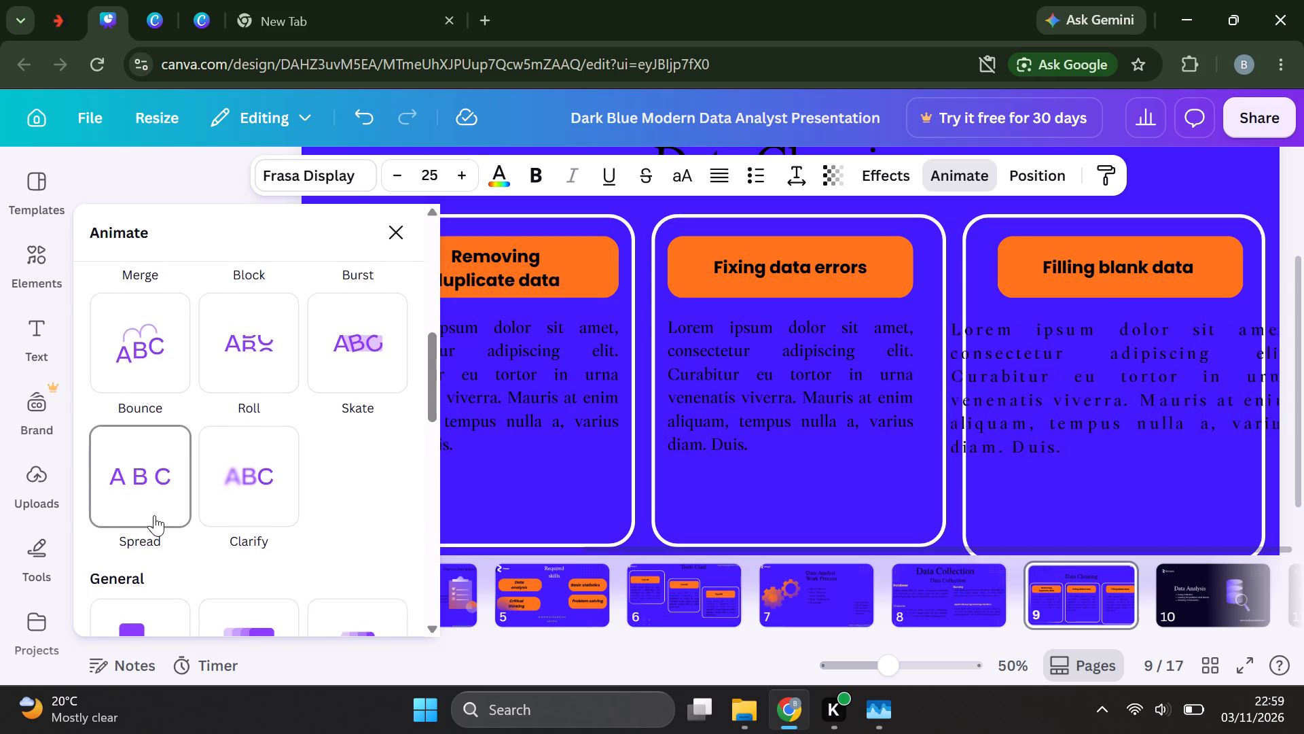
scroll(154, 515, "up", 1)
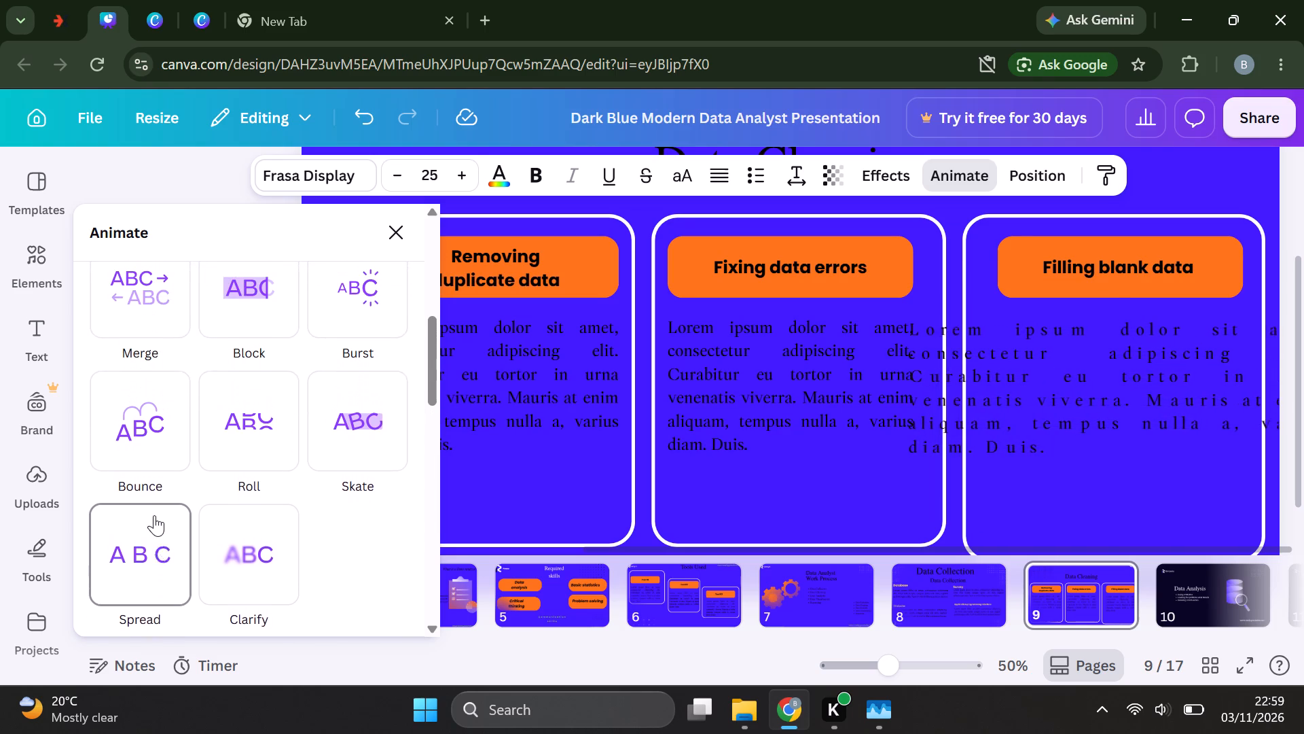
scroll(154, 515, "up", 3)
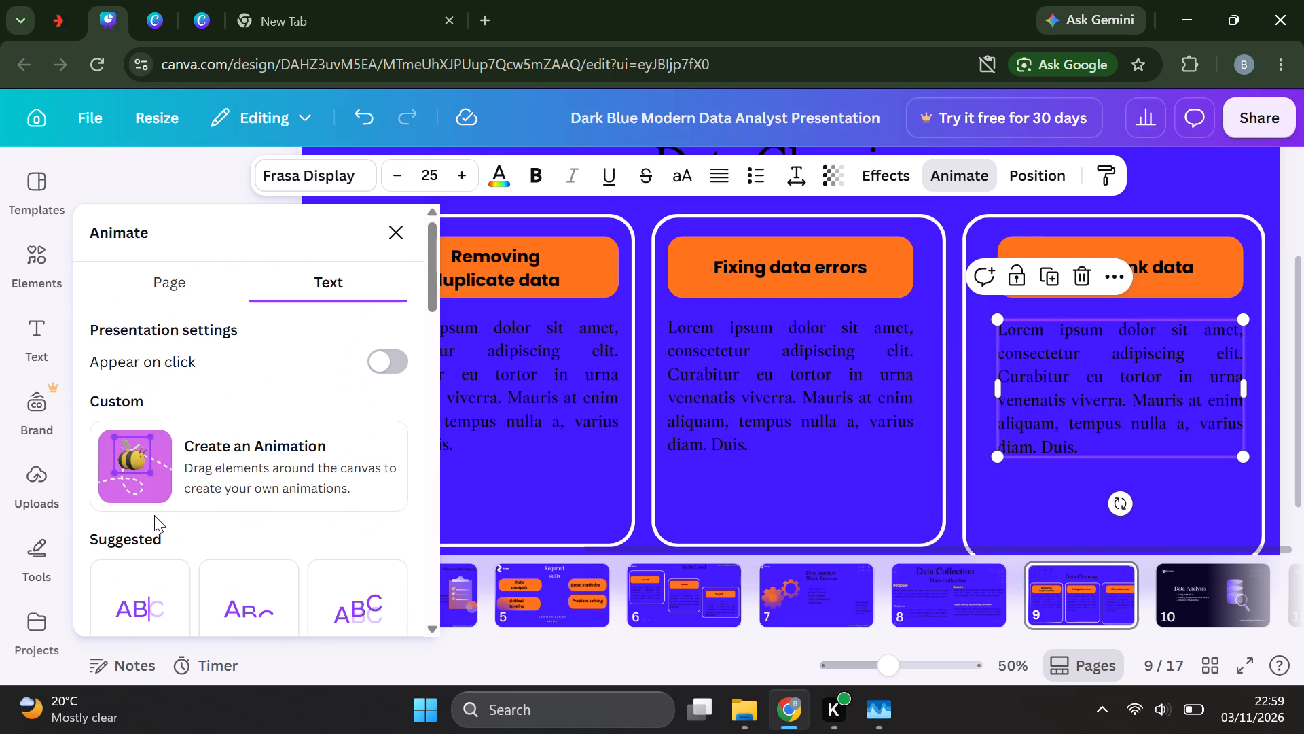
scroll(154, 515, "down", 2)
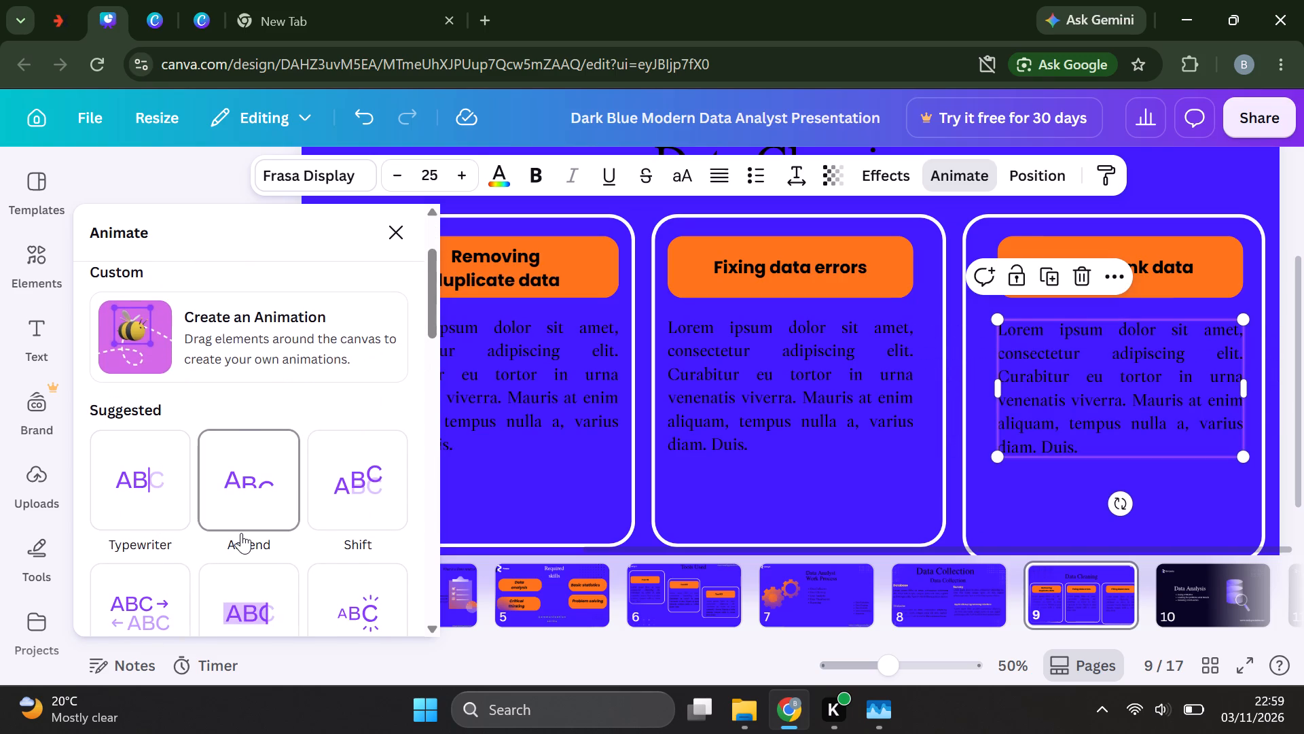
scroll(241, 533, "down", 3)
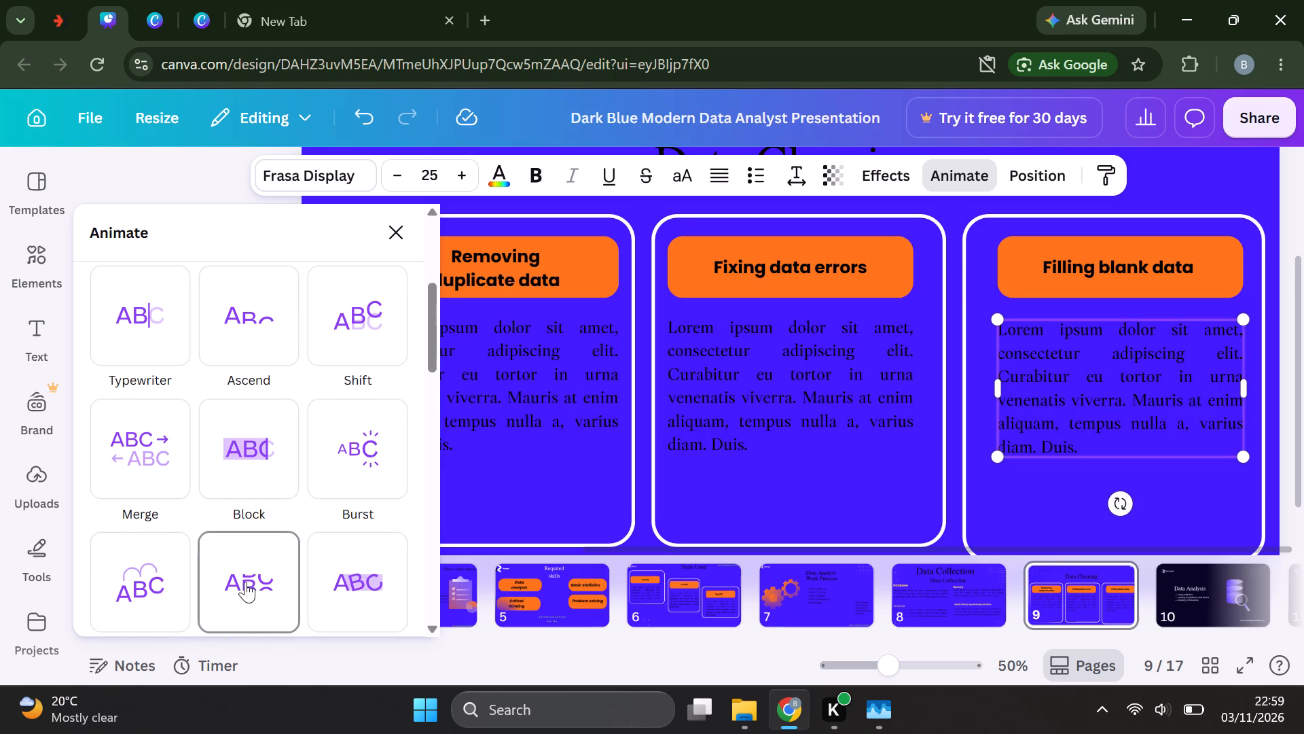
left_click(245, 582)
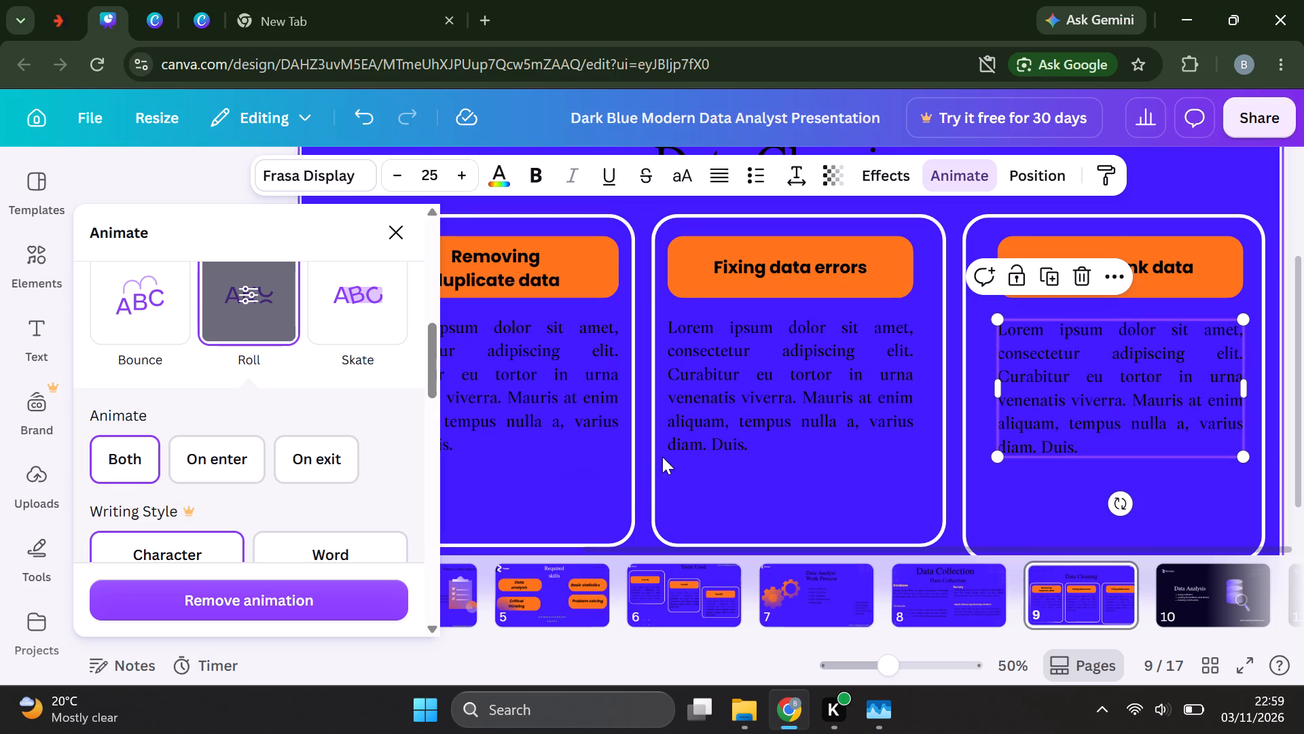
left_click(702, 461)
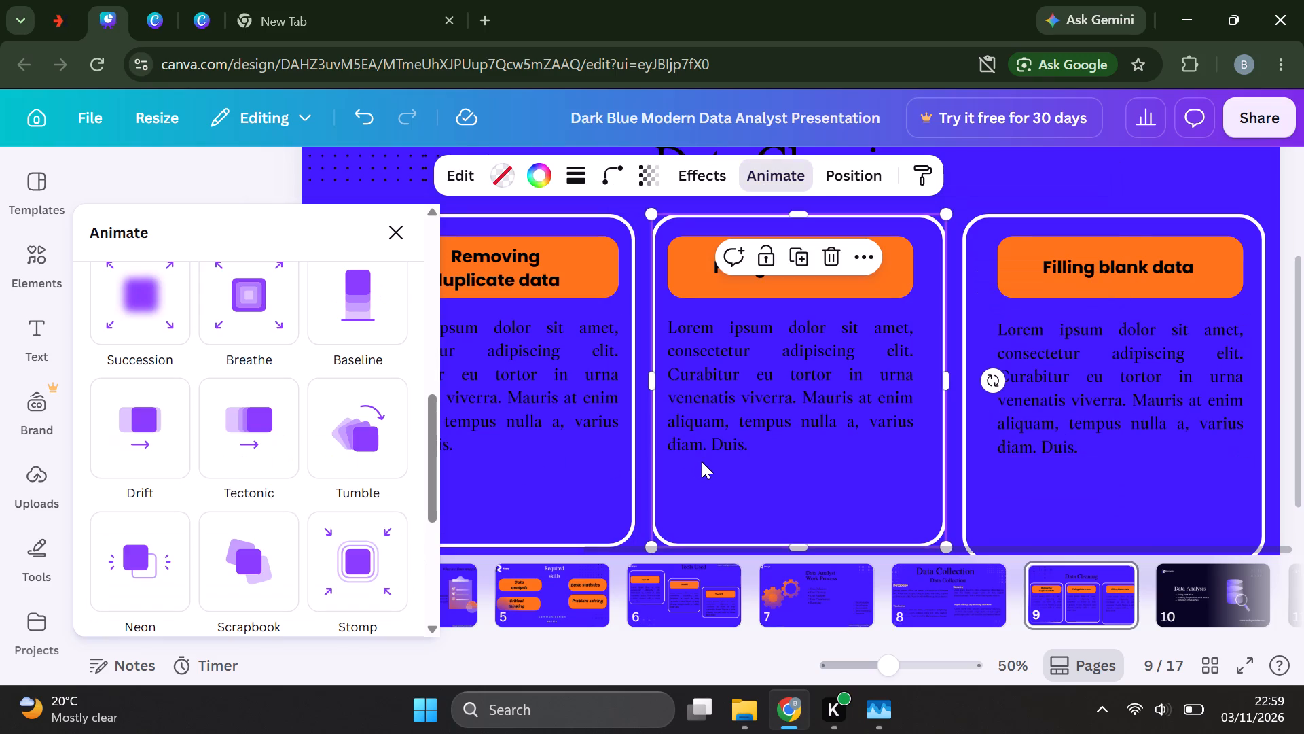
scroll(590, 433, "down", 1)
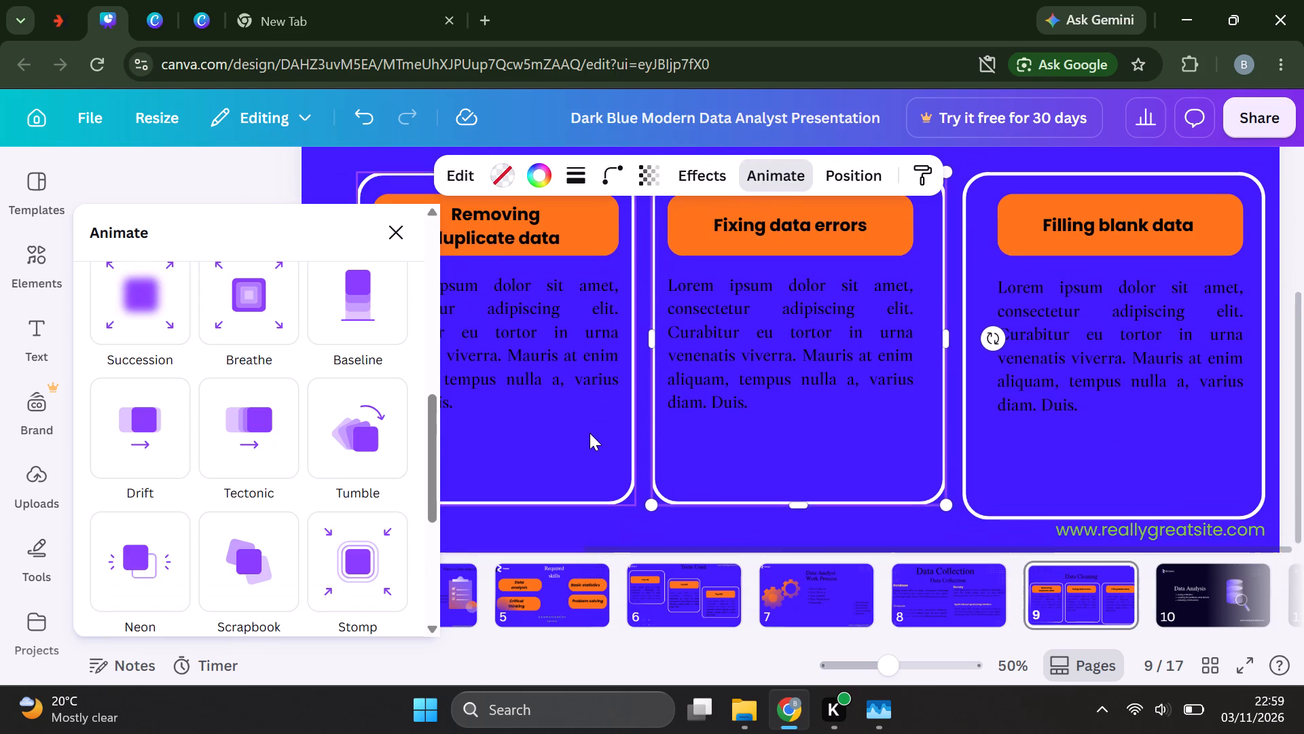
Apply the Shift animation to the Data Cleaning title at the top of page 9.
scroll(590, 433, "down", 1)
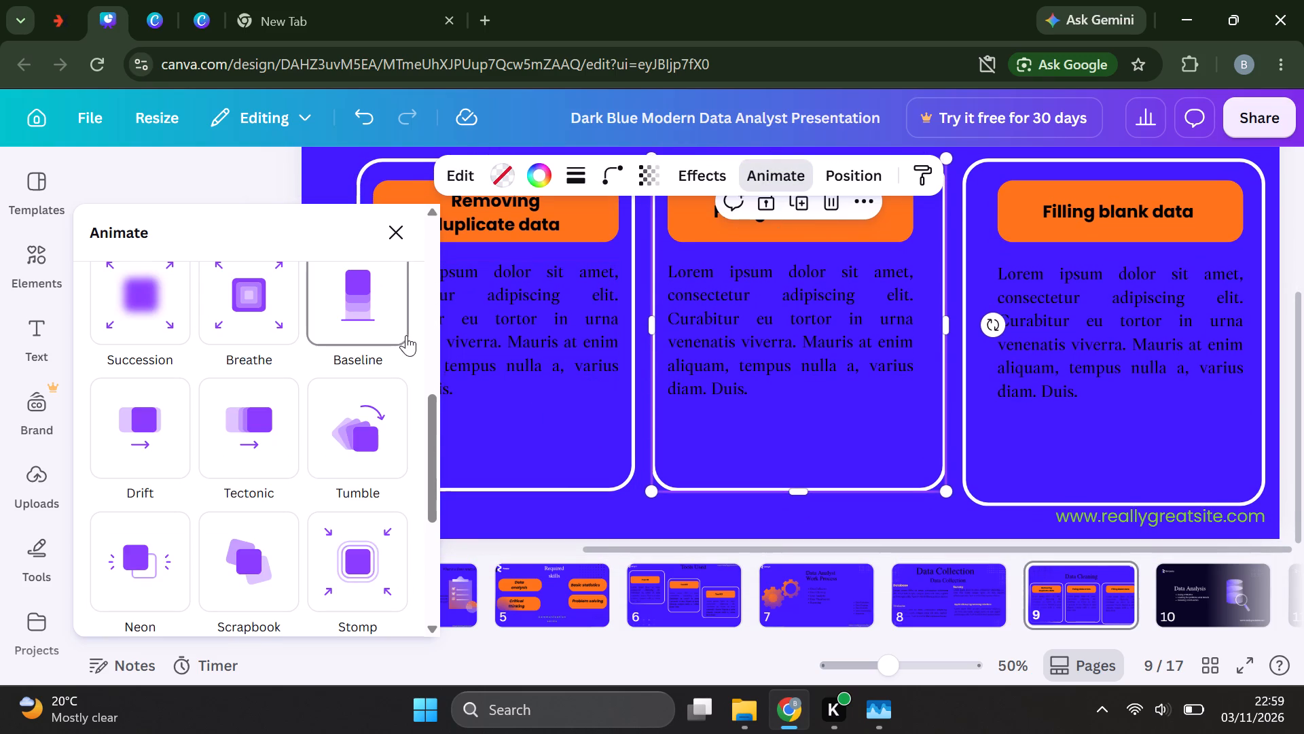
left_click(396, 236)
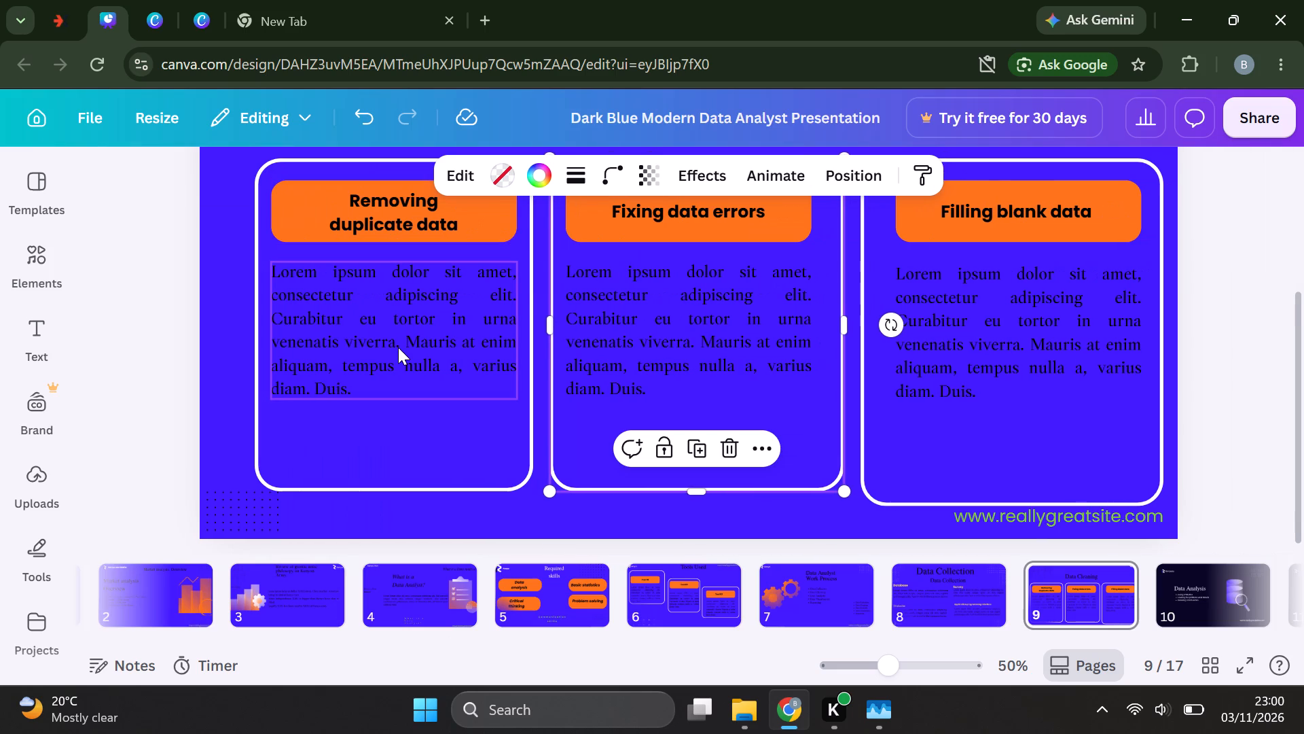
scroll(398, 353, "up", 2)
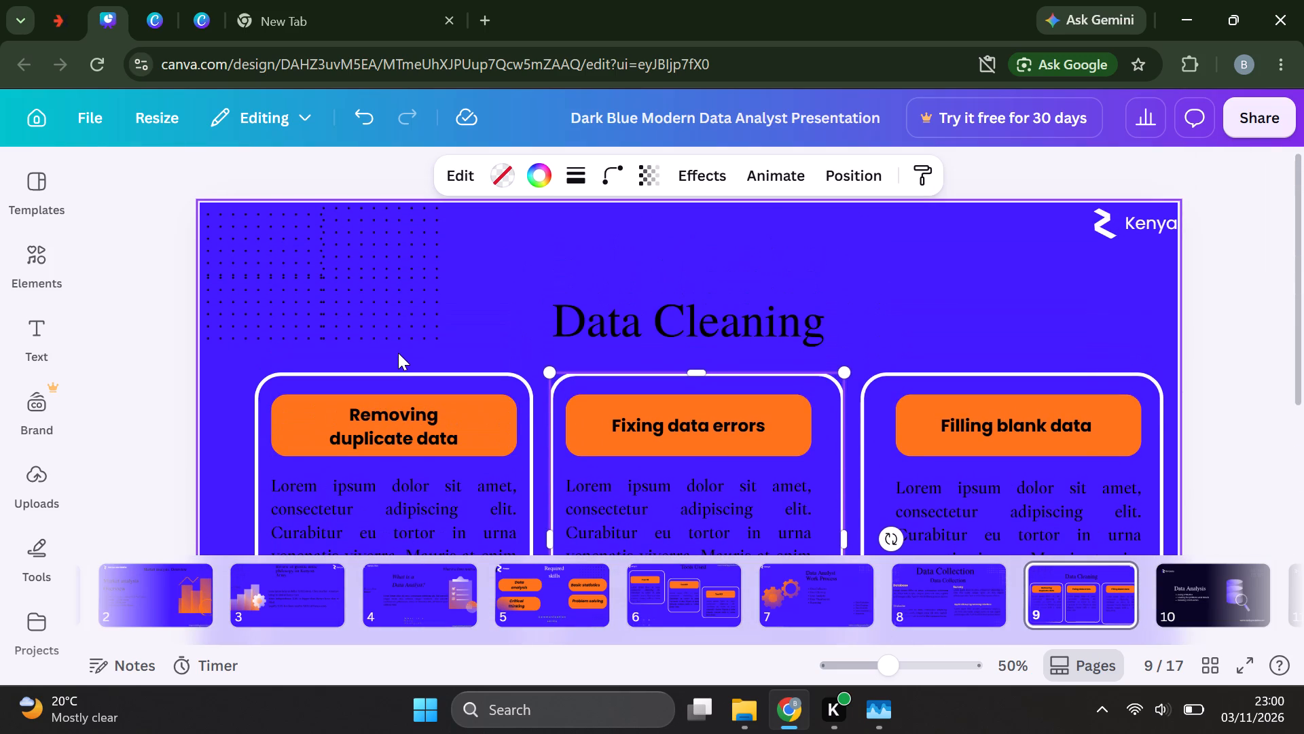
left_click(621, 321)
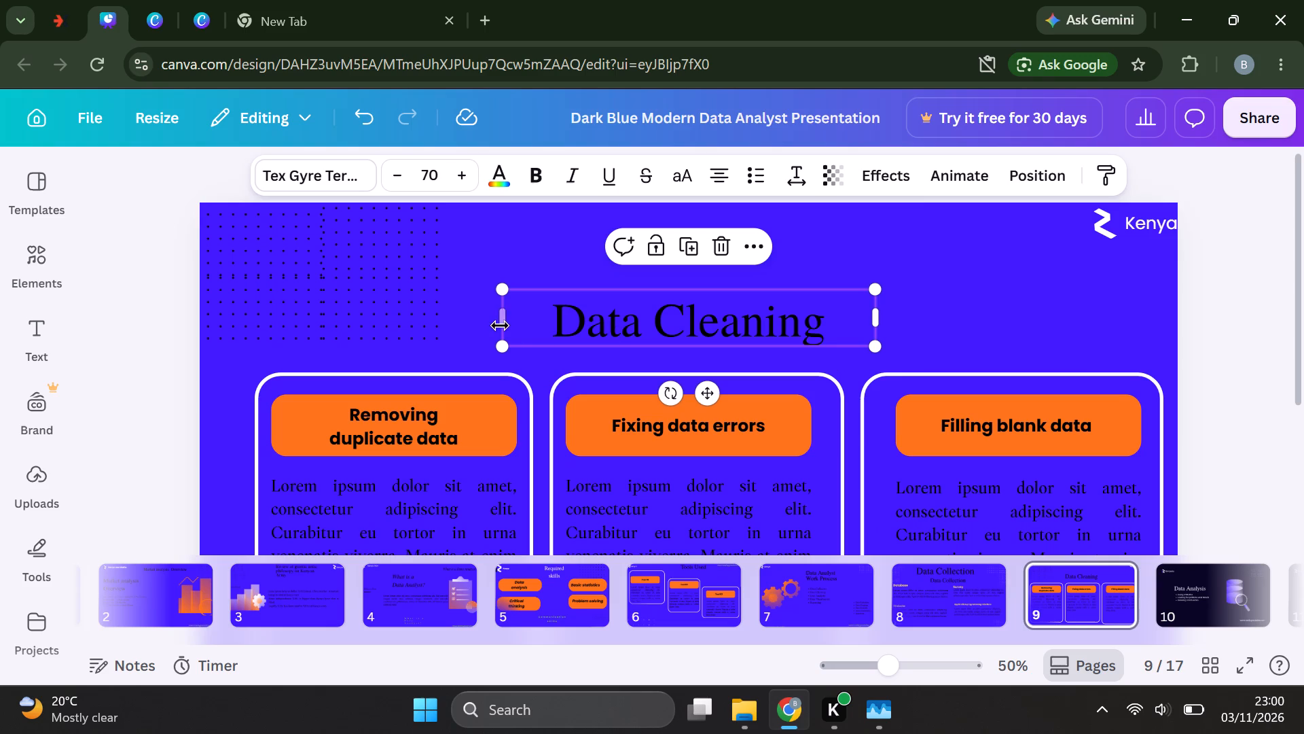
left_click(962, 161)
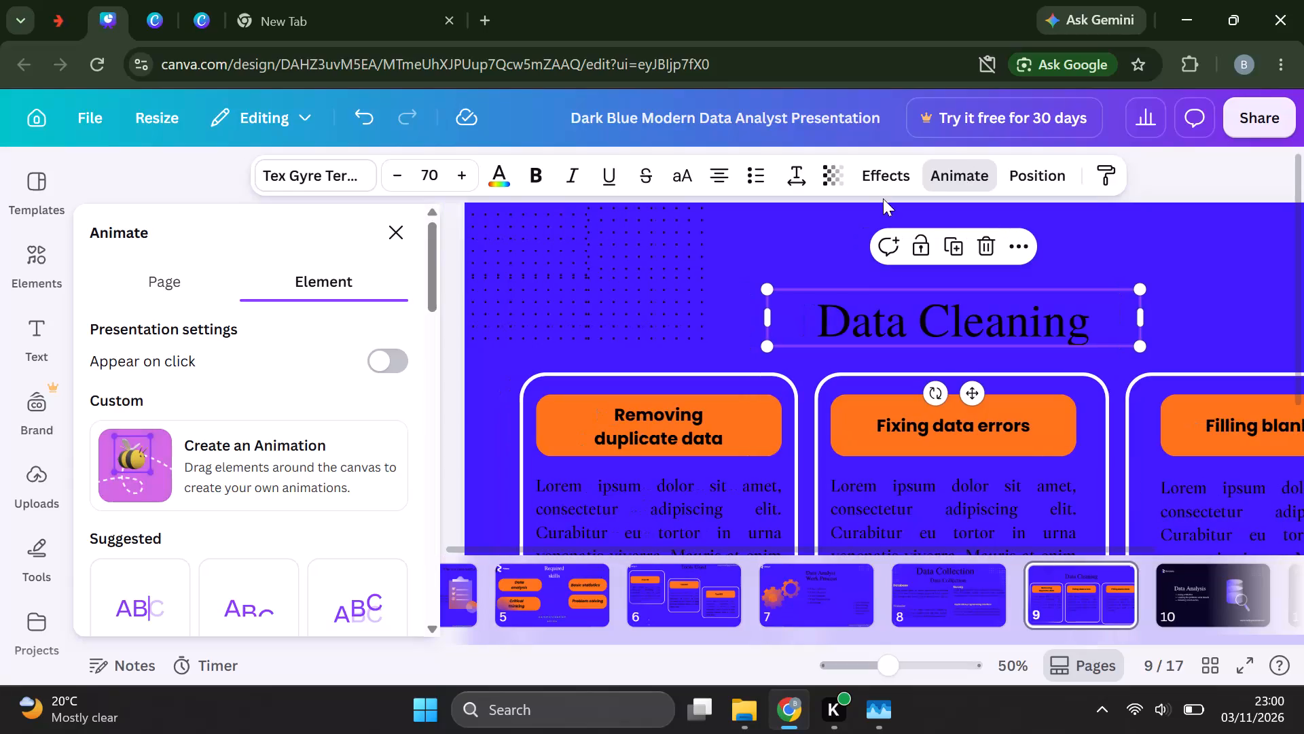
scroll(278, 504, "down", 1)
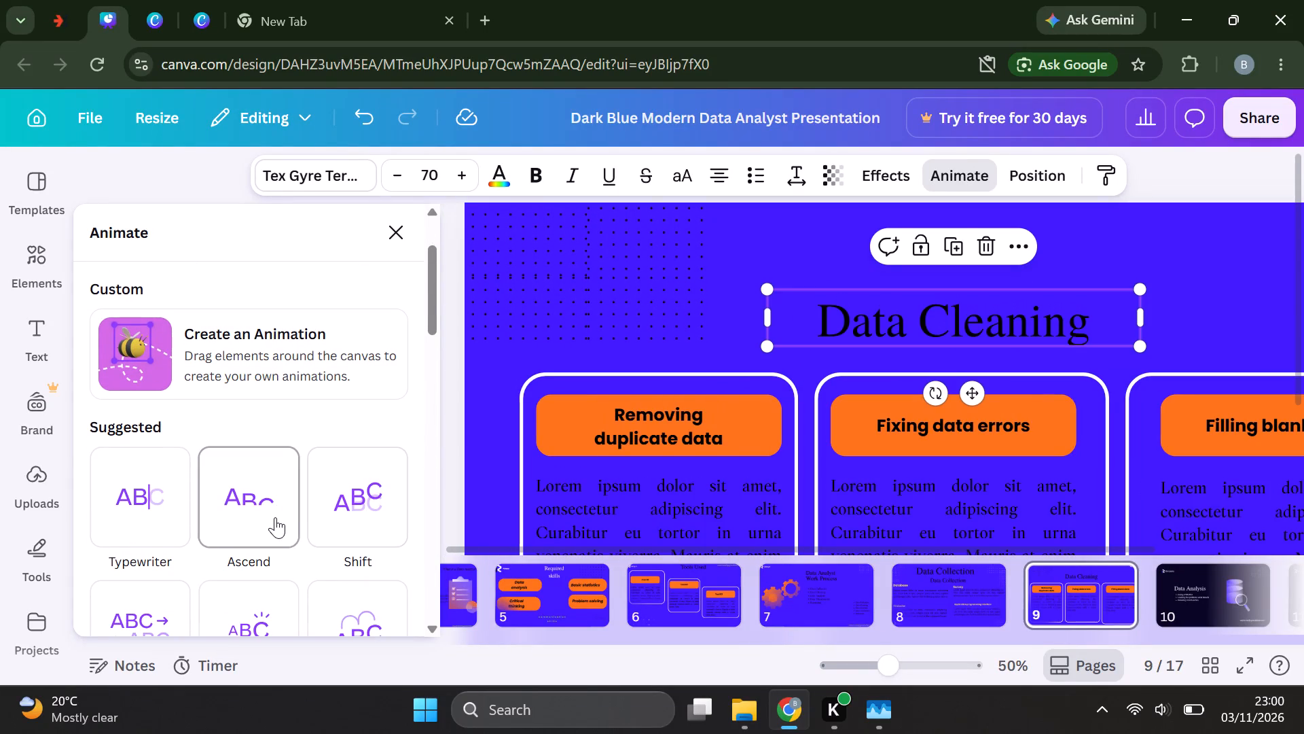
left_click(327, 520)
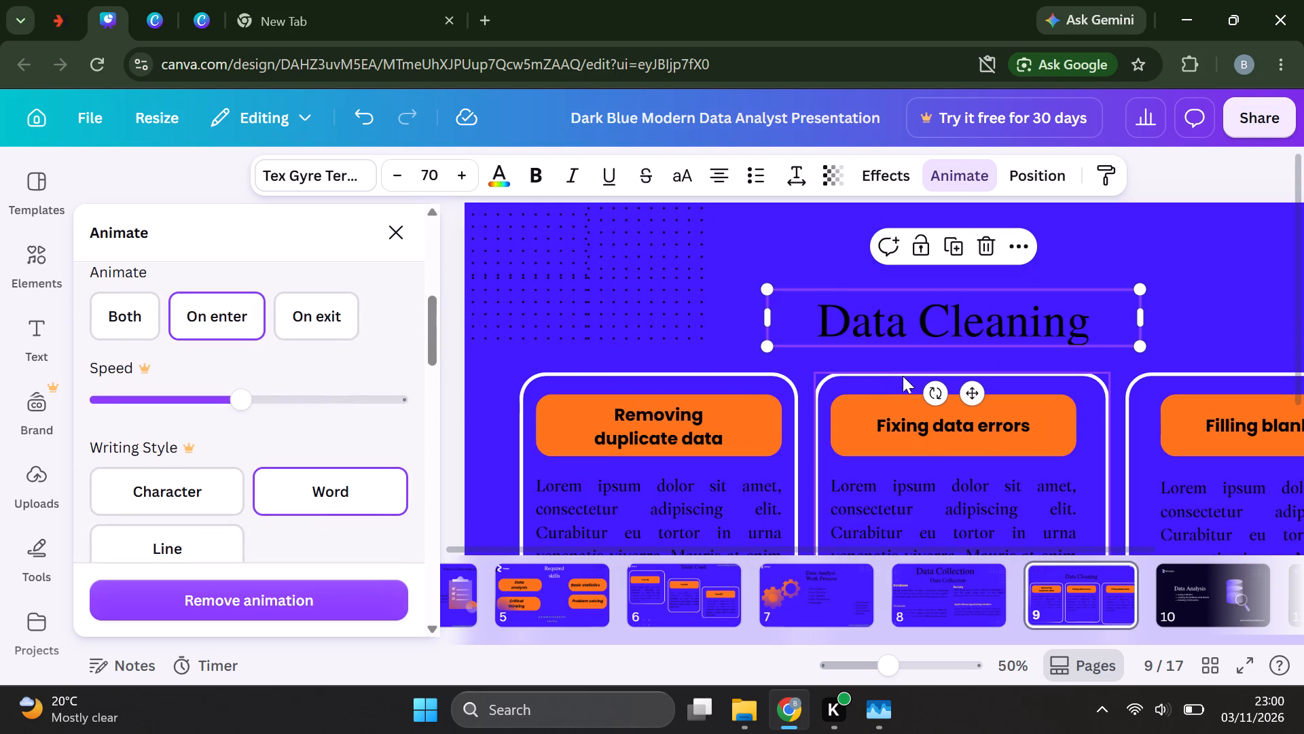
scroll(924, 377, "down", 2)
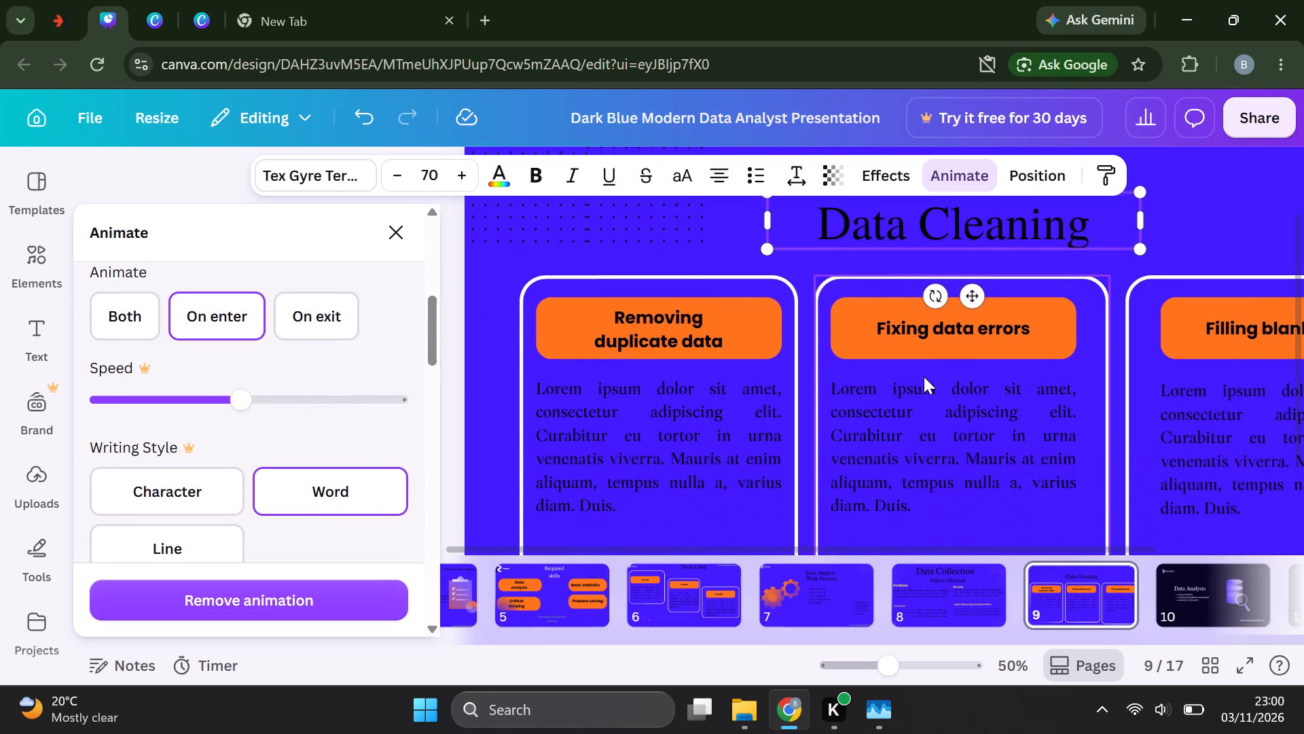
scroll(924, 377, "down", 2)
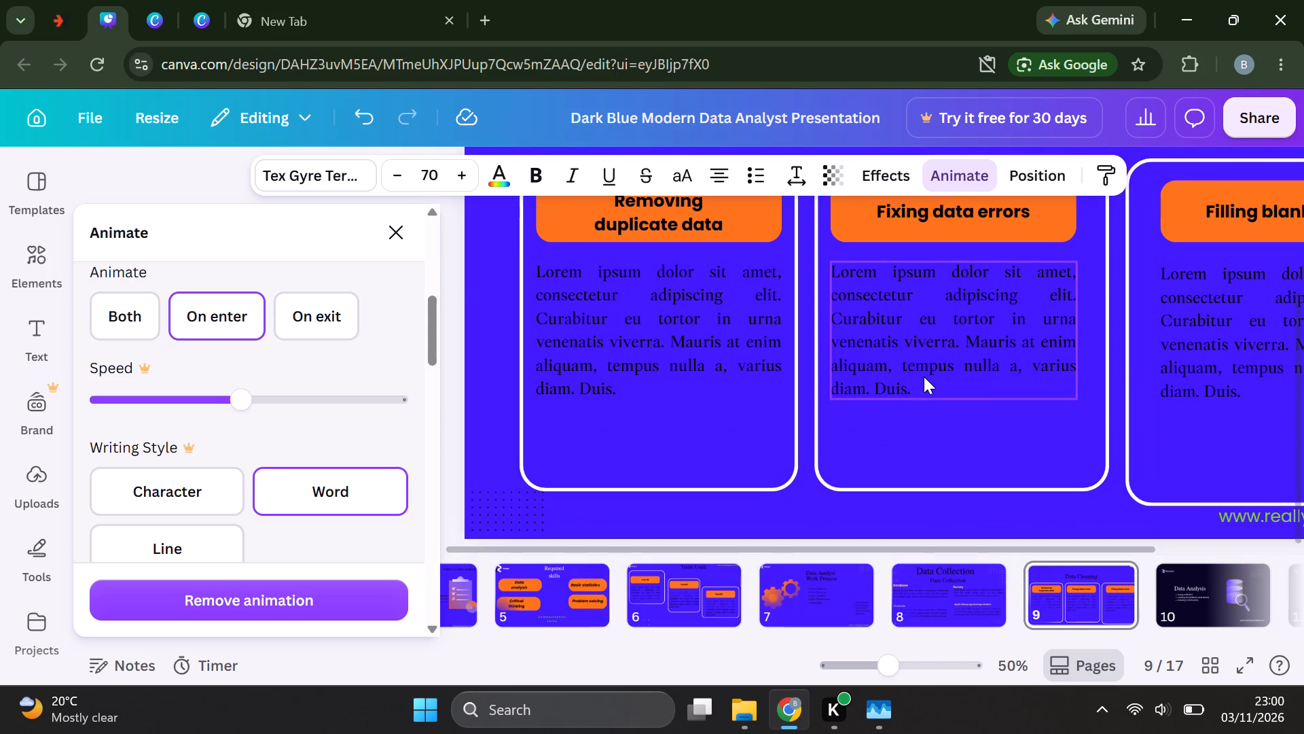
scroll(924, 377, "left", 4)
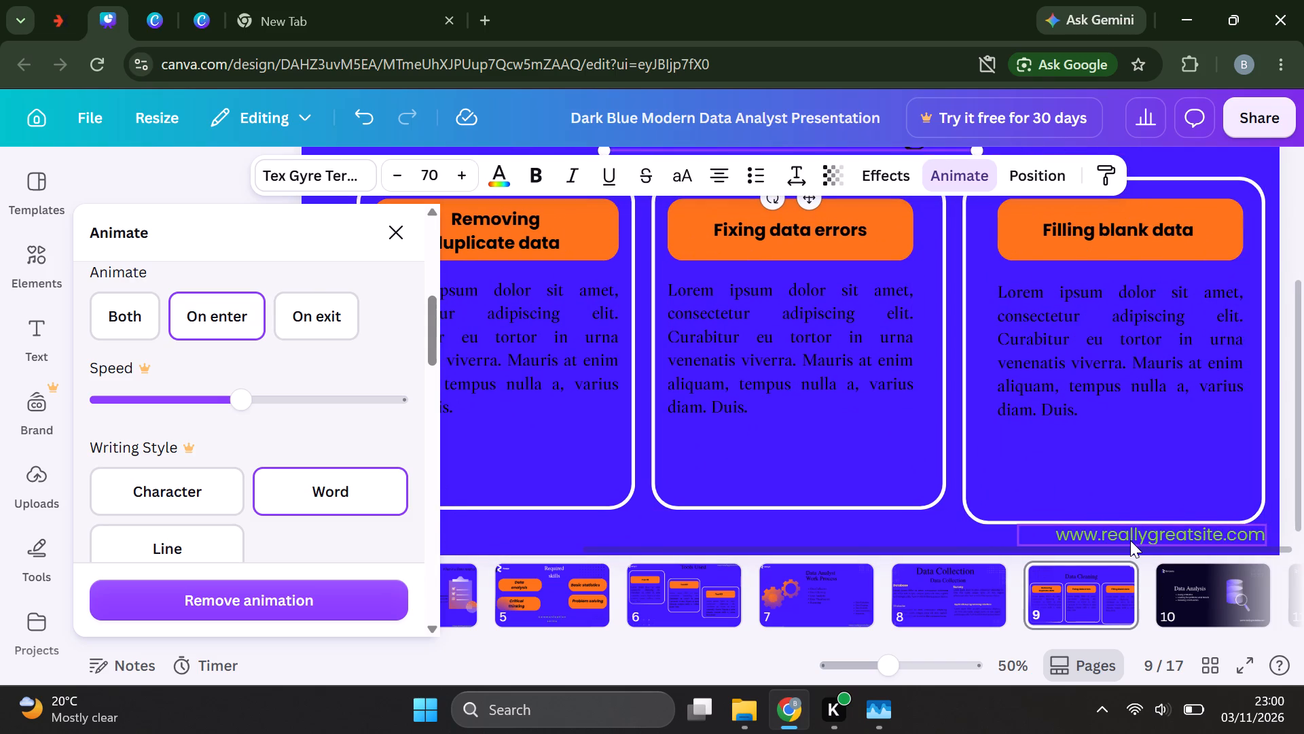
left_click(1130, 540)
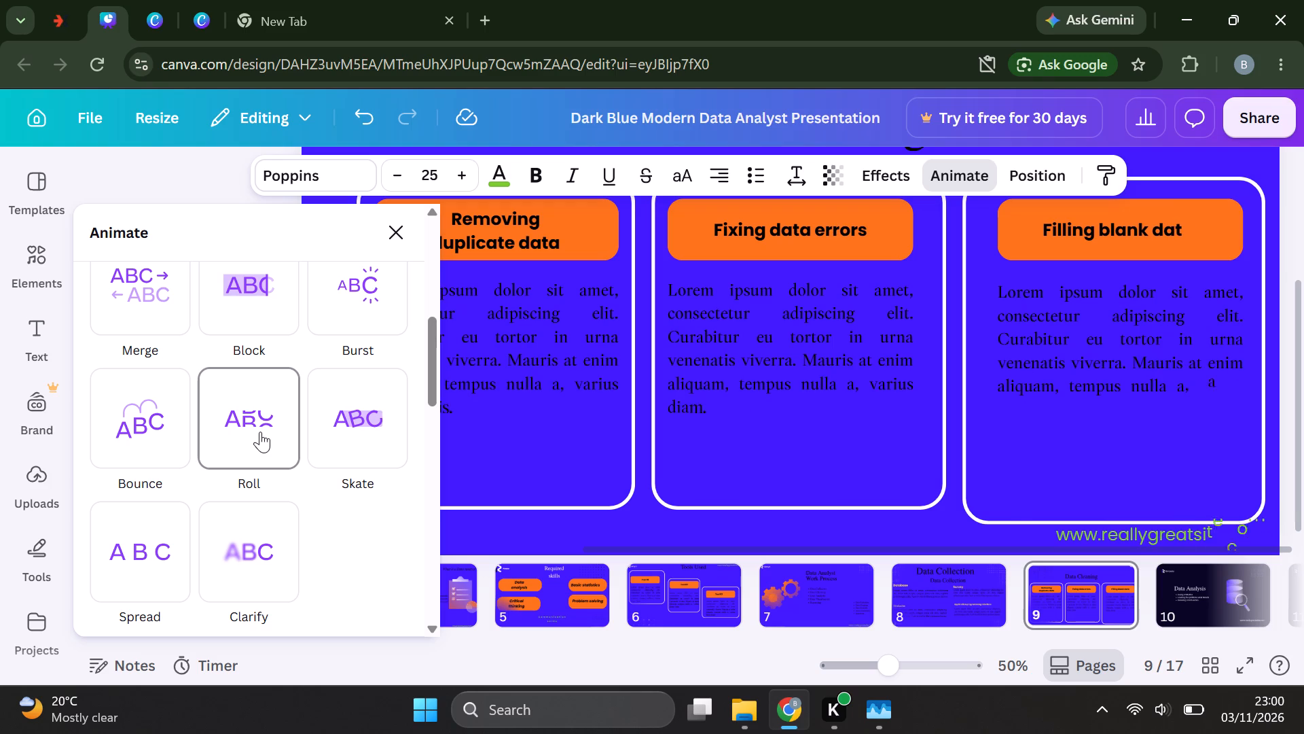
left_click(134, 437)
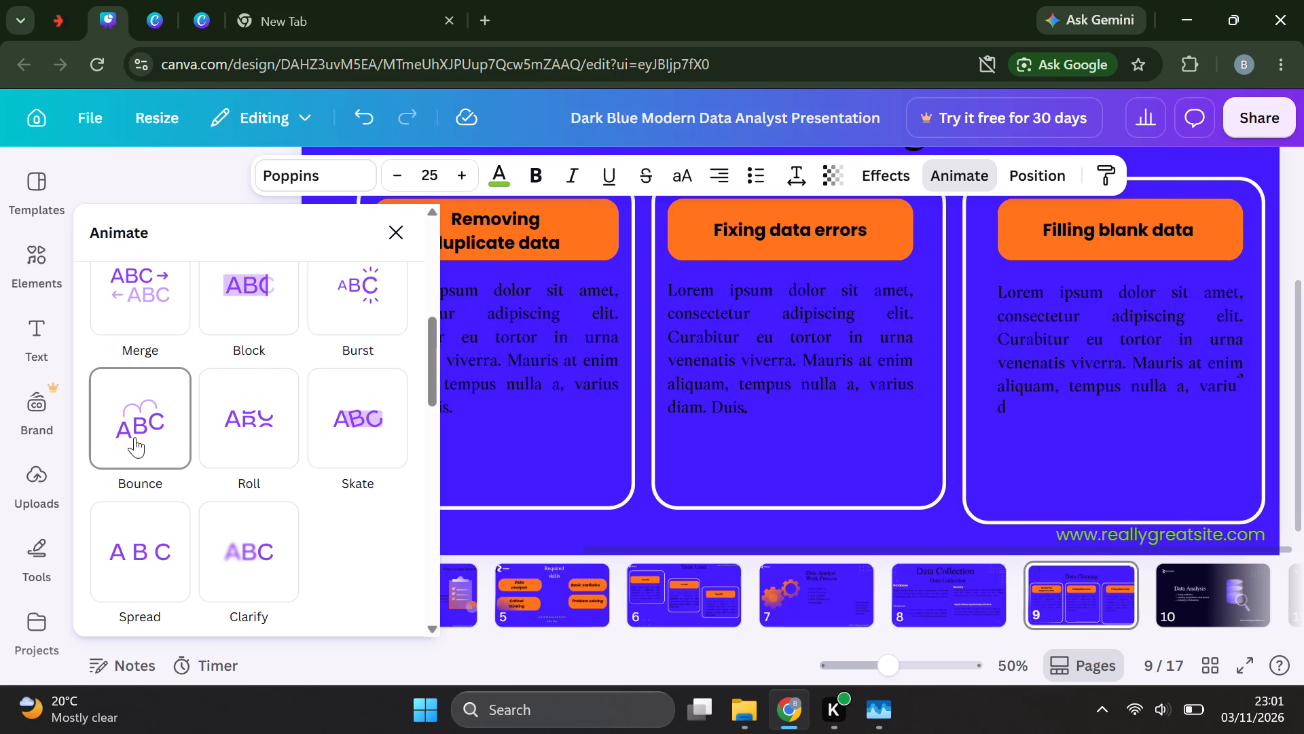